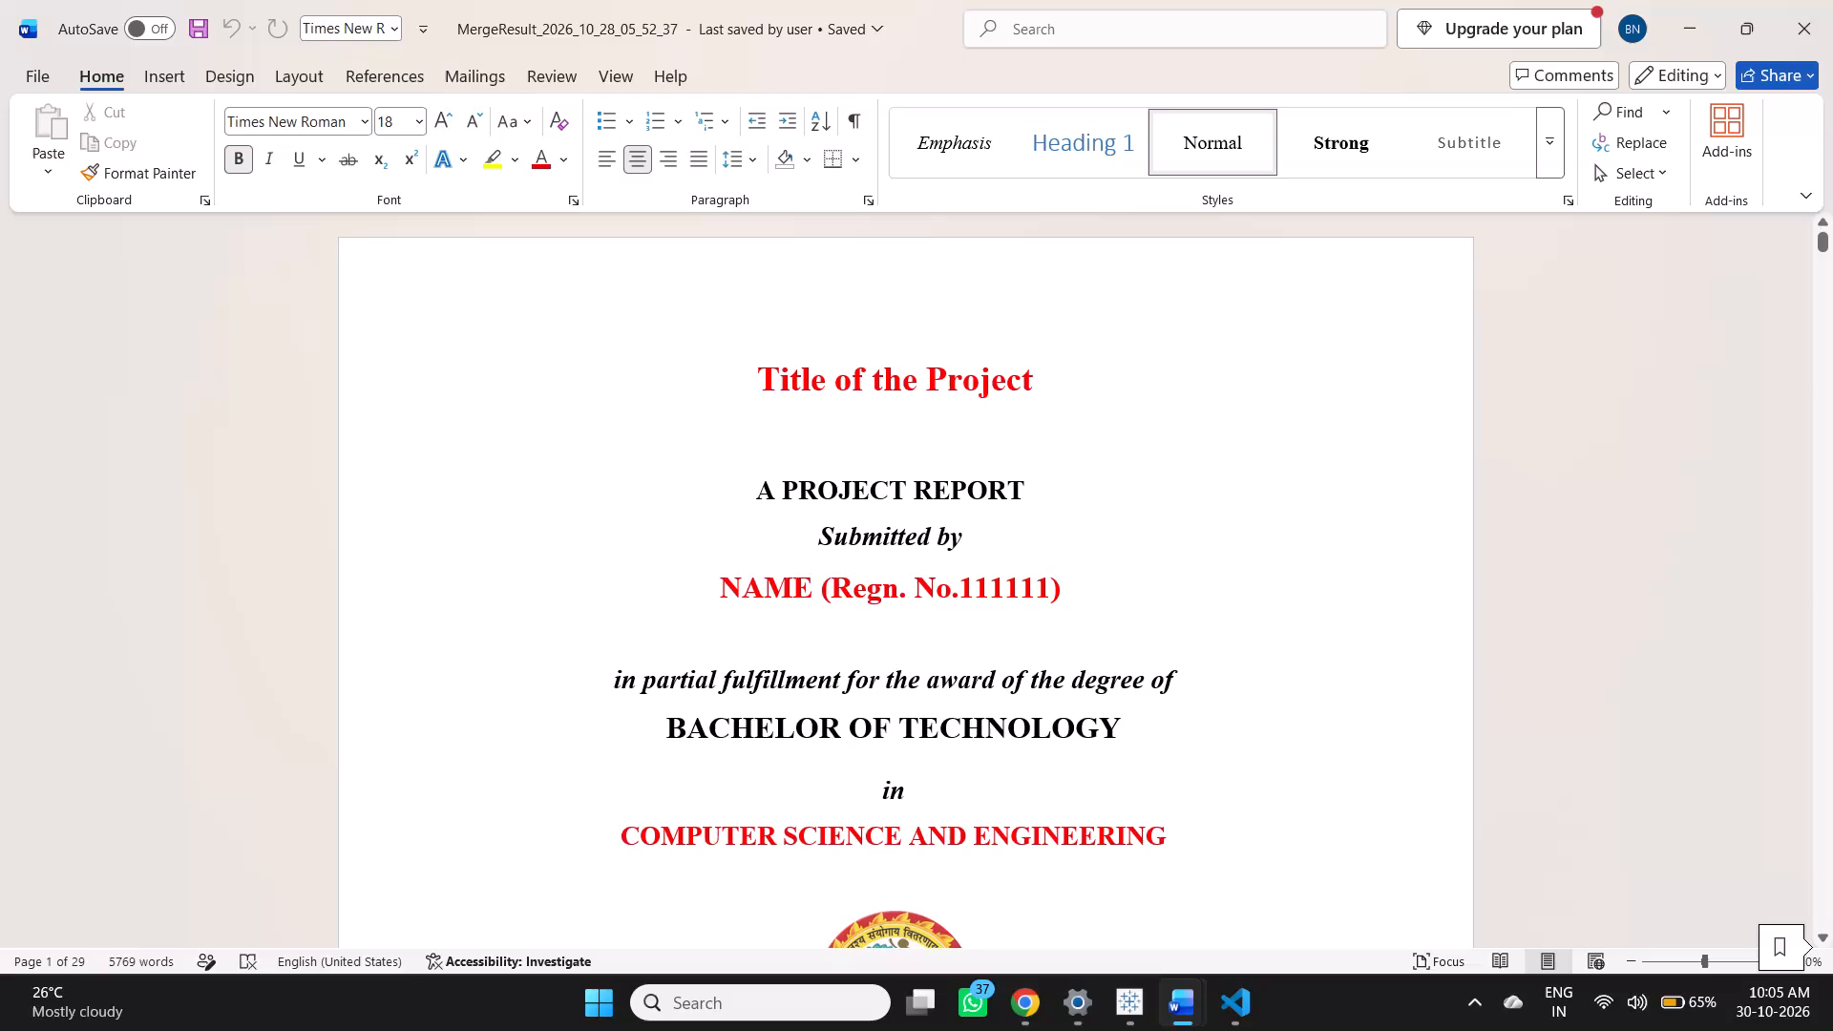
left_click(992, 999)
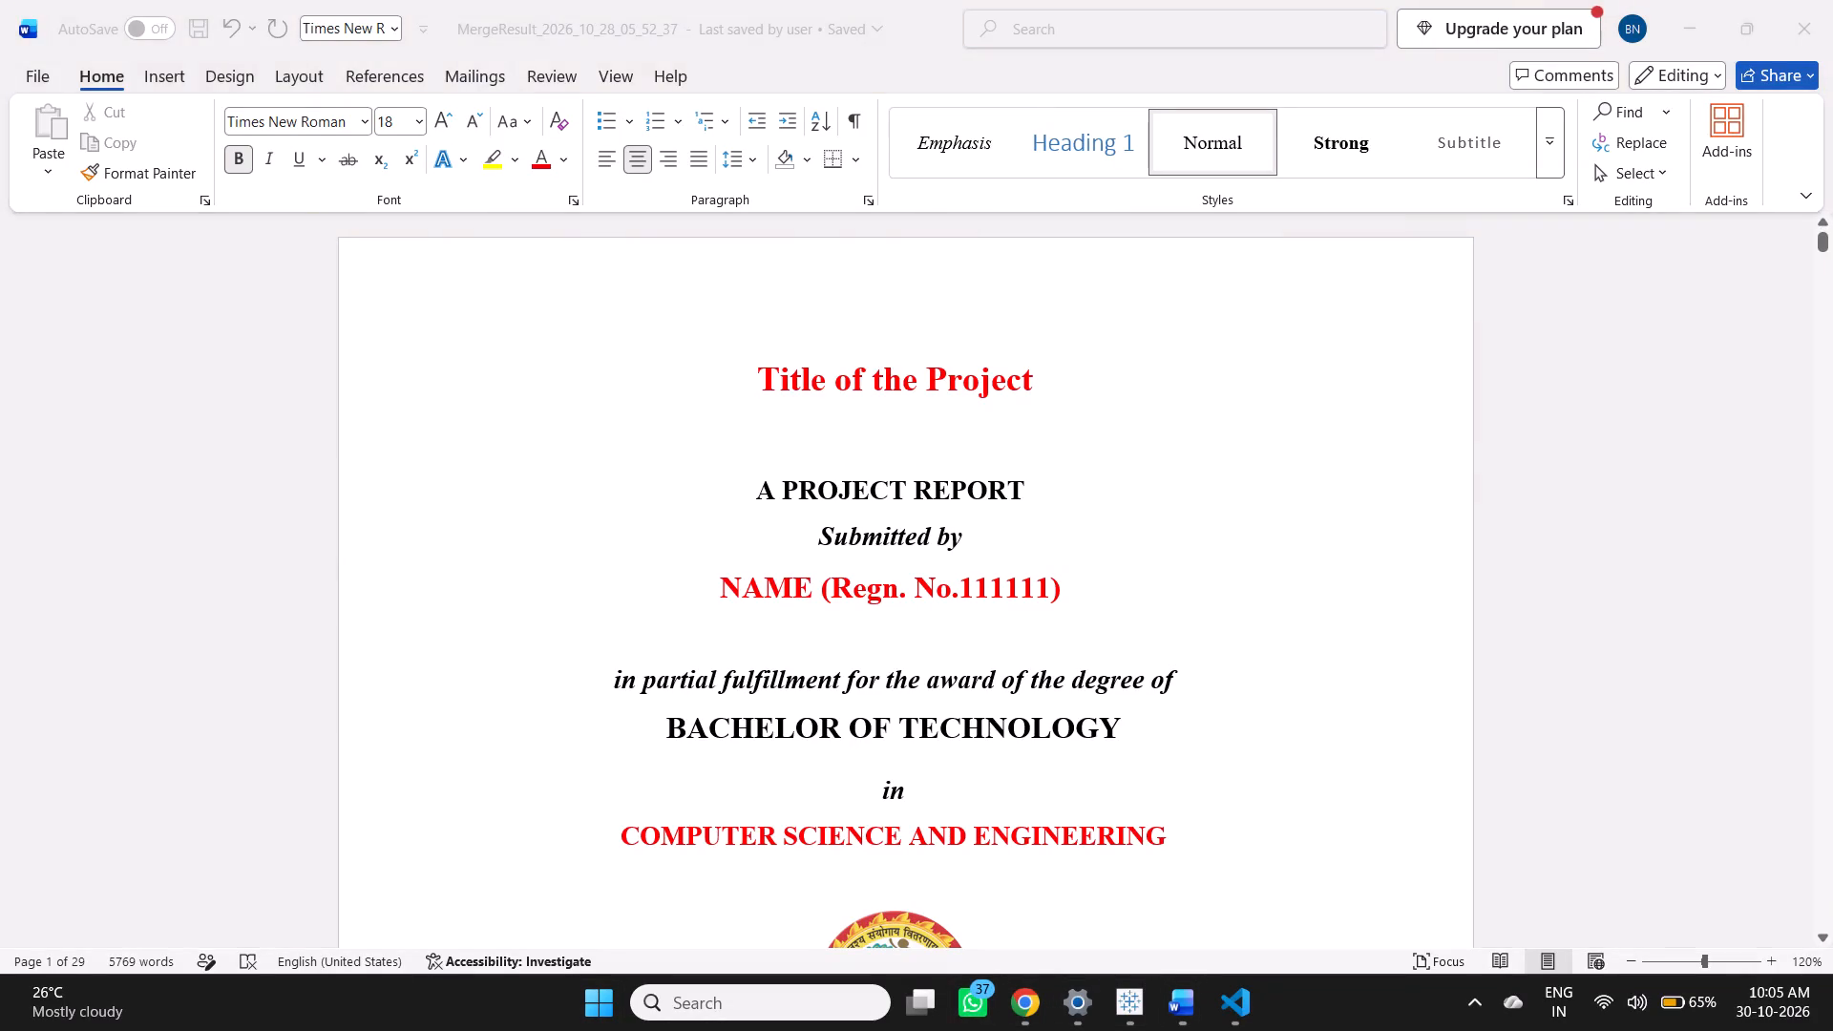
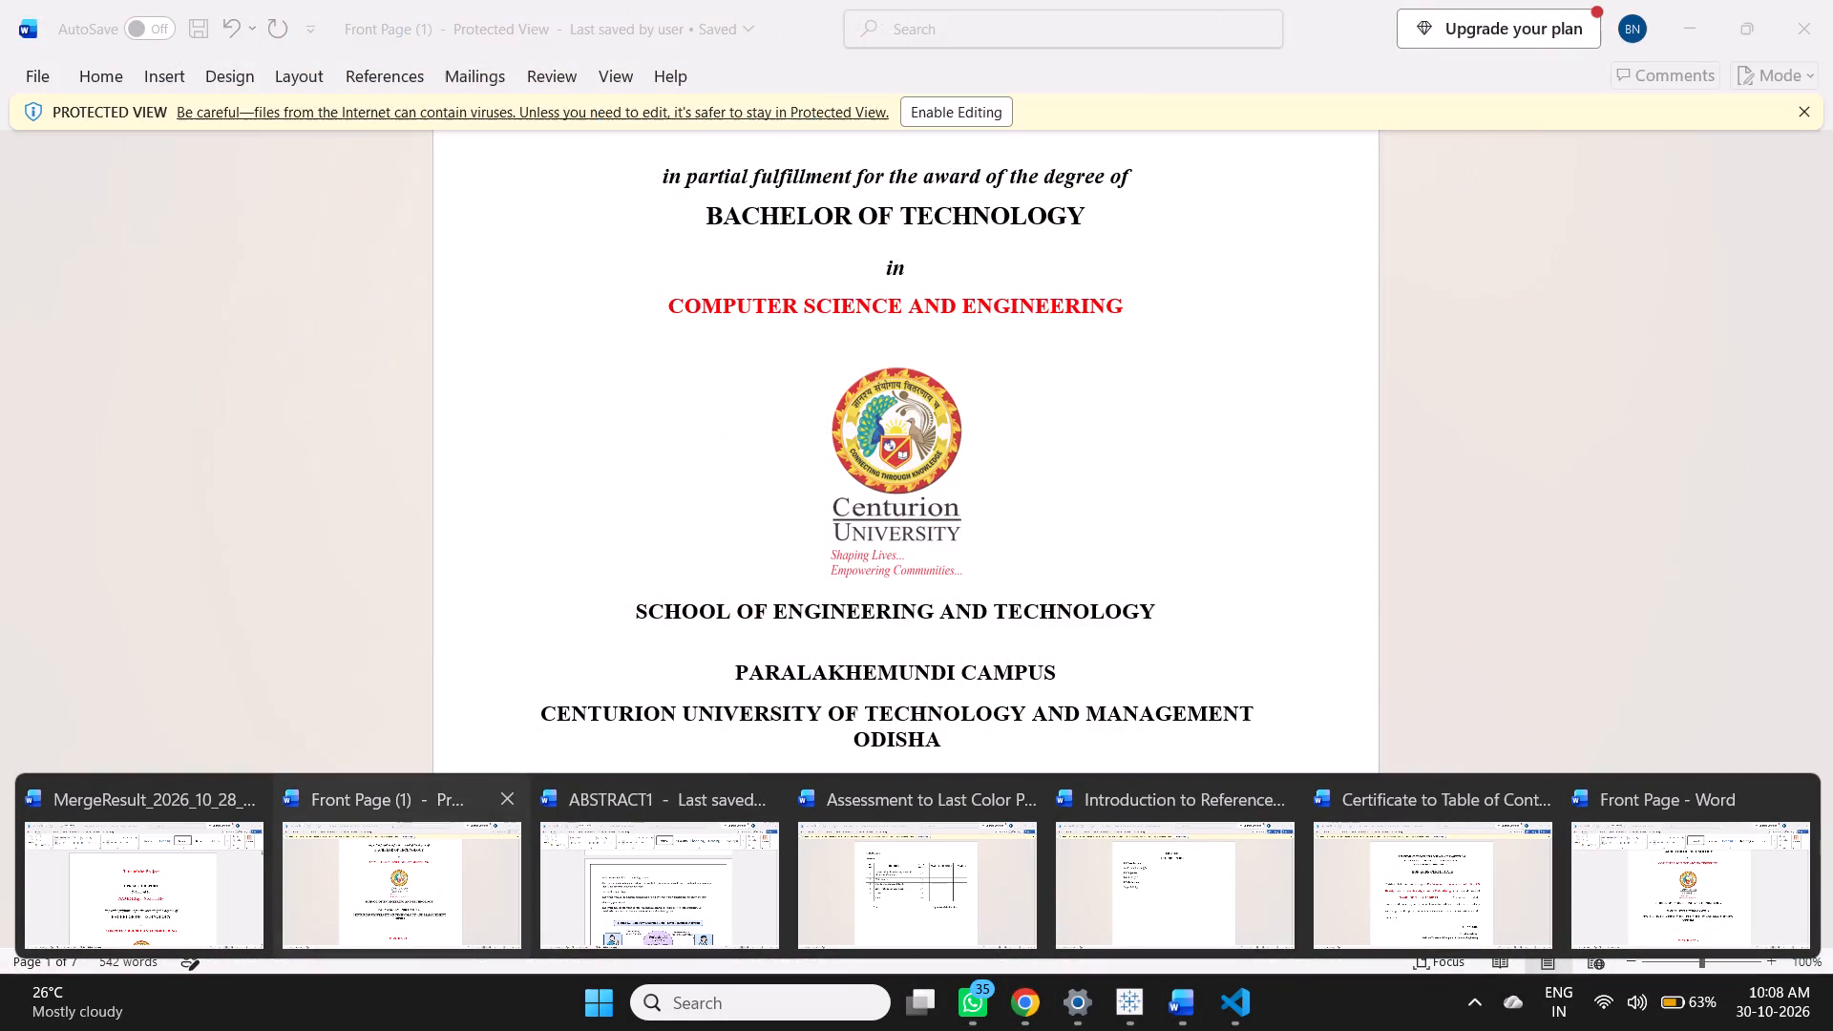
Switch to the MergeResult report document and look through its front matter from the title page to the table of contents.
left_click(162, 882)
scroll(943, 590, "down", 1)
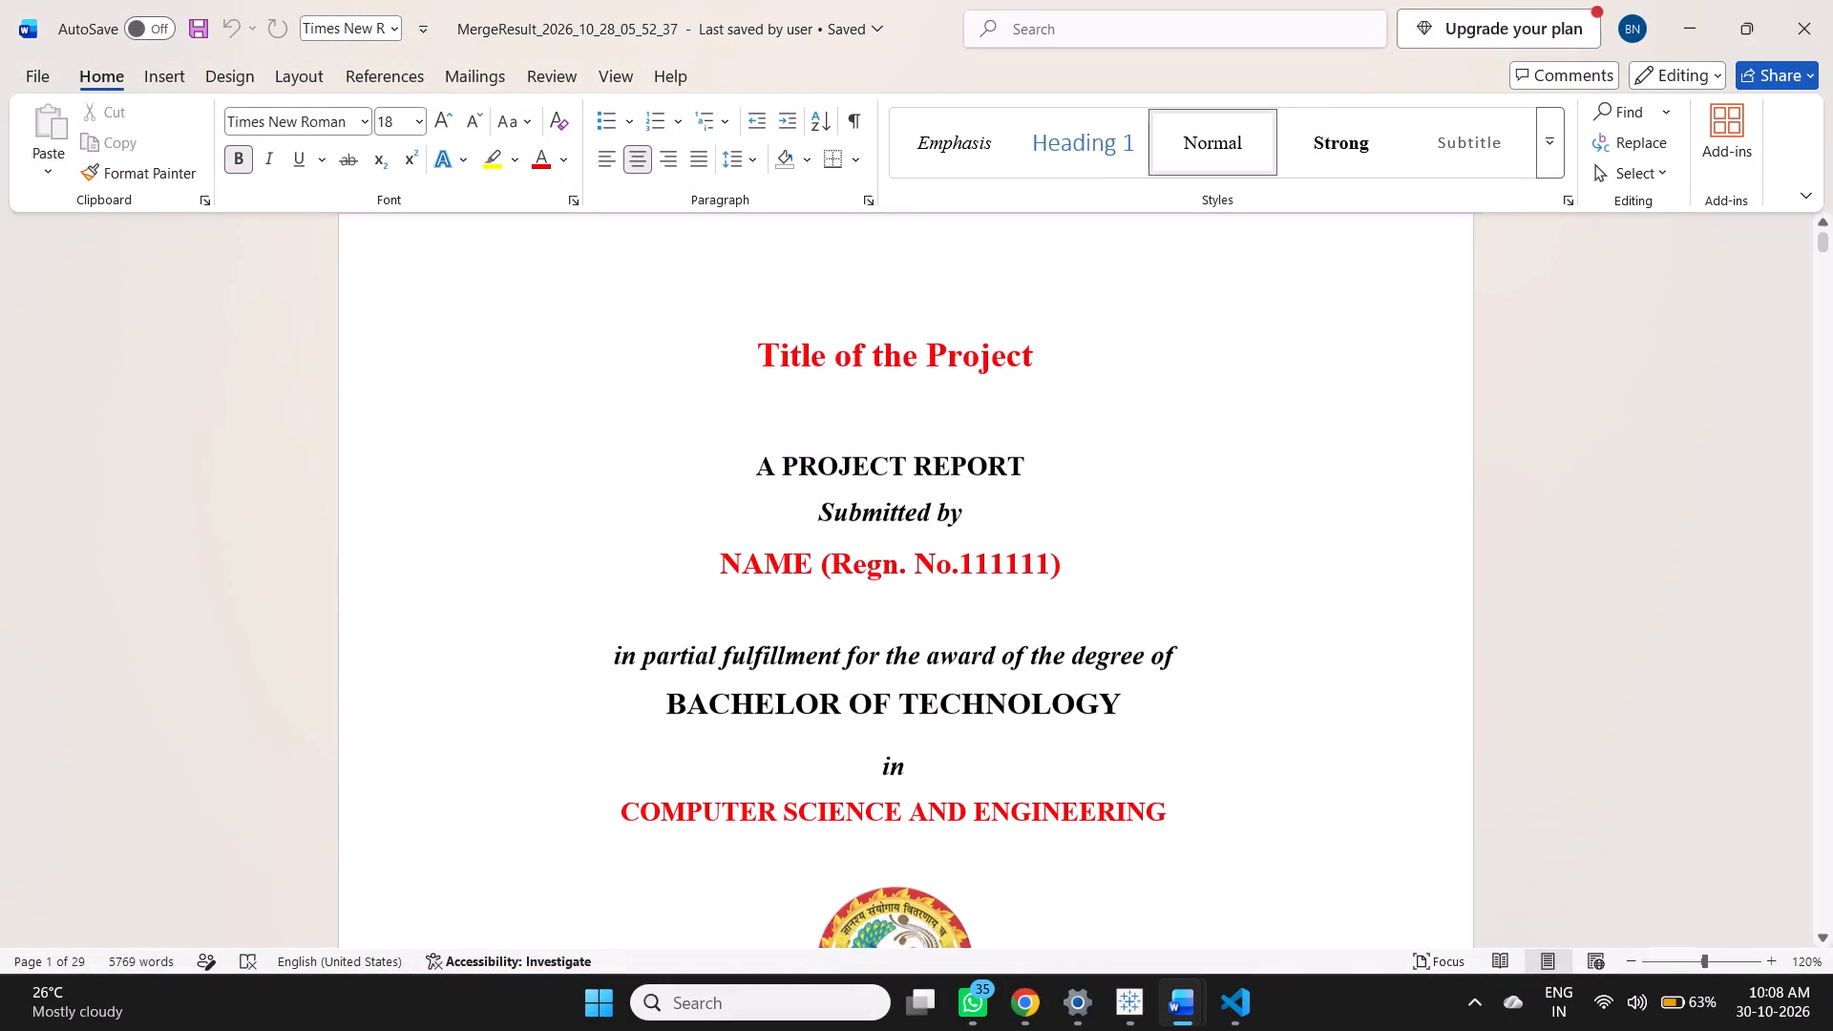
scroll(943, 590, "down", 17)
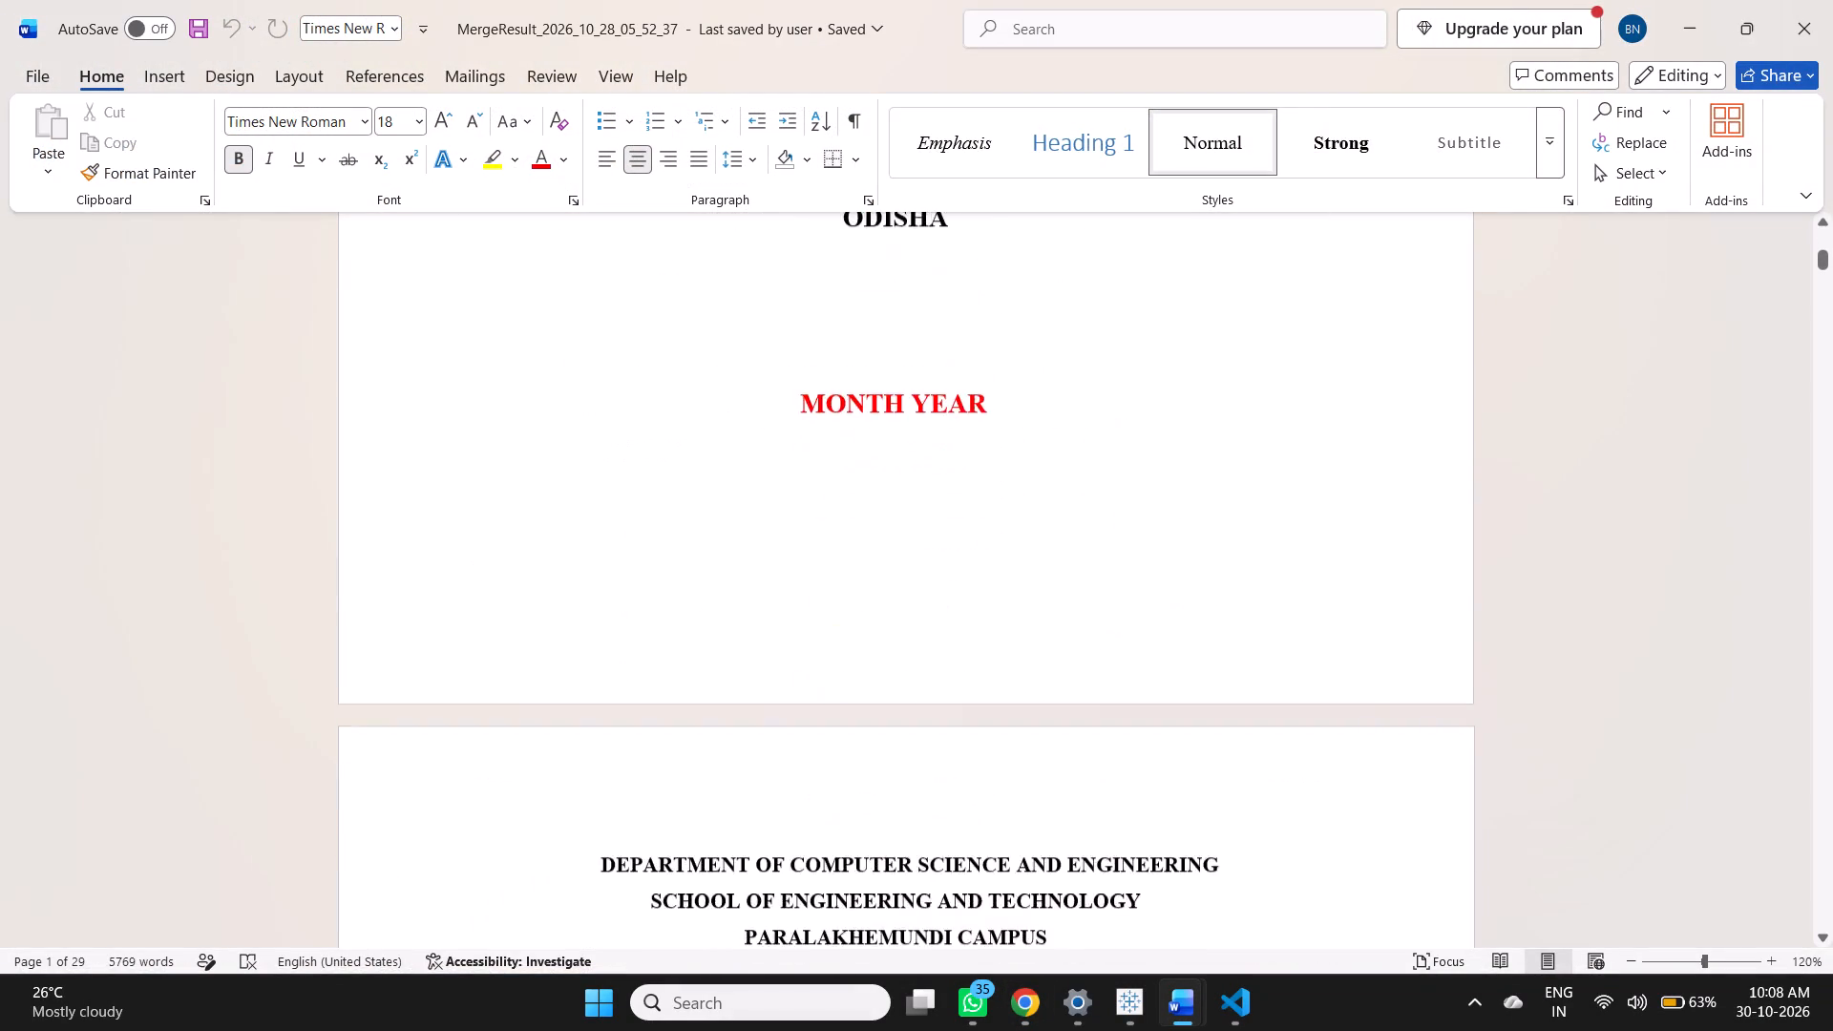
scroll(936, 616, "down", 5)
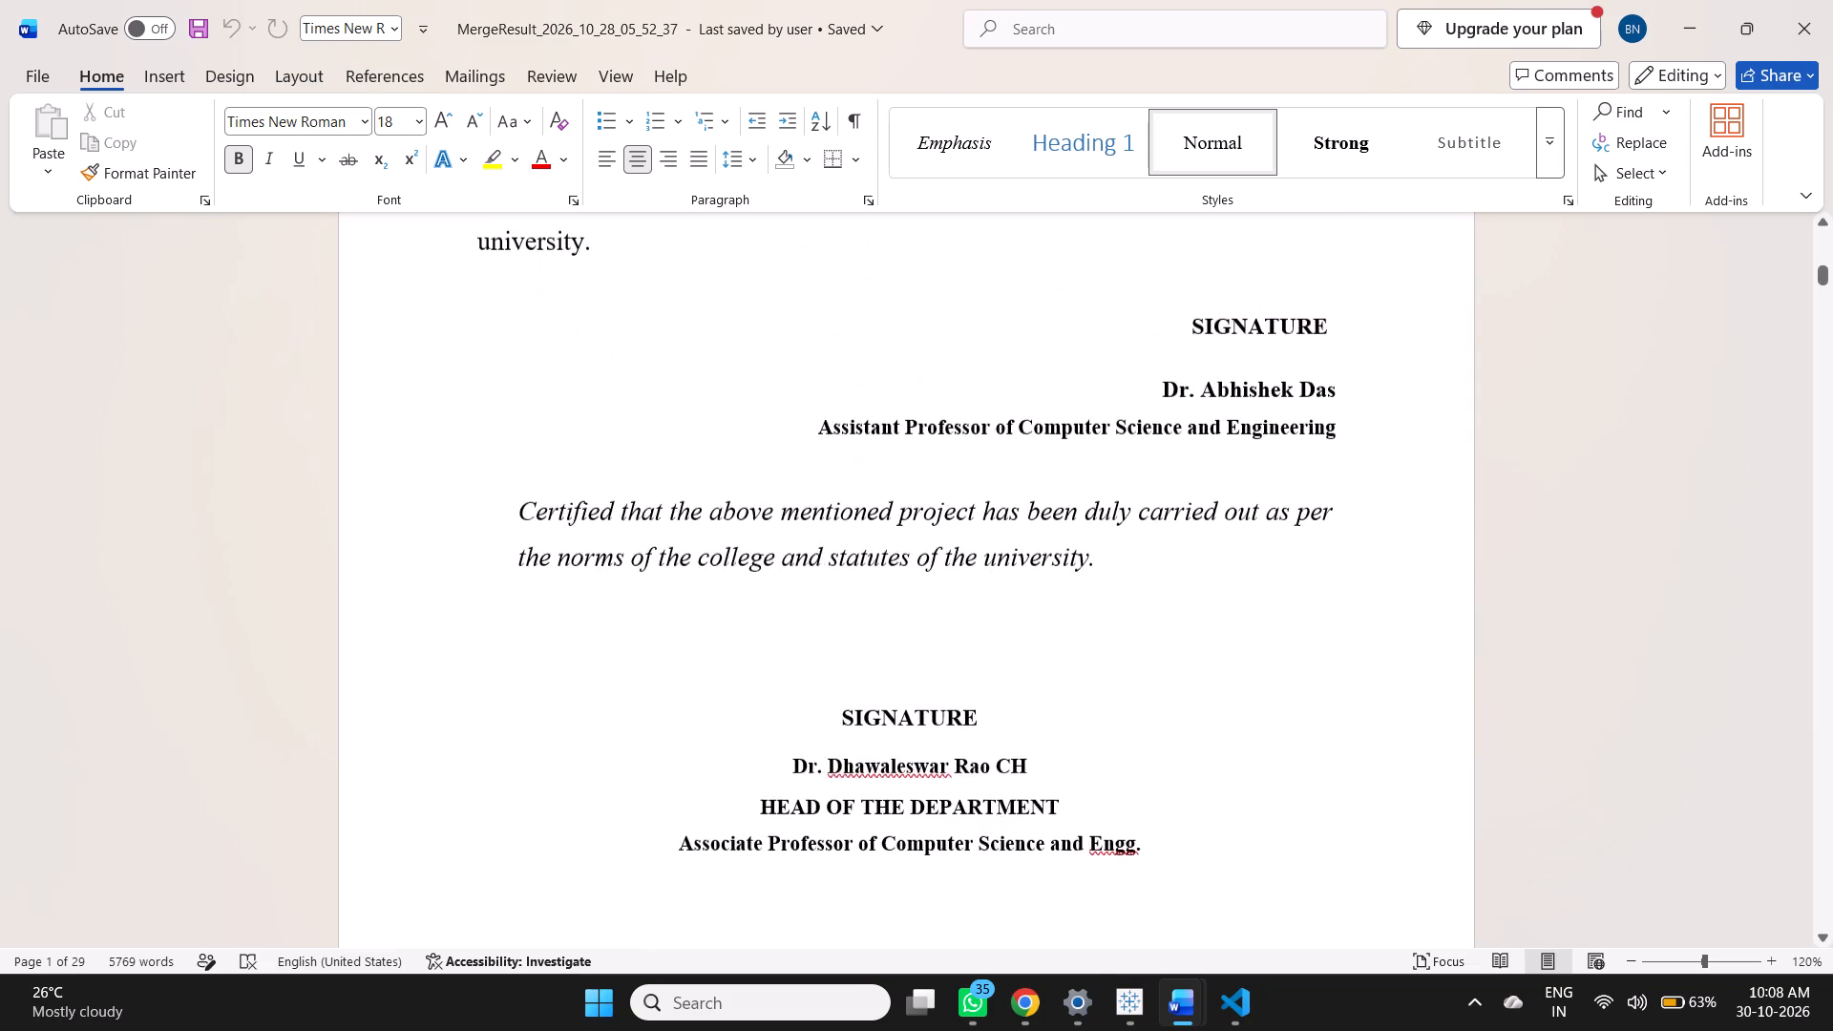
scroll(932, 608, "down", 6)
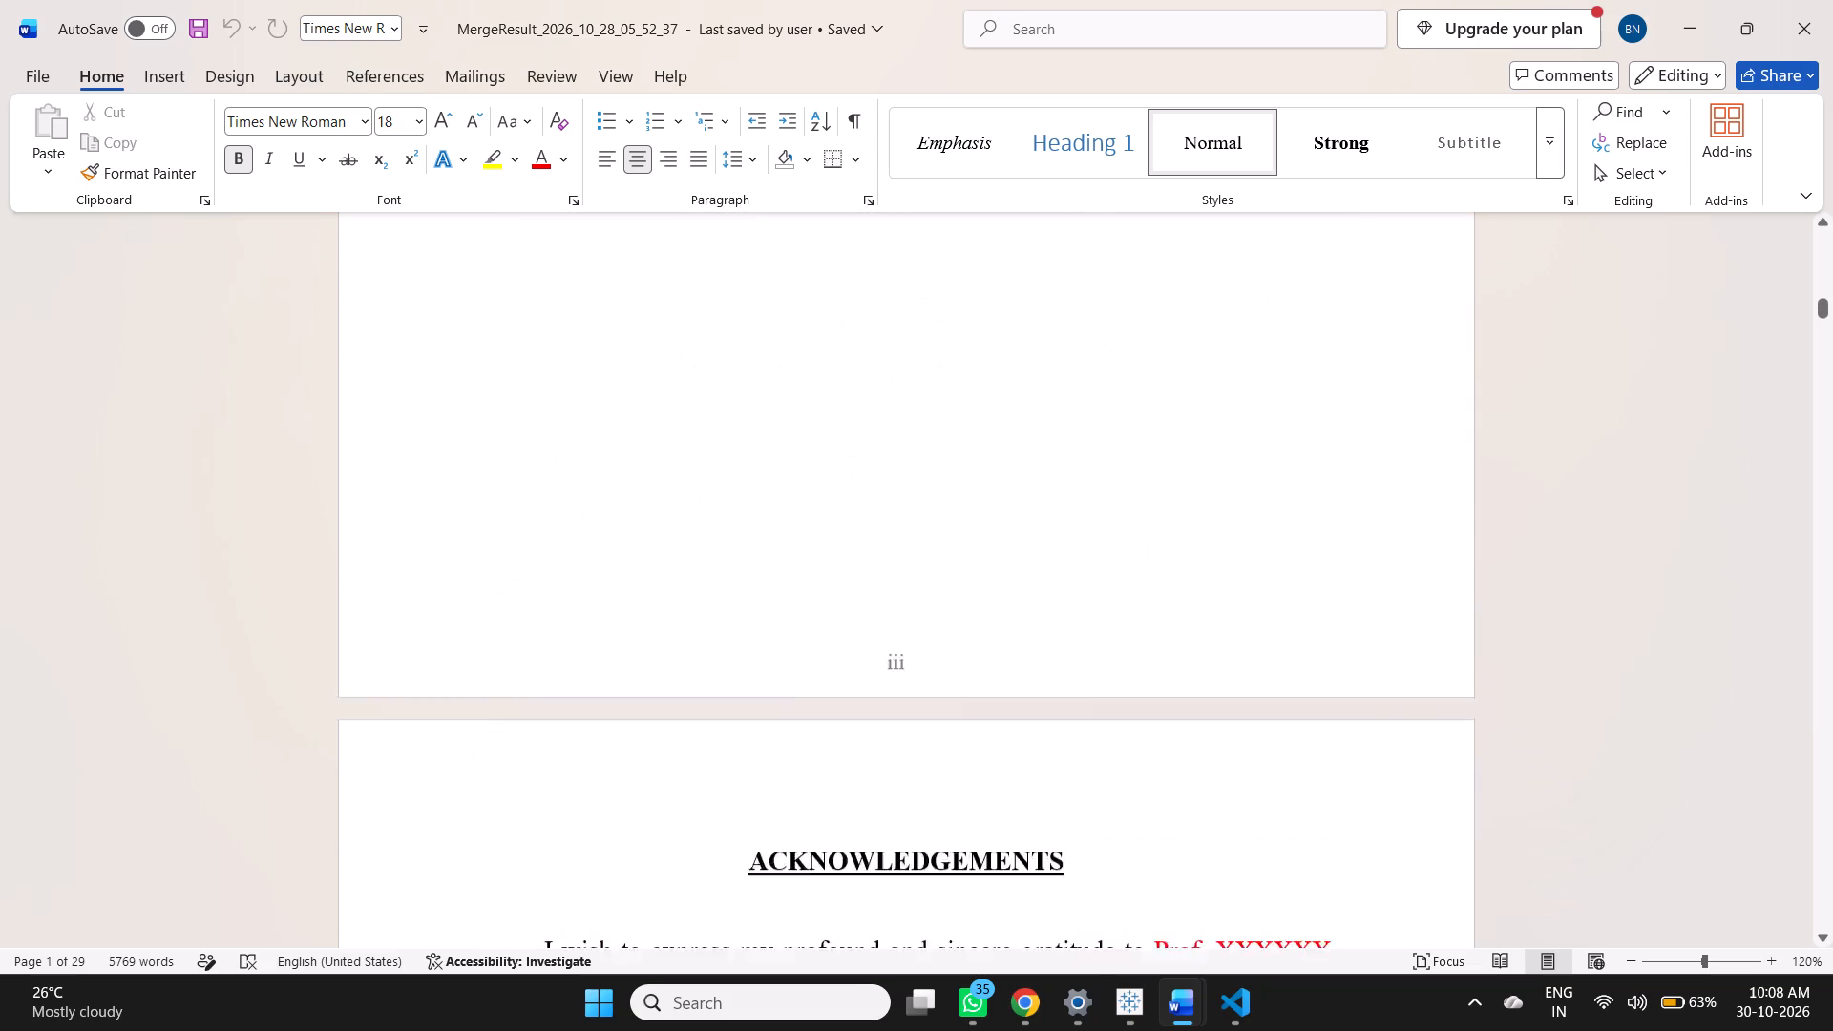
scroll(928, 606, "down", 8)
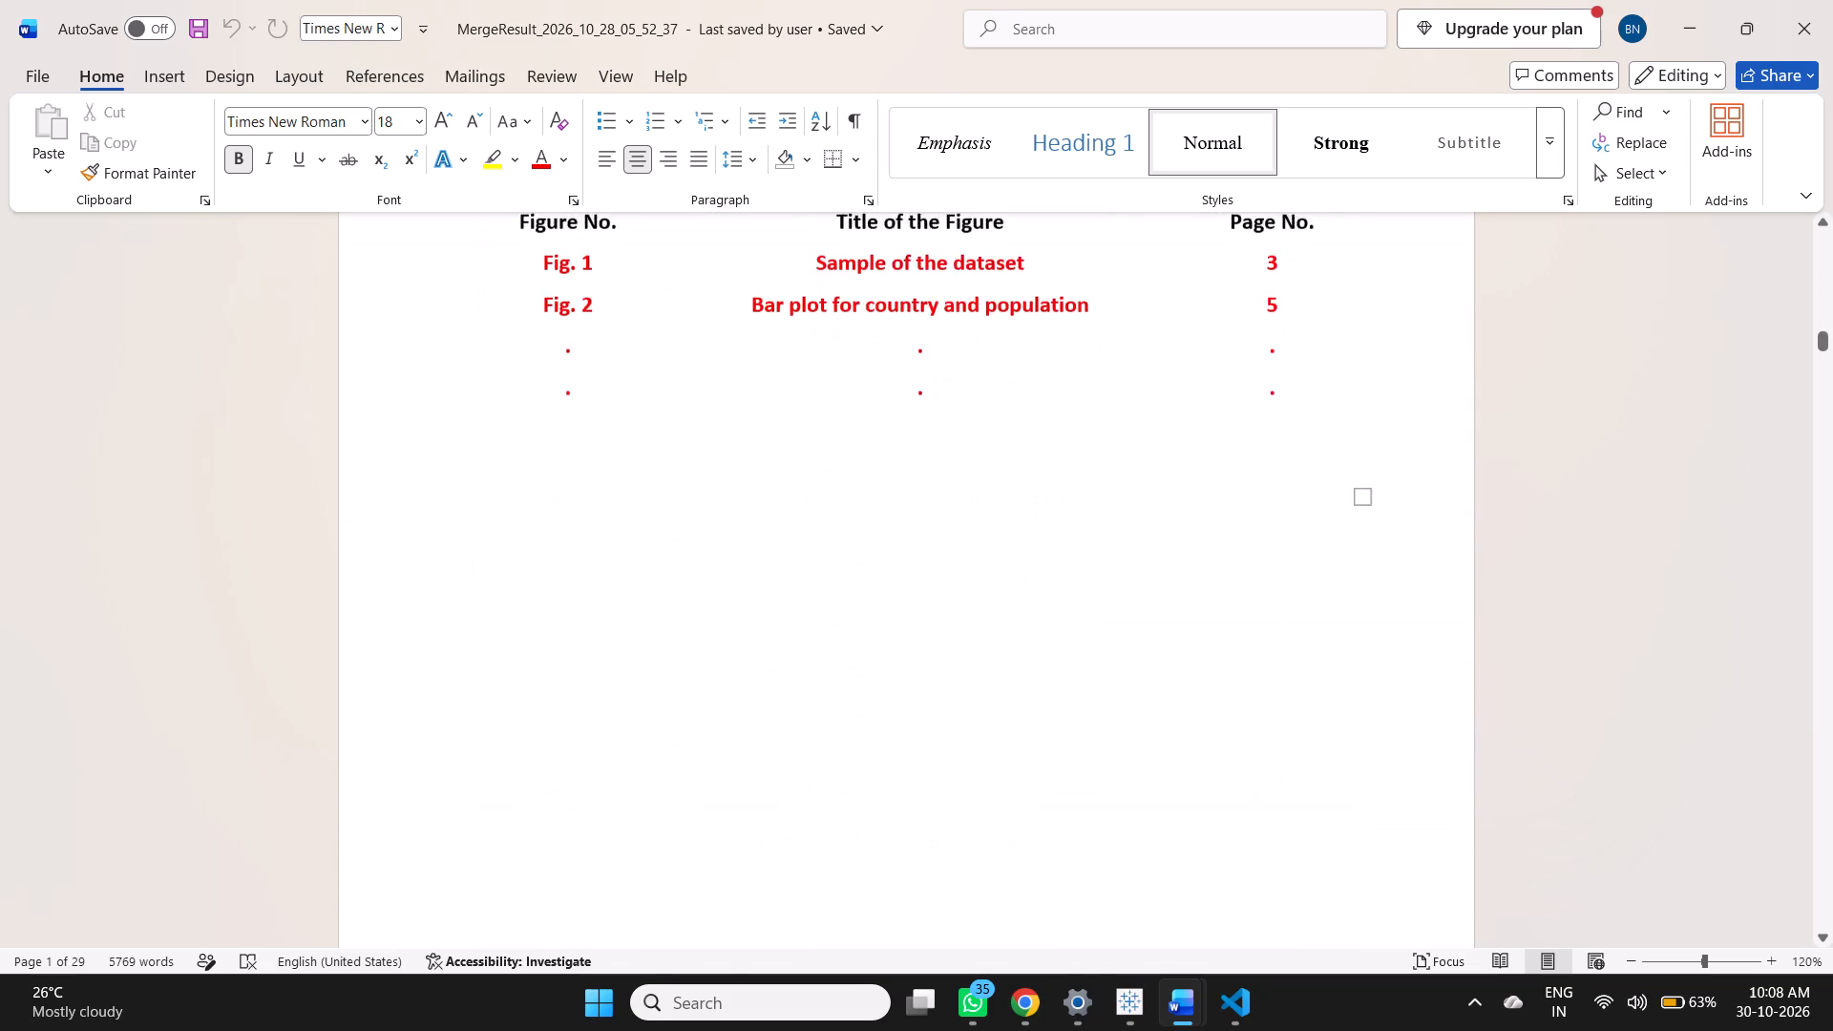
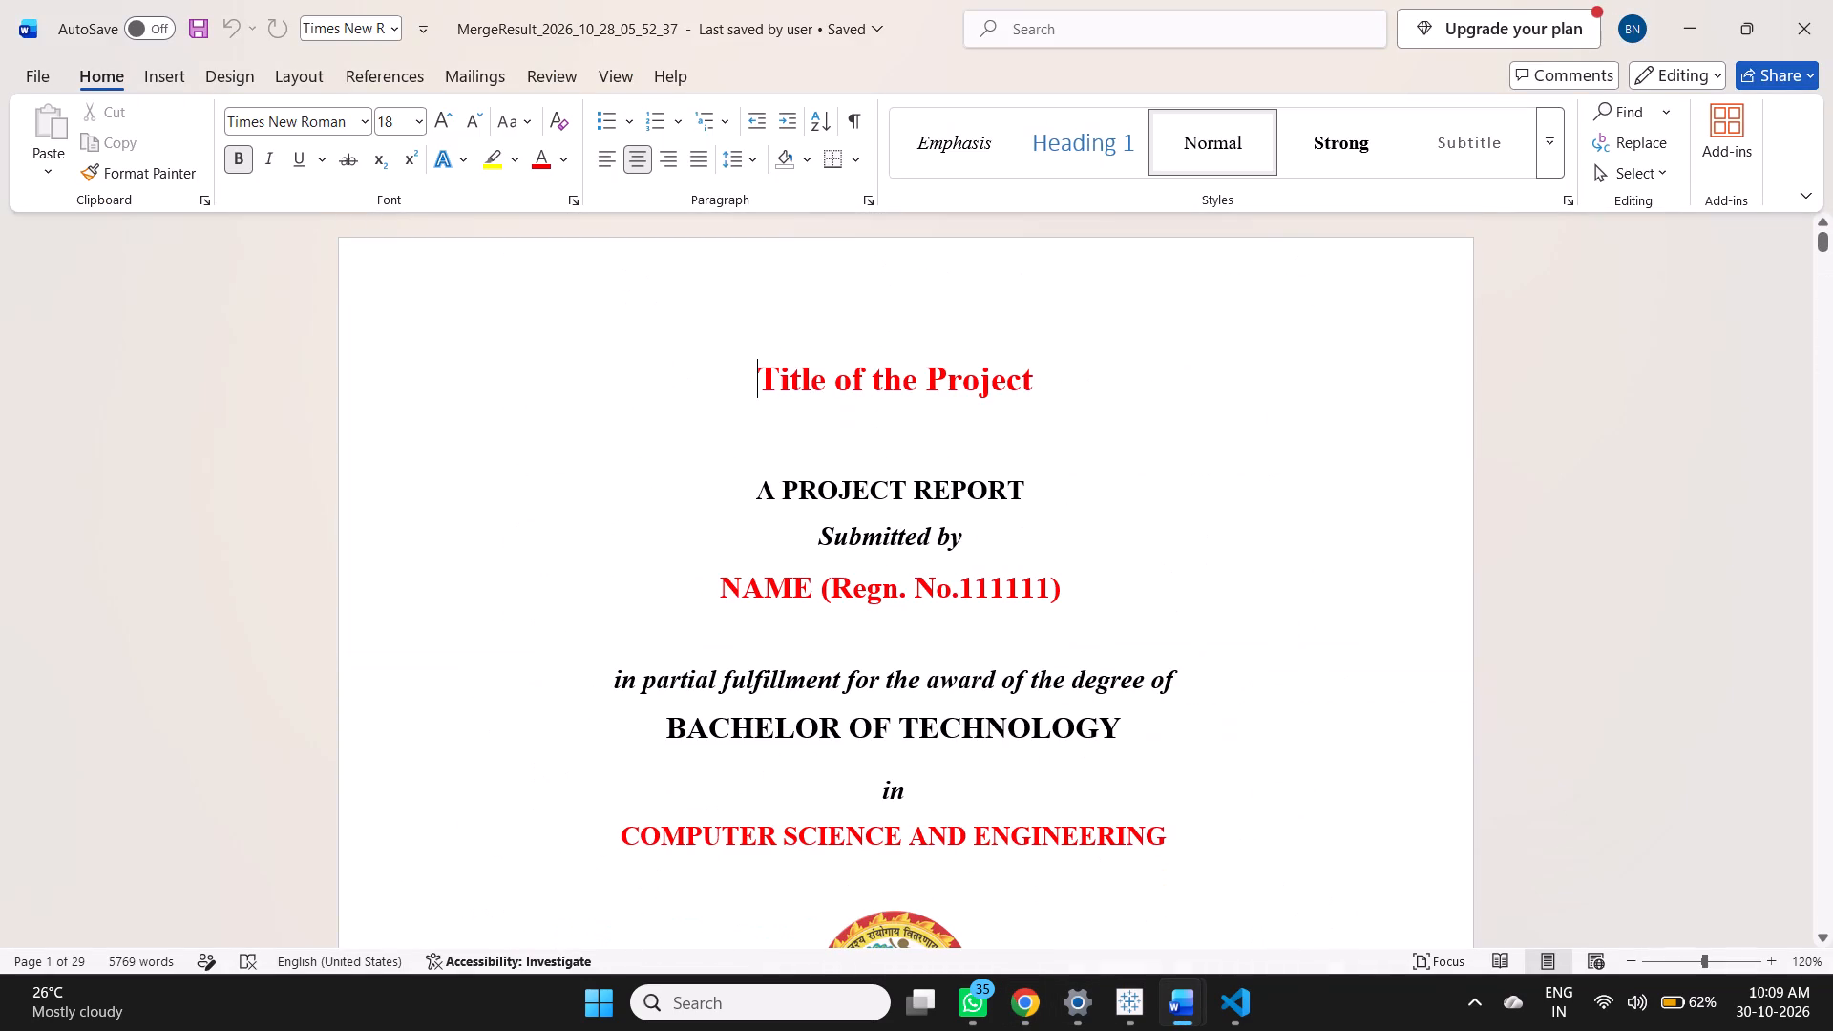
scroll(1149, 707, "down", 17)
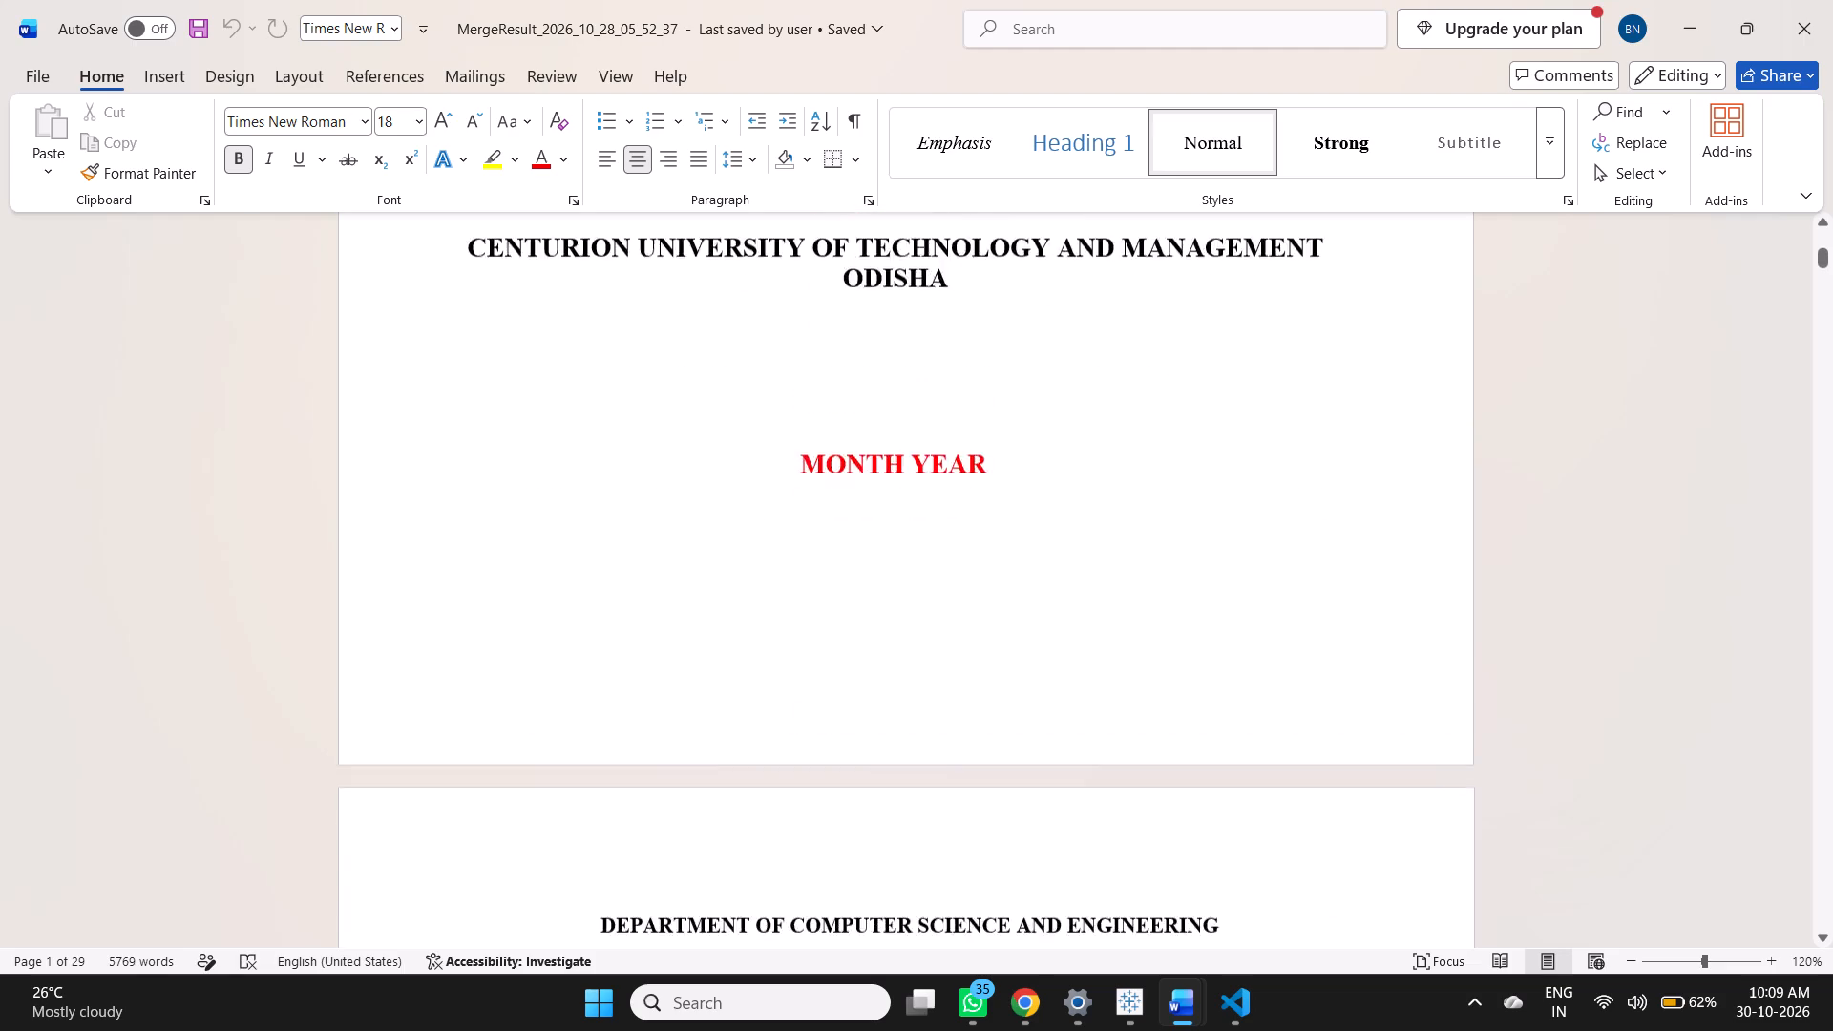
scroll(1132, 720, "down", 20)
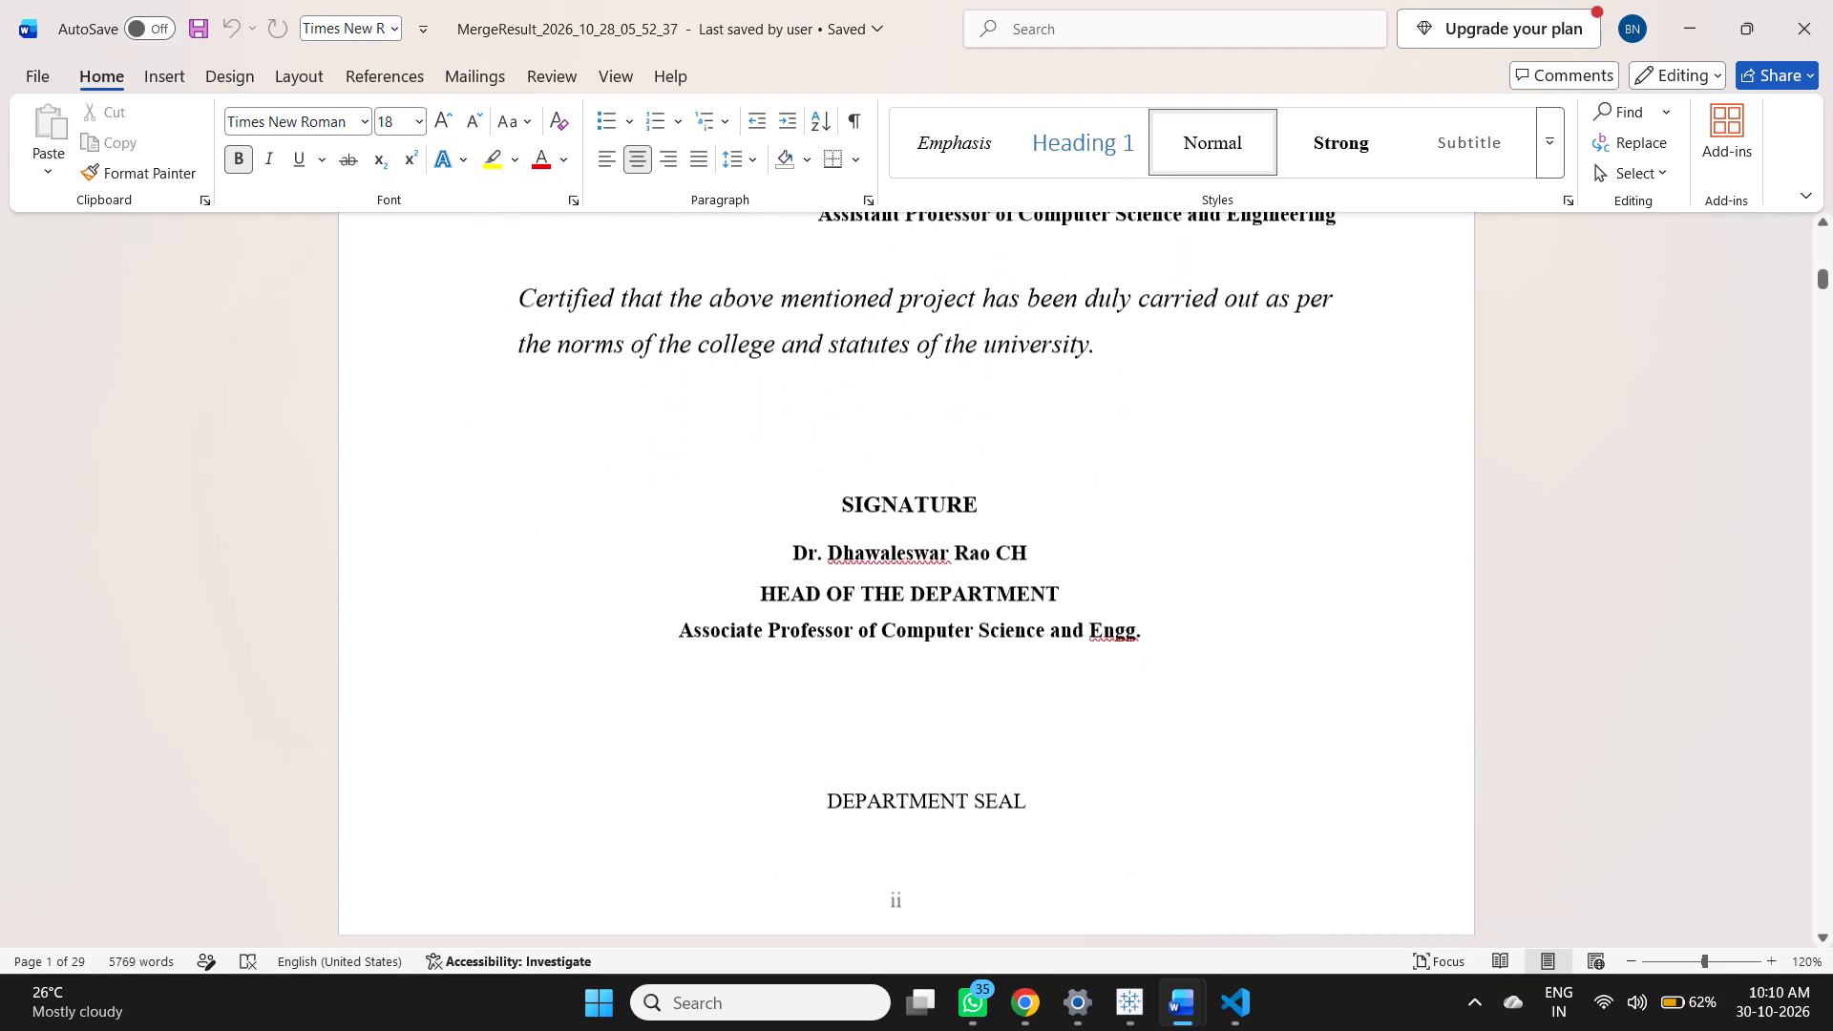
scroll(1132, 719, "down", 3)
scroll(1132, 719, "up", 1)
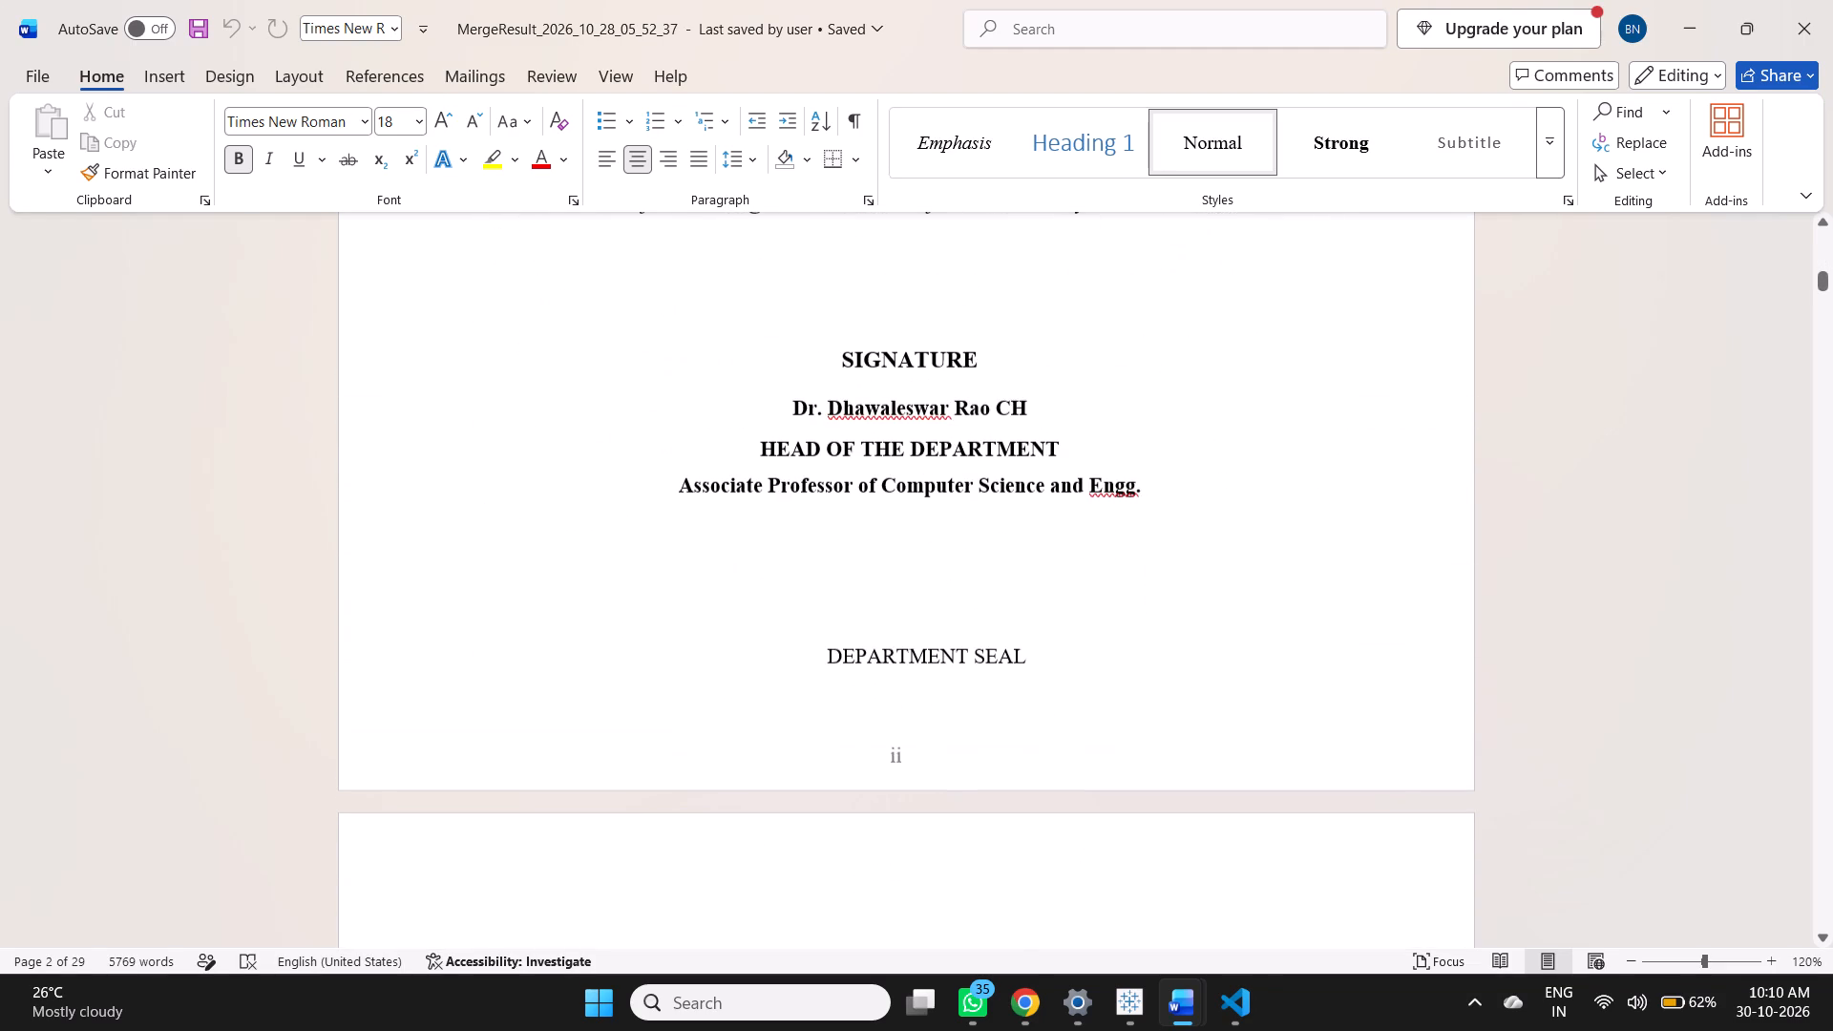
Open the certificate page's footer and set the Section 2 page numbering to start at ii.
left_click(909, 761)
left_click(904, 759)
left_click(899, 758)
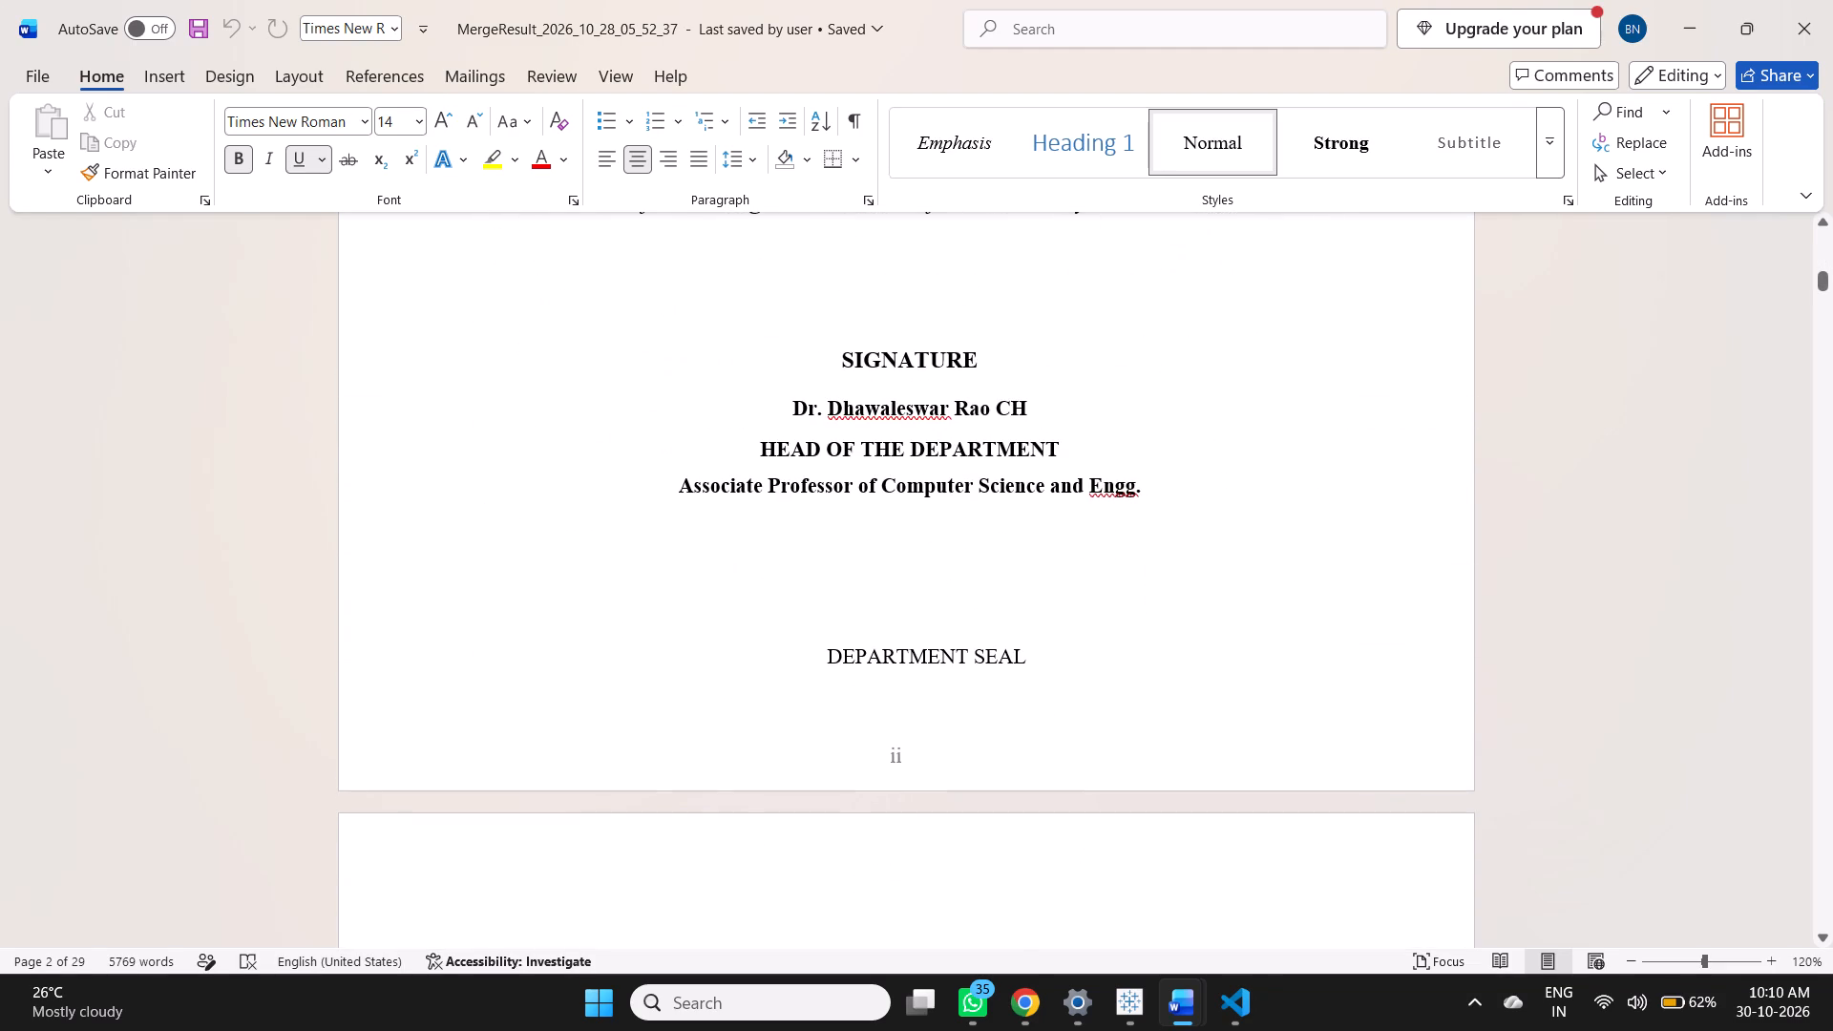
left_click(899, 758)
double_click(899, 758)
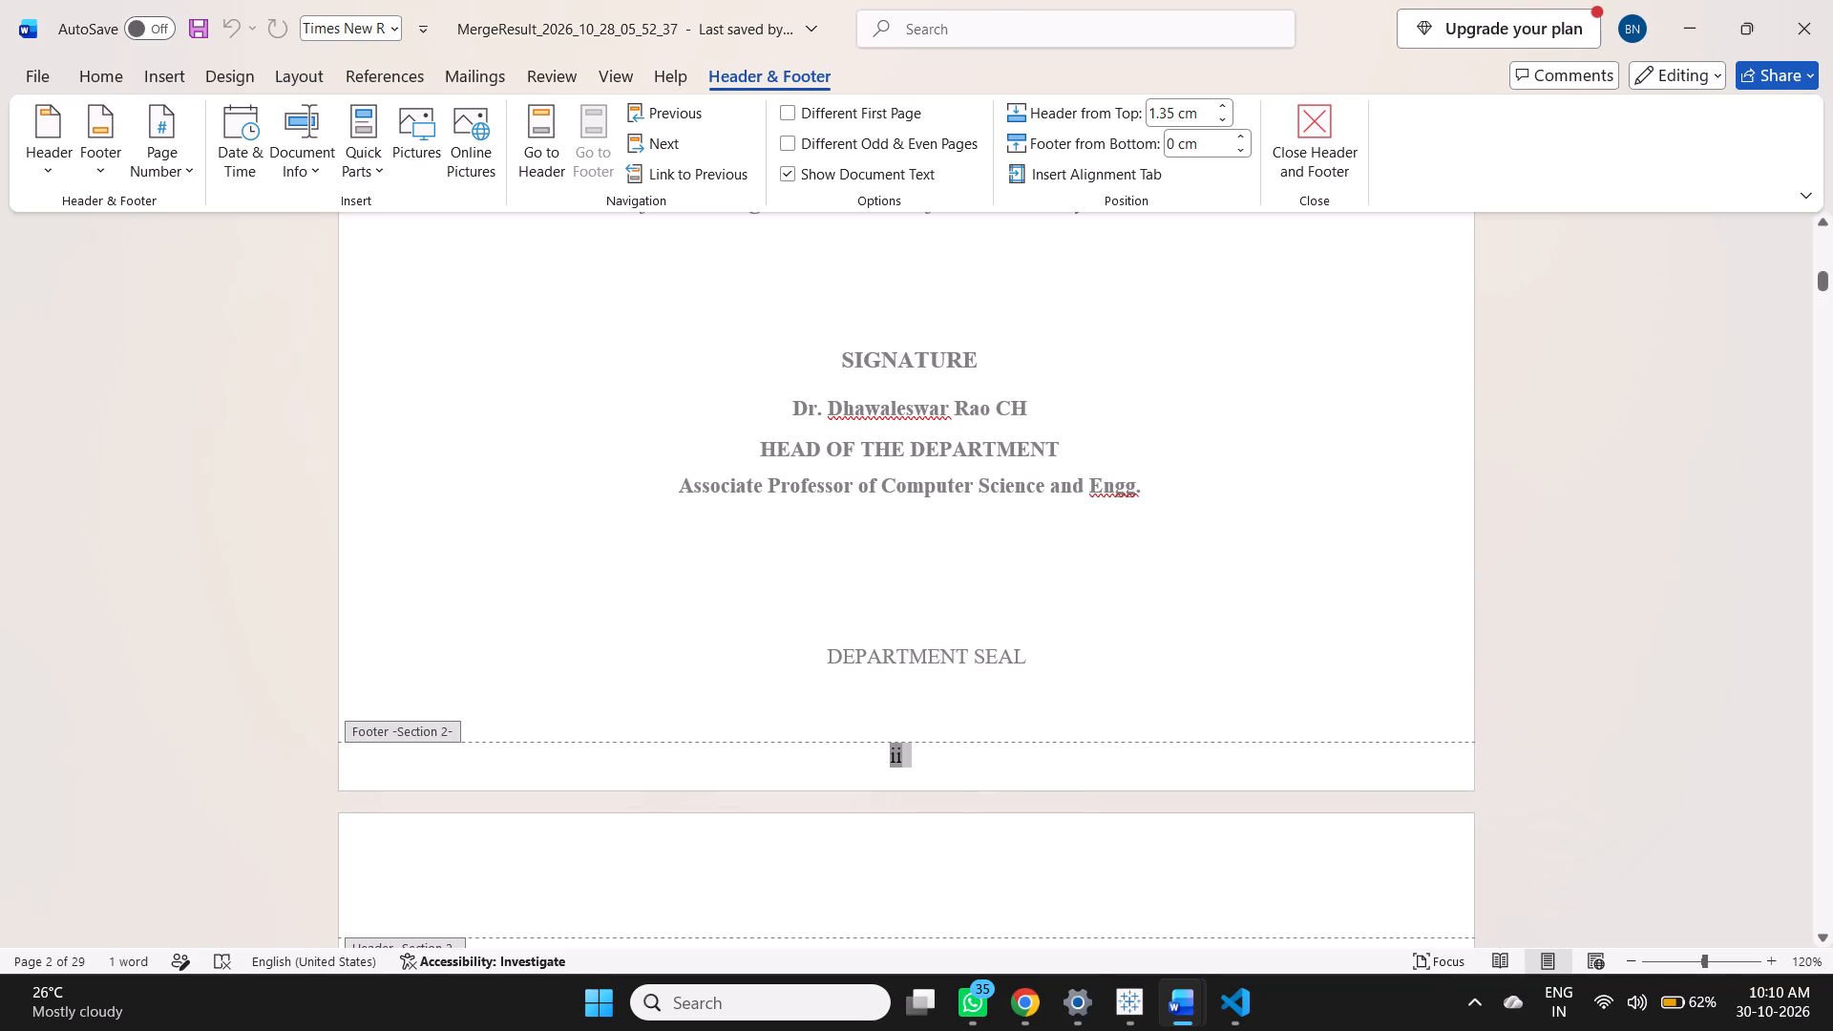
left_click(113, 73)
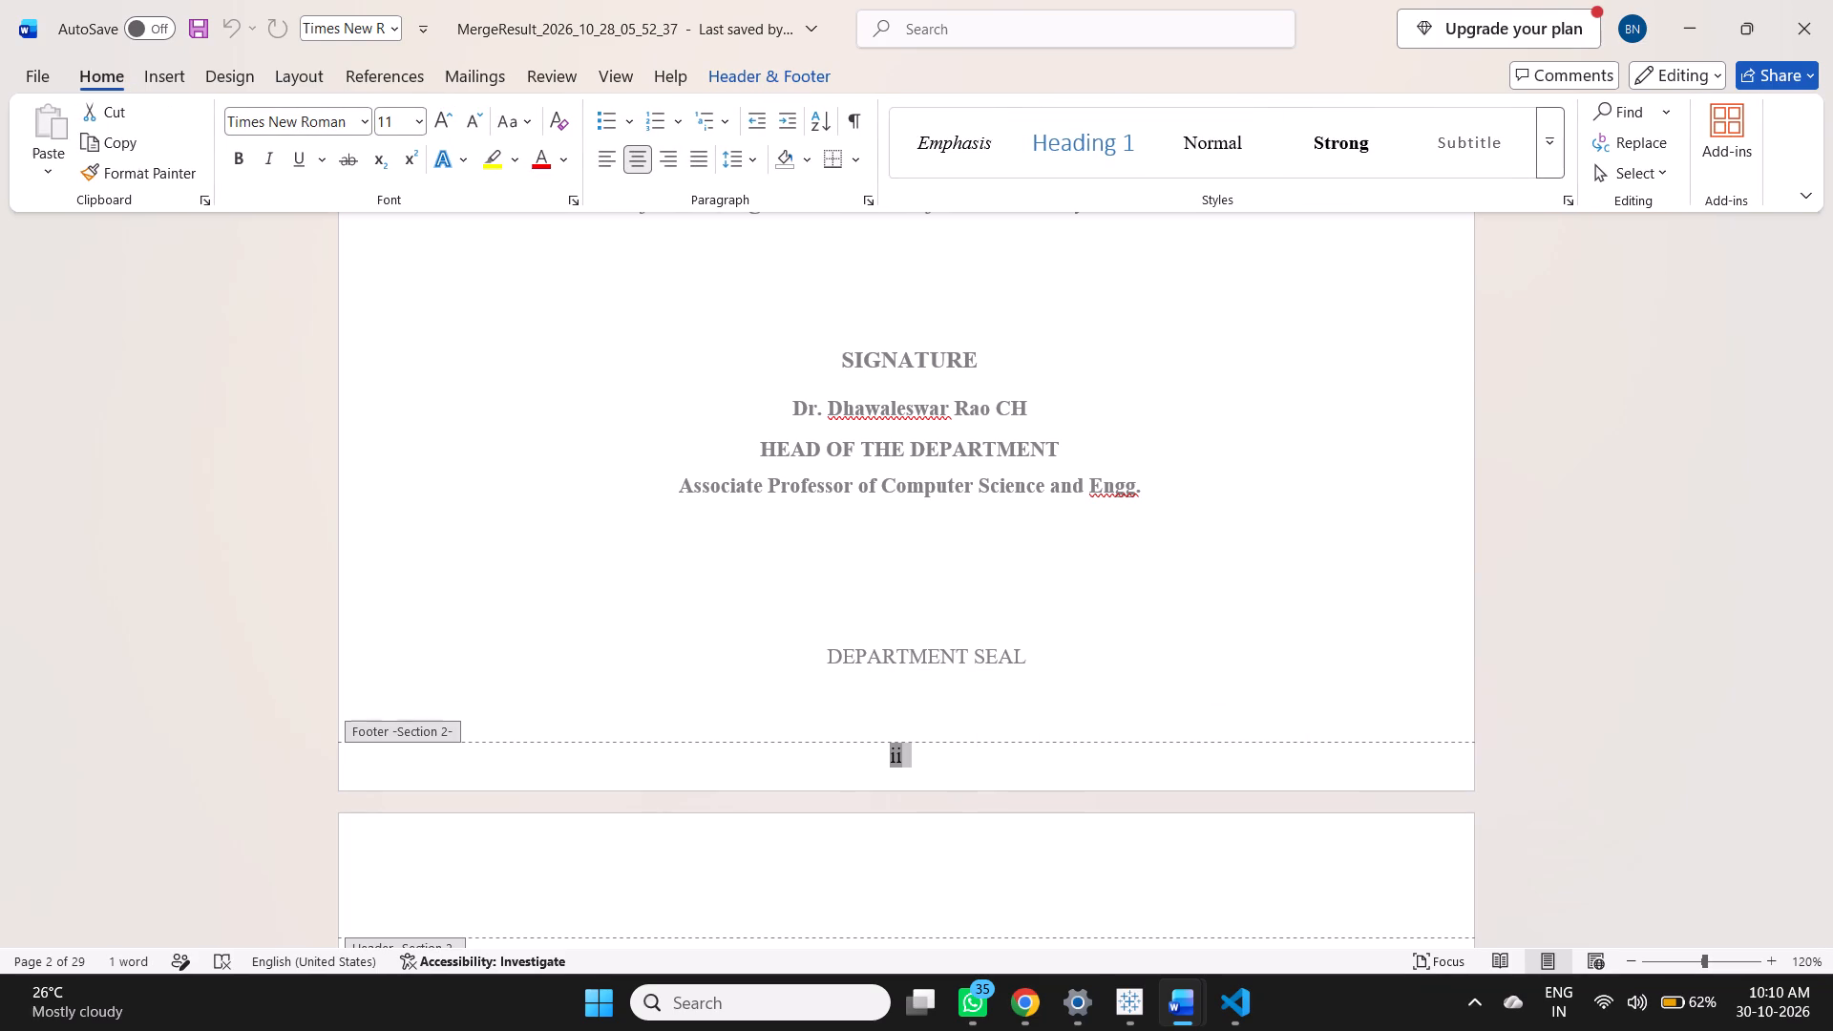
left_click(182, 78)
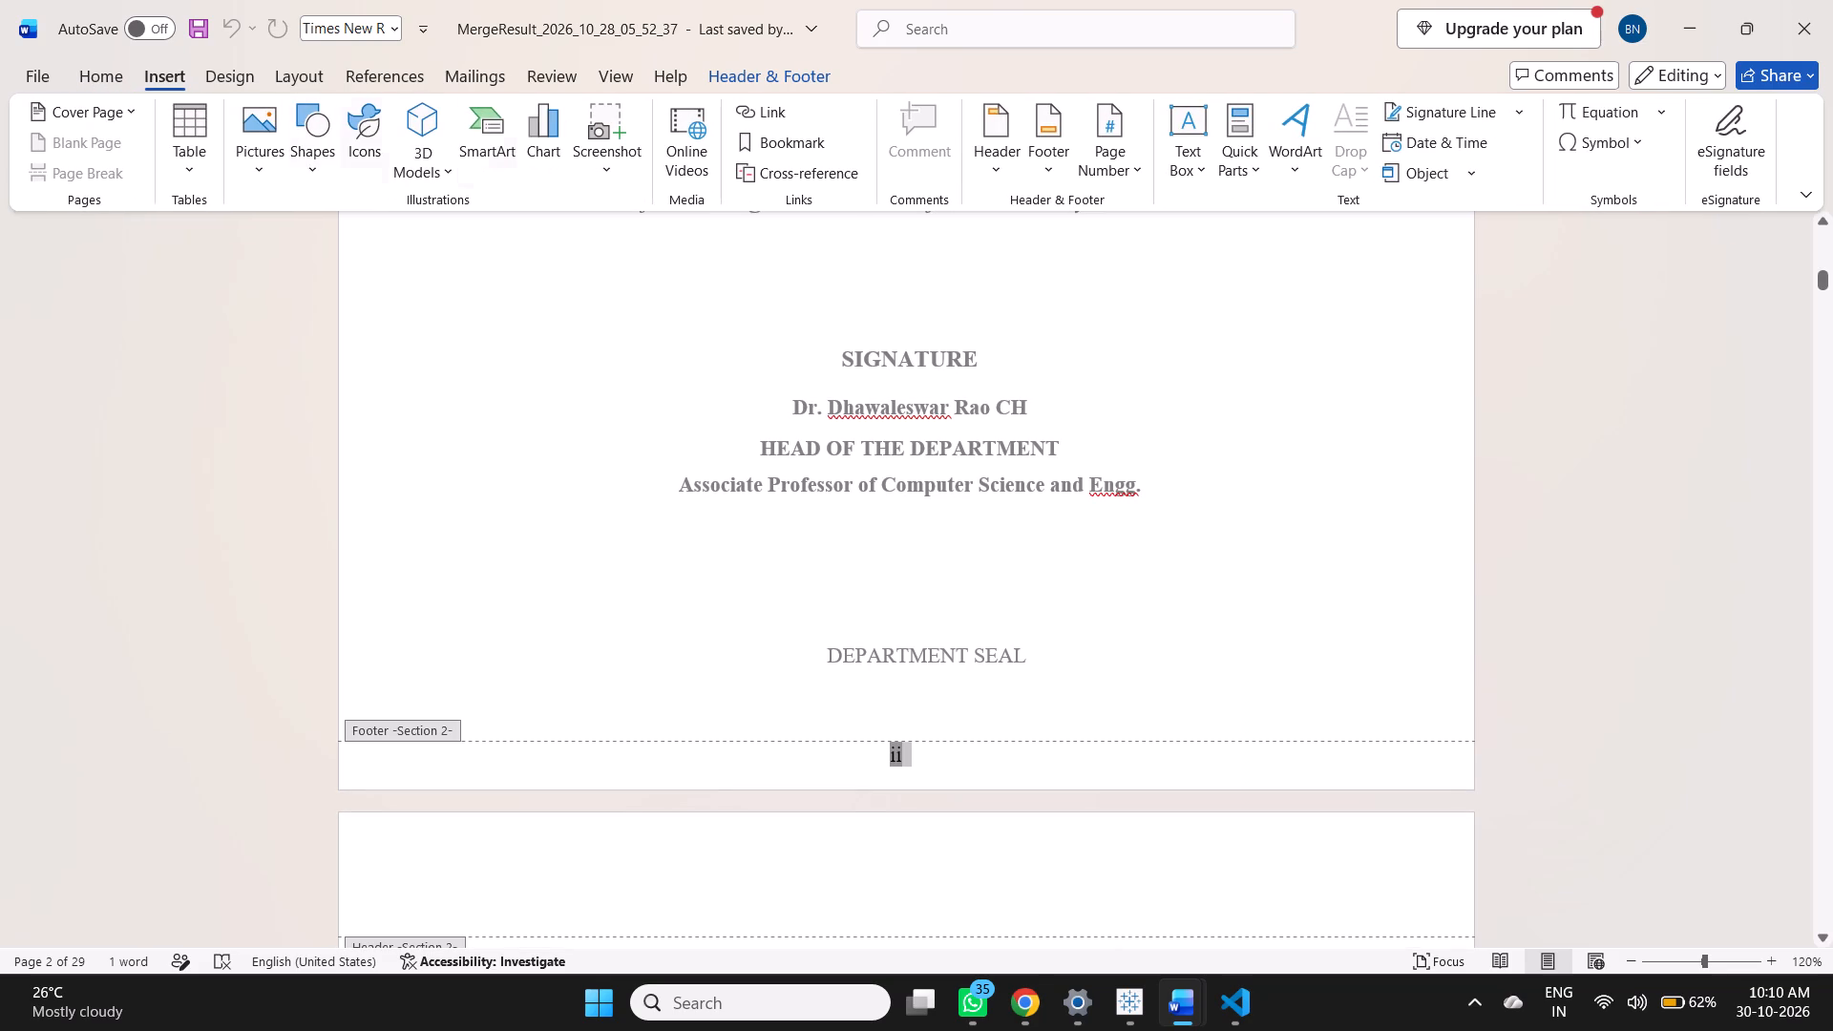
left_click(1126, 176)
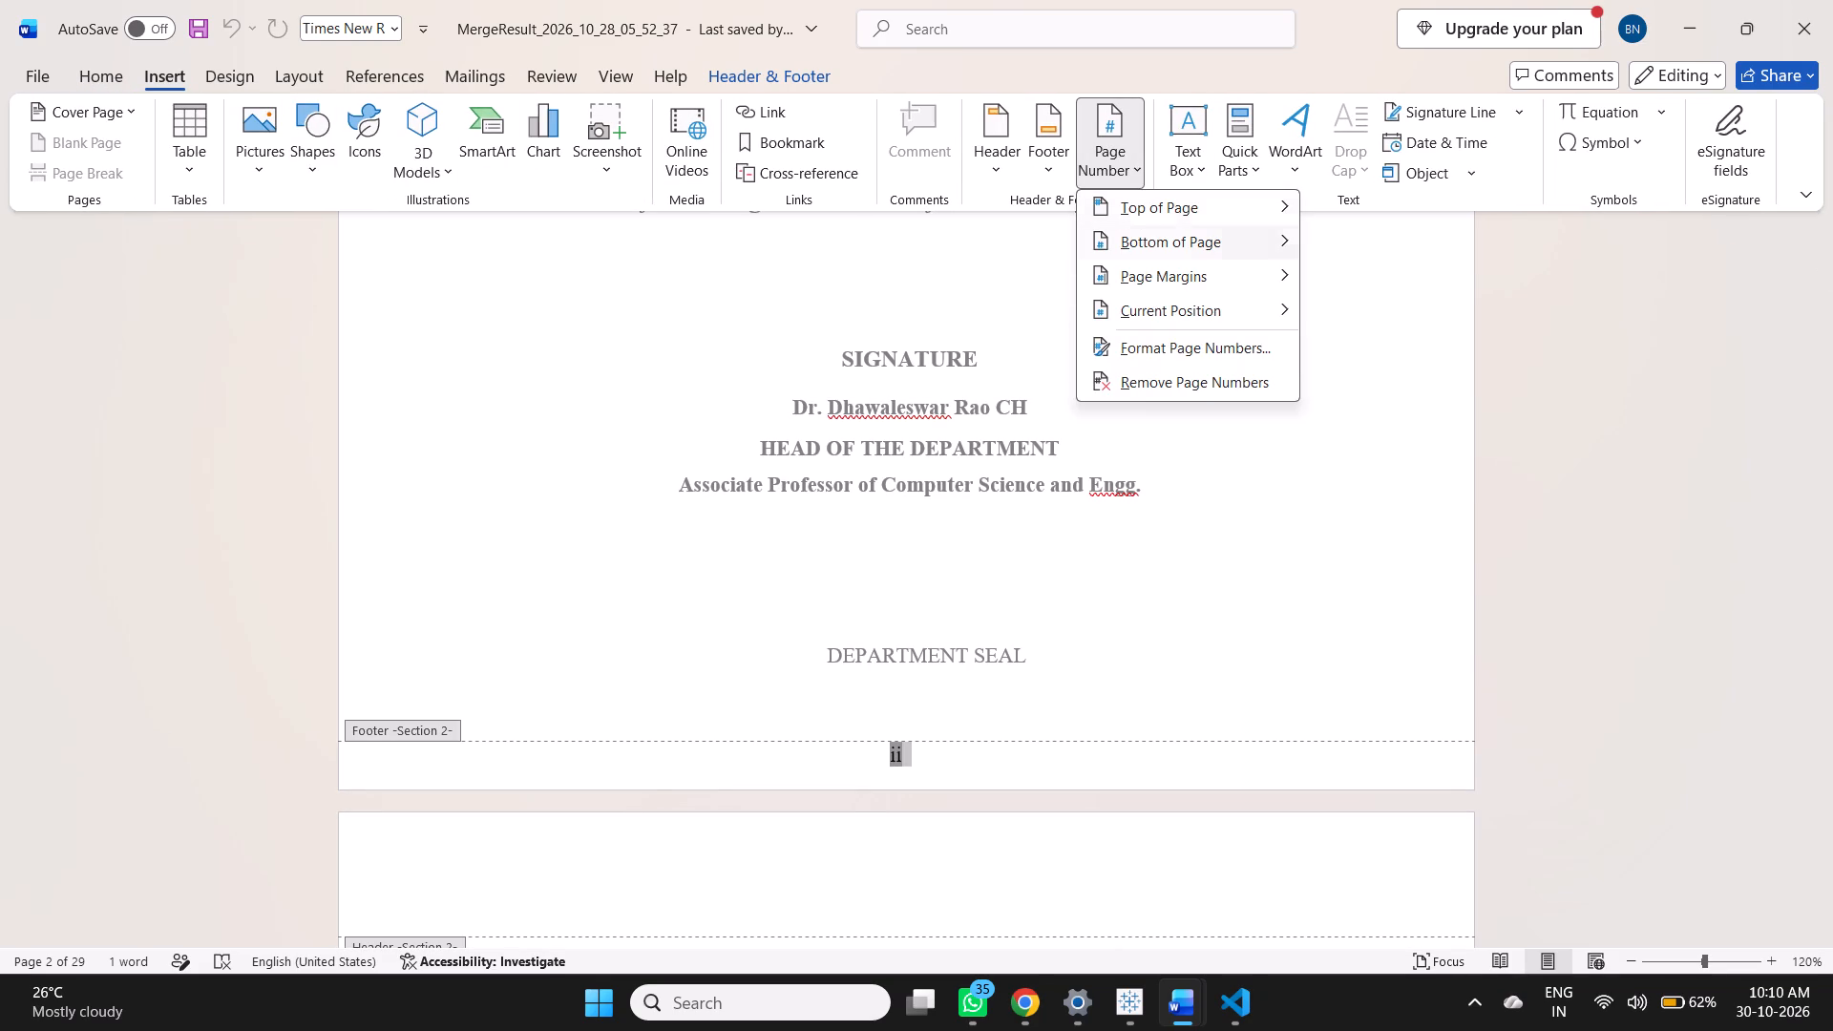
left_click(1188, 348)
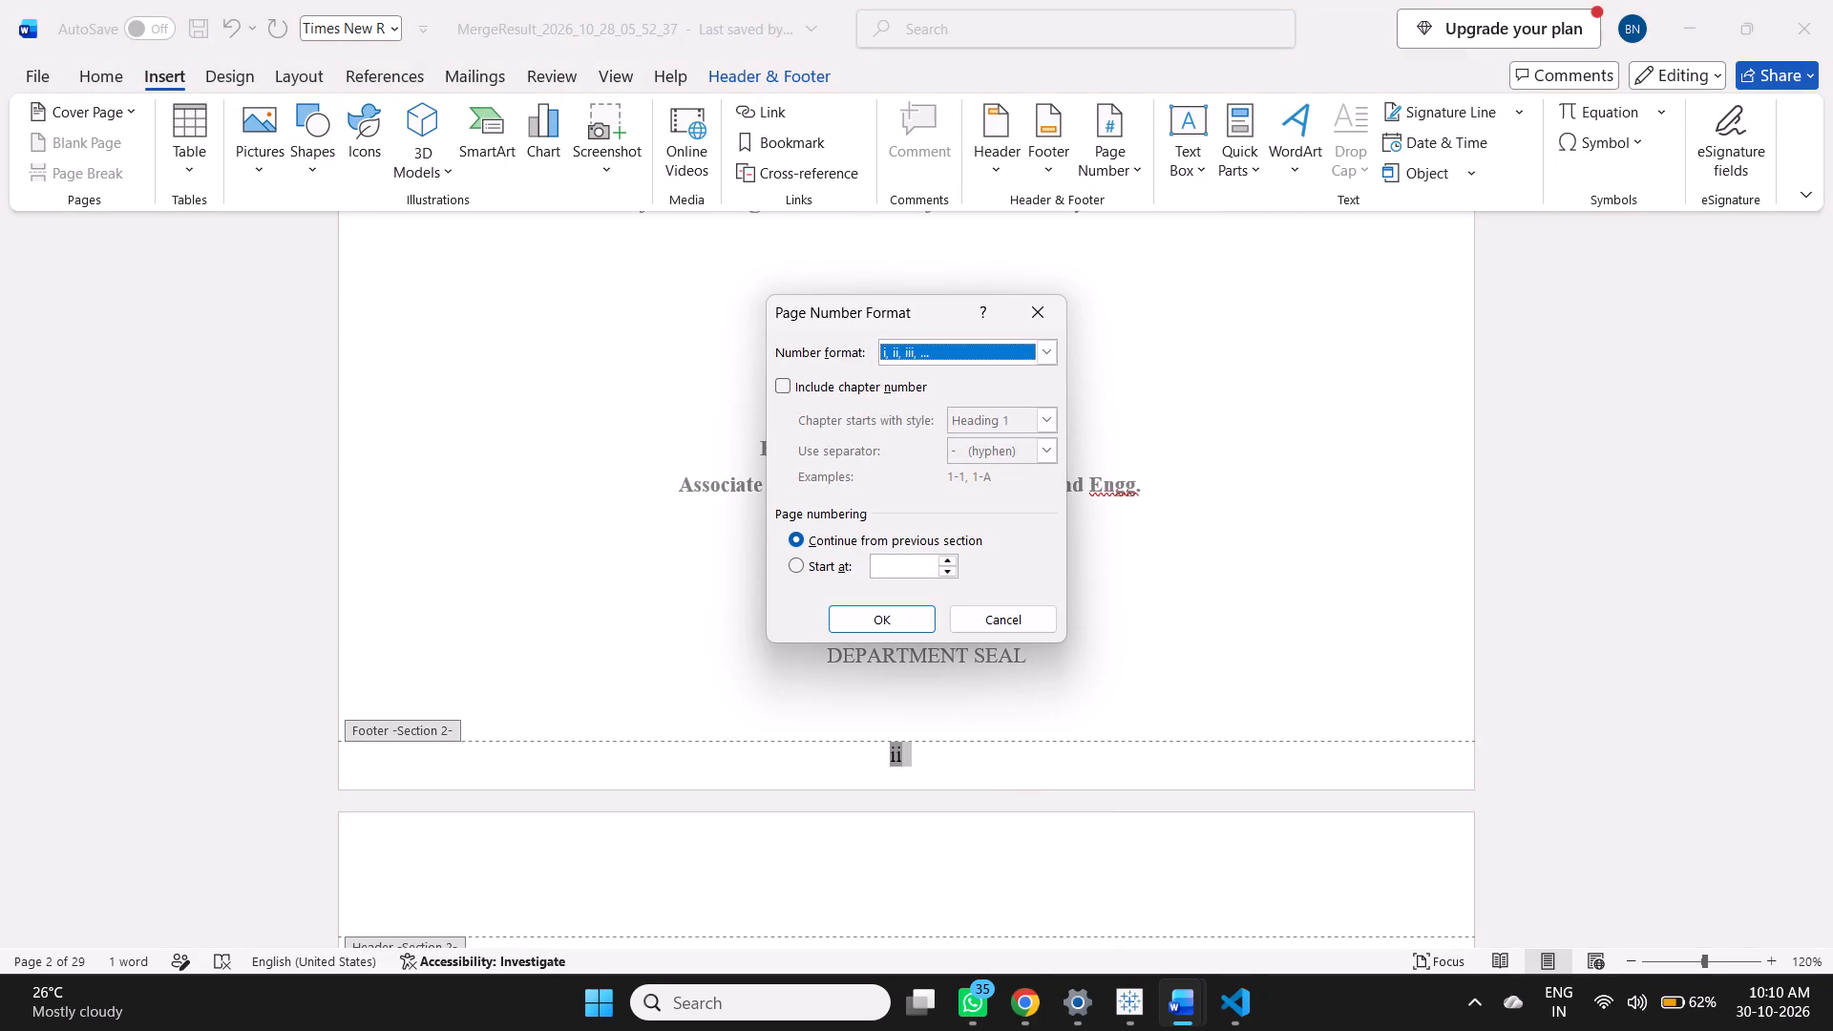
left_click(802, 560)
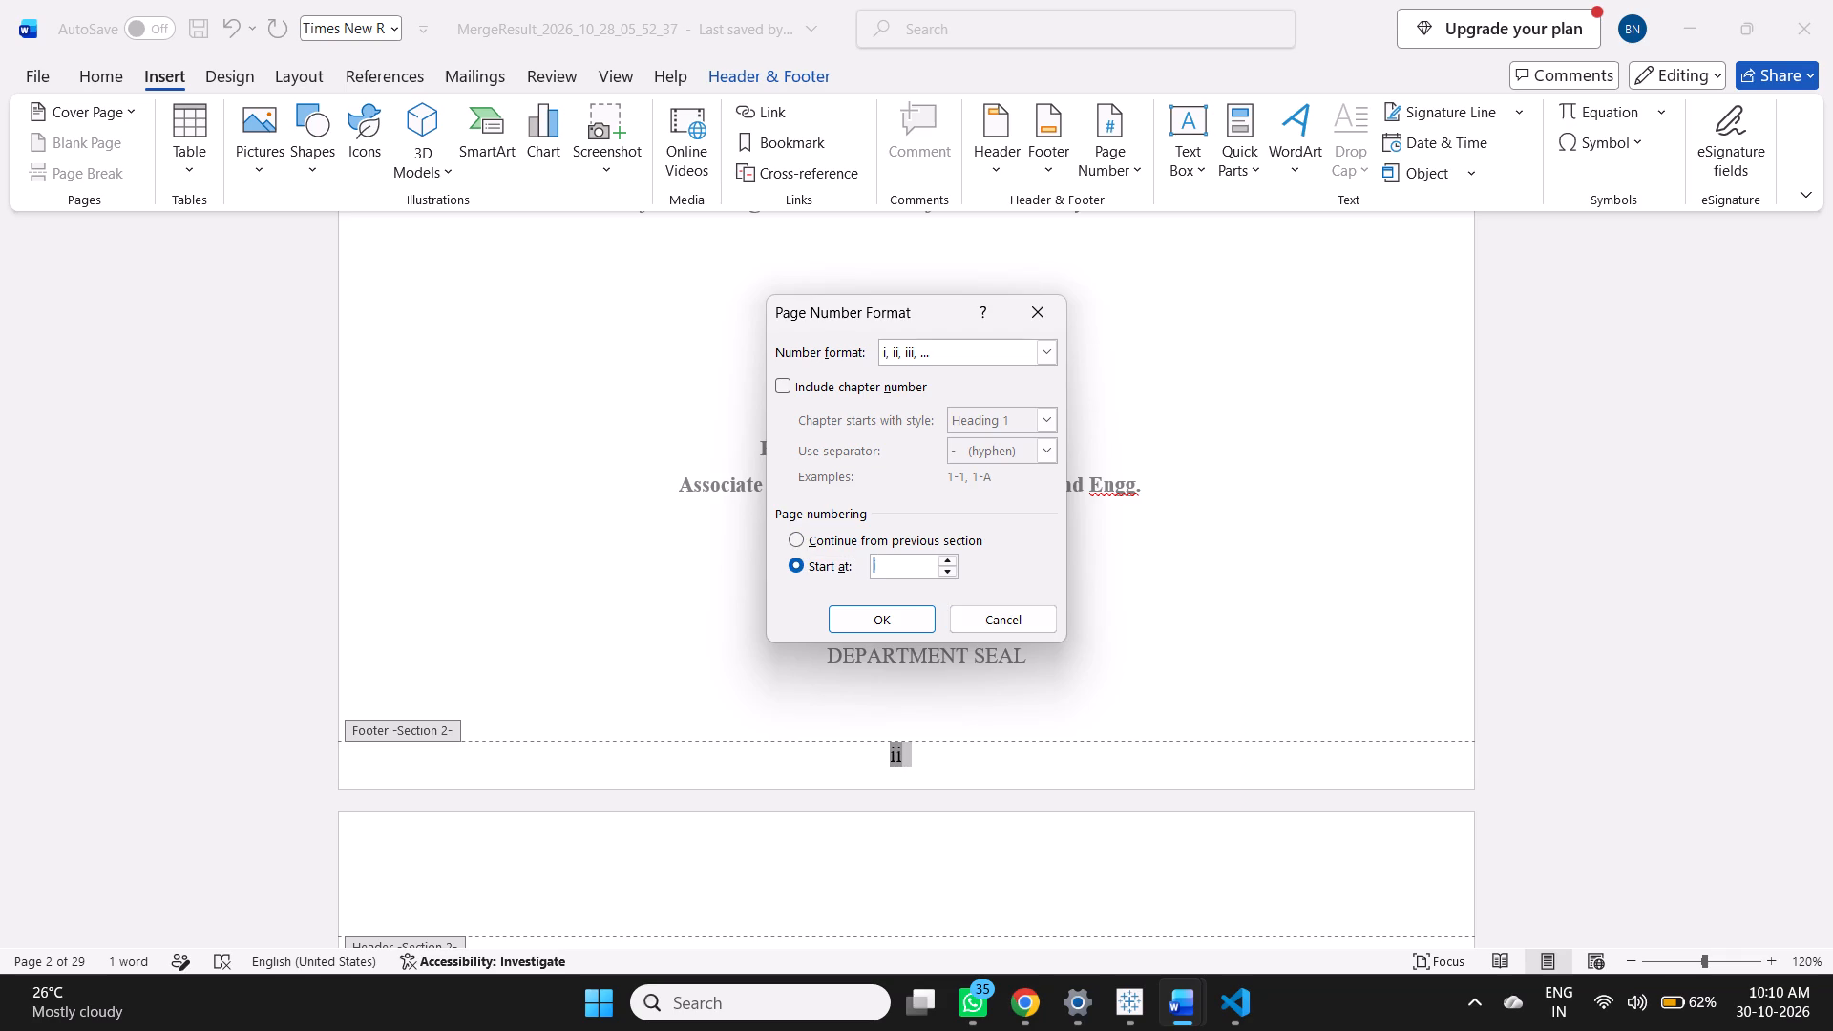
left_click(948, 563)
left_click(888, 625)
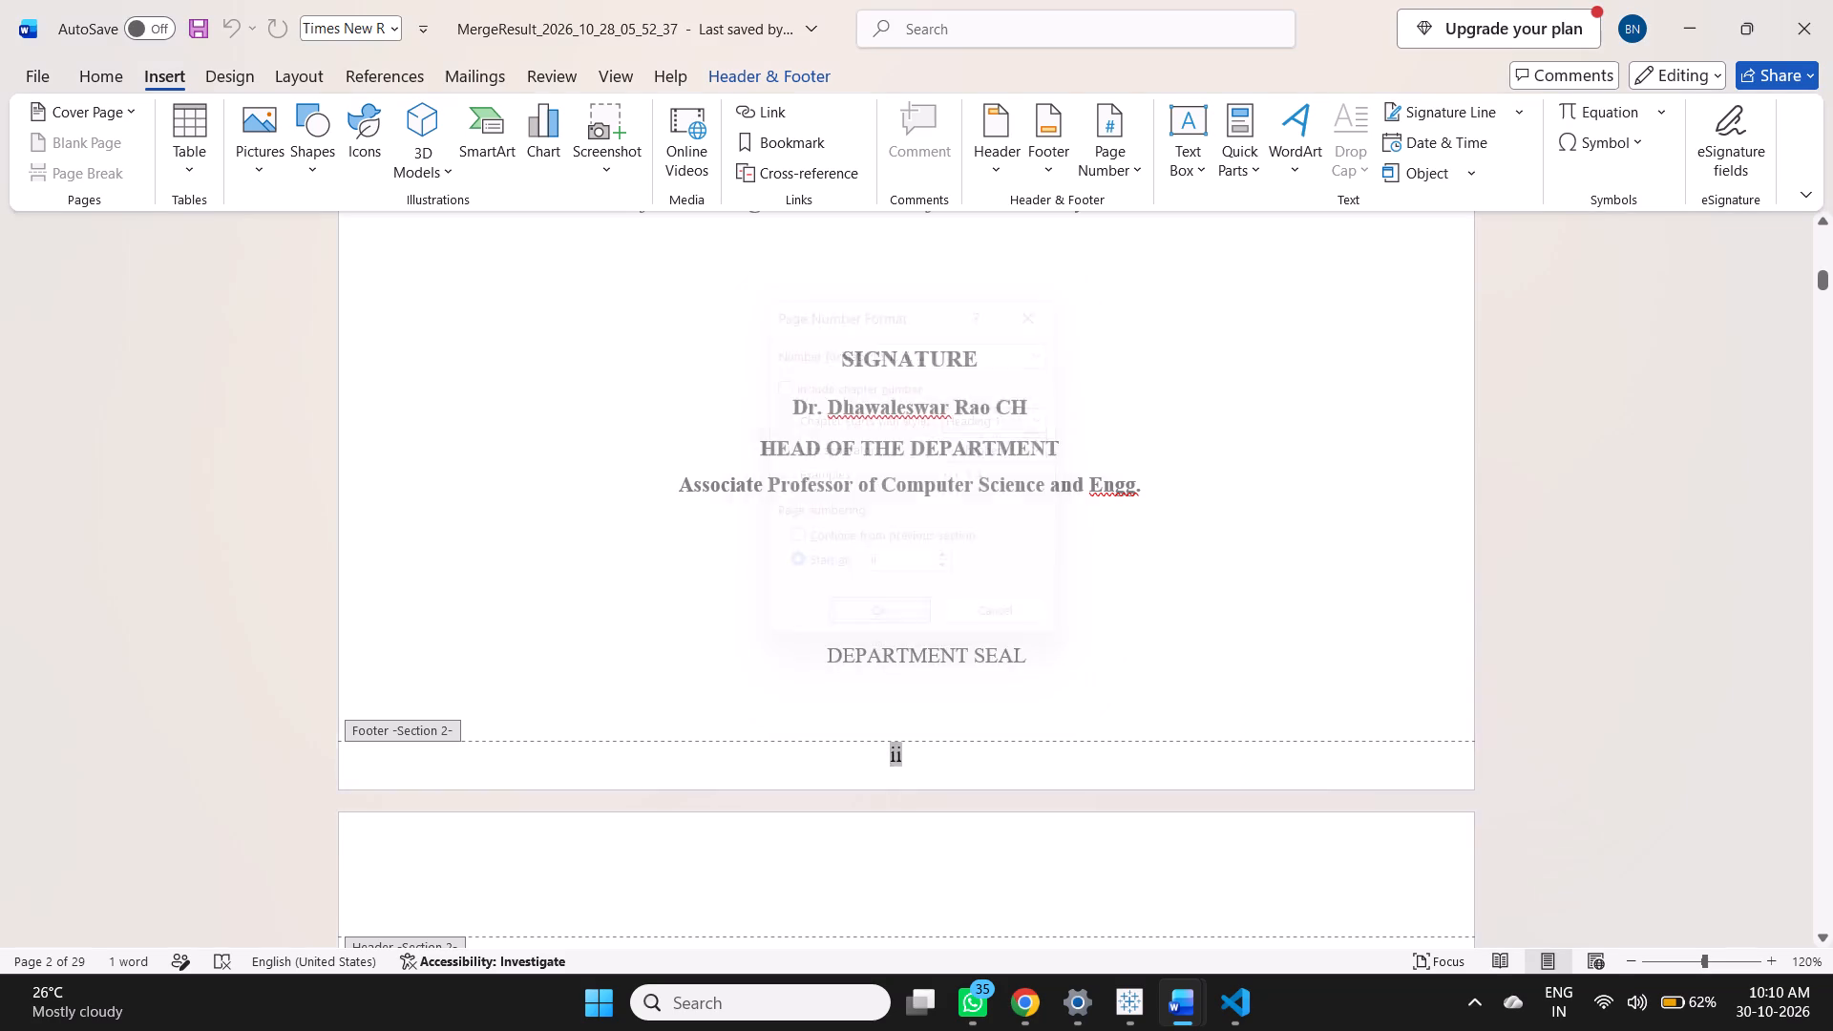
Set the Section 2 page numbering to start at i on the certificate page, and close the footer.
scroll(961, 669, "up", 12)
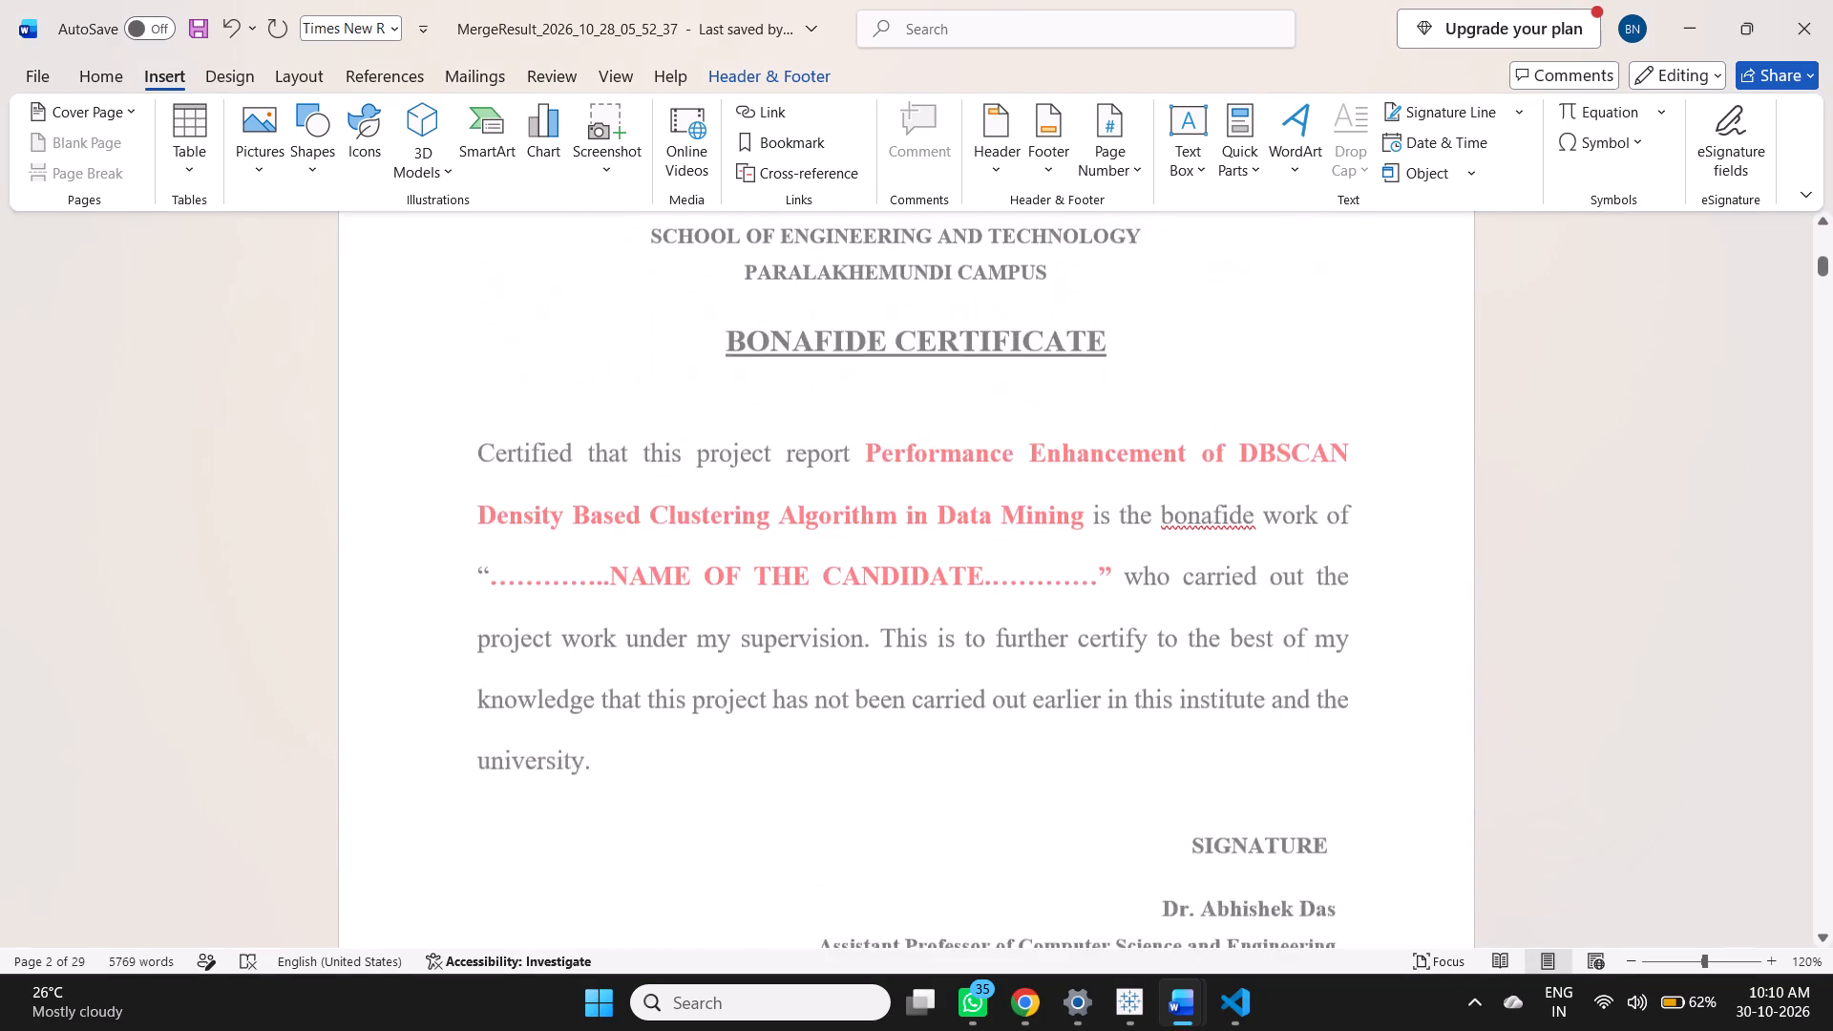
scroll(961, 663, "up", 11)
scroll(963, 657, "down", 6)
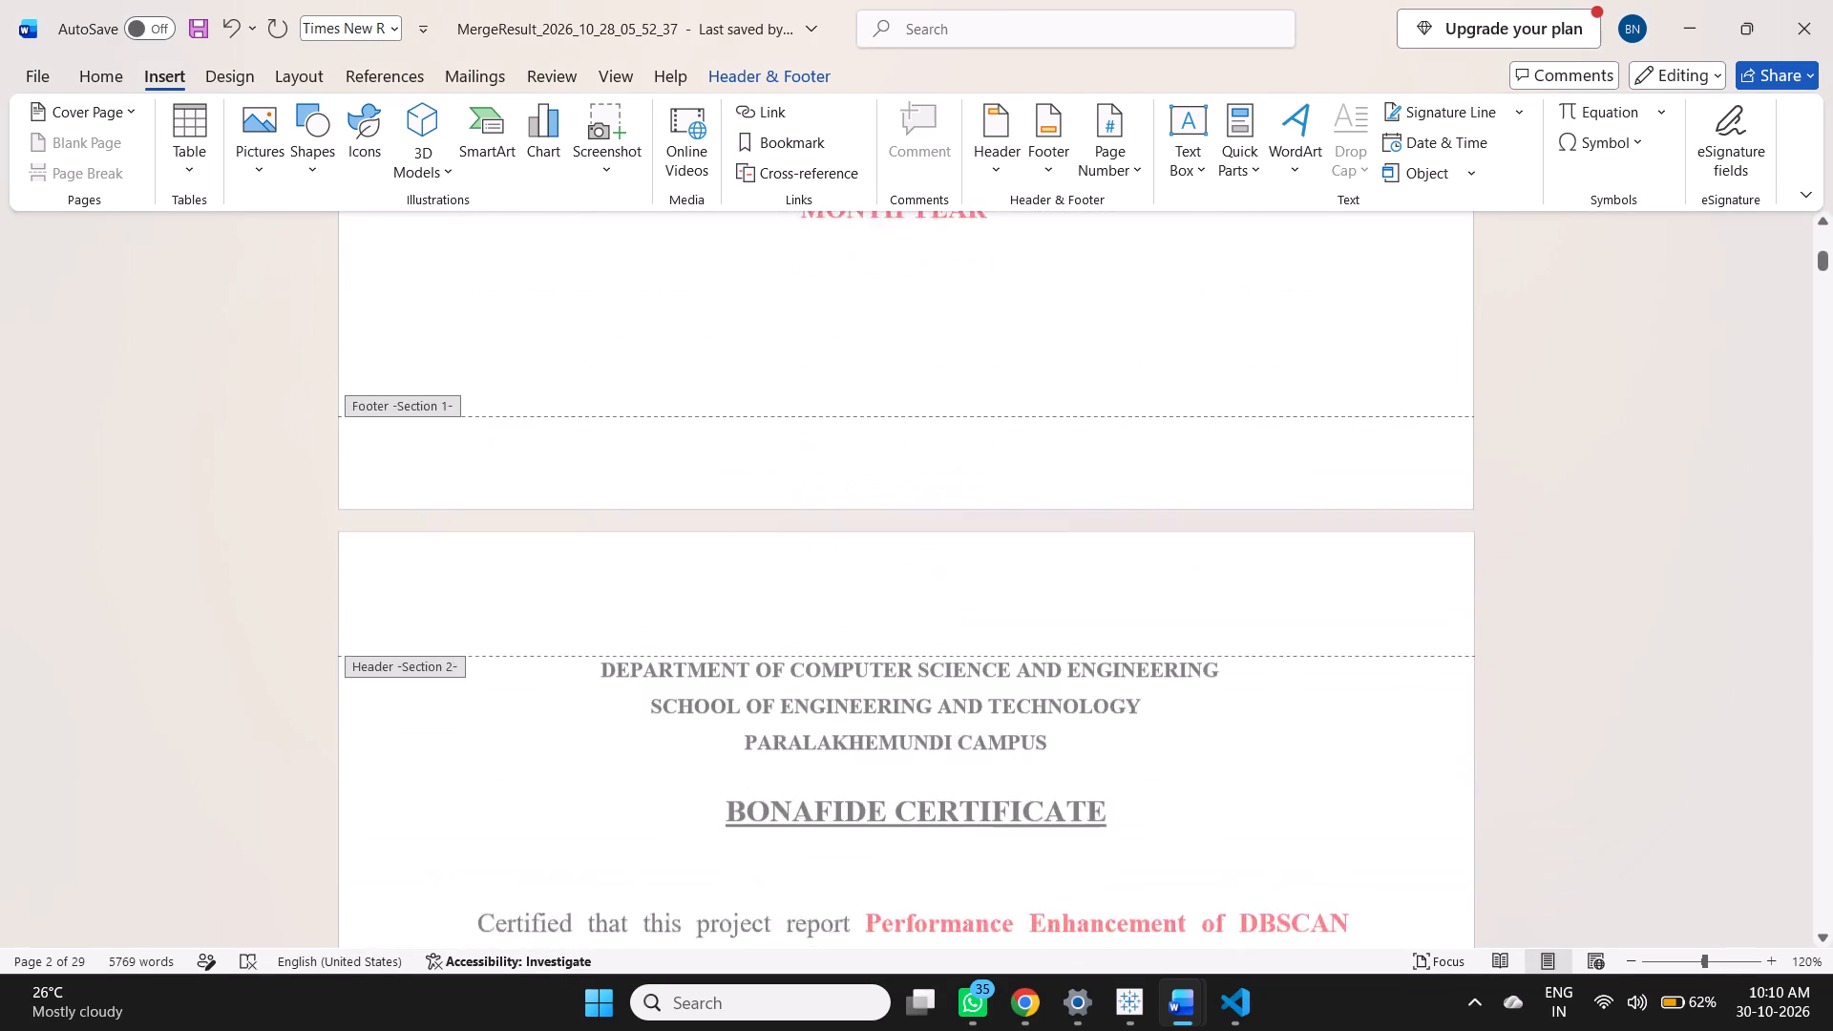
scroll(963, 655, "down", 16)
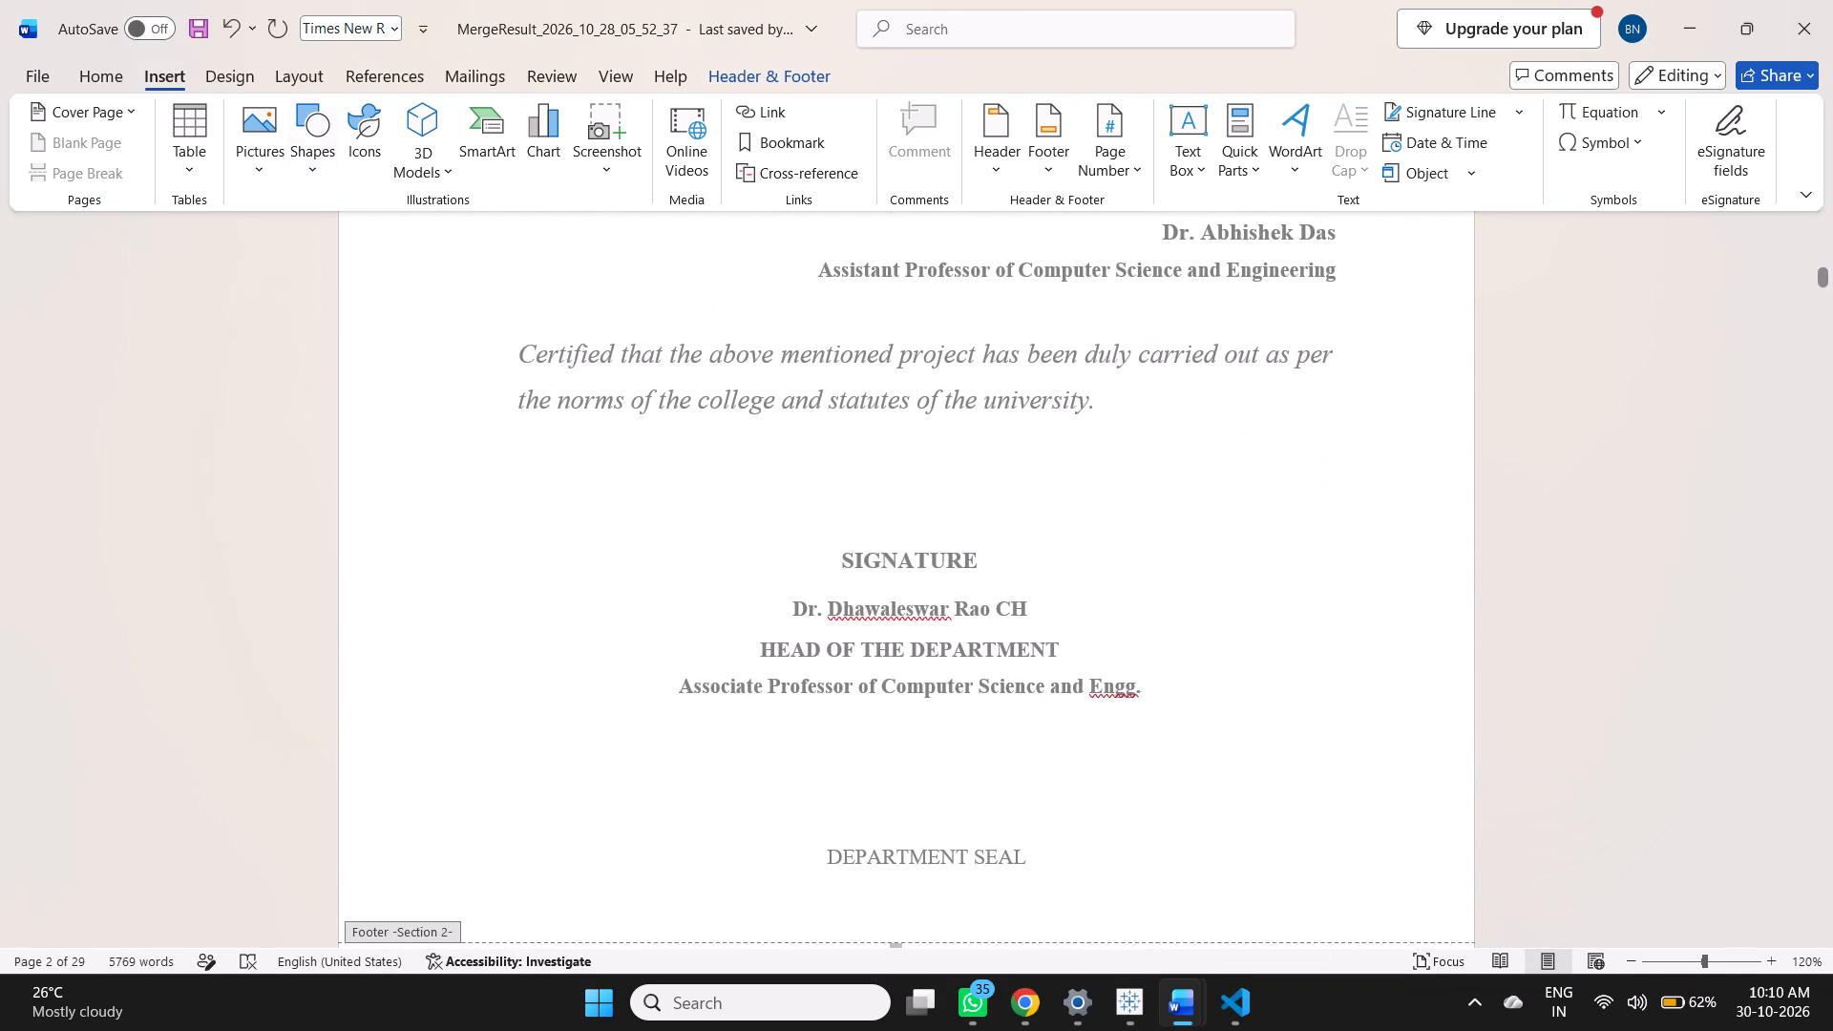
left_click(1136, 173)
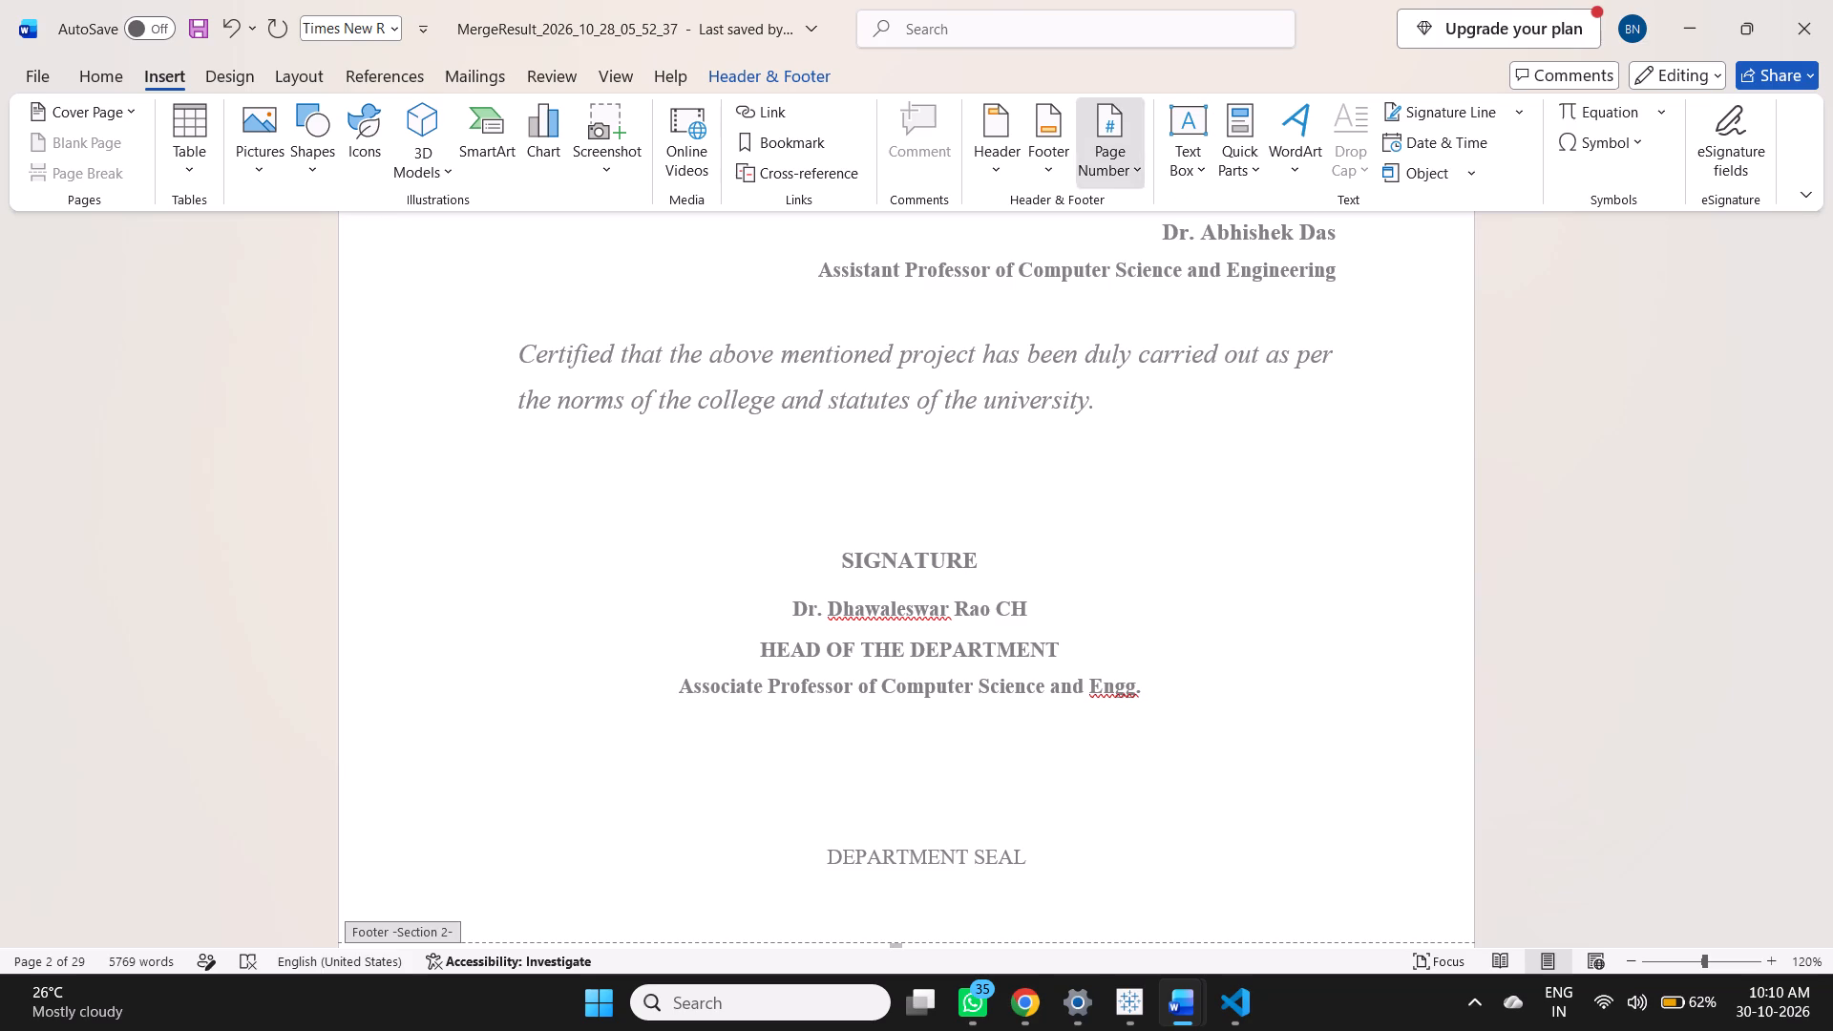
left_click(1165, 351)
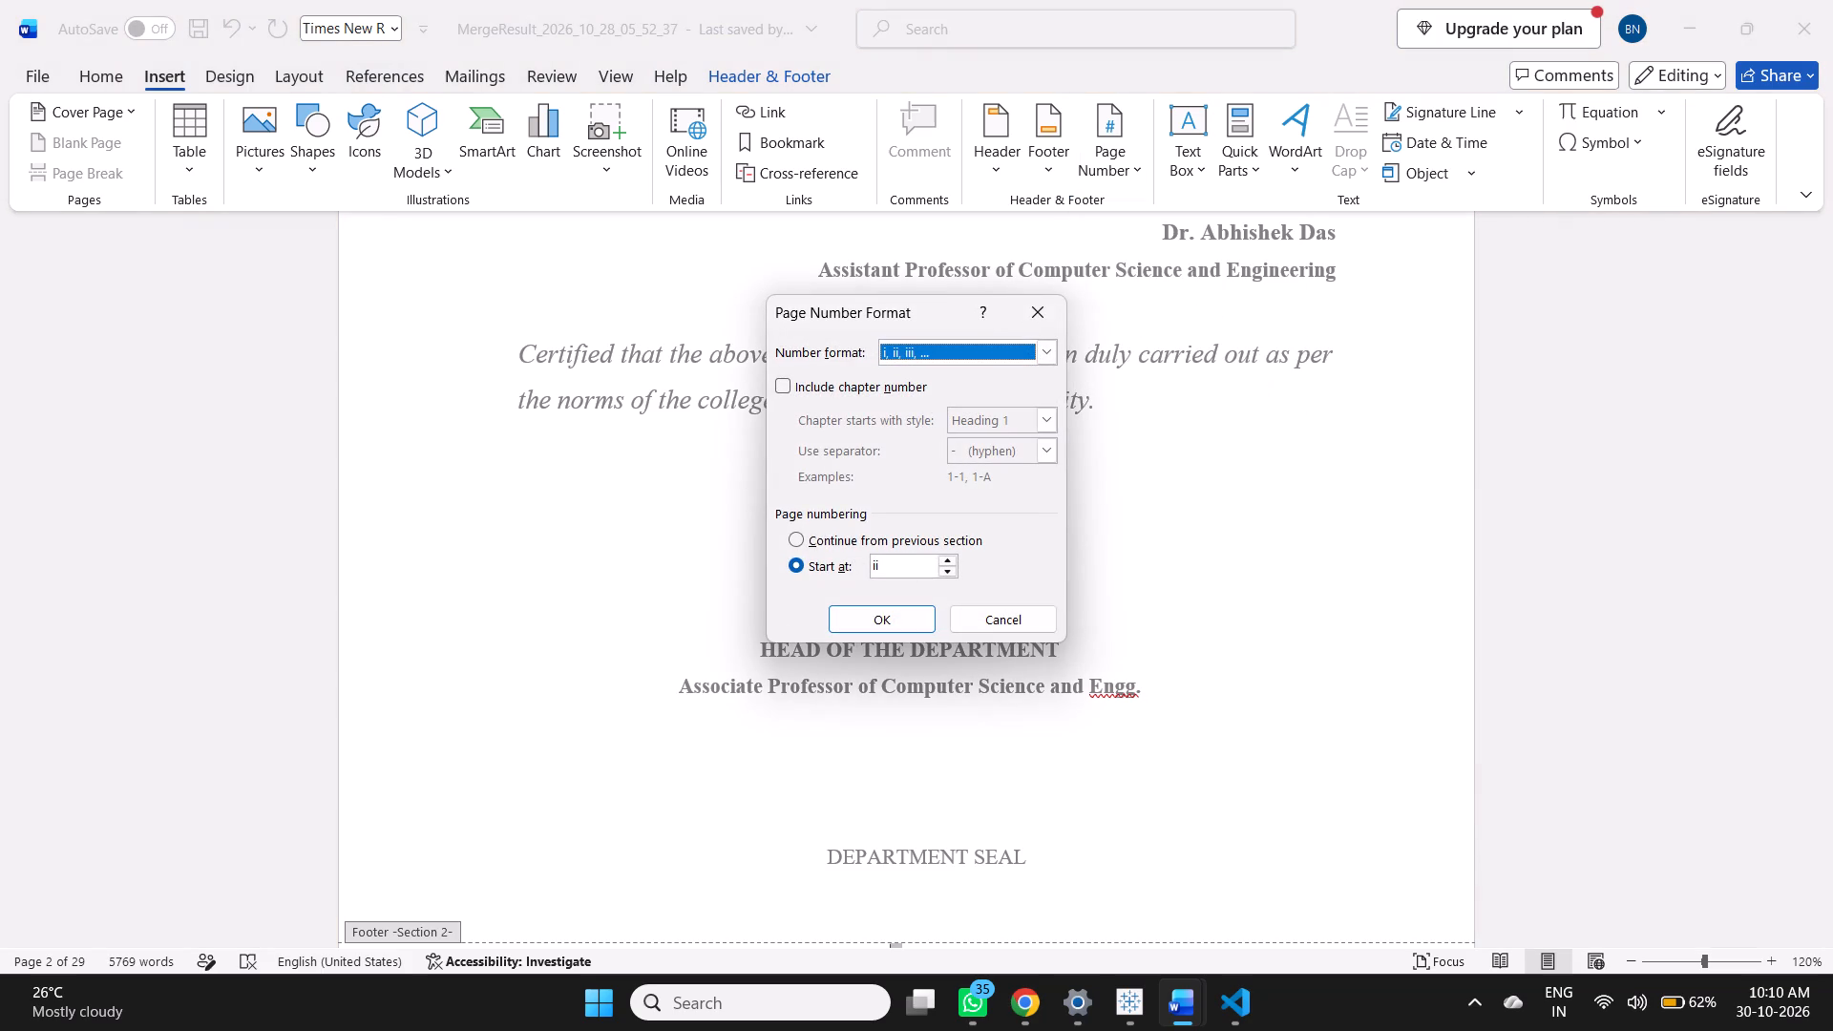
left_click(952, 572)
left_click(886, 617)
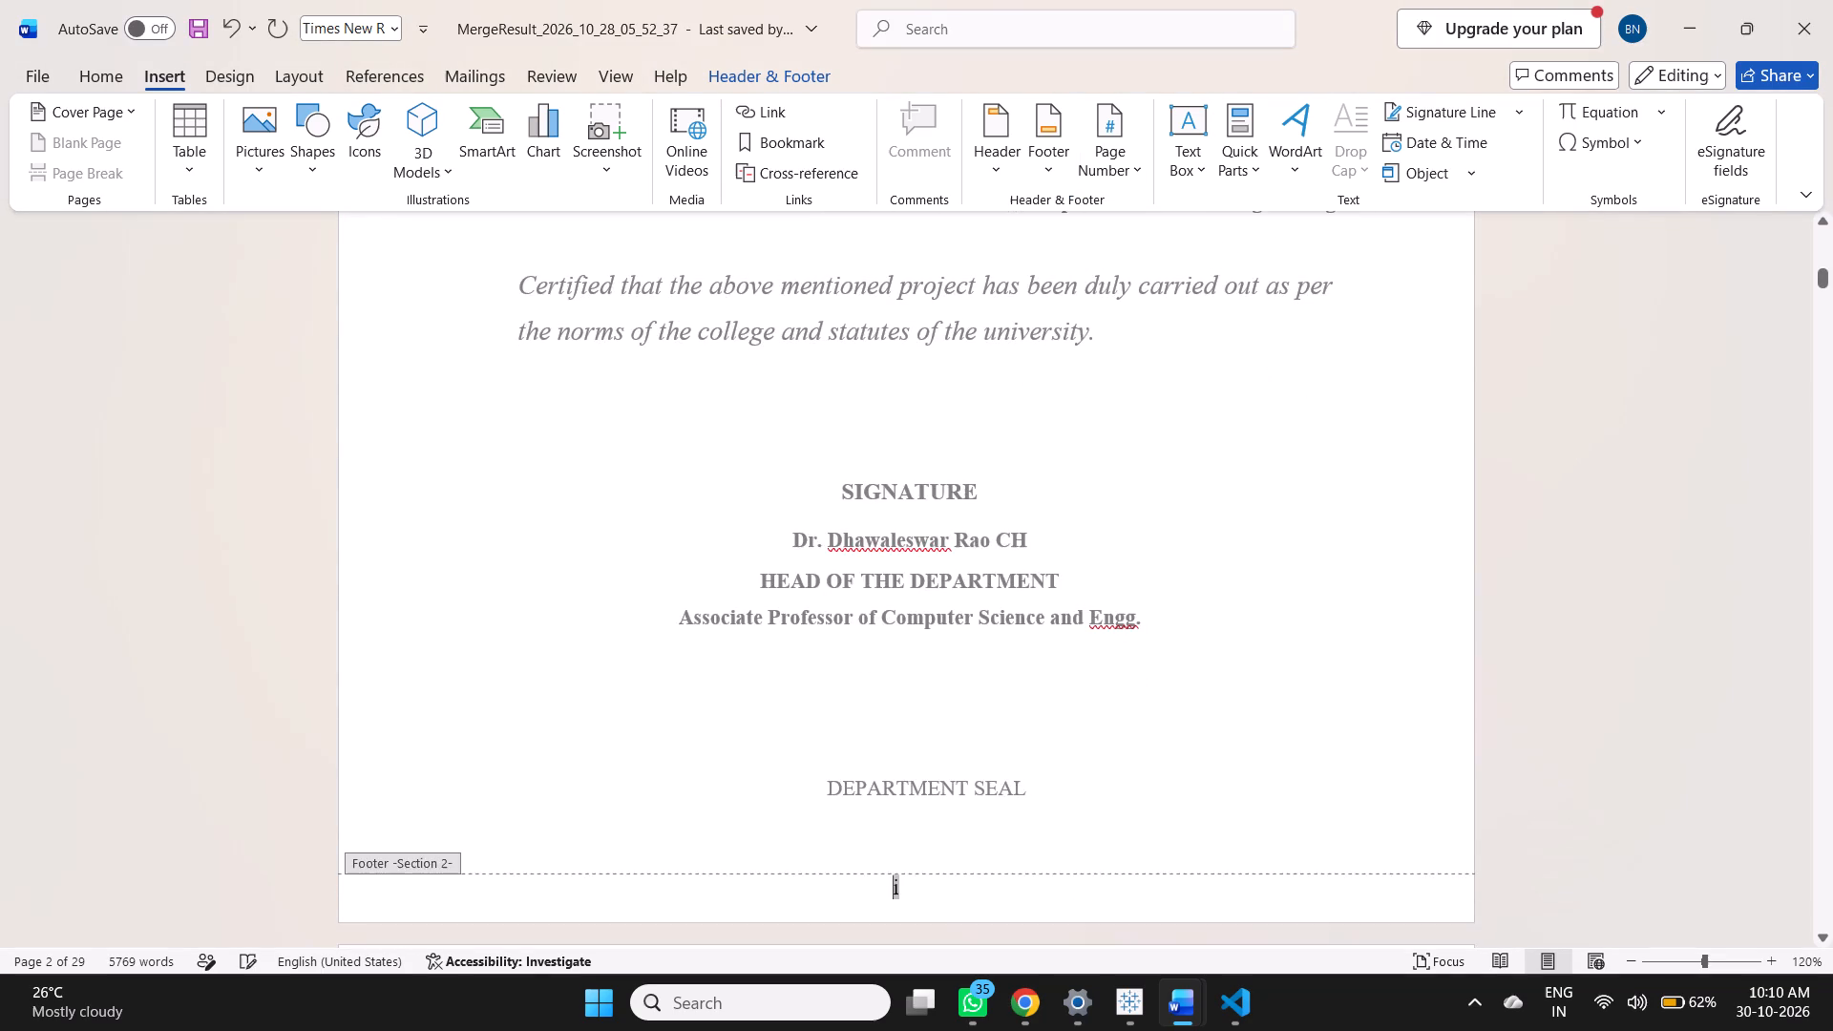
scroll(948, 650, "down", 5)
scroll(1041, 621, "down", 5)
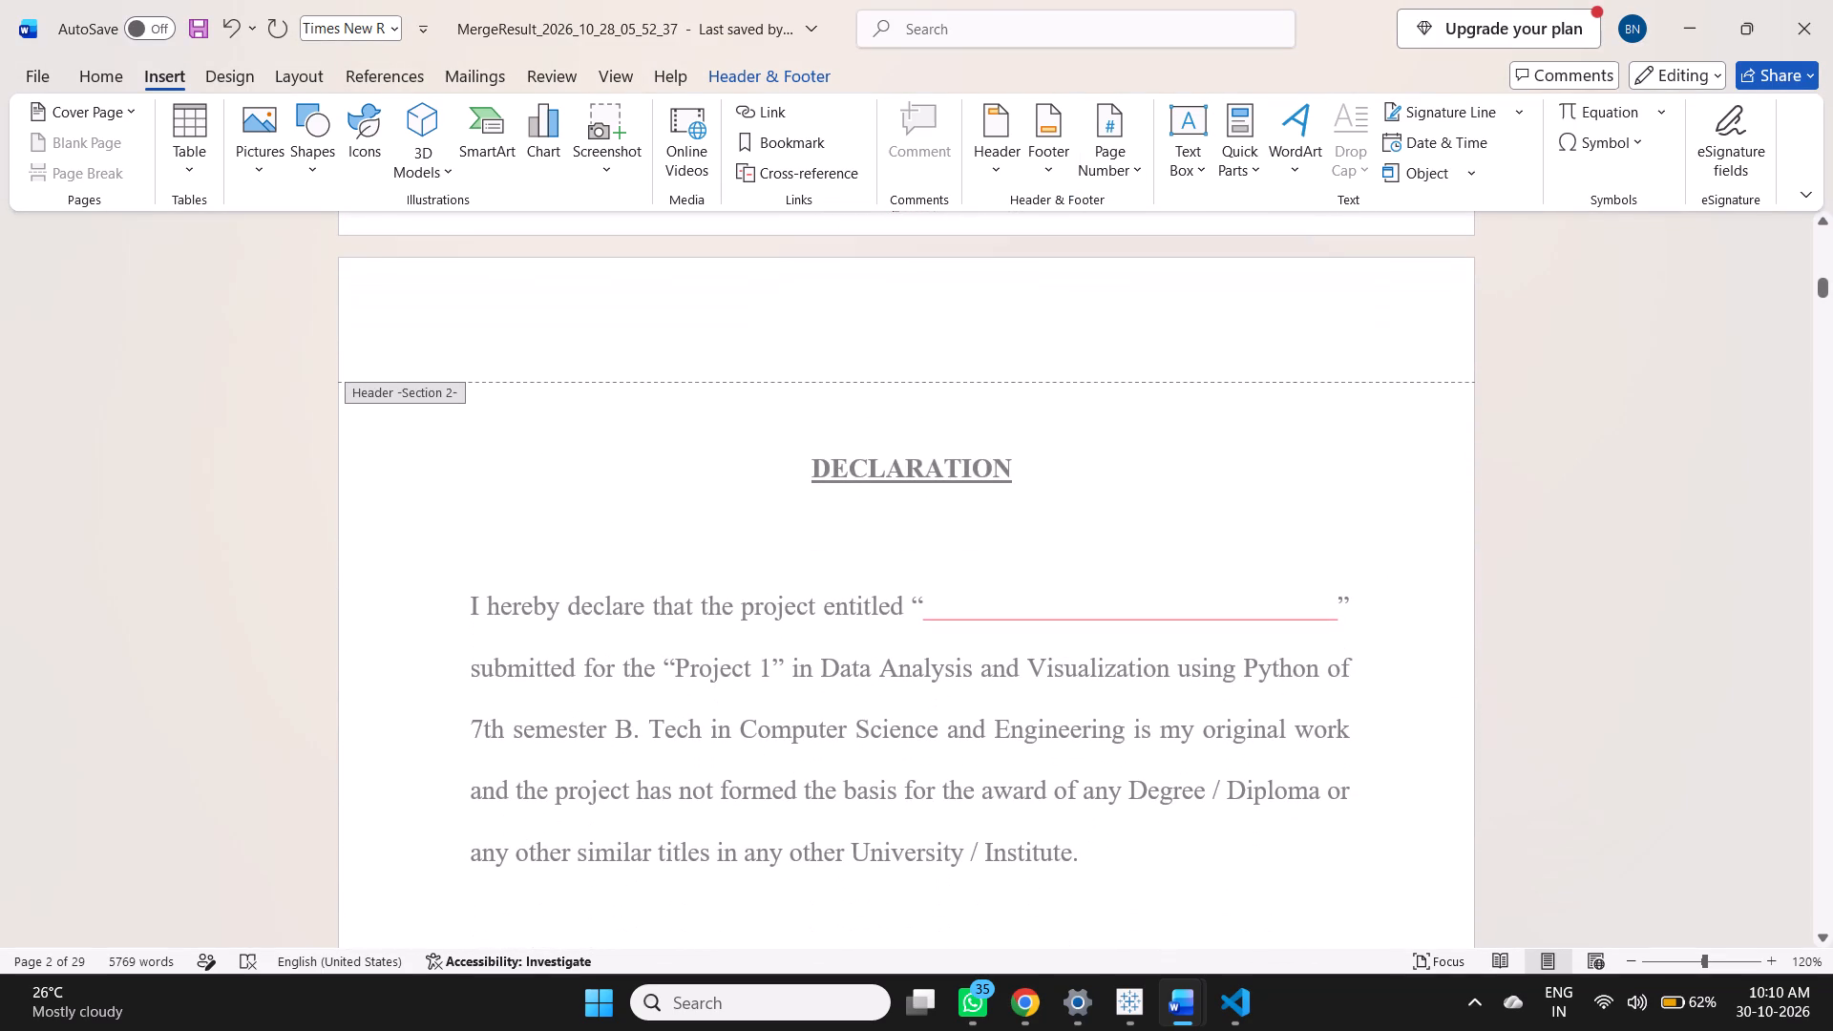
double_click(1606, 458)
Examine the page numbering from the Declaration through the Abstract and into the first pages of Chapter 1.
scroll(1097, 605, "down", 5)
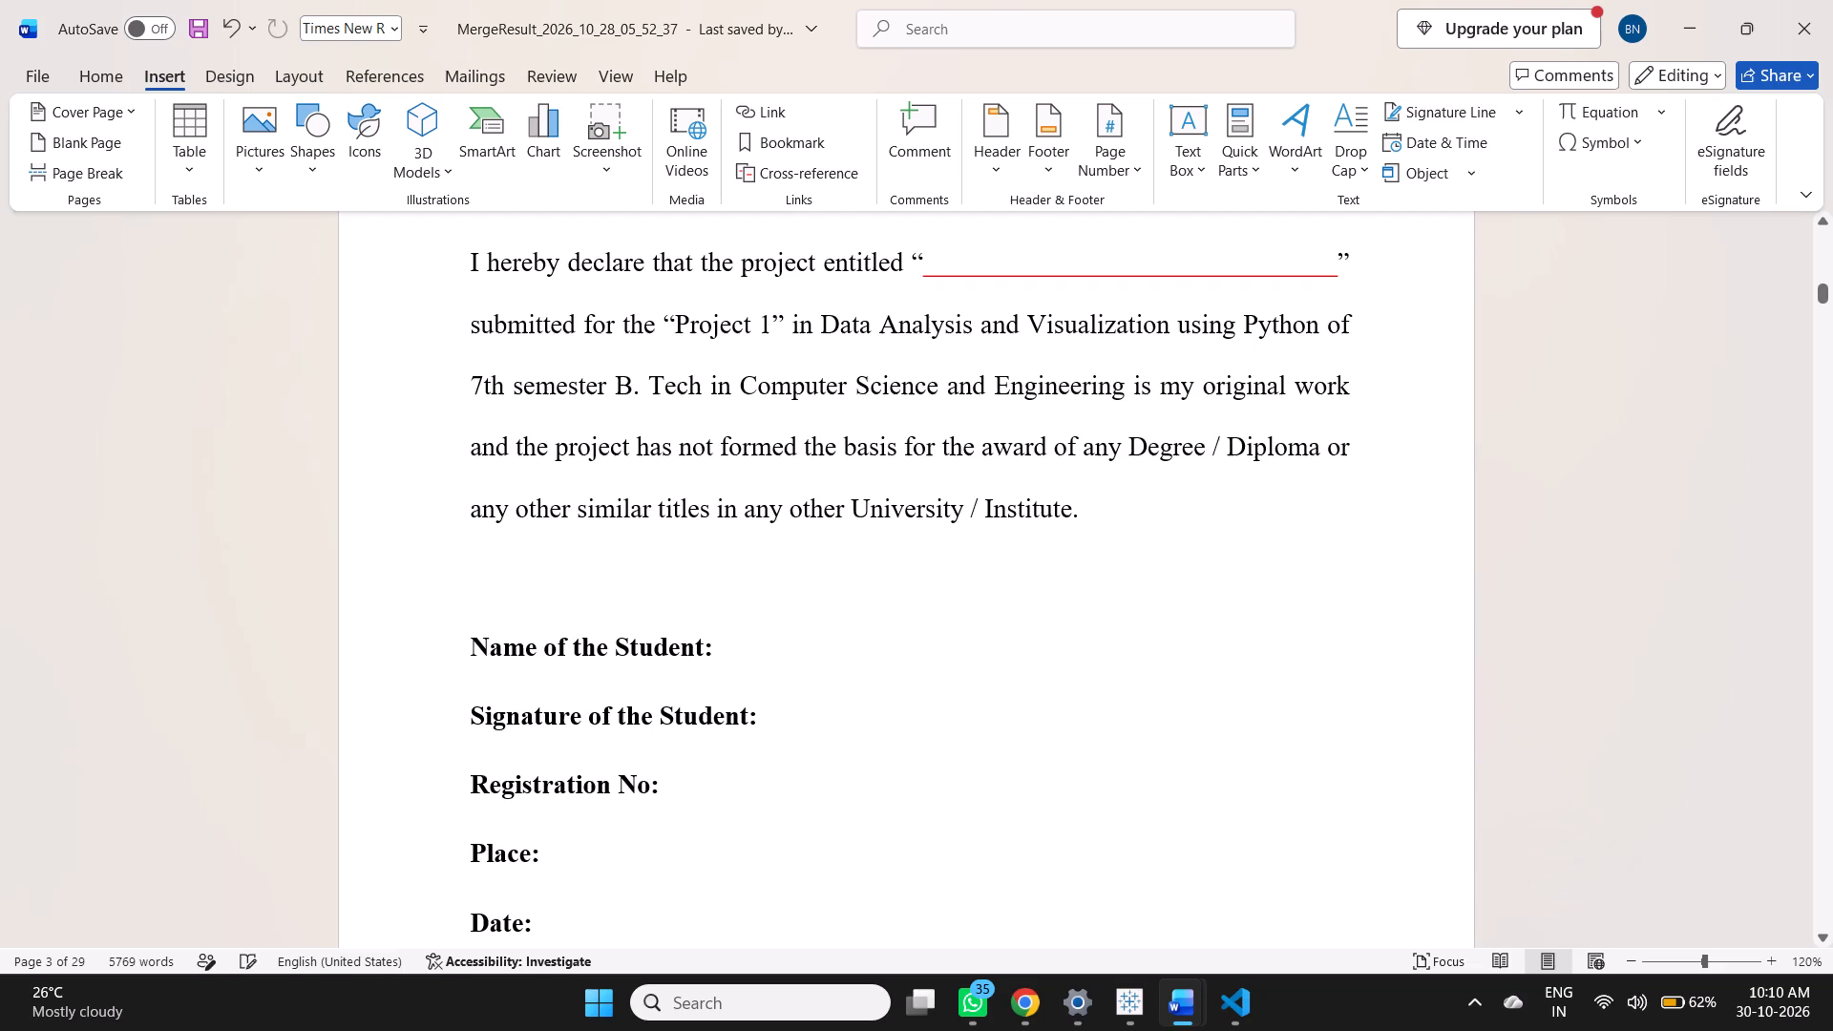
scroll(1082, 593, "down", 8)
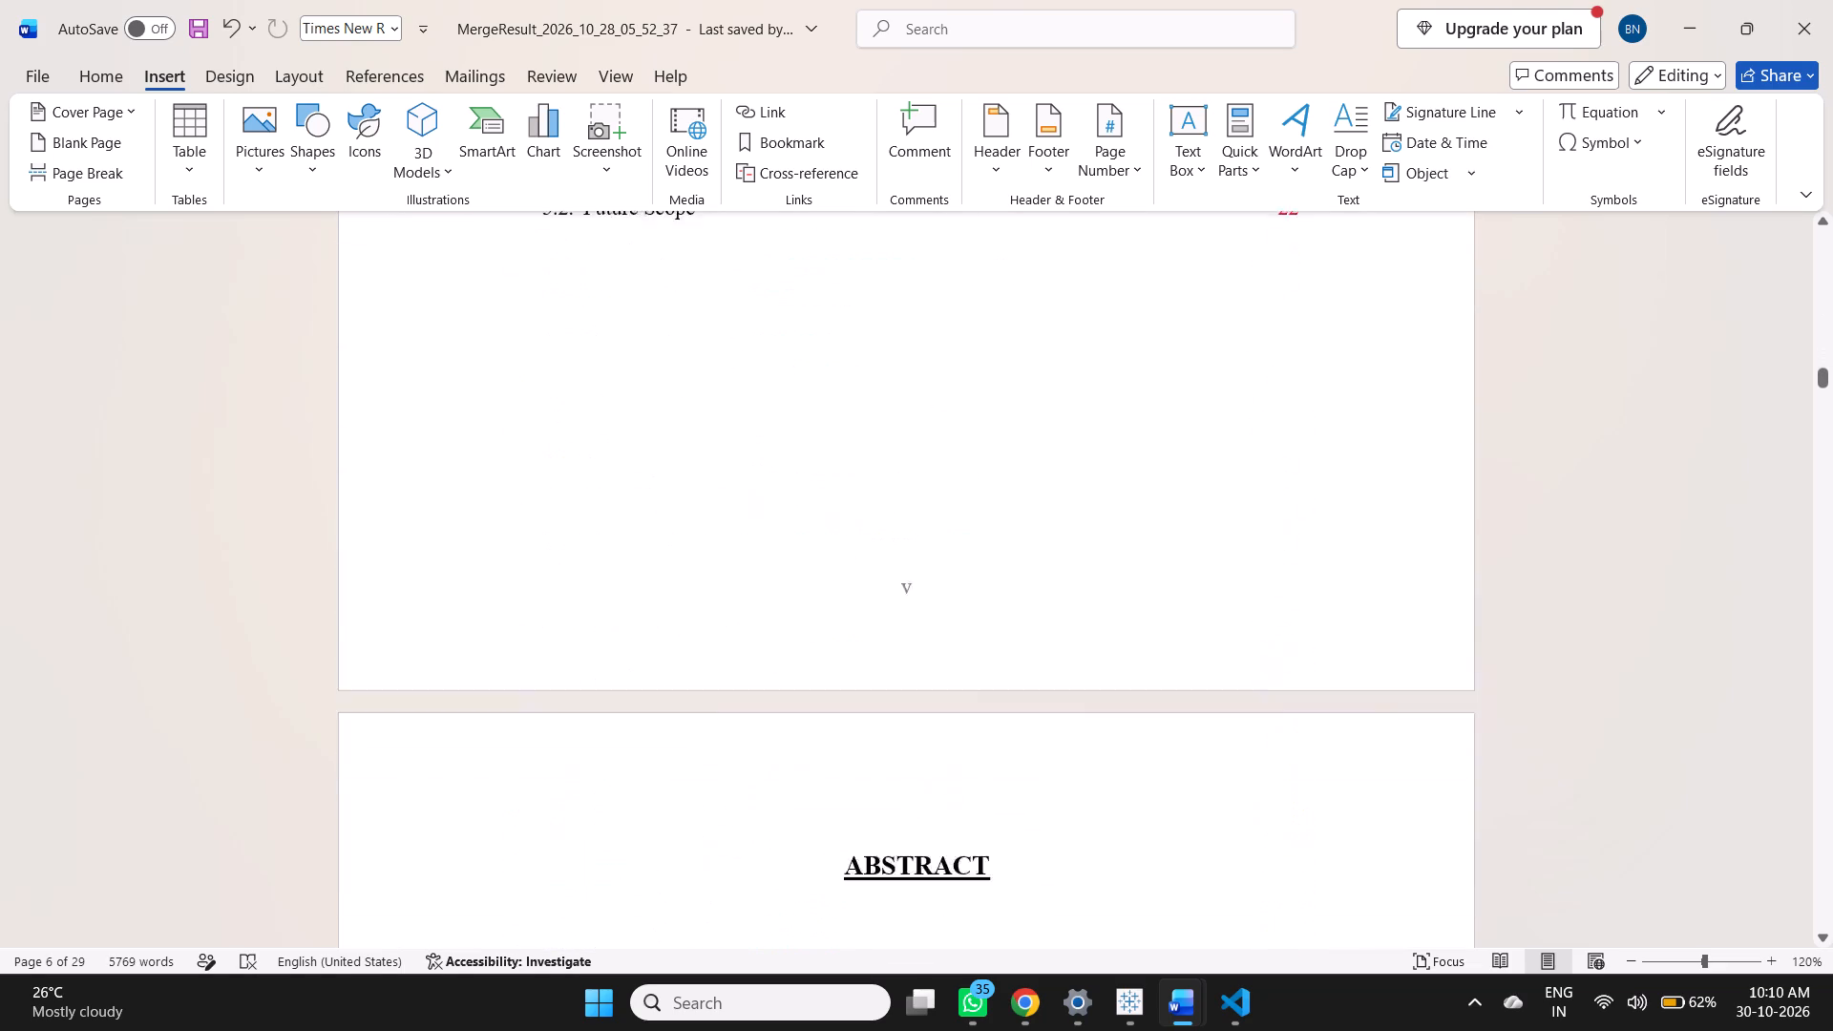
scroll(1082, 593, "down", 6)
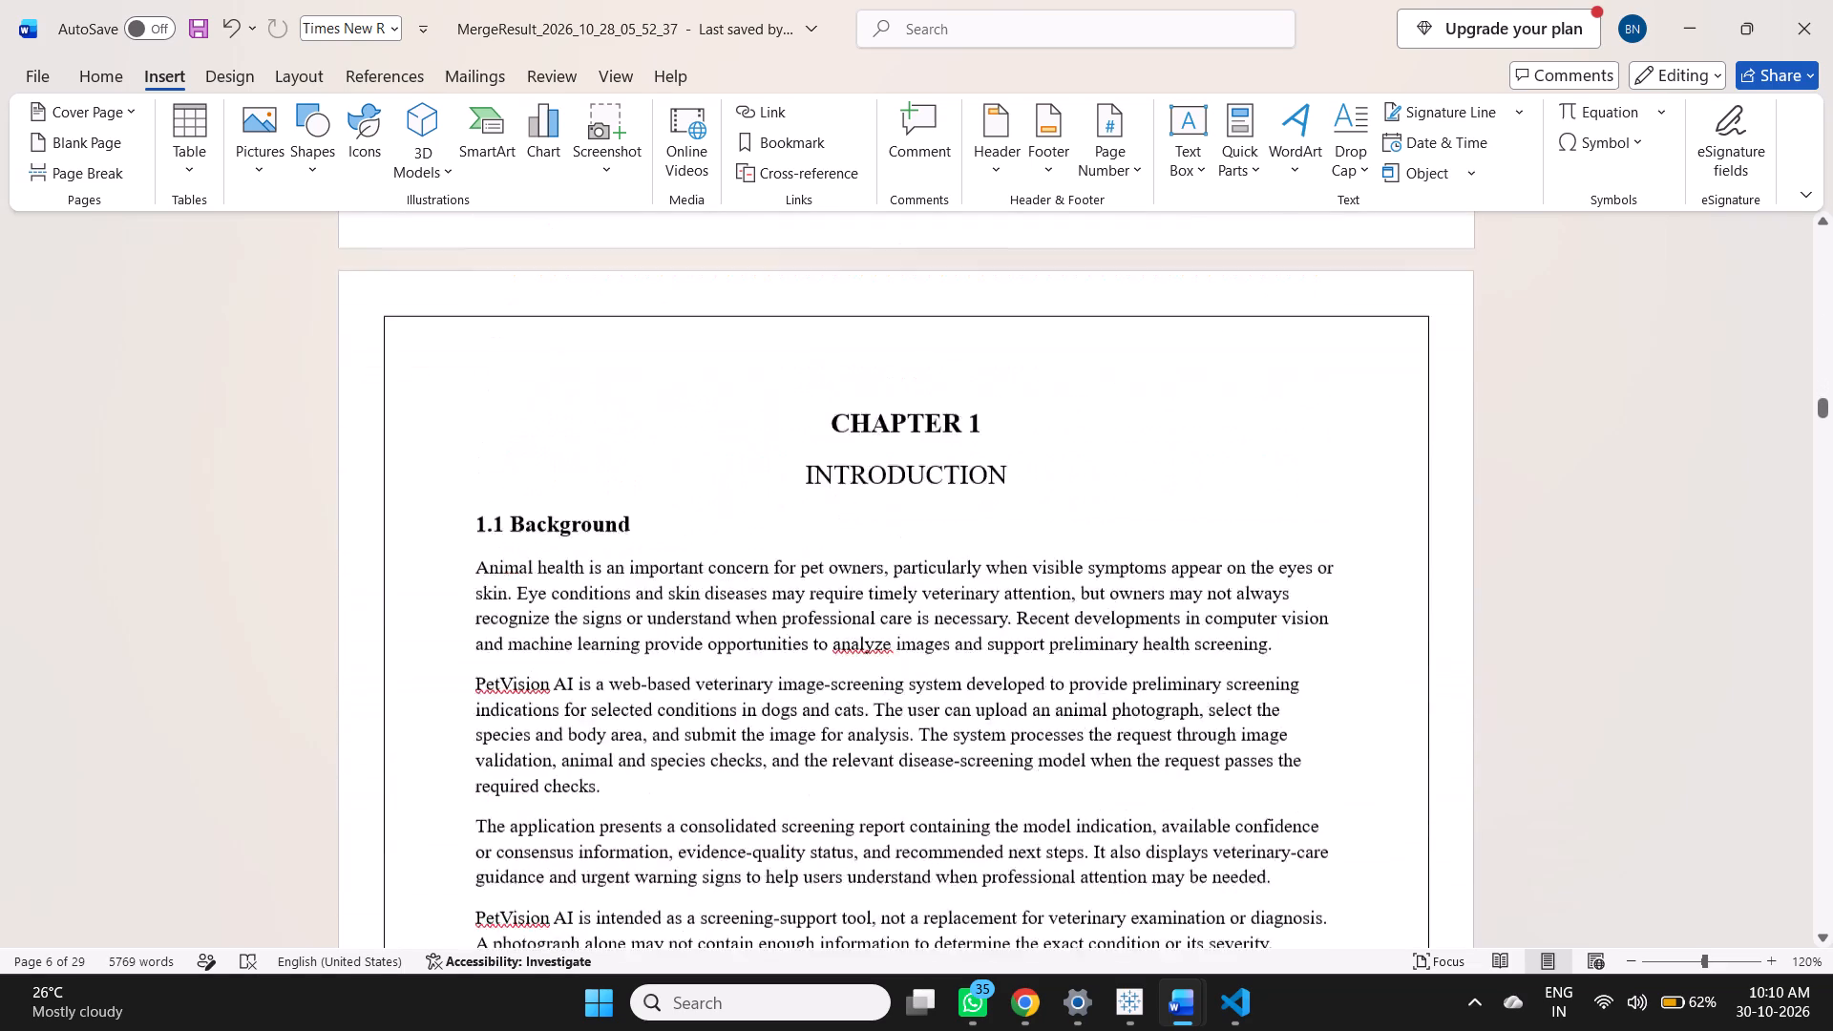
scroll(1082, 593, "down", 3)
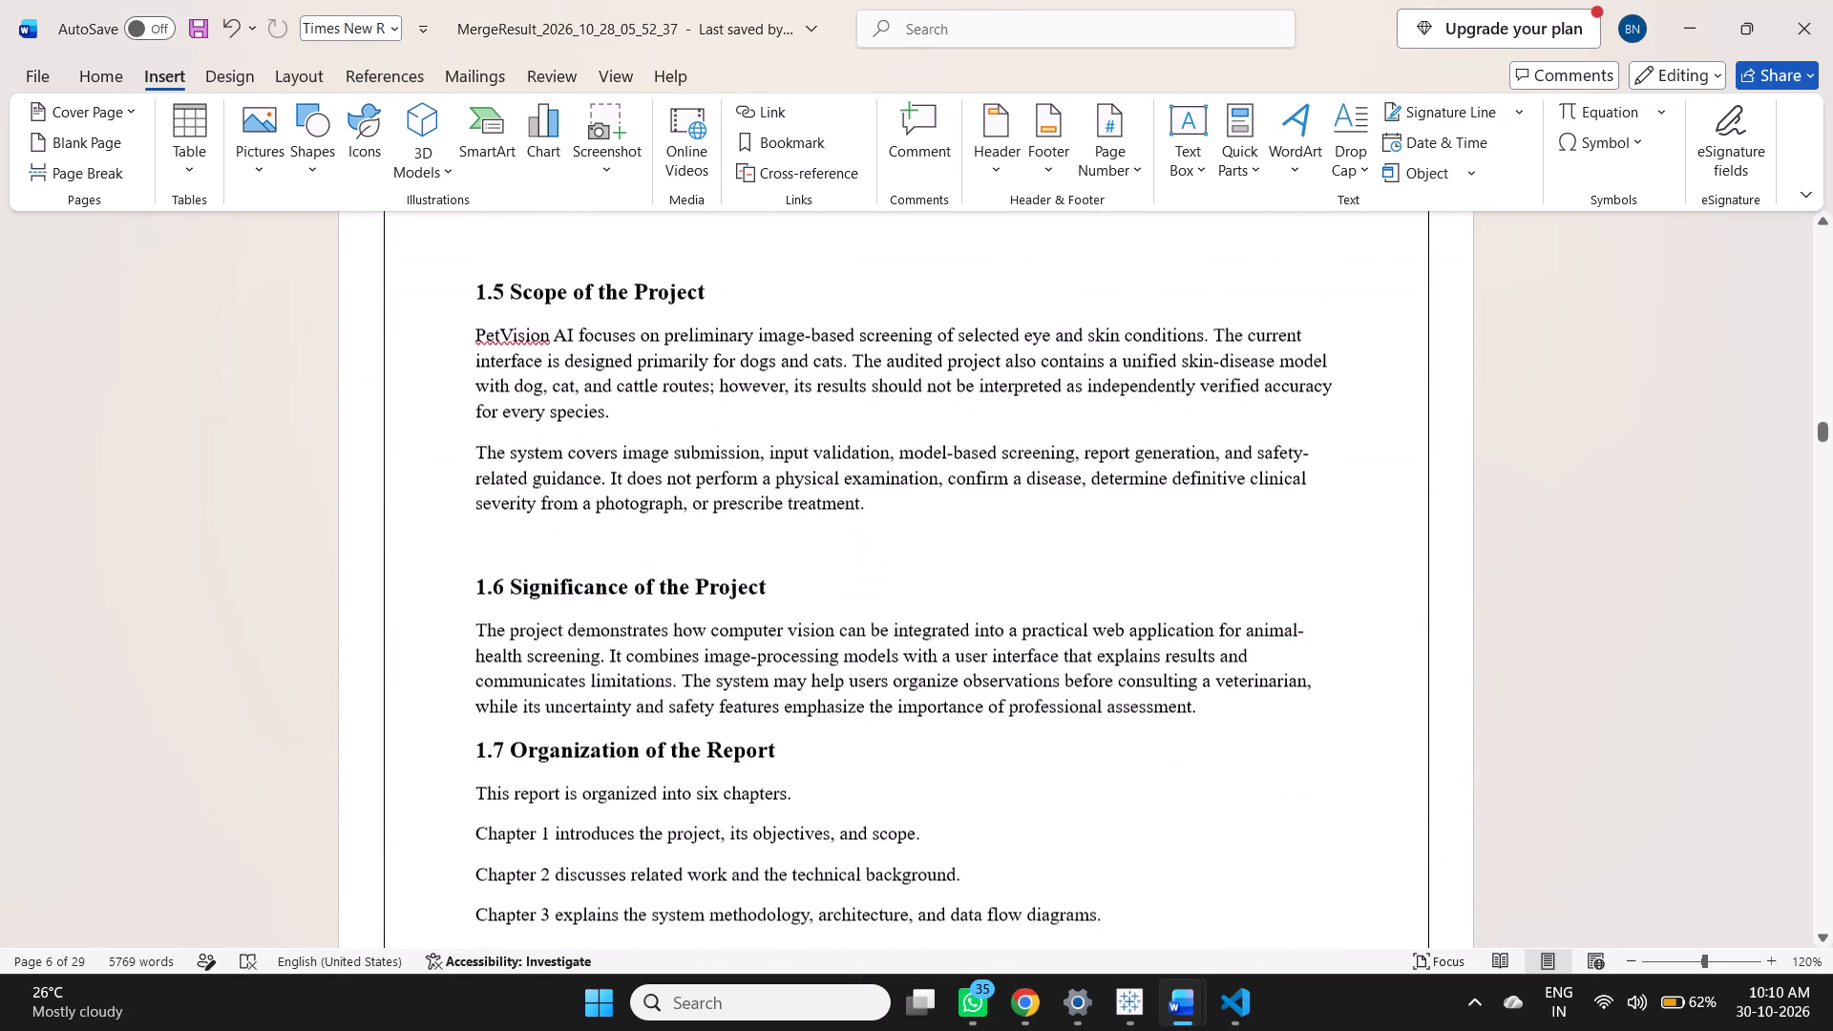
scroll(1082, 593, "down", 4)
Go back from Chapter 1 to the List of Figures page, examining the front-matter page numbers along the way.
scroll(1082, 593, "up", 6)
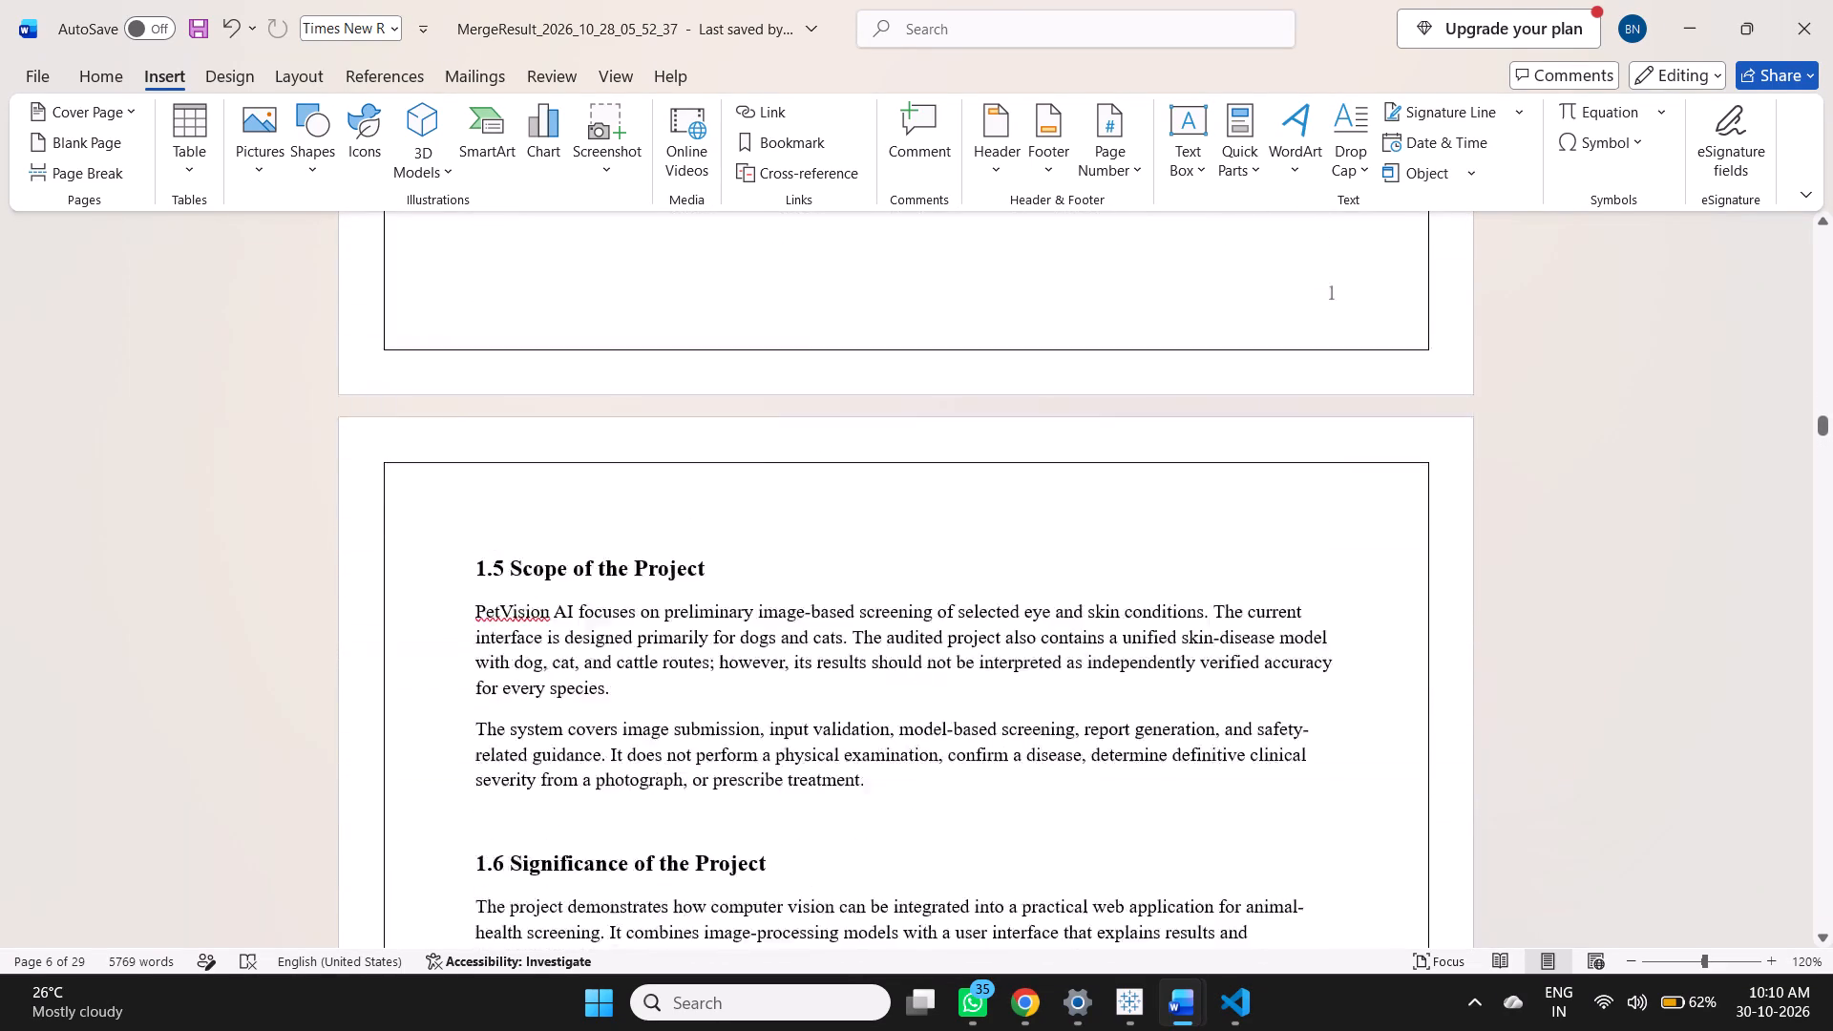
scroll(1082, 593, "up", 6)
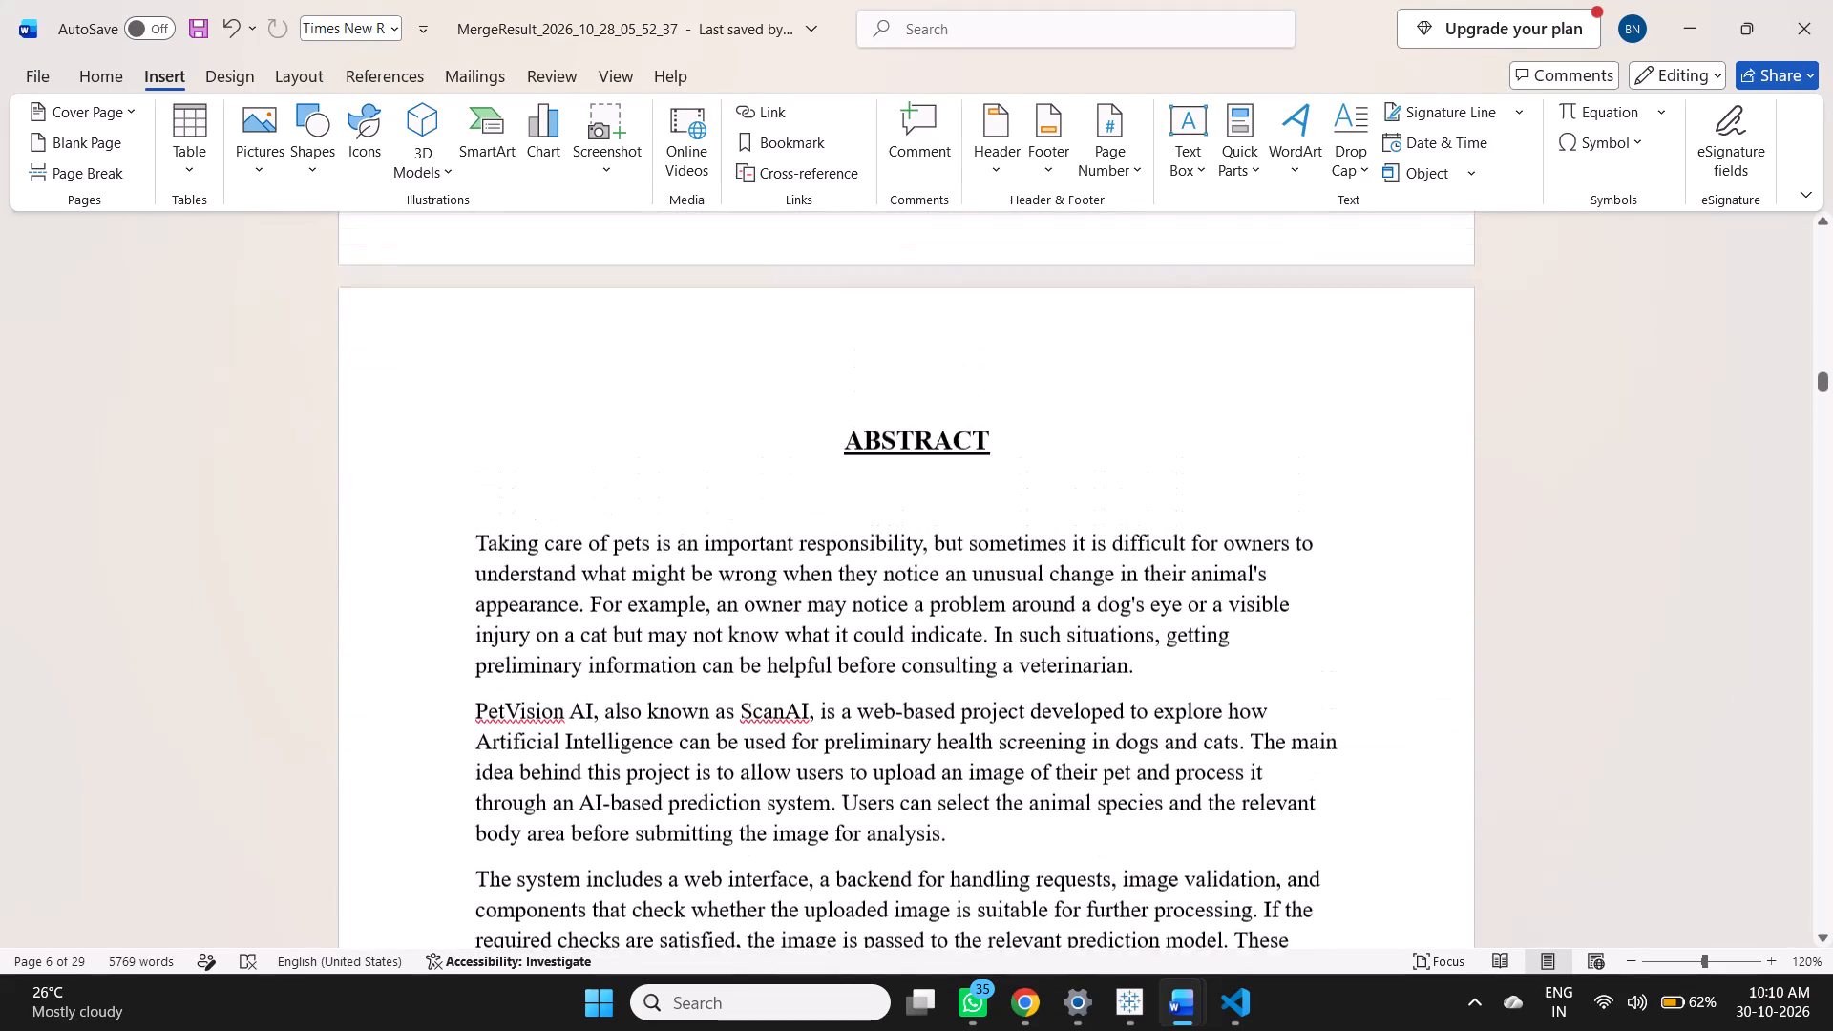
scroll(1082, 593, "up", 6)
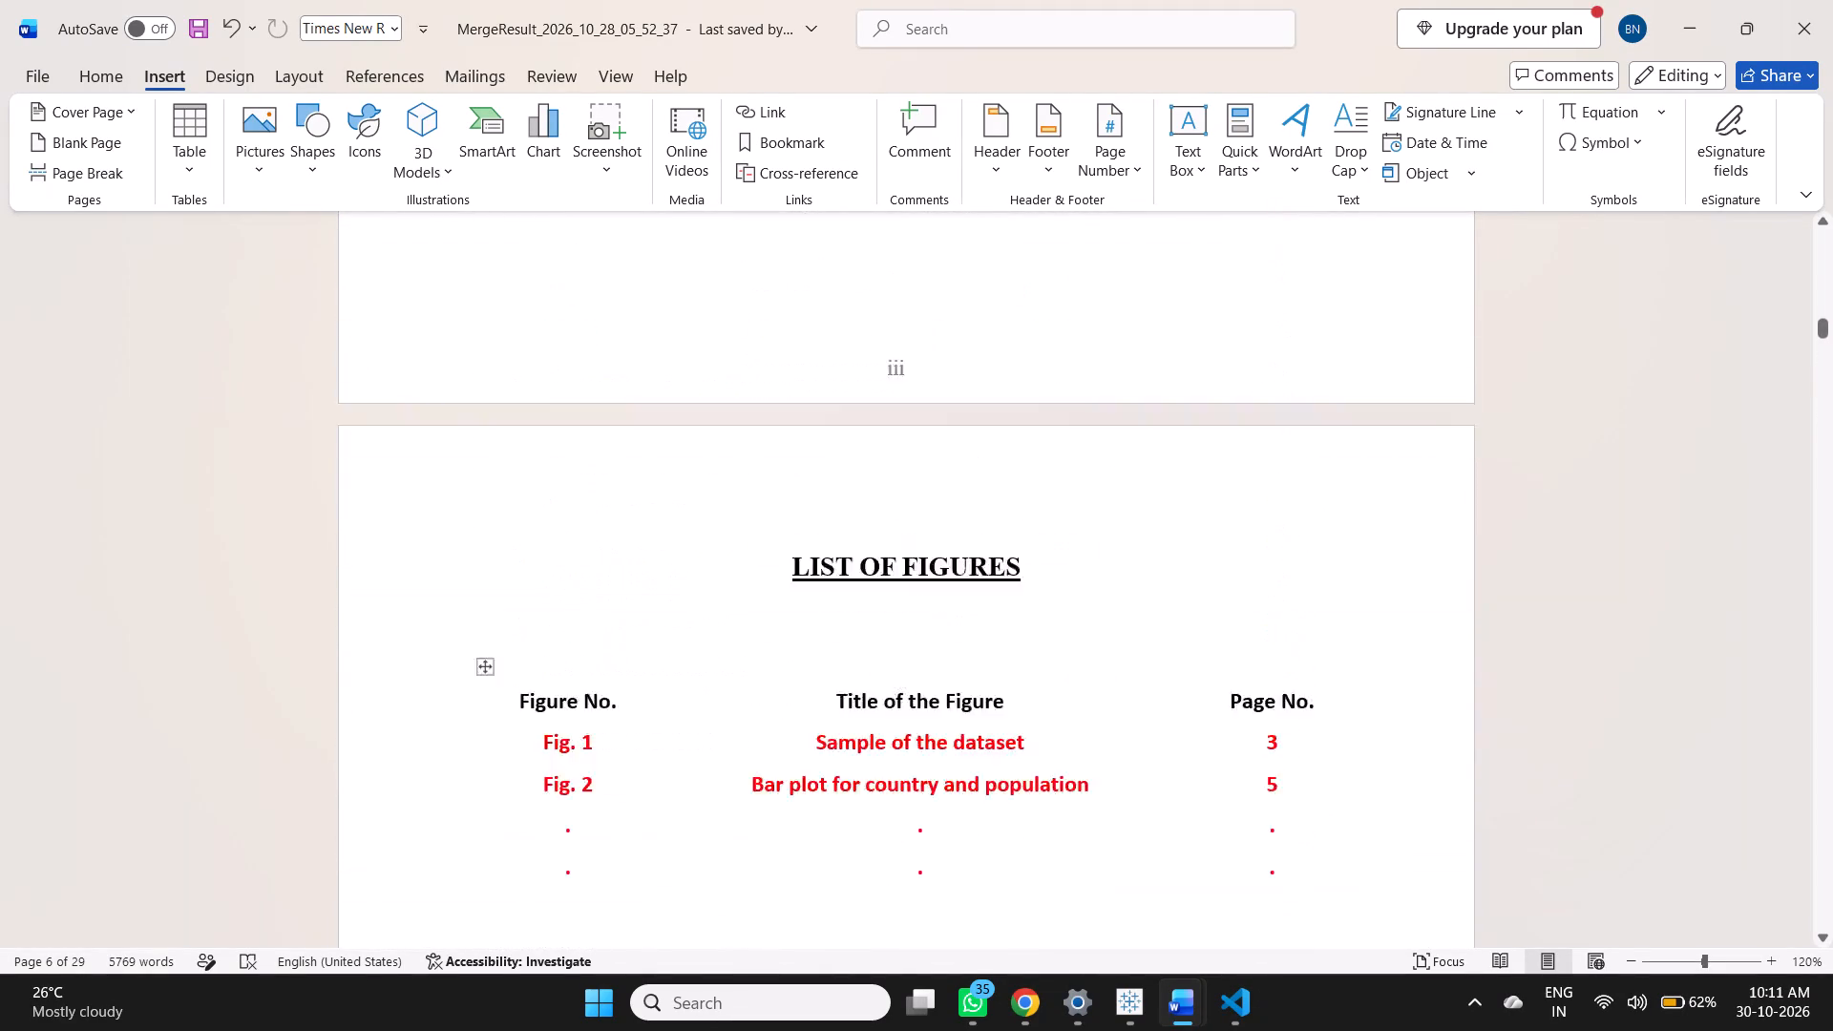
scroll(1082, 593, "down", 1)
scroll(1082, 593, "up", 3)
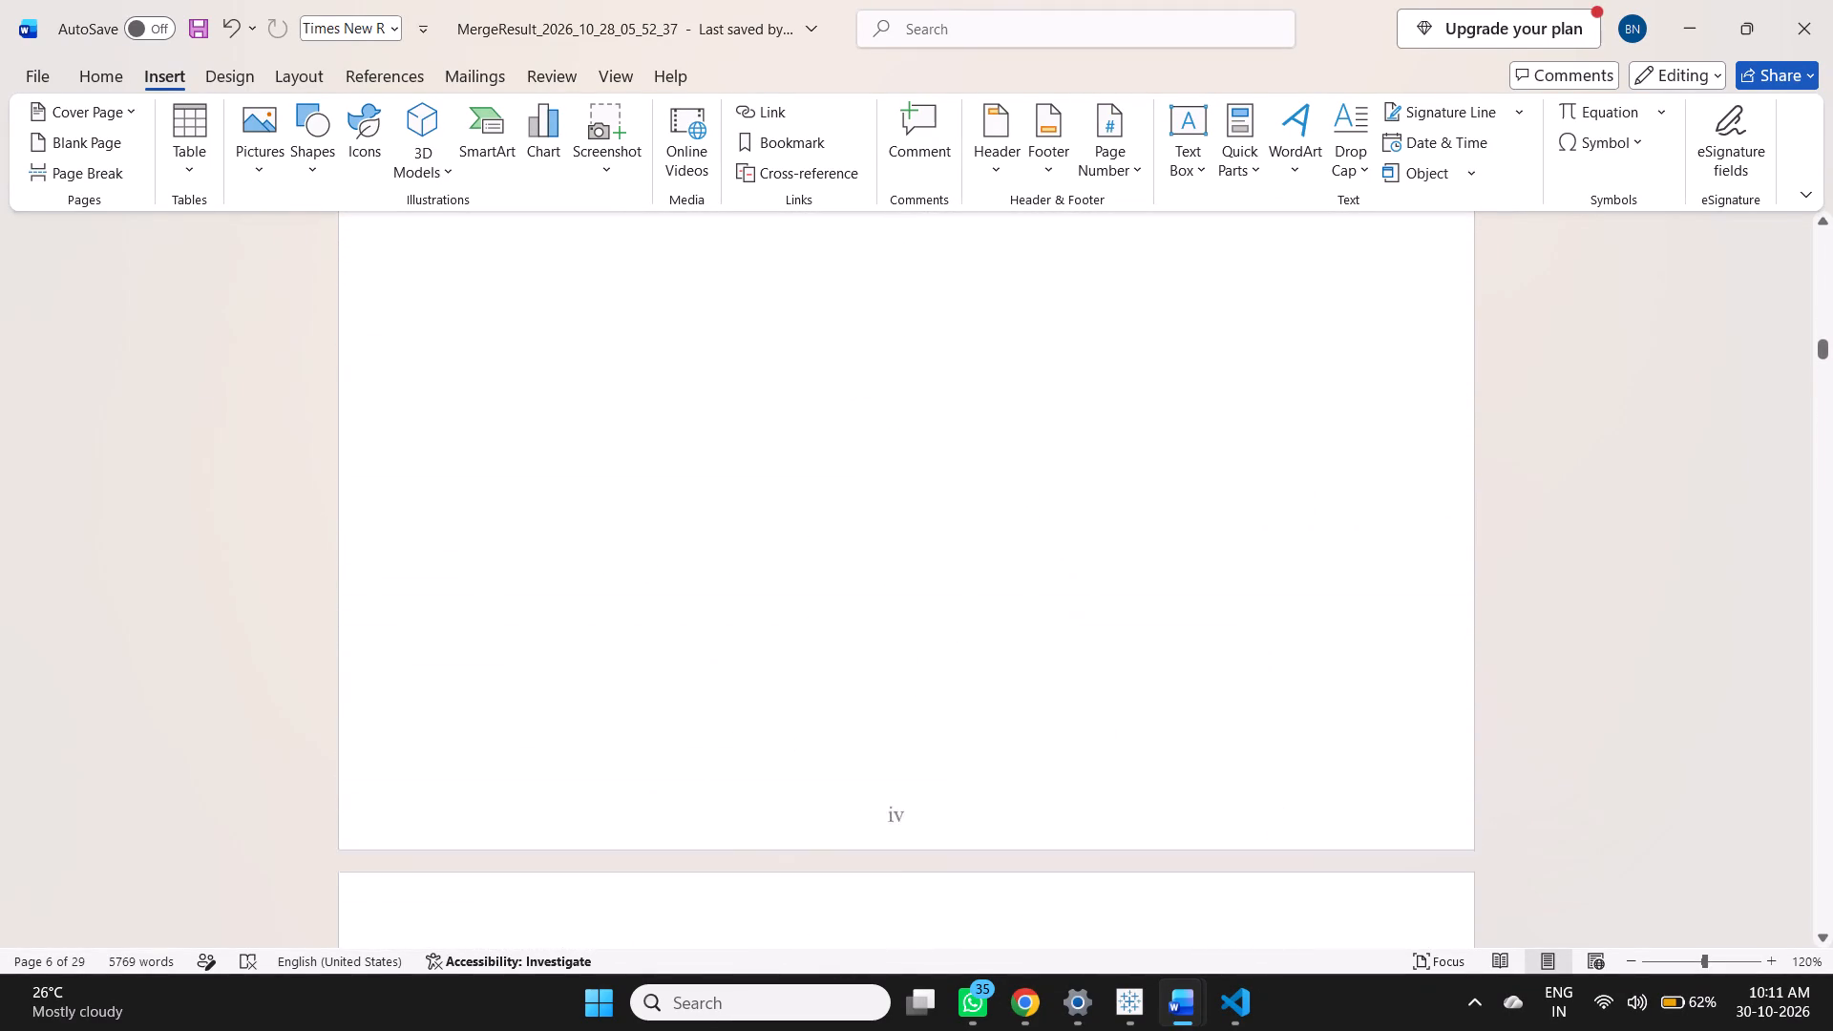
scroll(1082, 593, "up", 6)
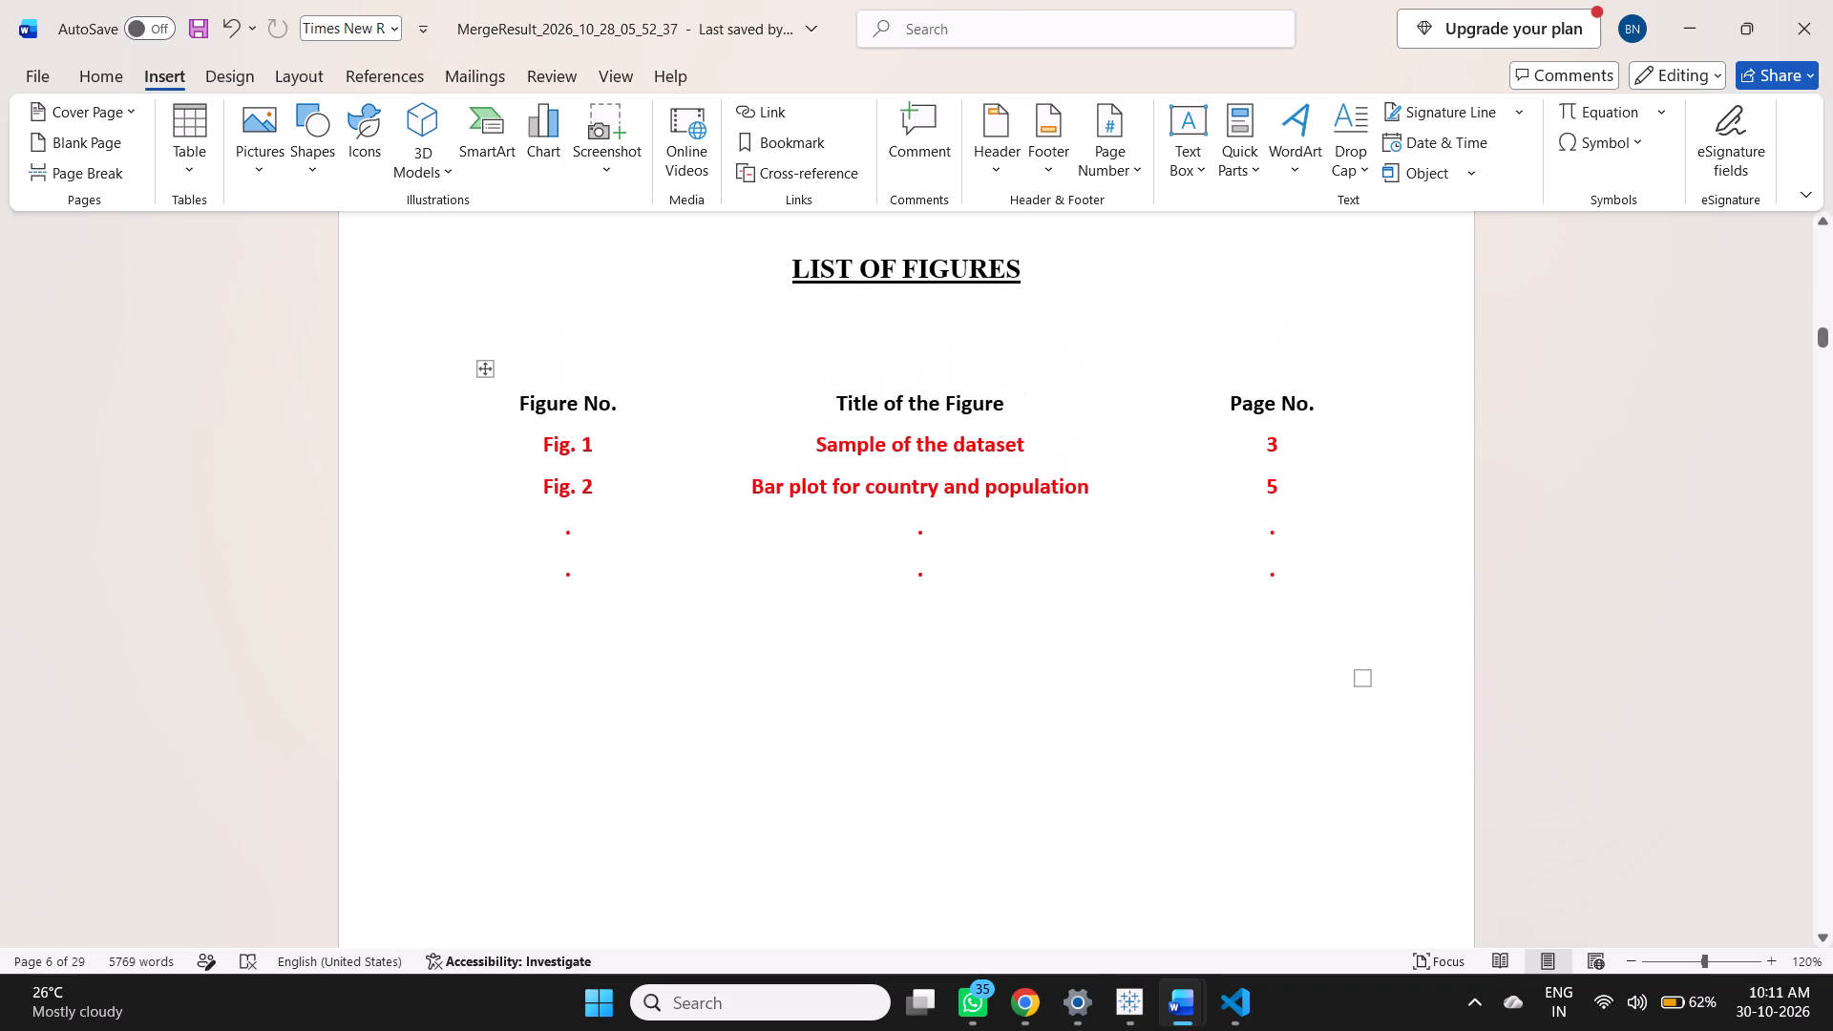
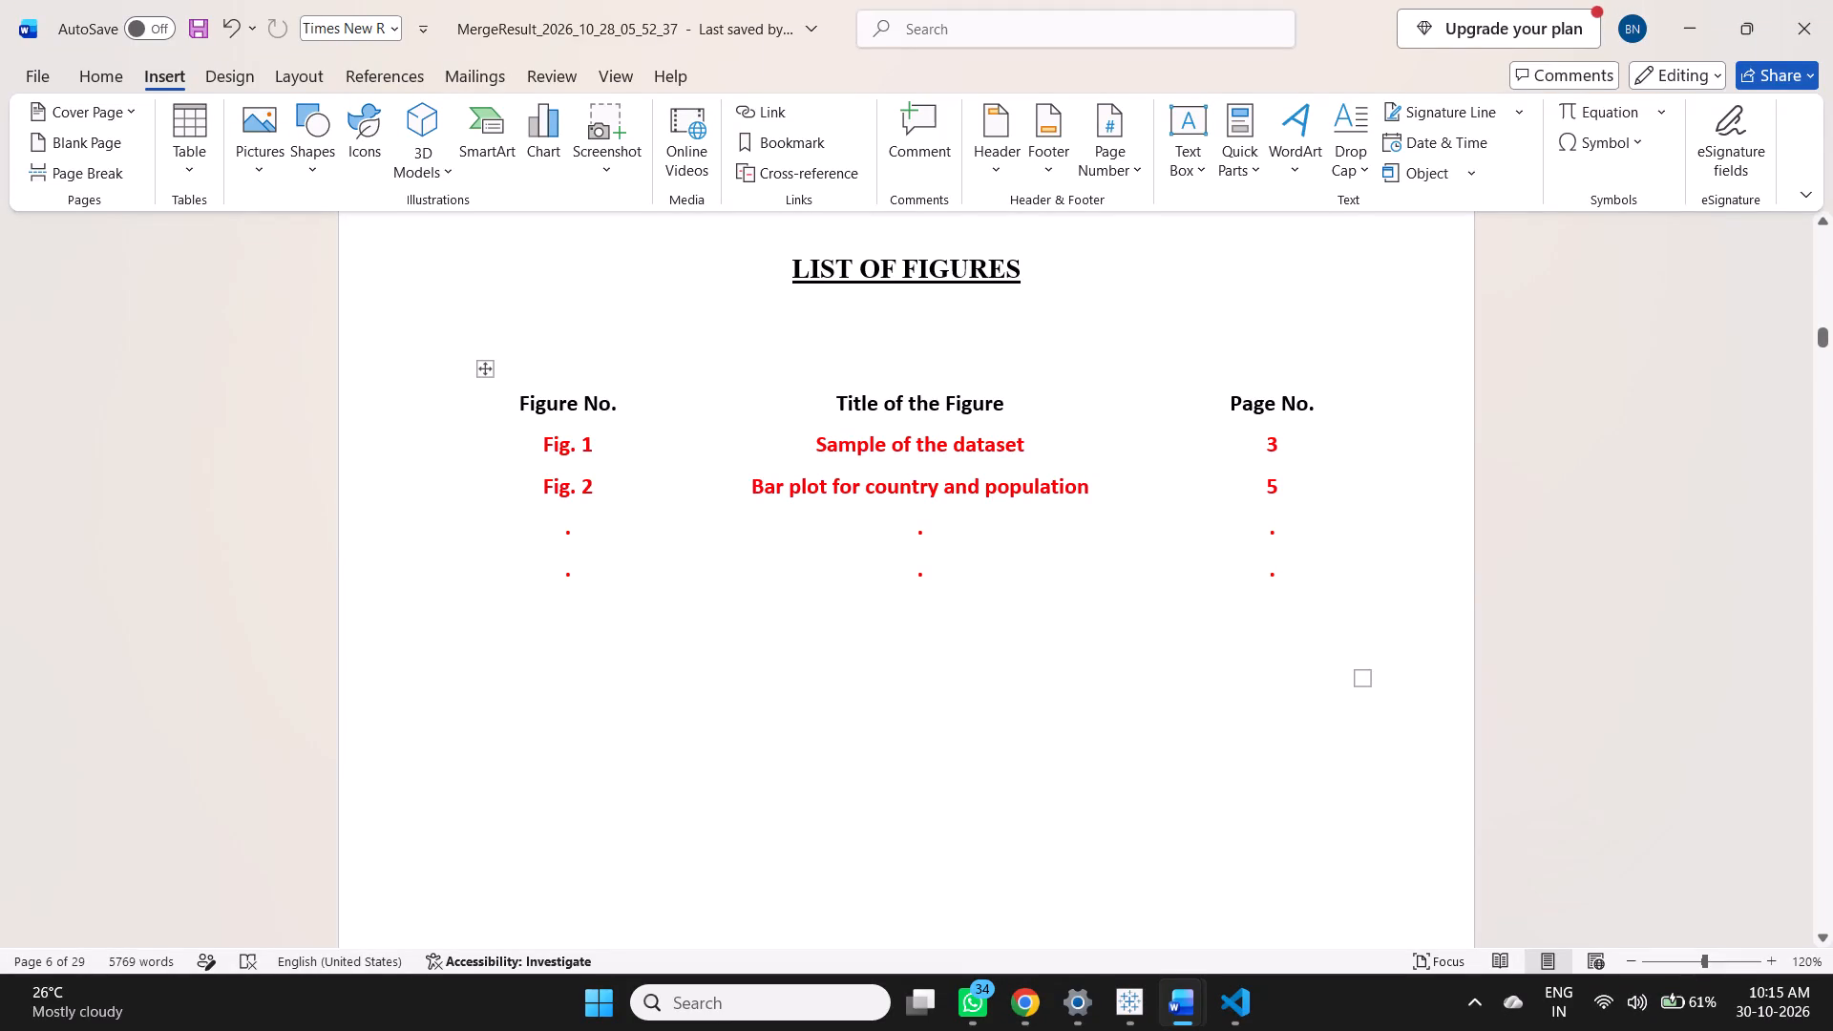
Examine the sample rows of the List of Figures table and the chapter entries of the Table of Contents.
scroll(896, 653, "down", 1)
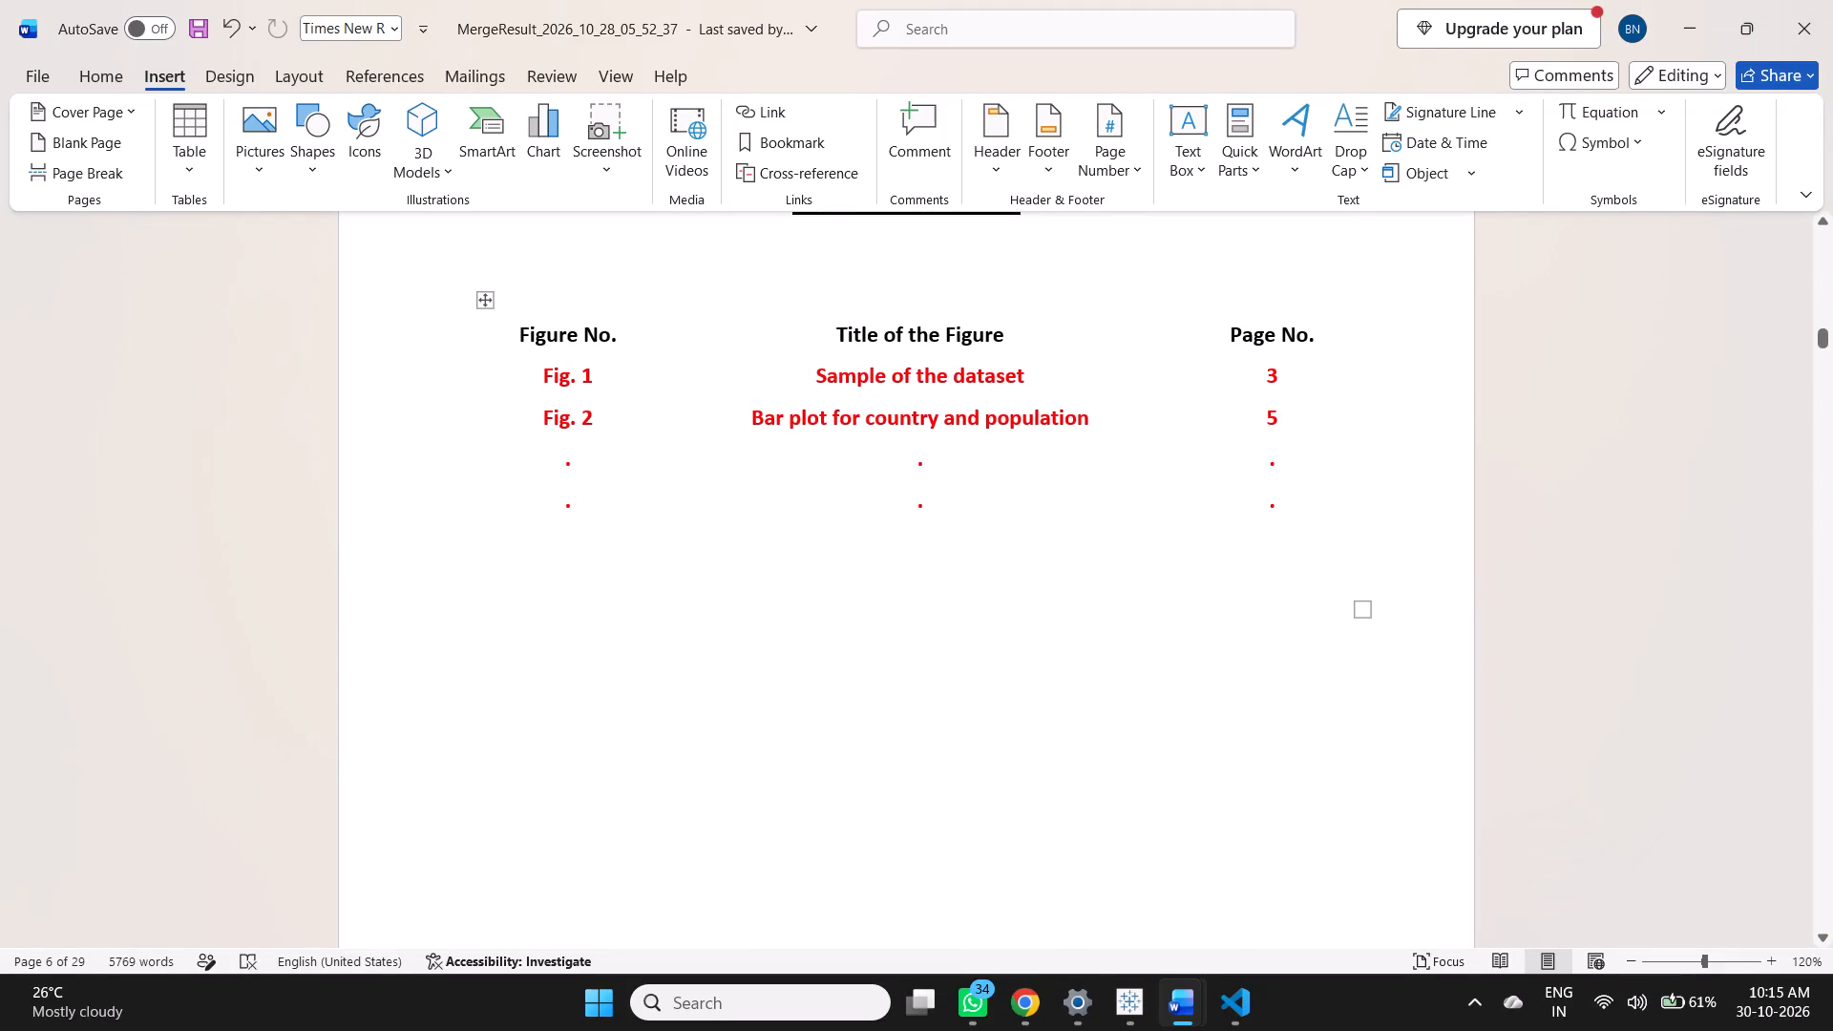
left_click(925, 506)
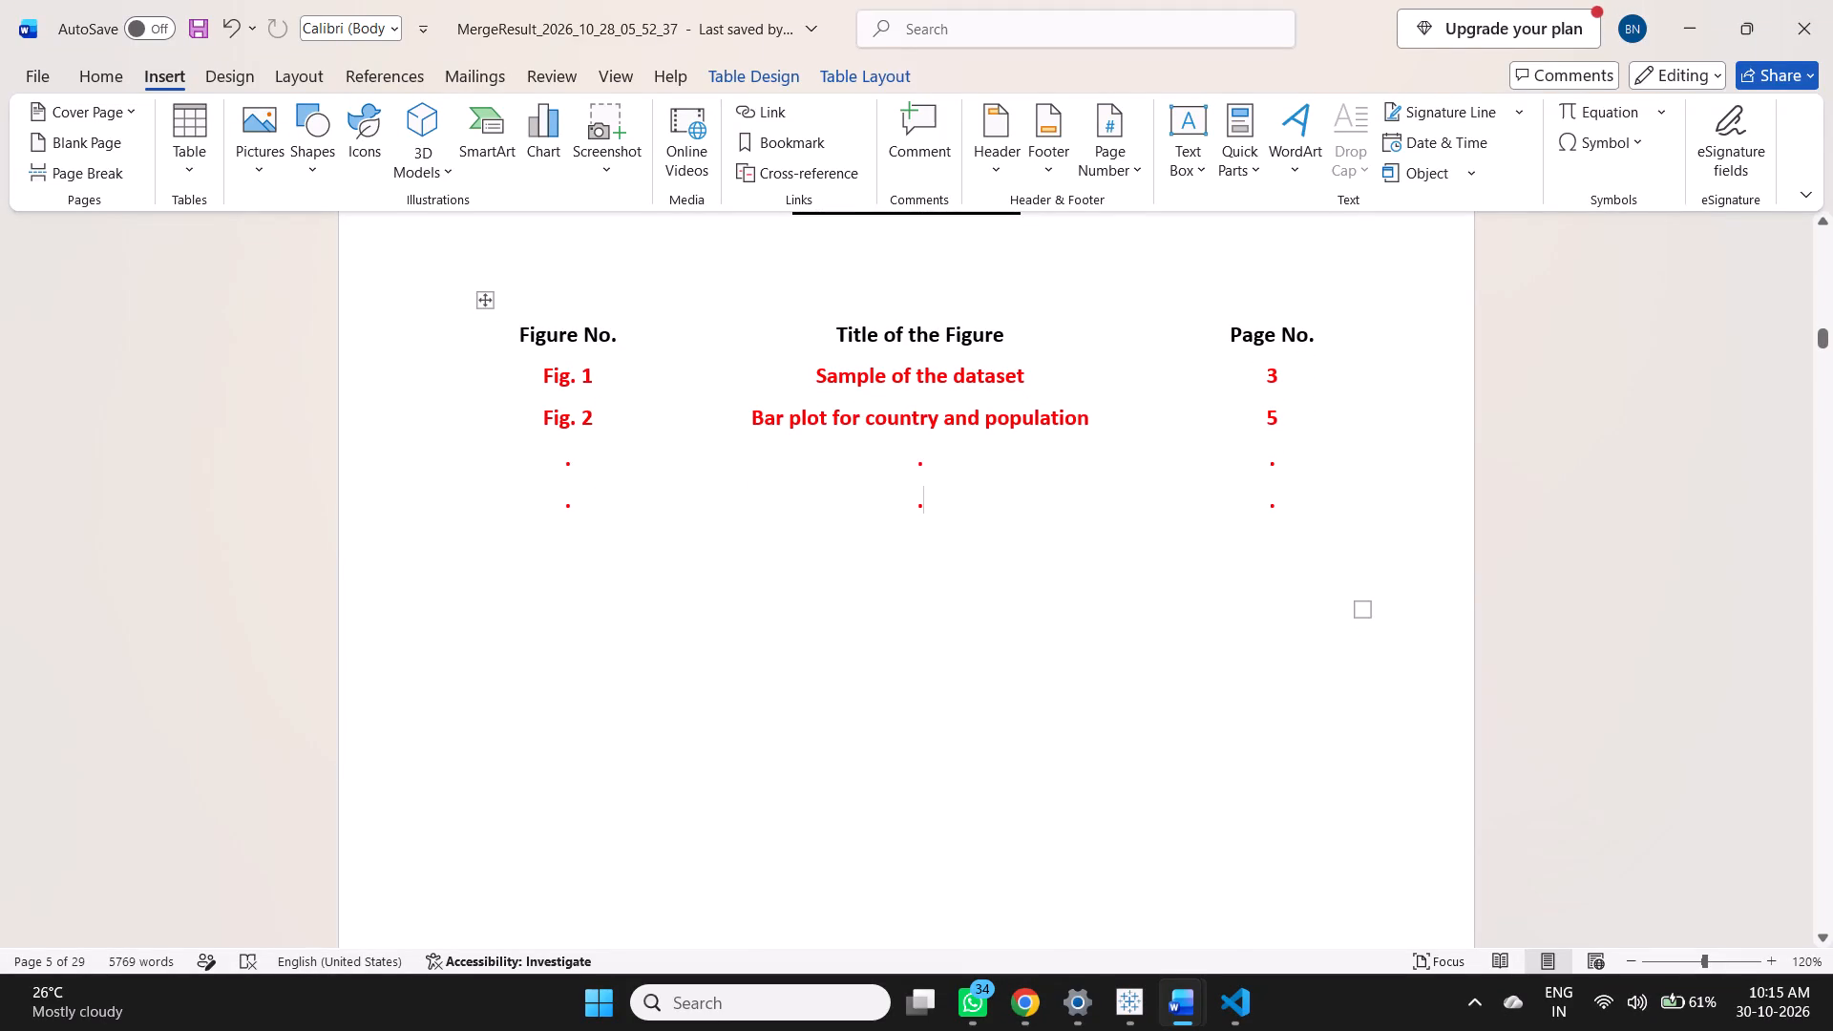
left_click(578, 505)
left_click(1293, 509)
scroll(1057, 539, "down", 20)
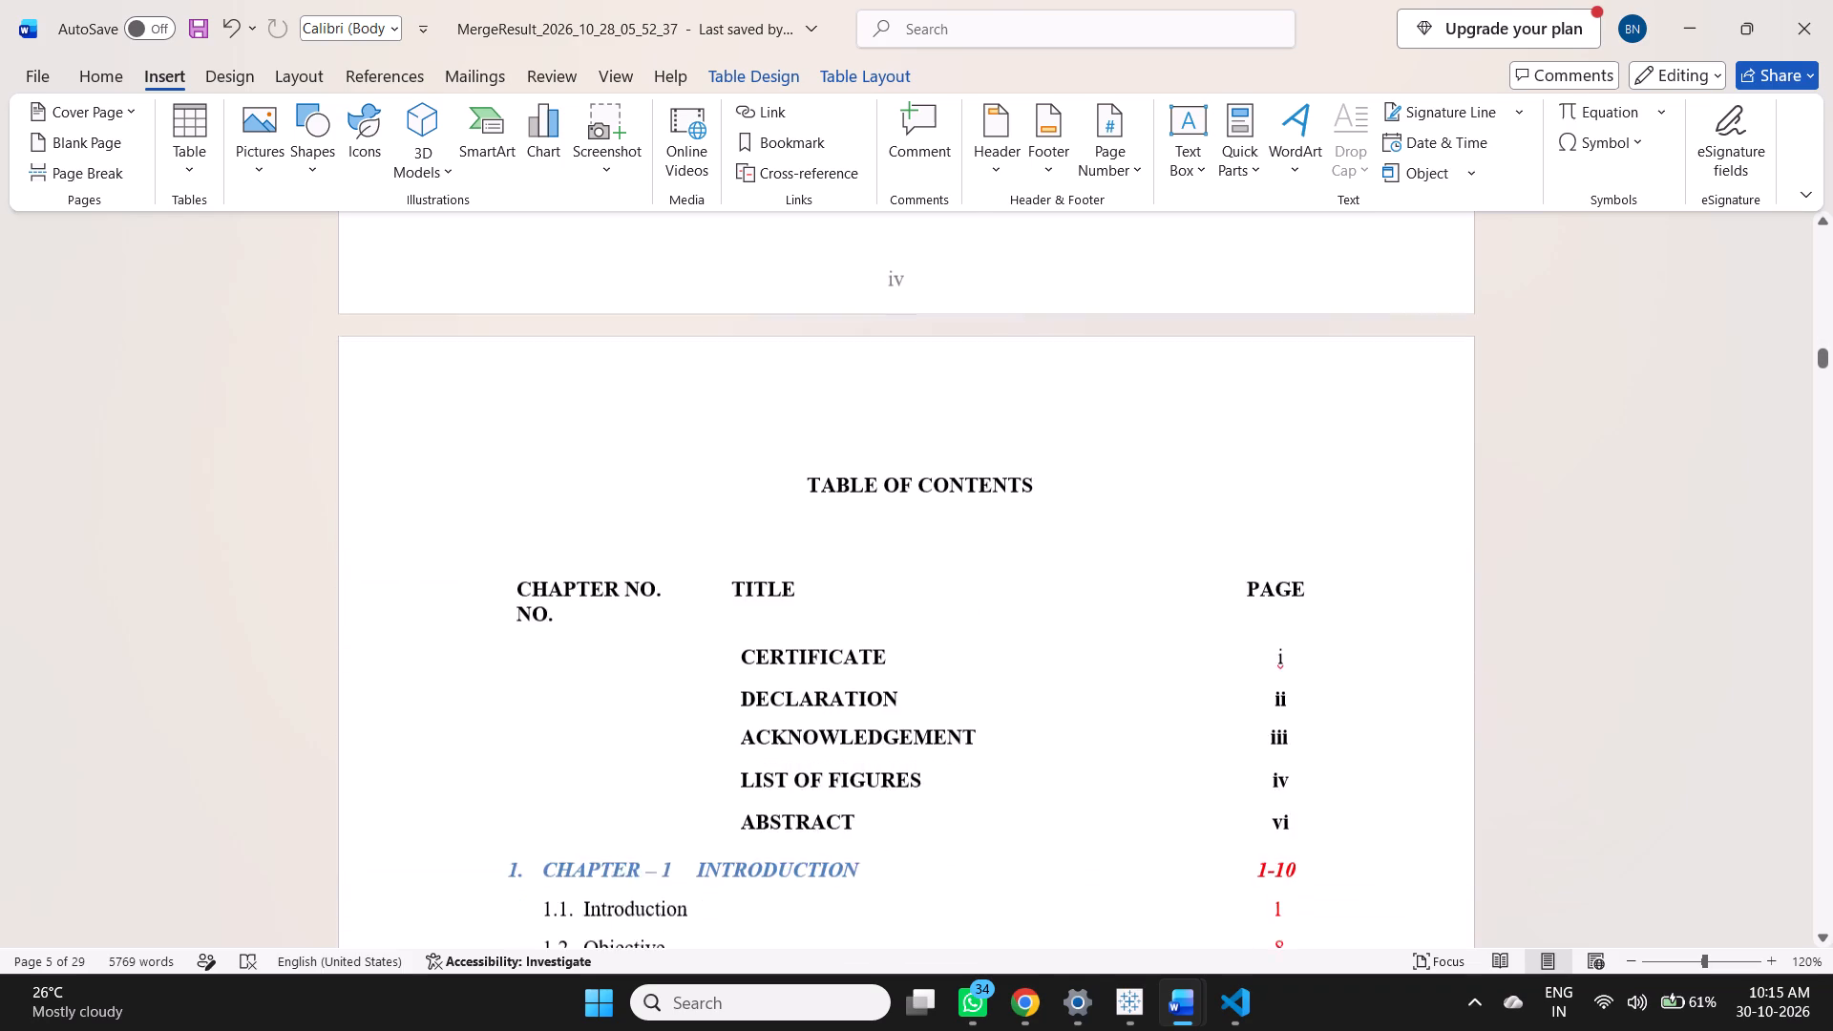
scroll(1043, 552, "down", 10)
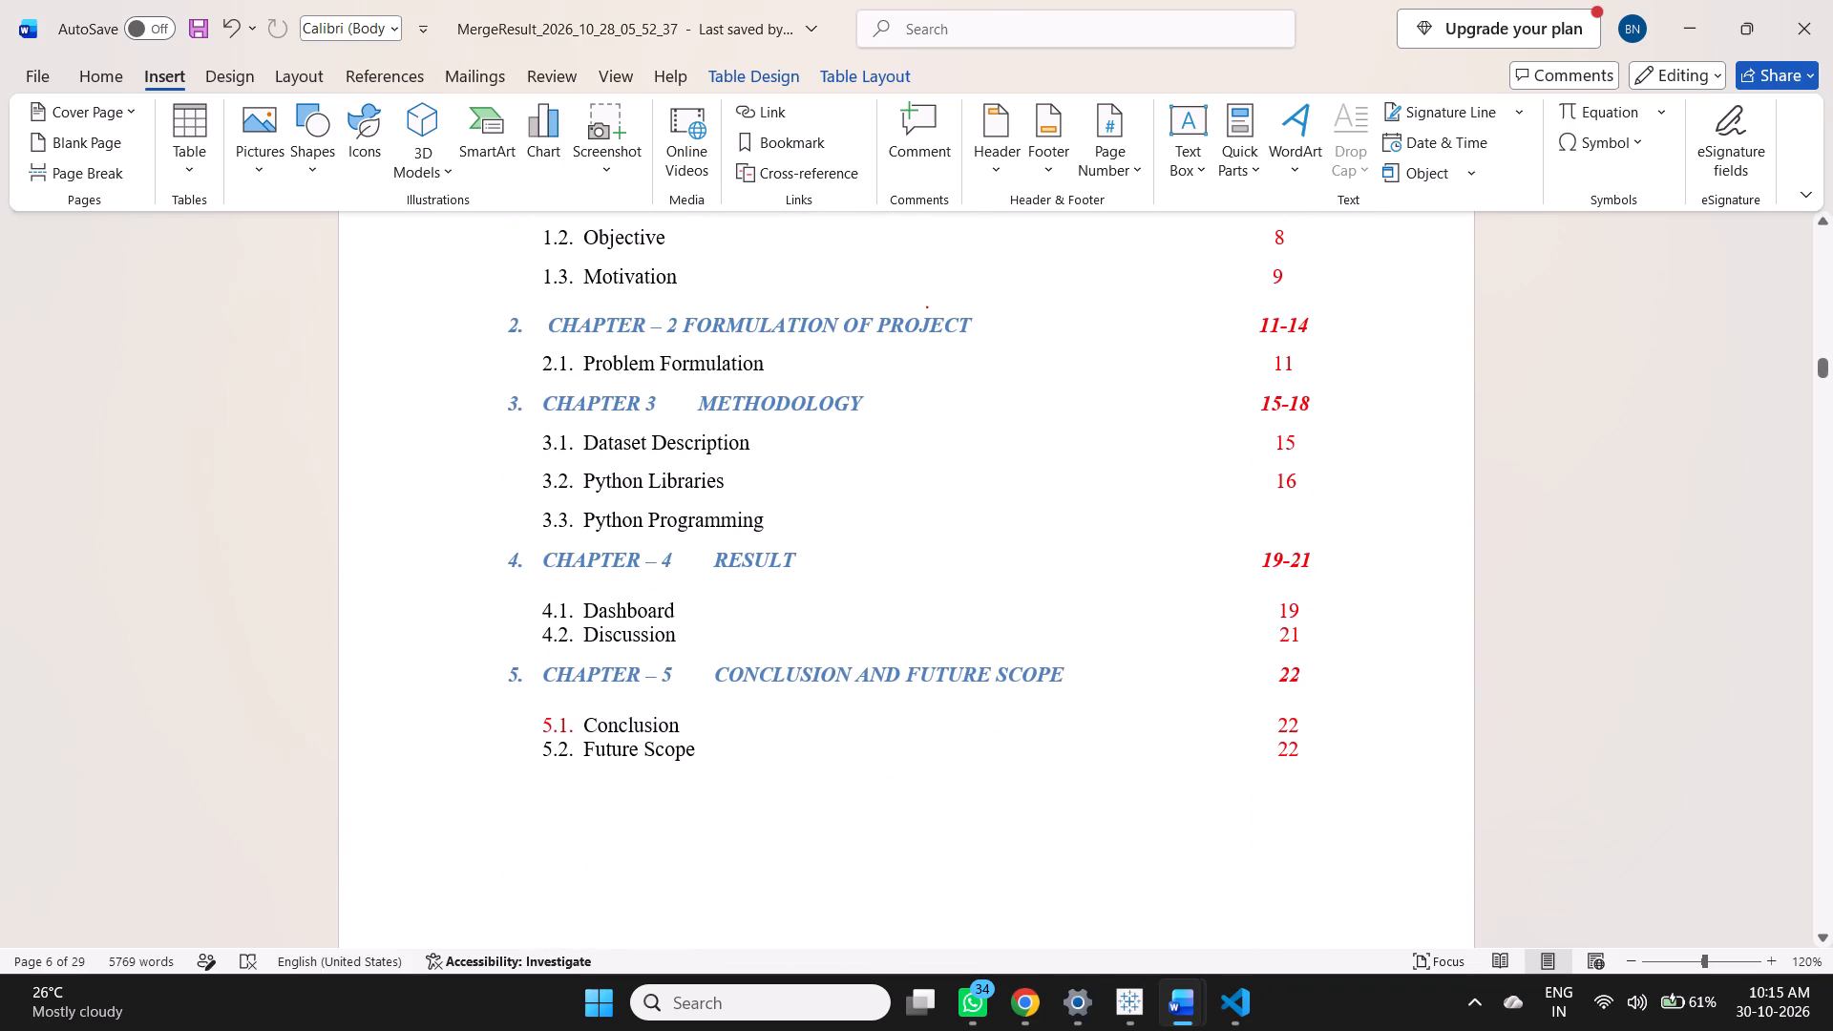
scroll(832, 657, "up", 3)
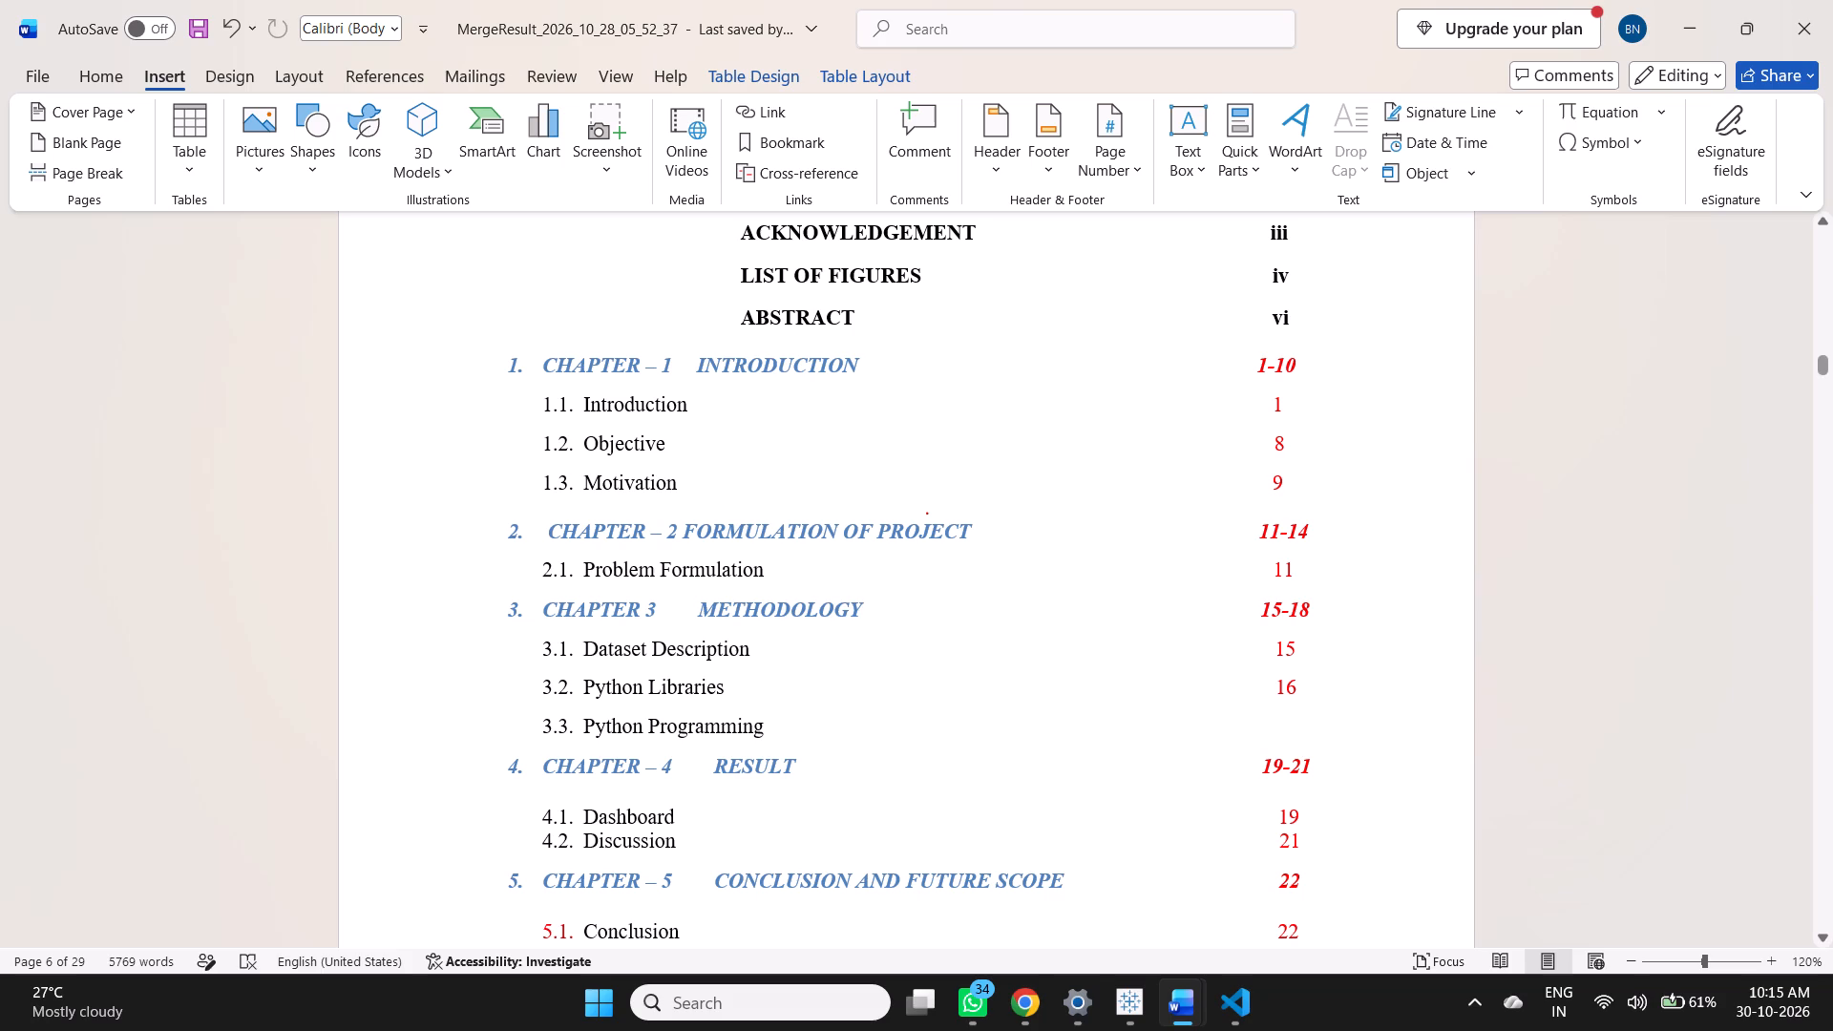
scroll(831, 419, "up", 10)
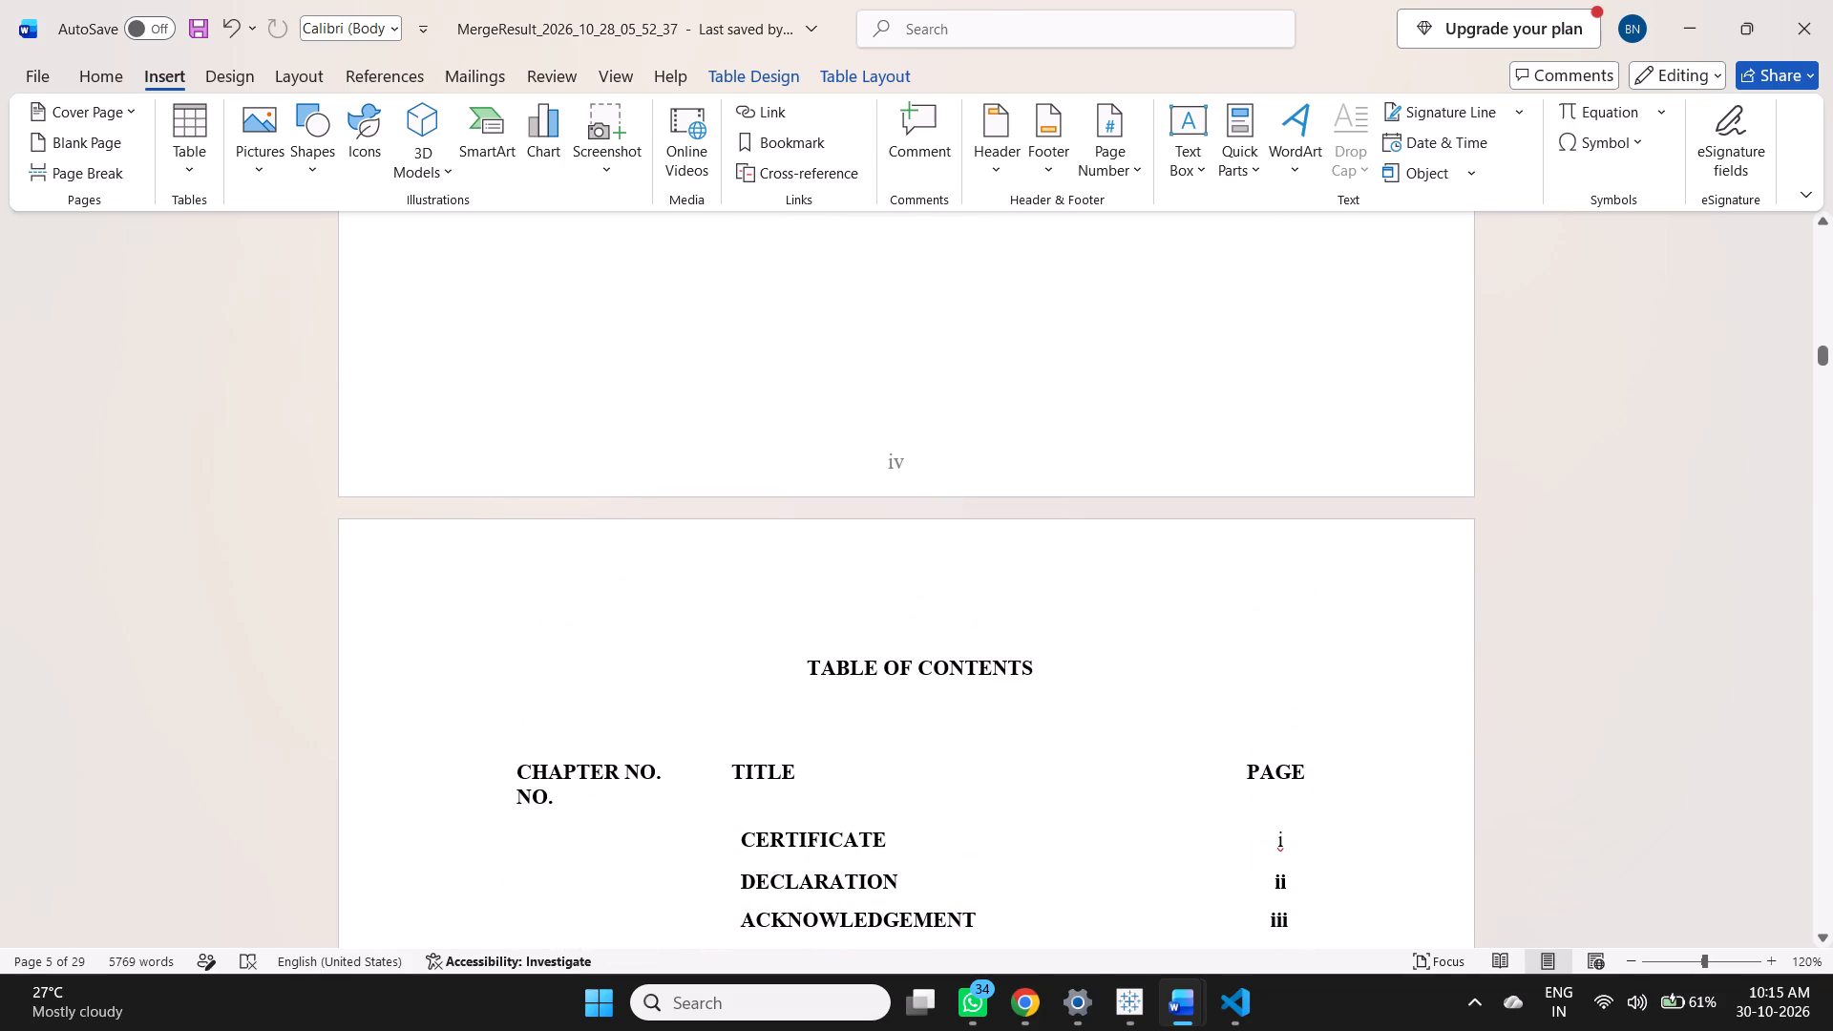
scroll(912, 536, "up", 14)
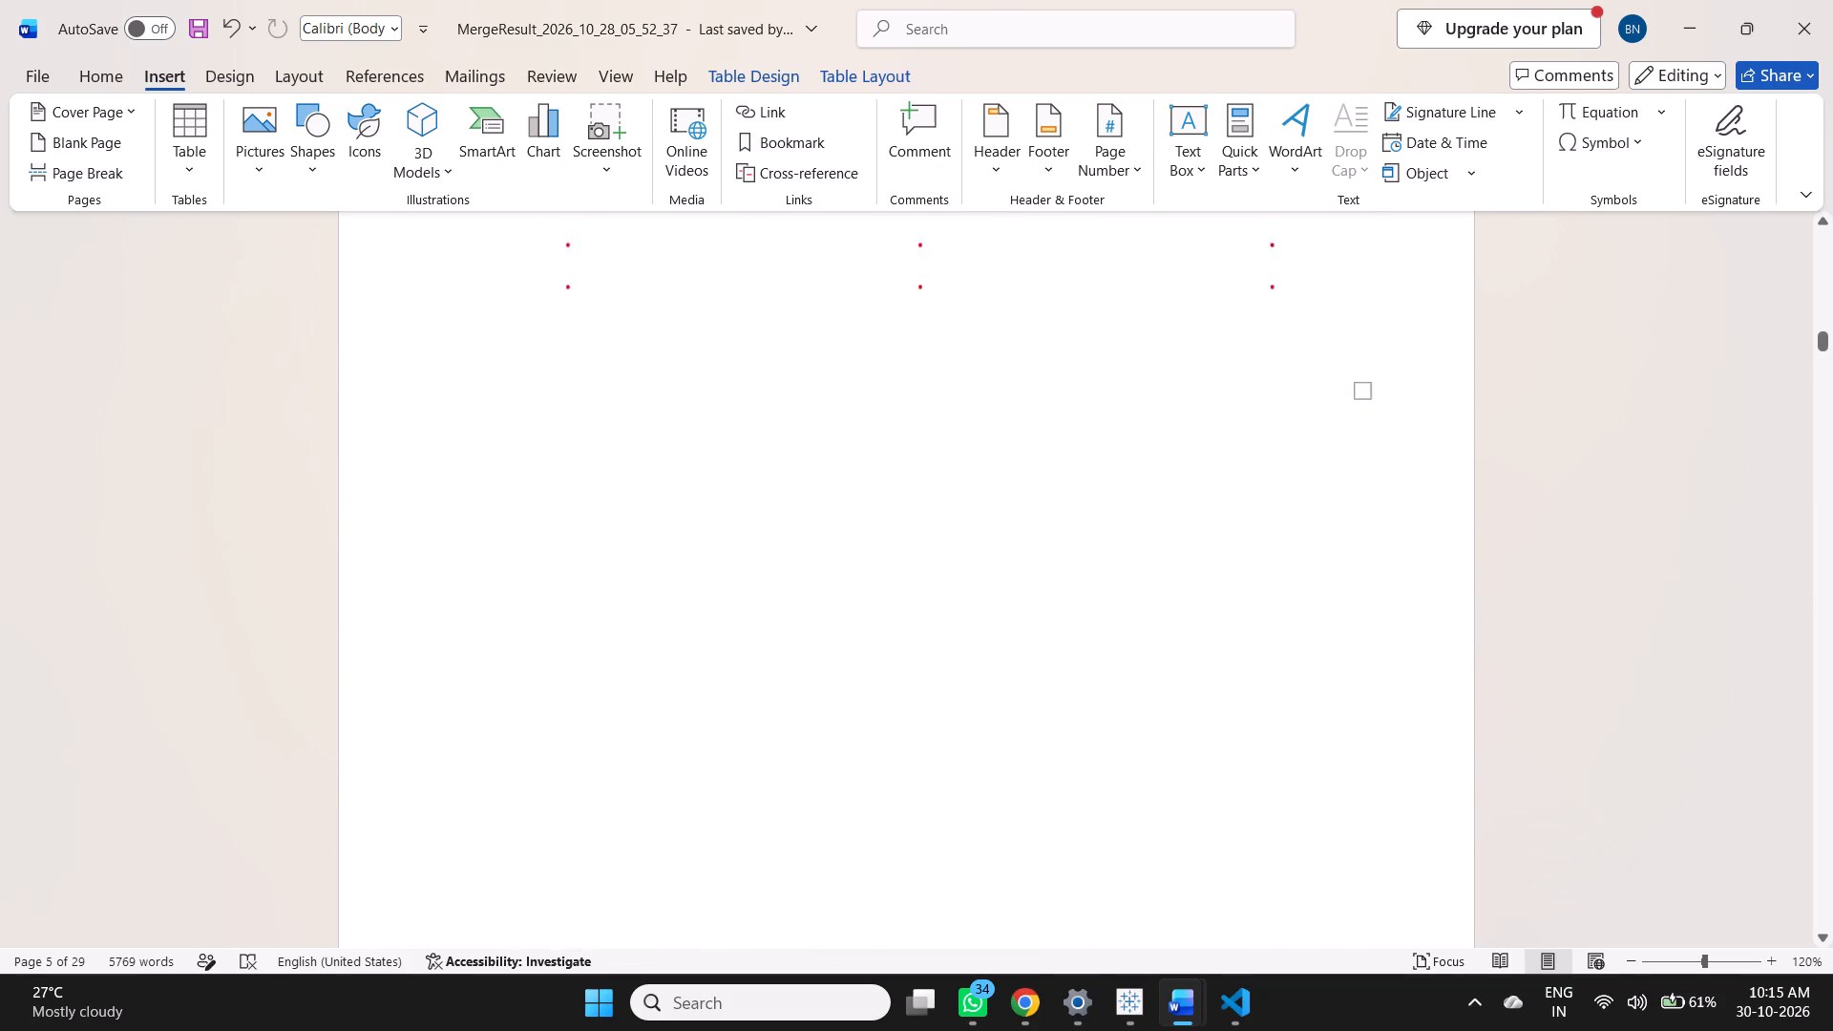
scroll(913, 535, "up", 6)
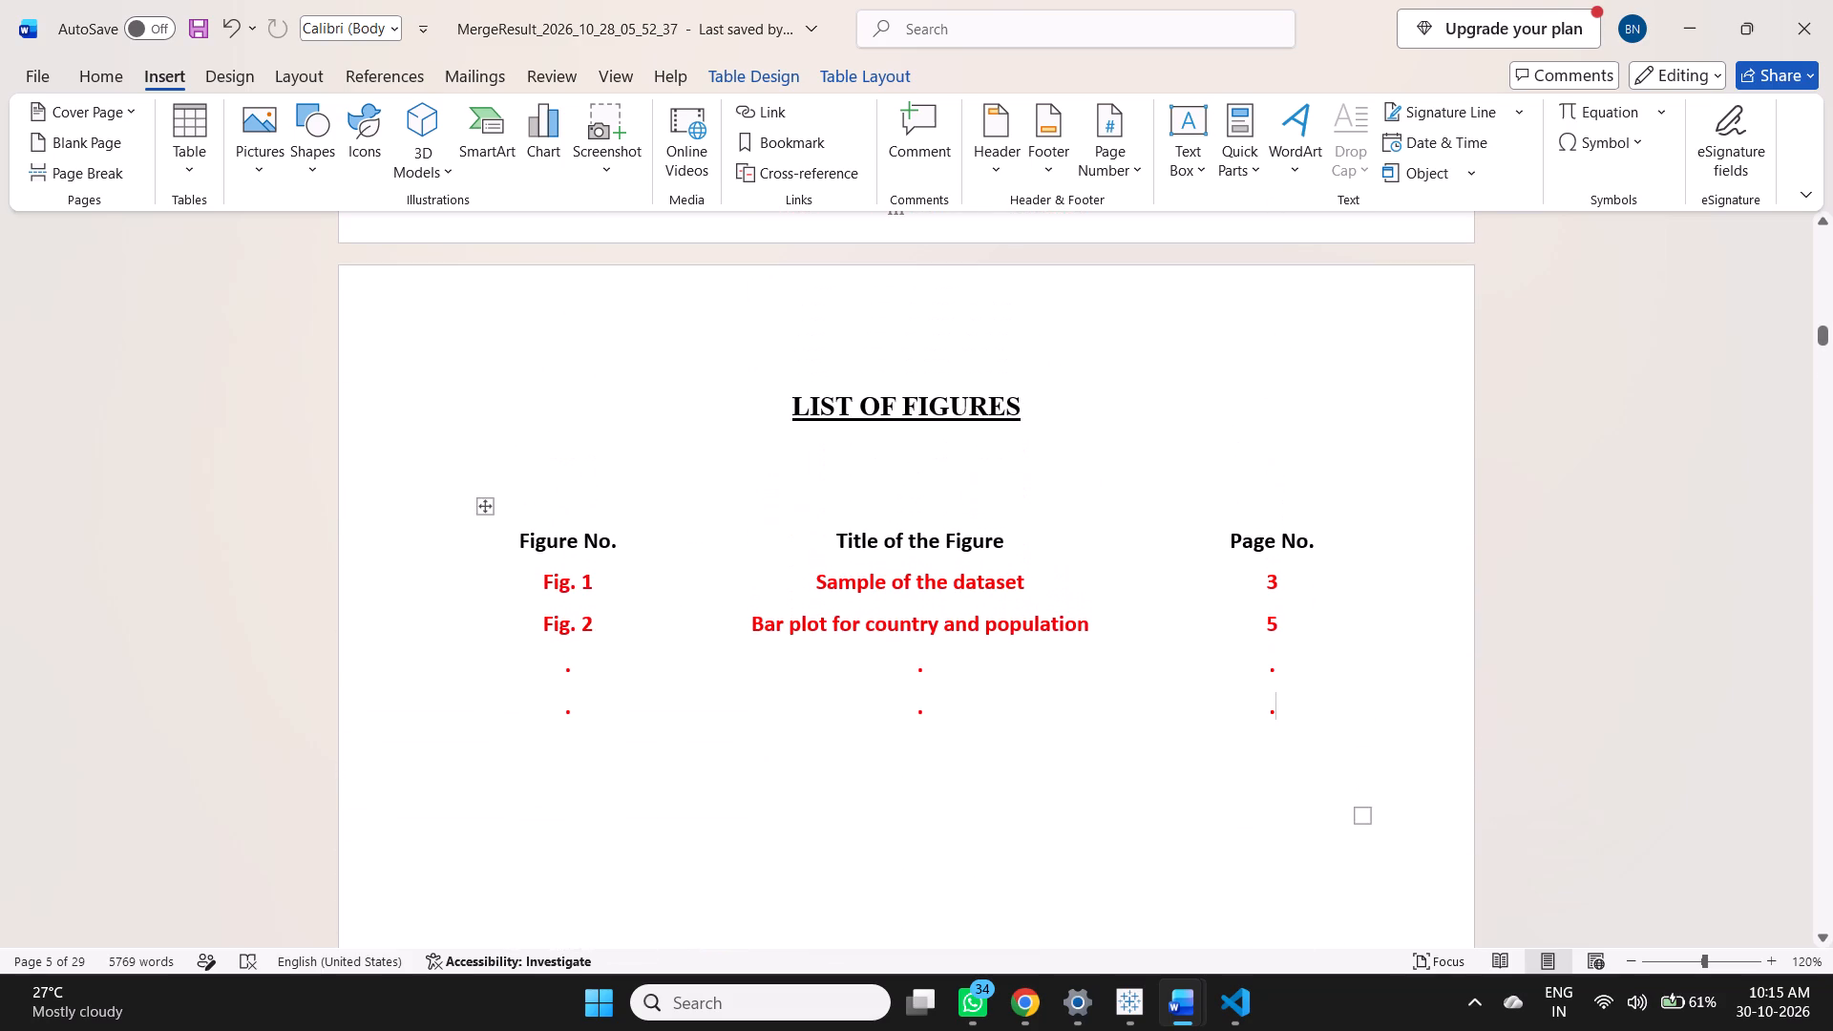
scroll(960, 581, "down", 2)
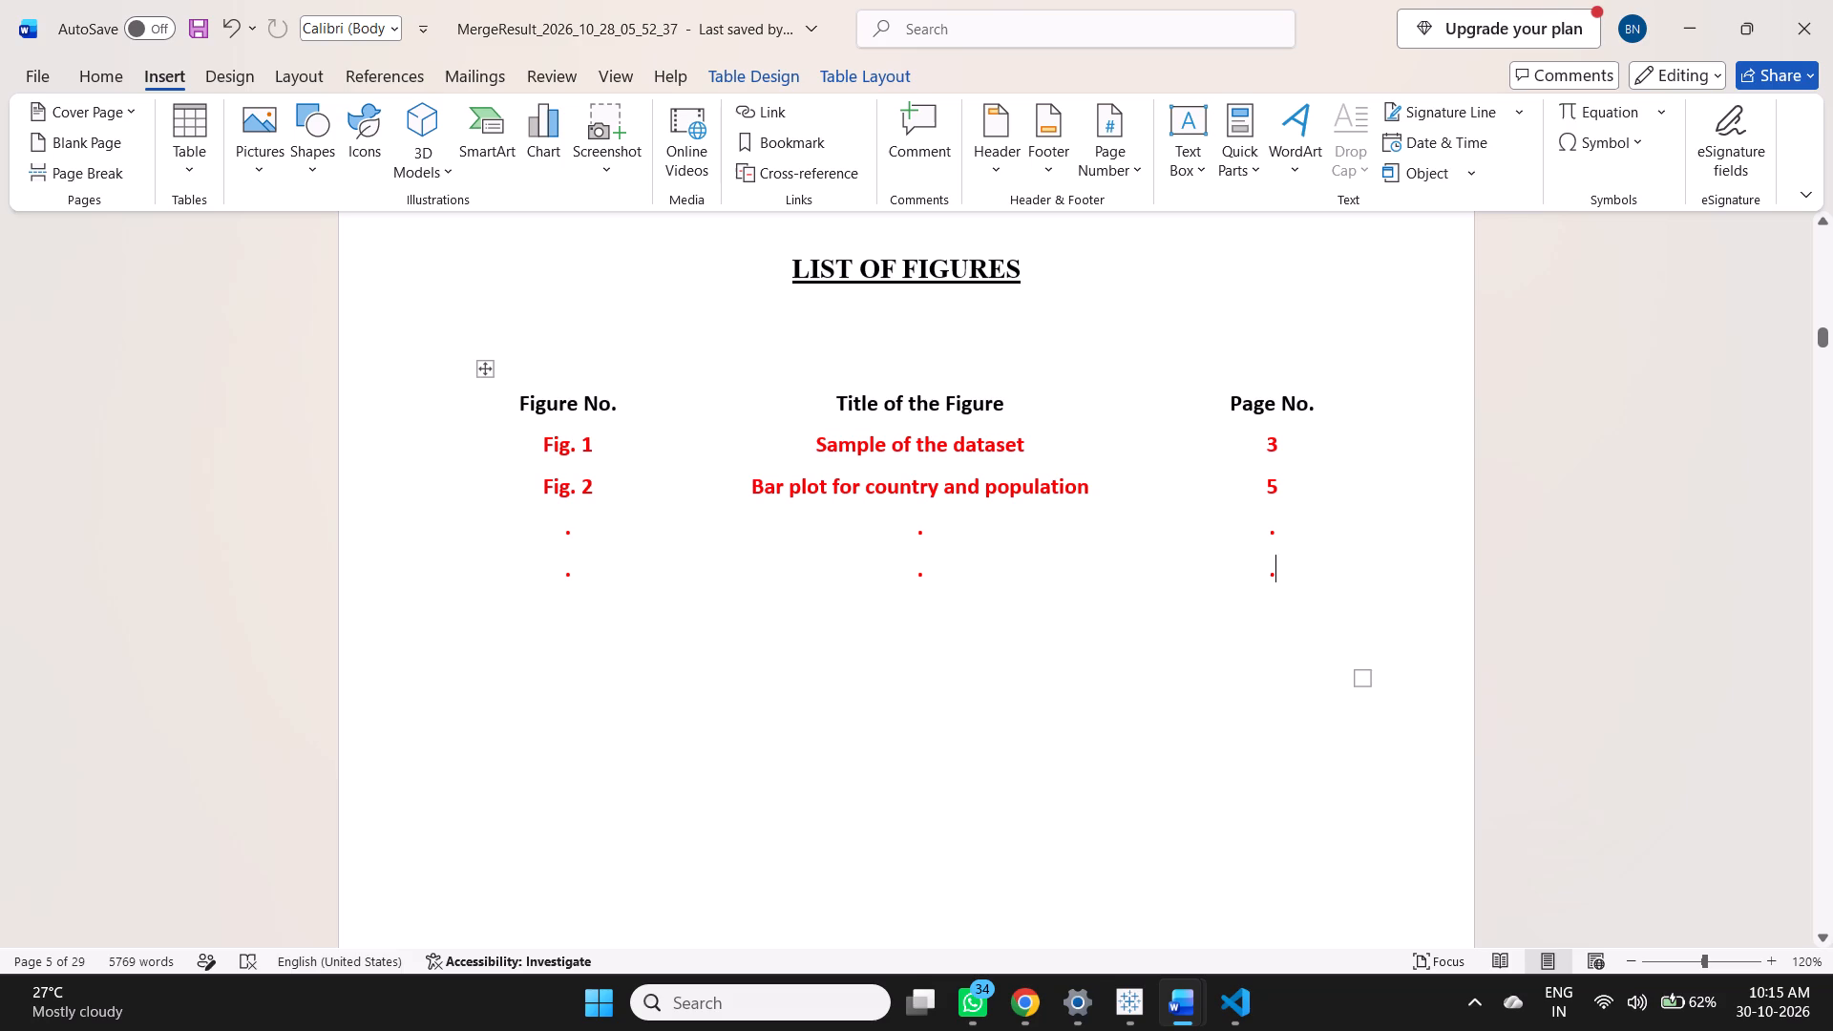
scroll(961, 577, "down", 1)
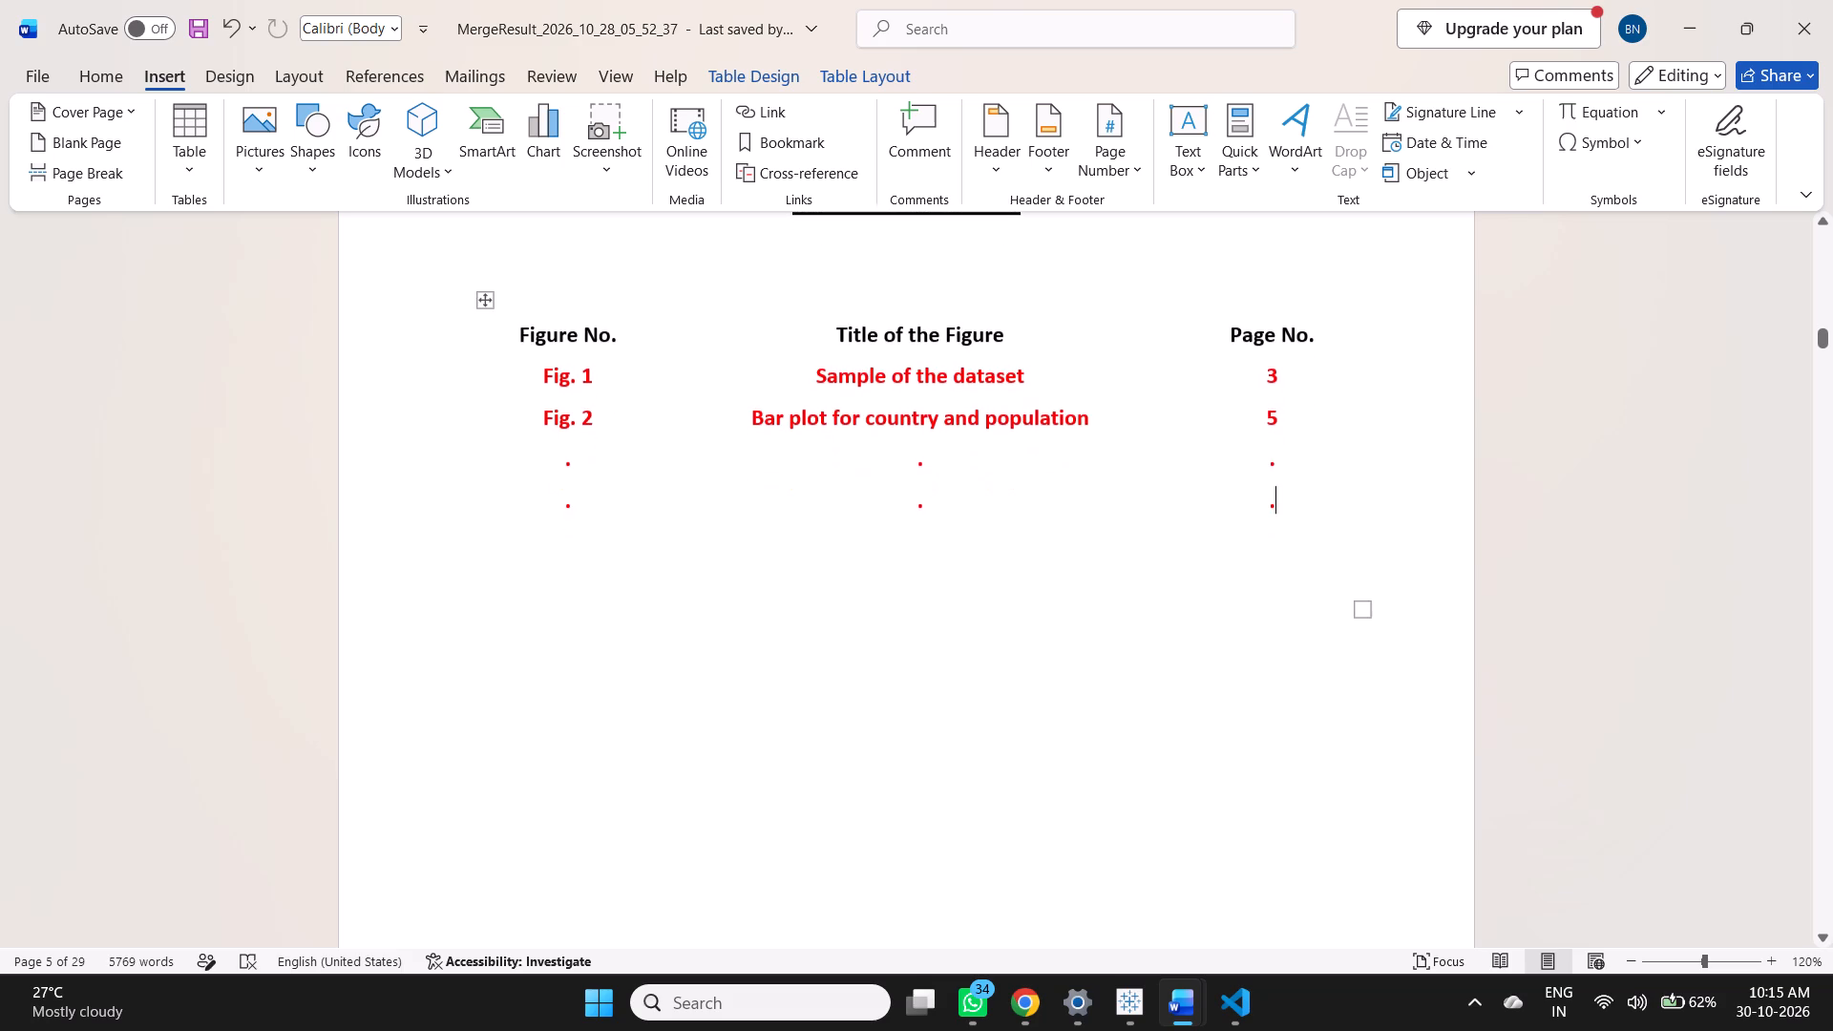
scroll(960, 576, "down", 1)
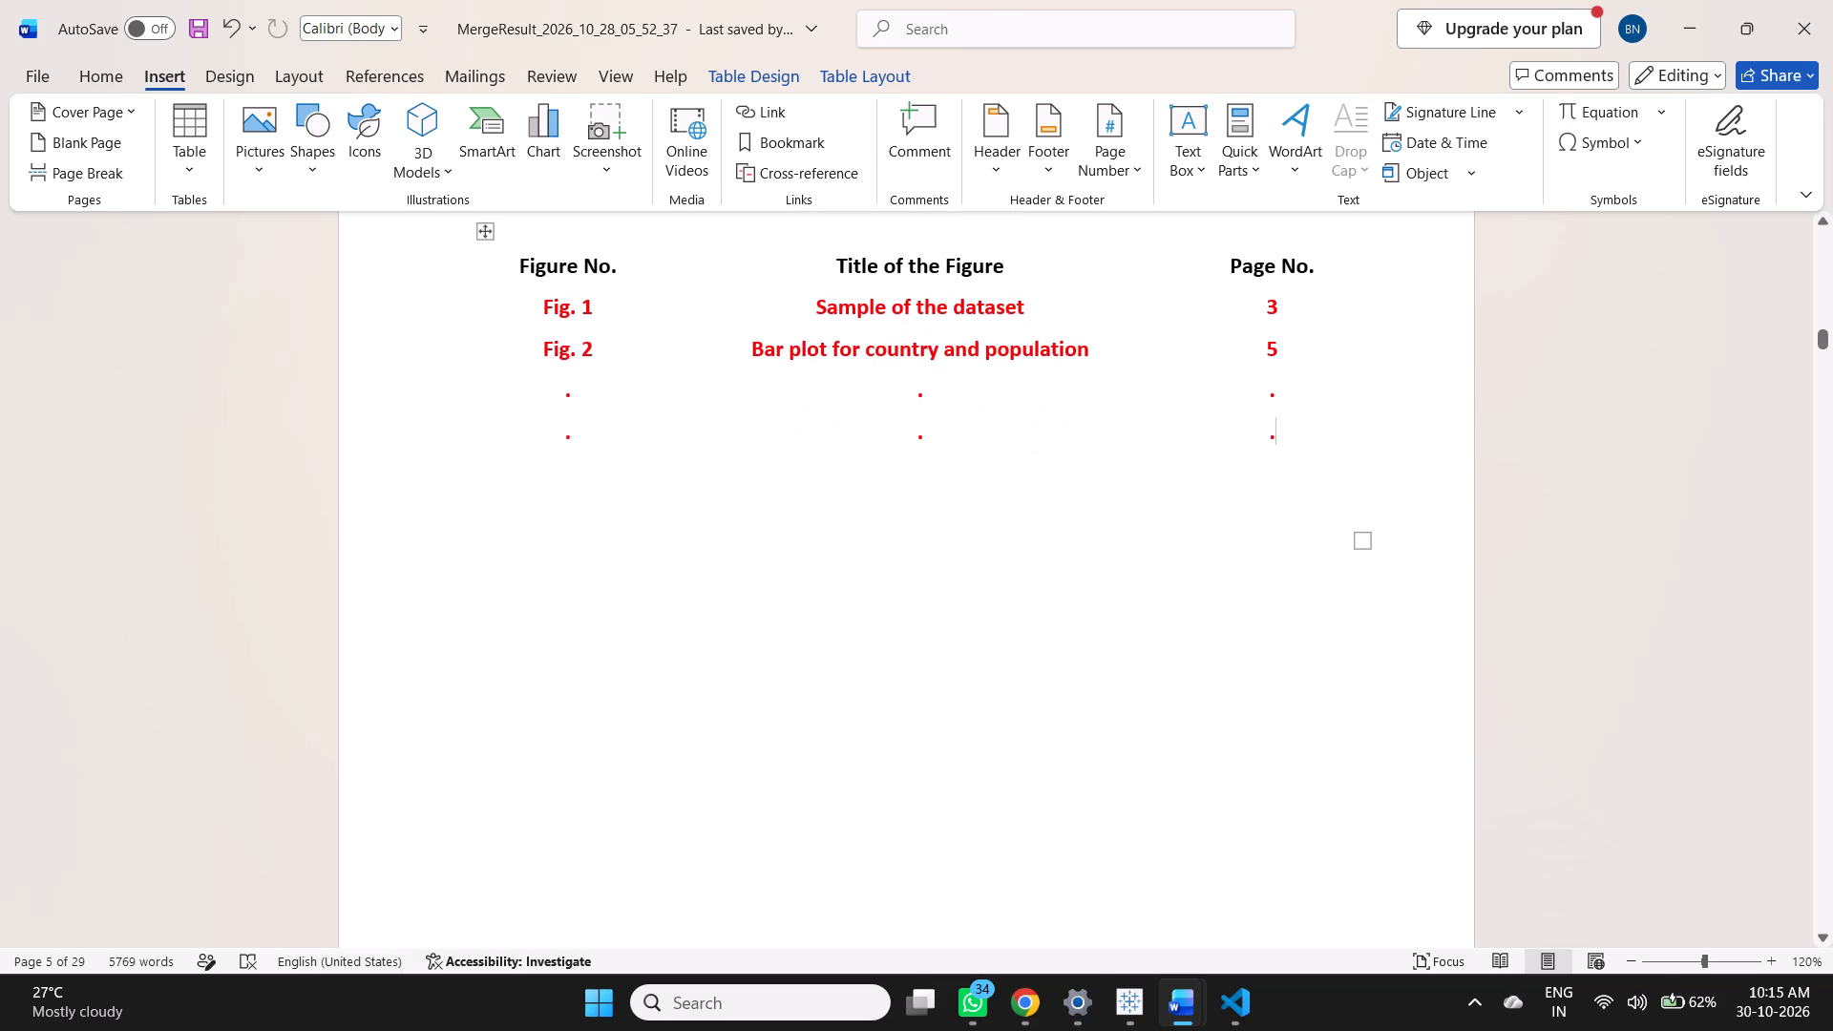
scroll(957, 574, "down", 1)
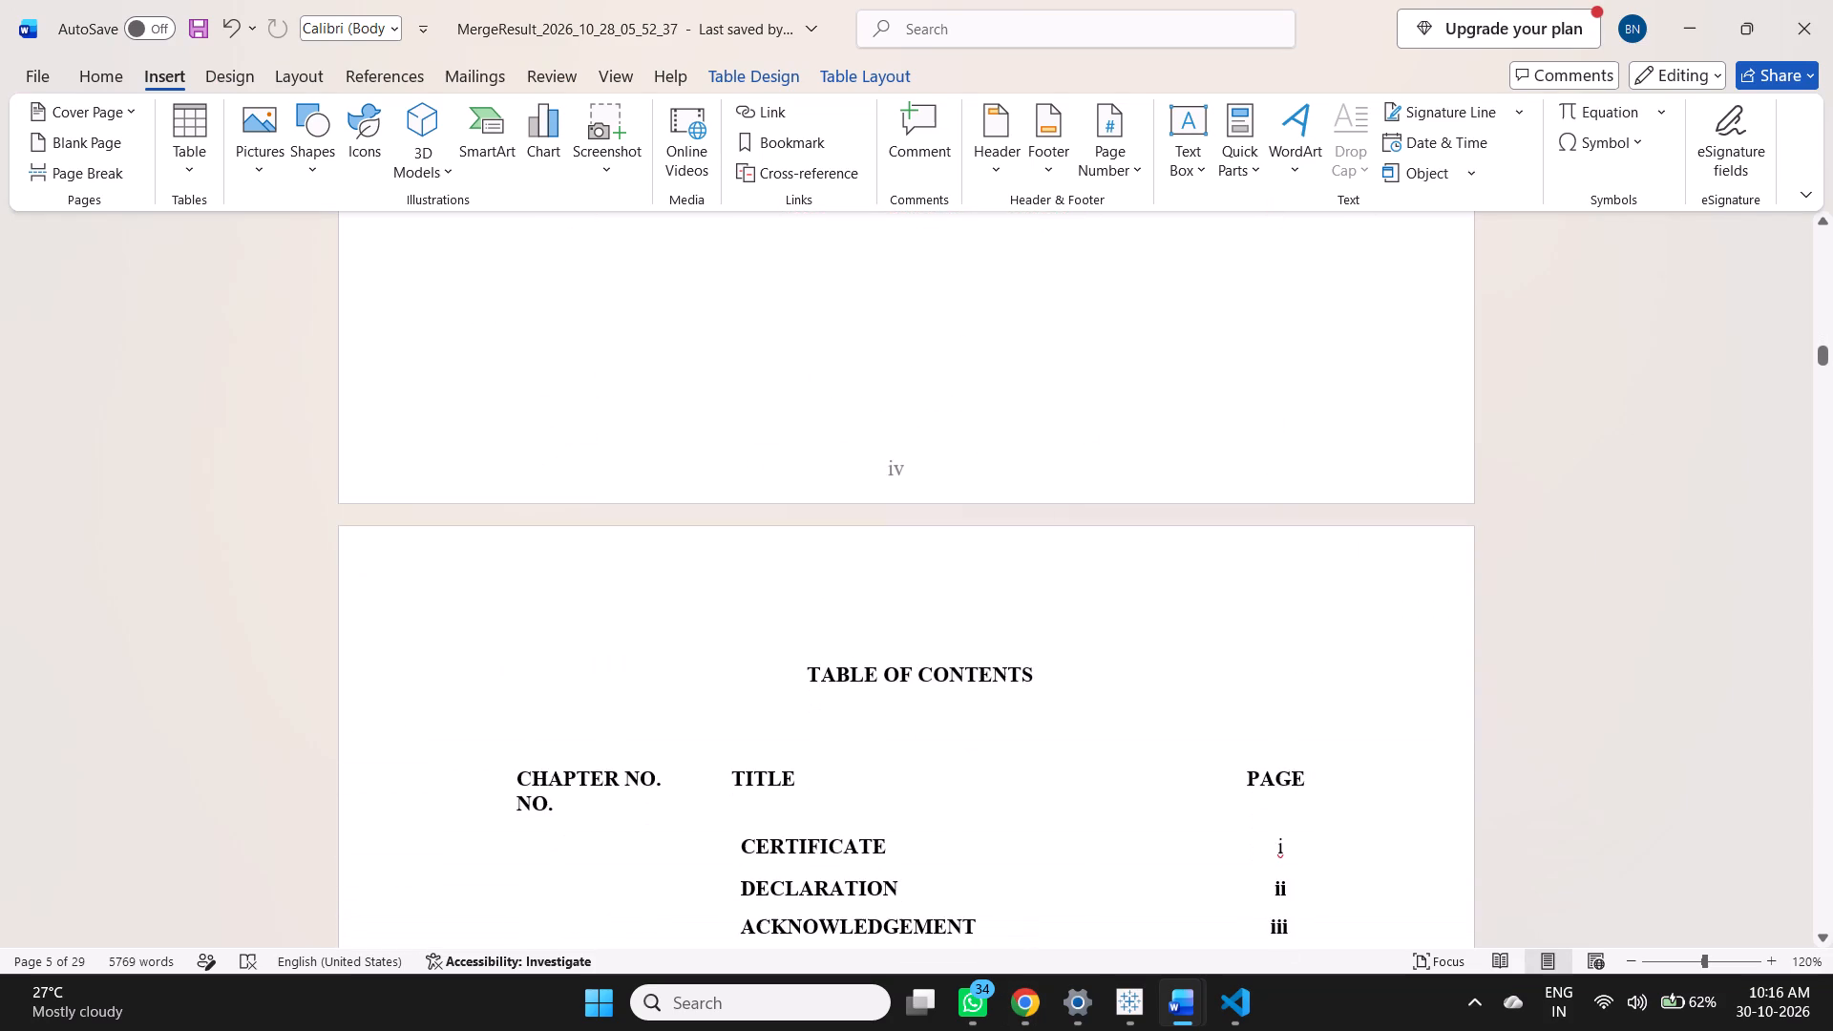
scroll(1032, 525, "down", 7)
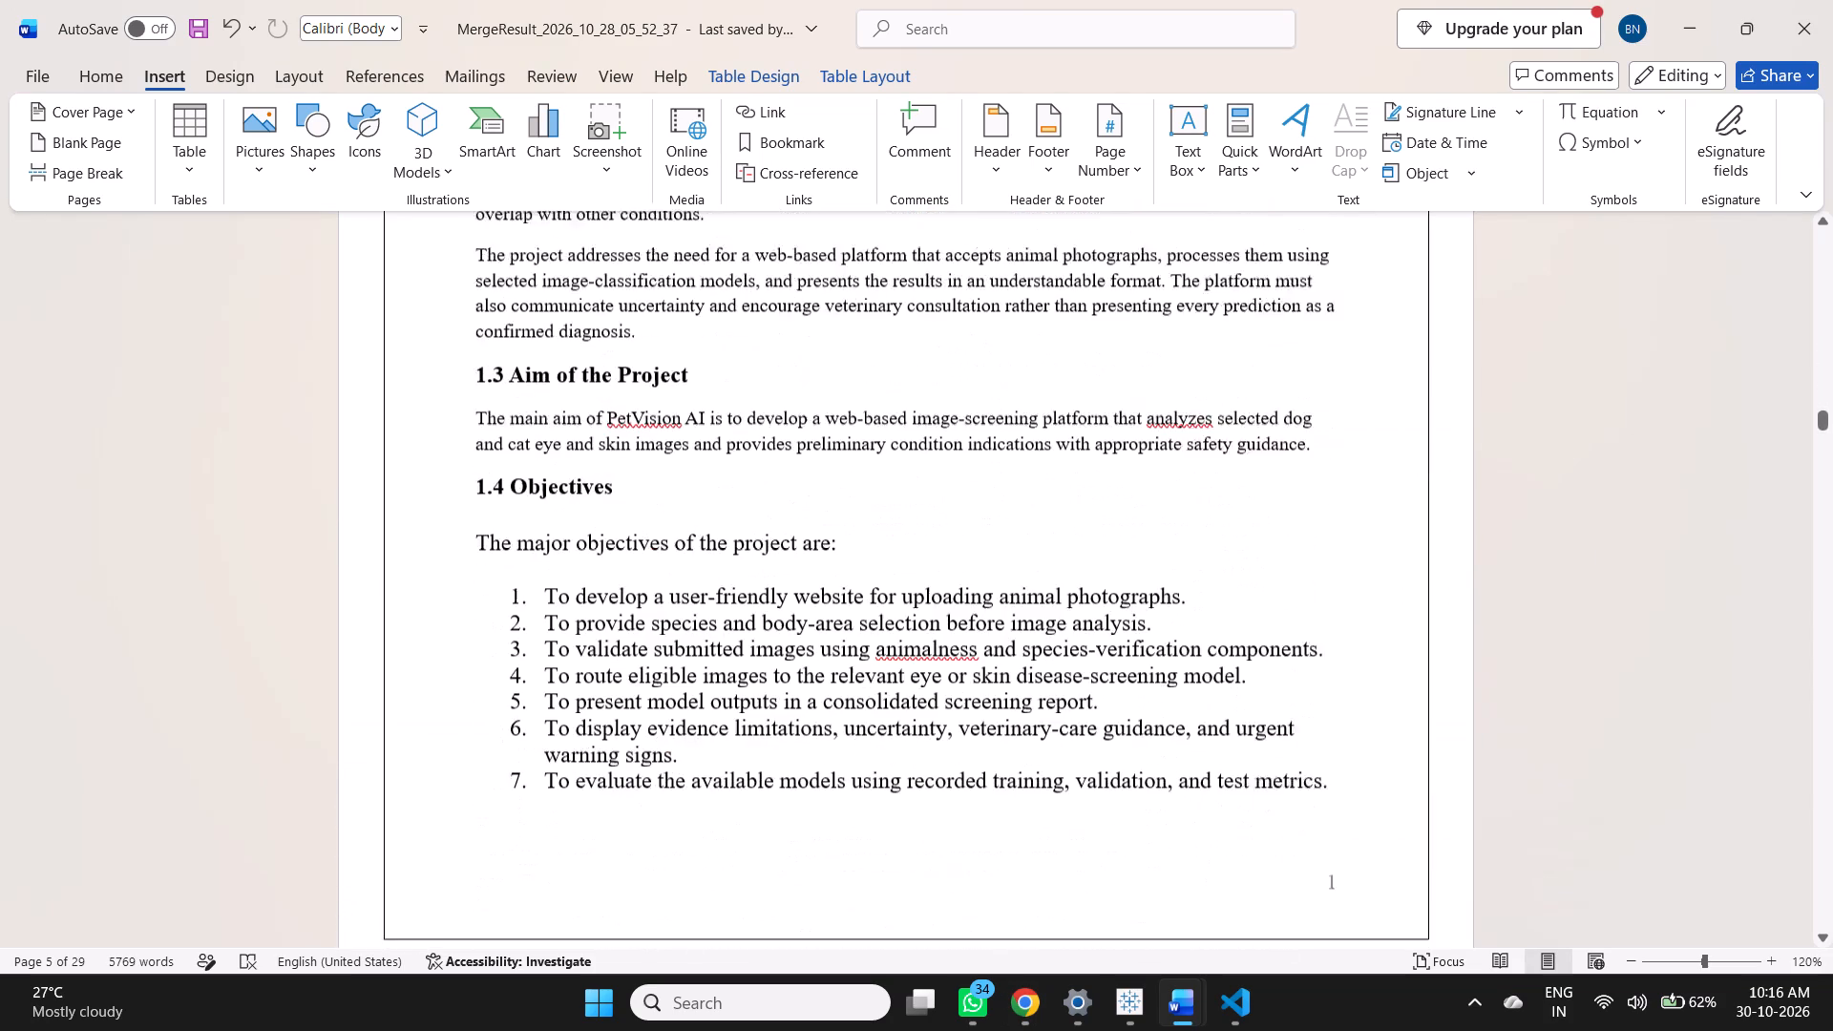
scroll(1032, 525, "down", 3)
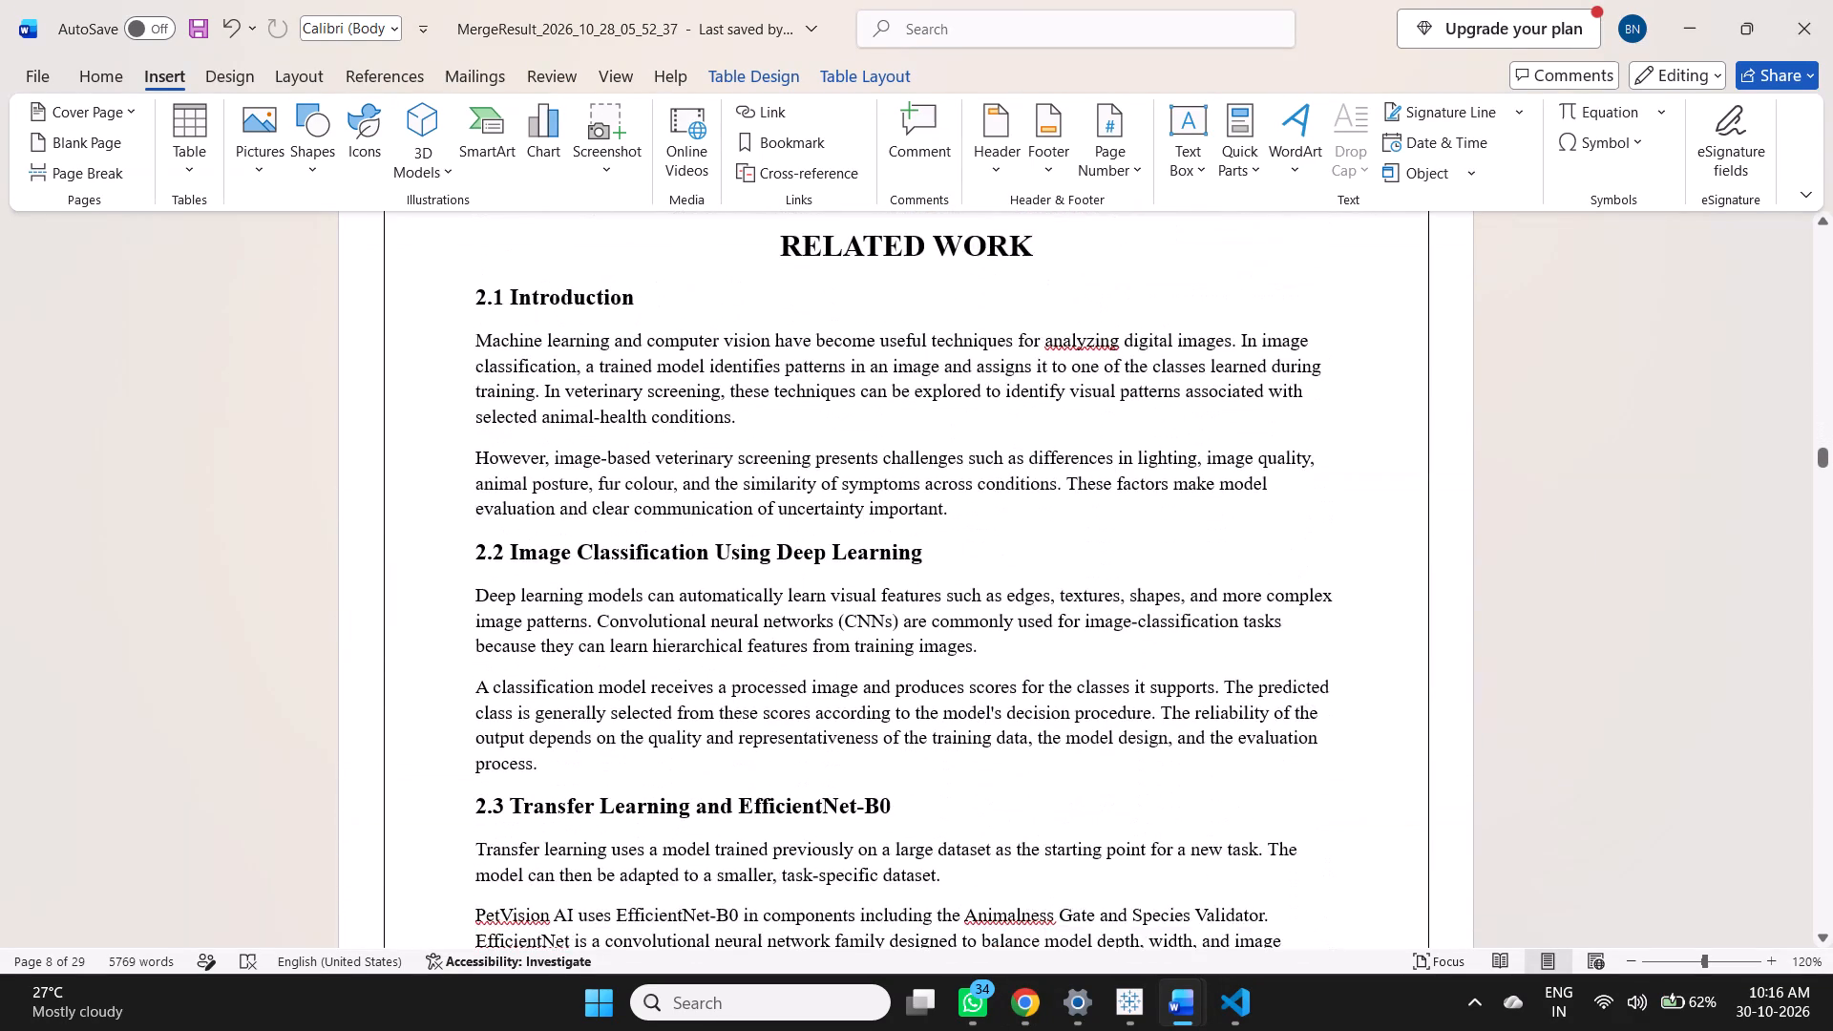
scroll(1032, 525, "down", 6)
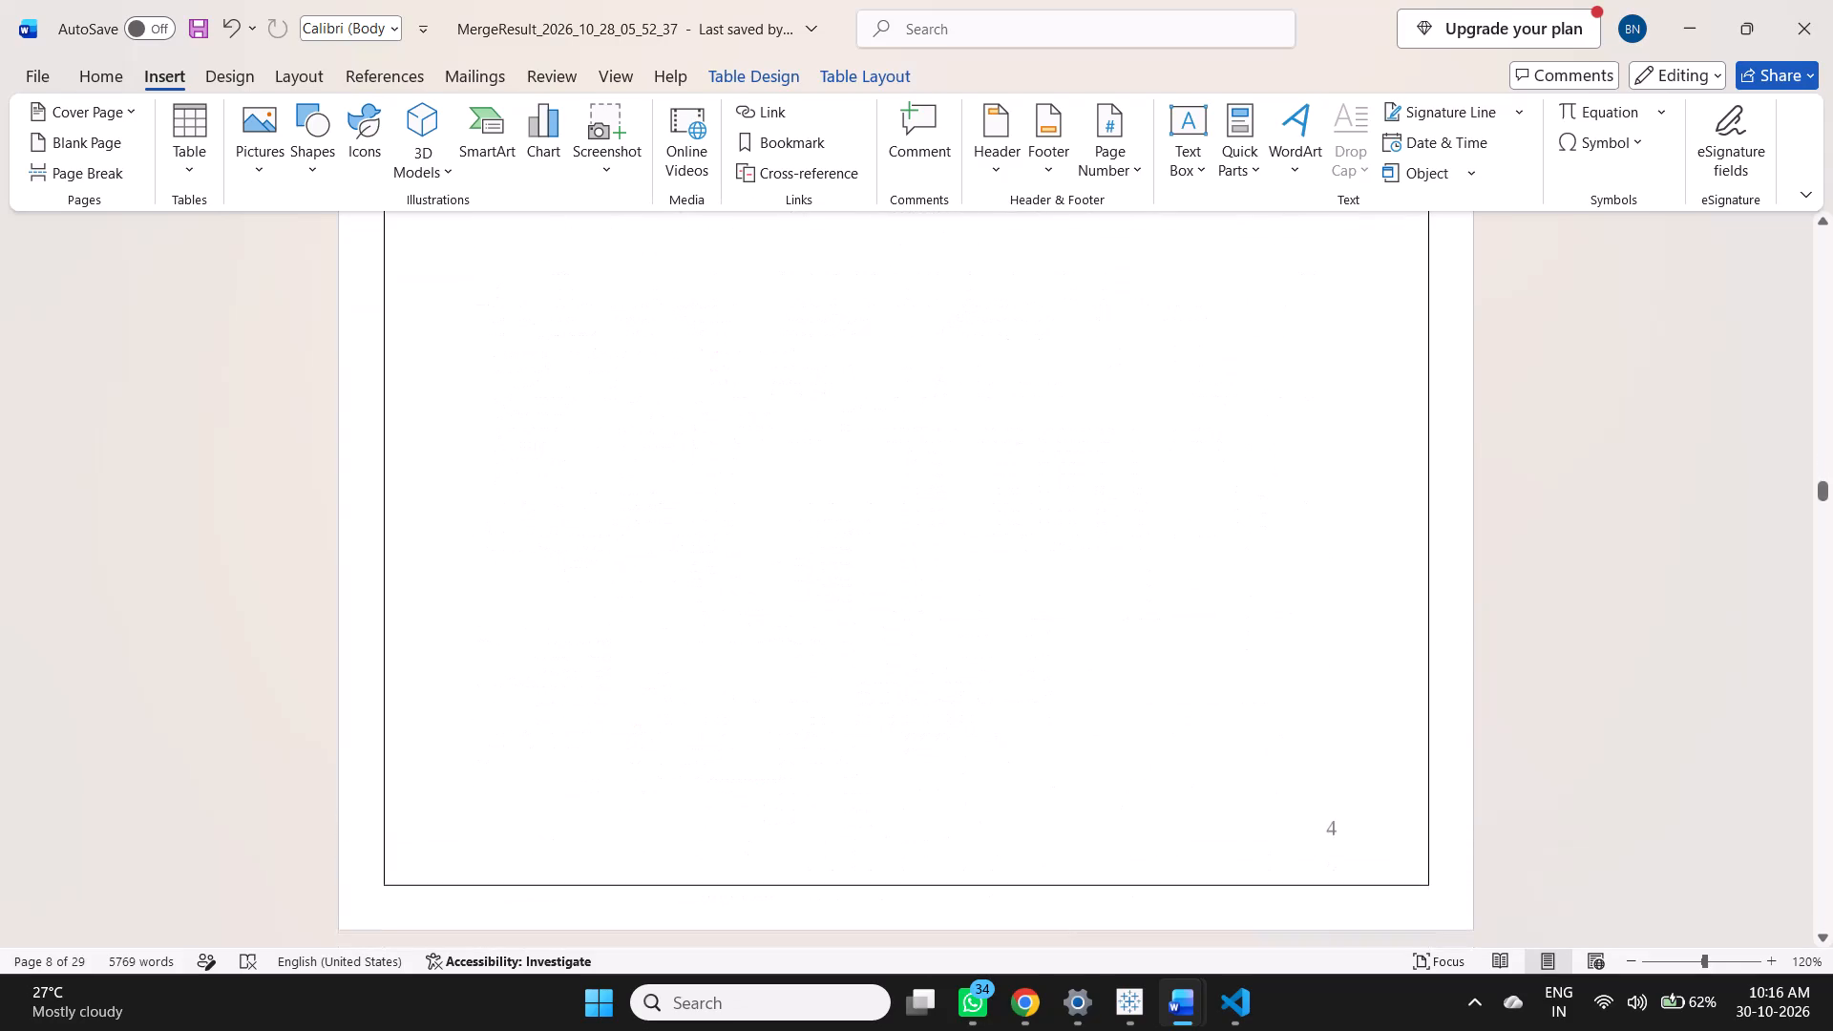
scroll(1032, 525, "down", 3)
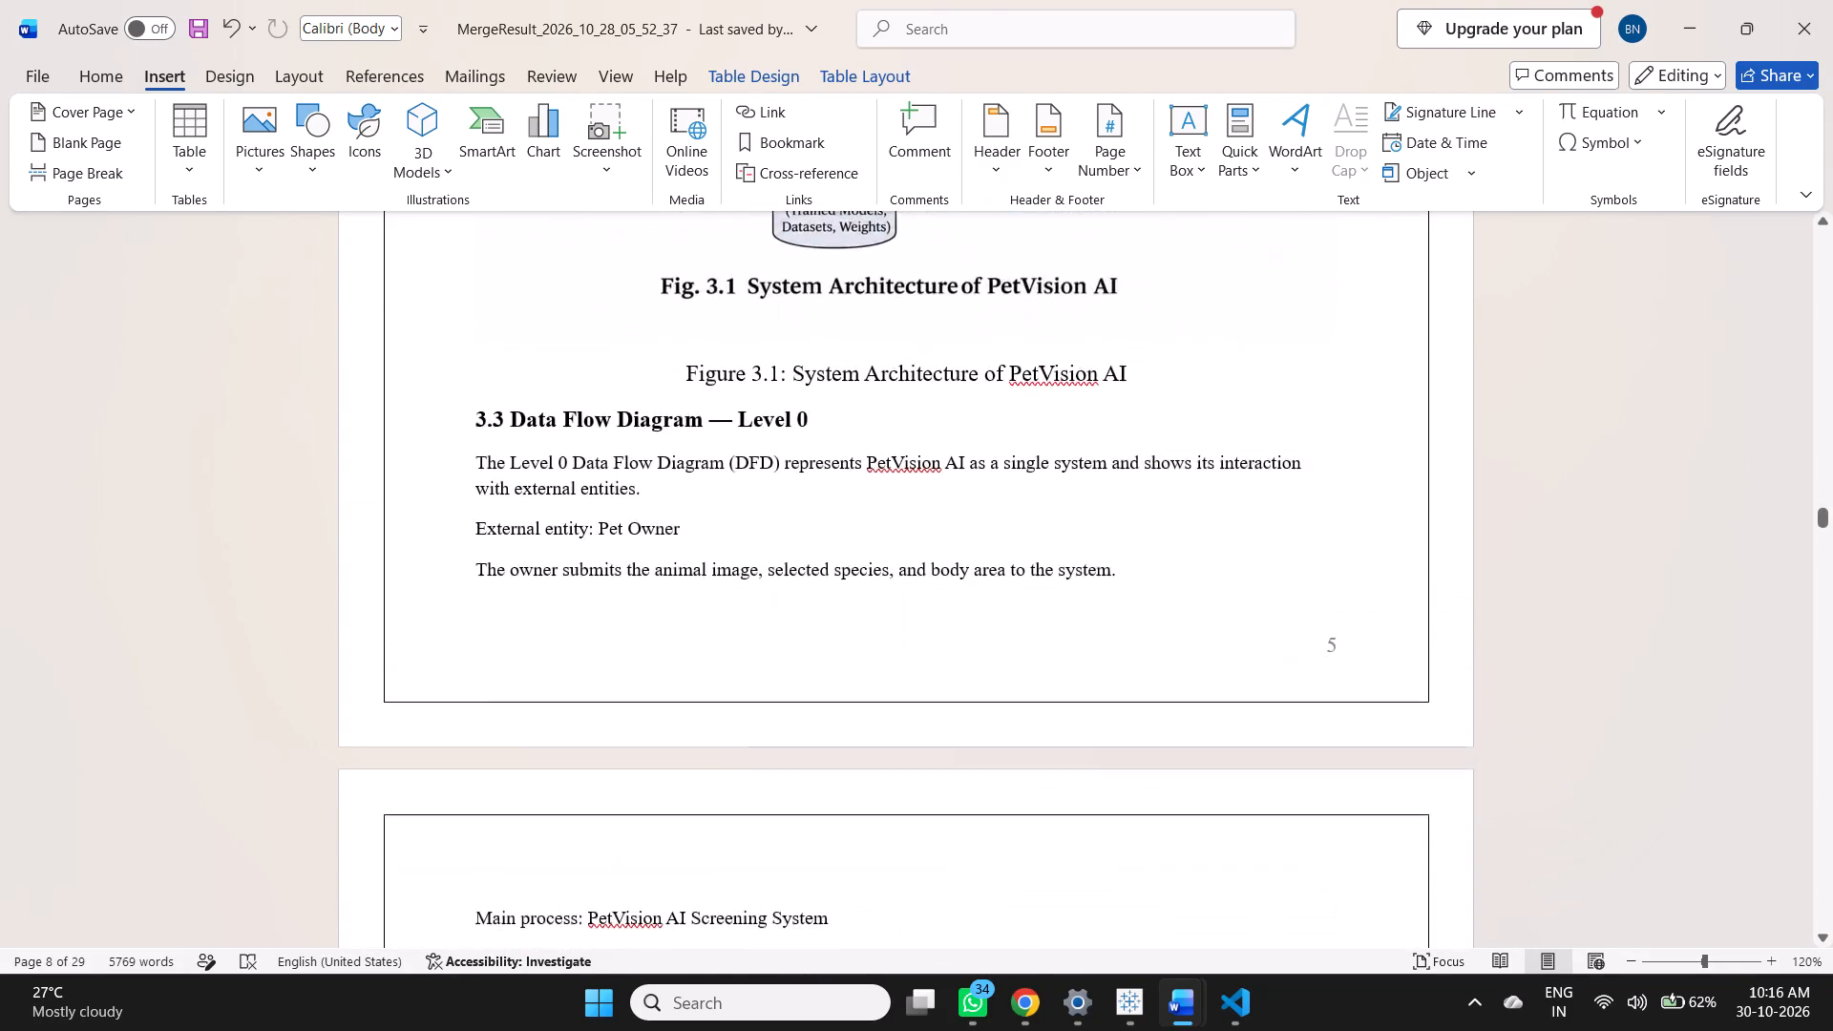
scroll(1032, 525, "up", 1)
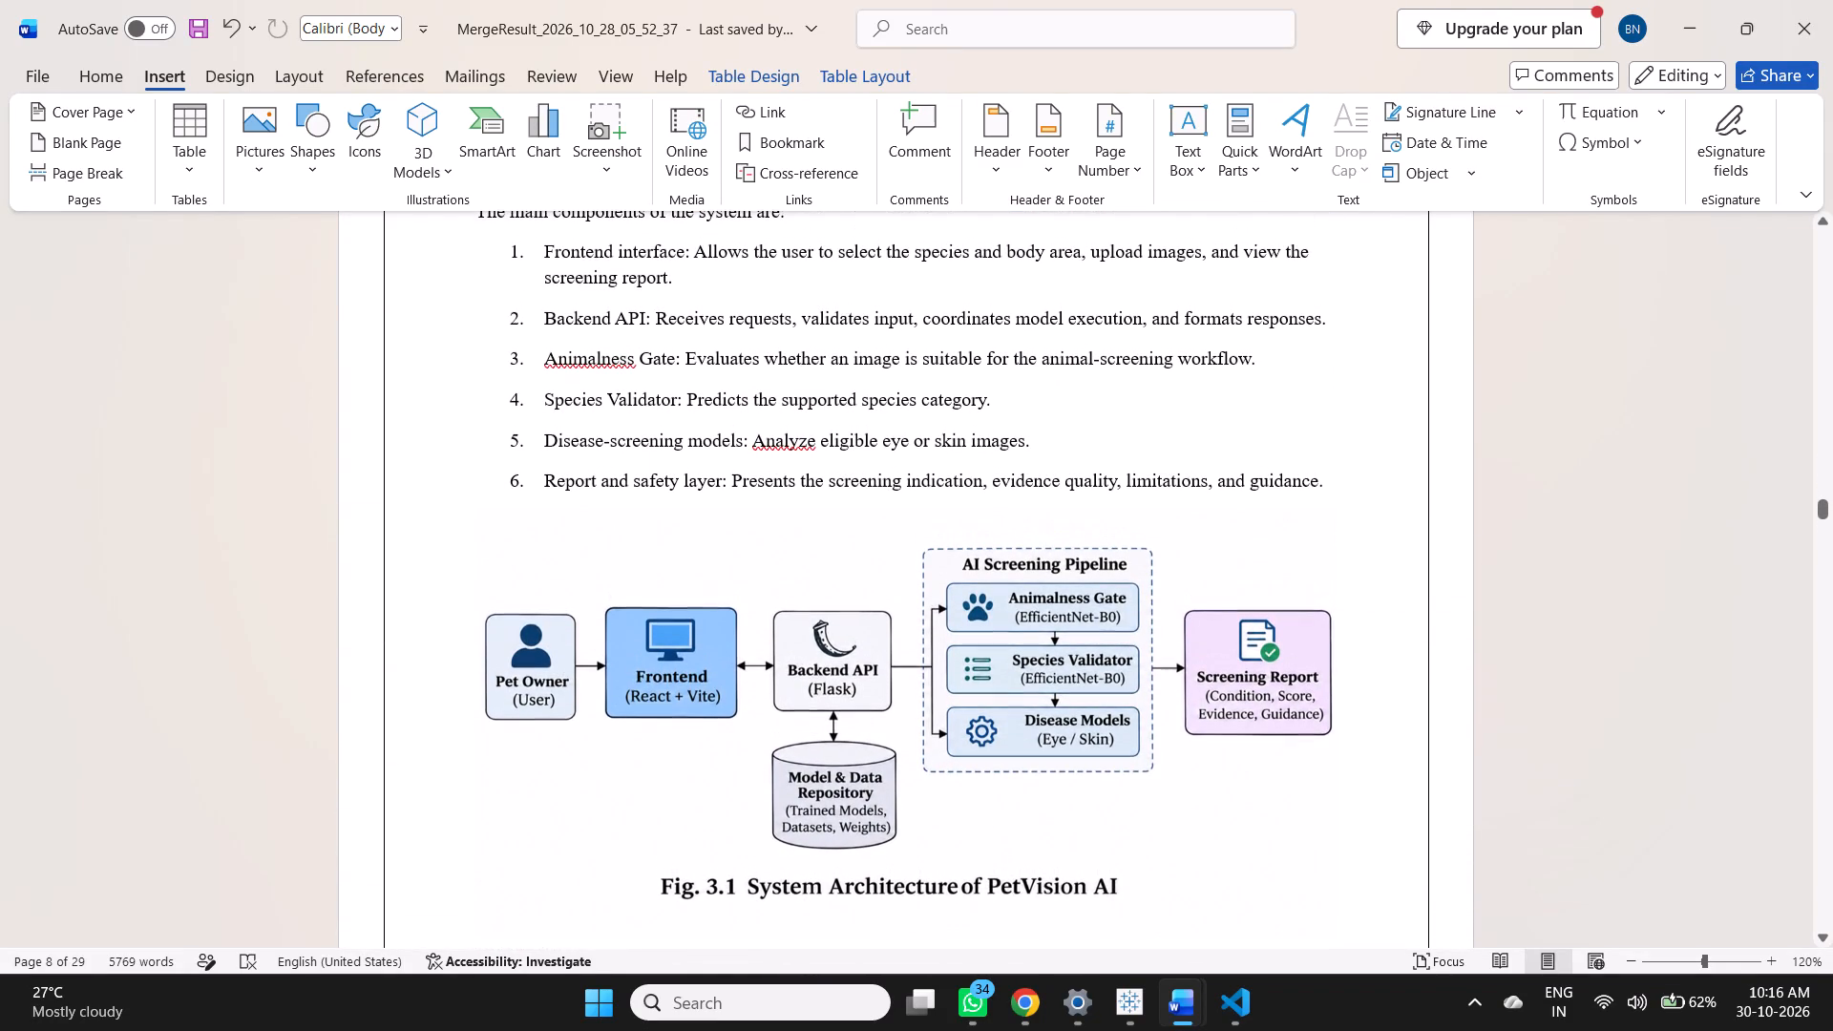
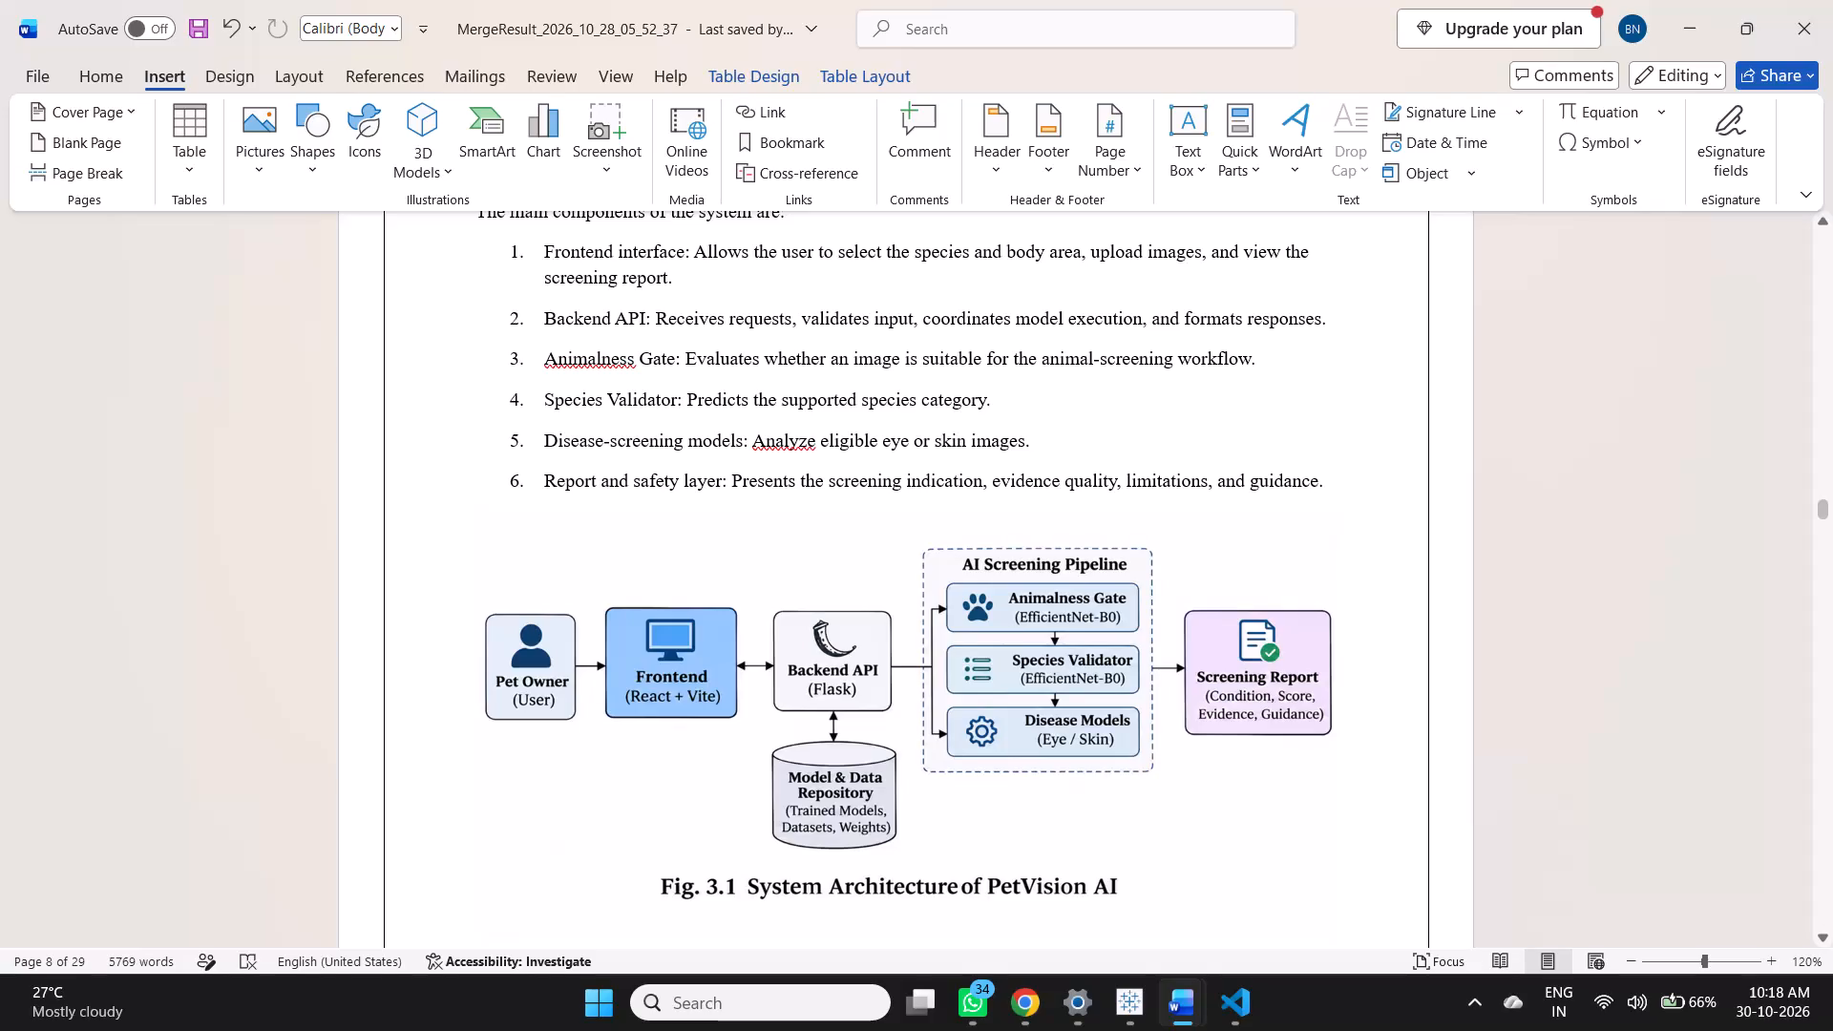
Check the captions and page numbers of the System Architecture and Level 0 and Level 1 Data Flow Diagram figures in Chapter 3.
scroll(907, 672, "down", 1)
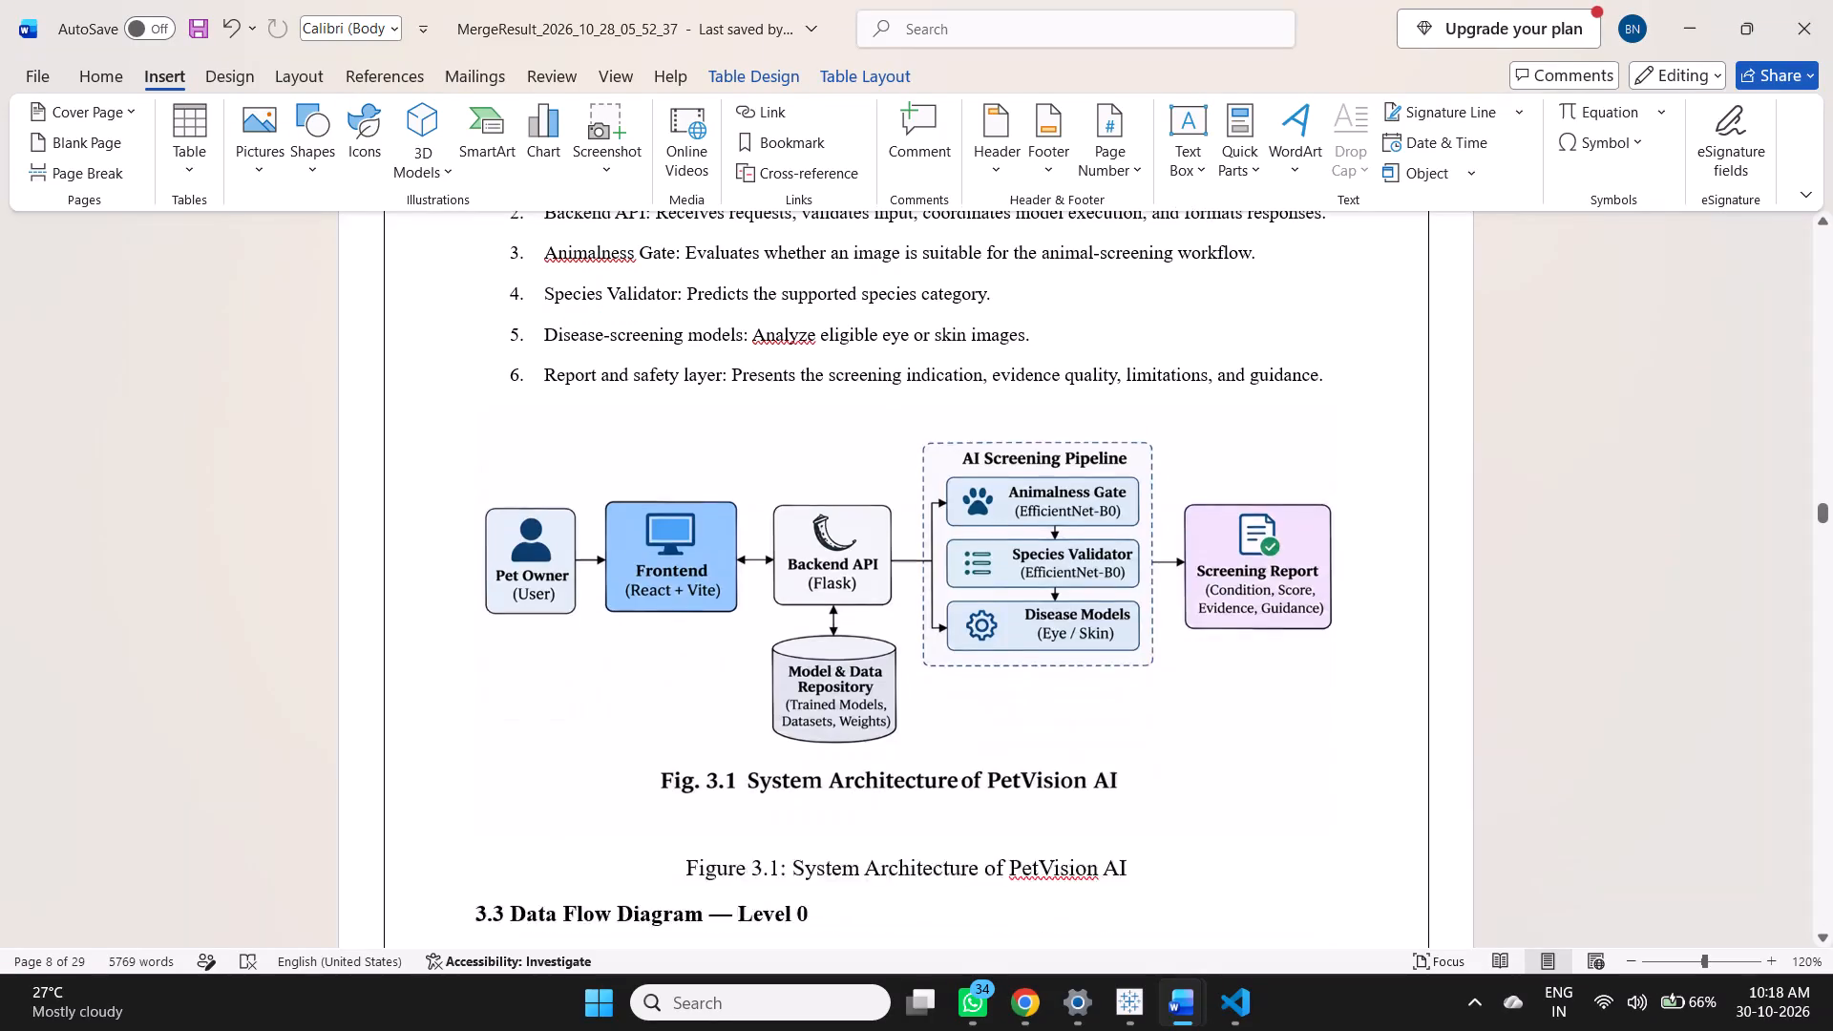
scroll(907, 672, "down", 2)
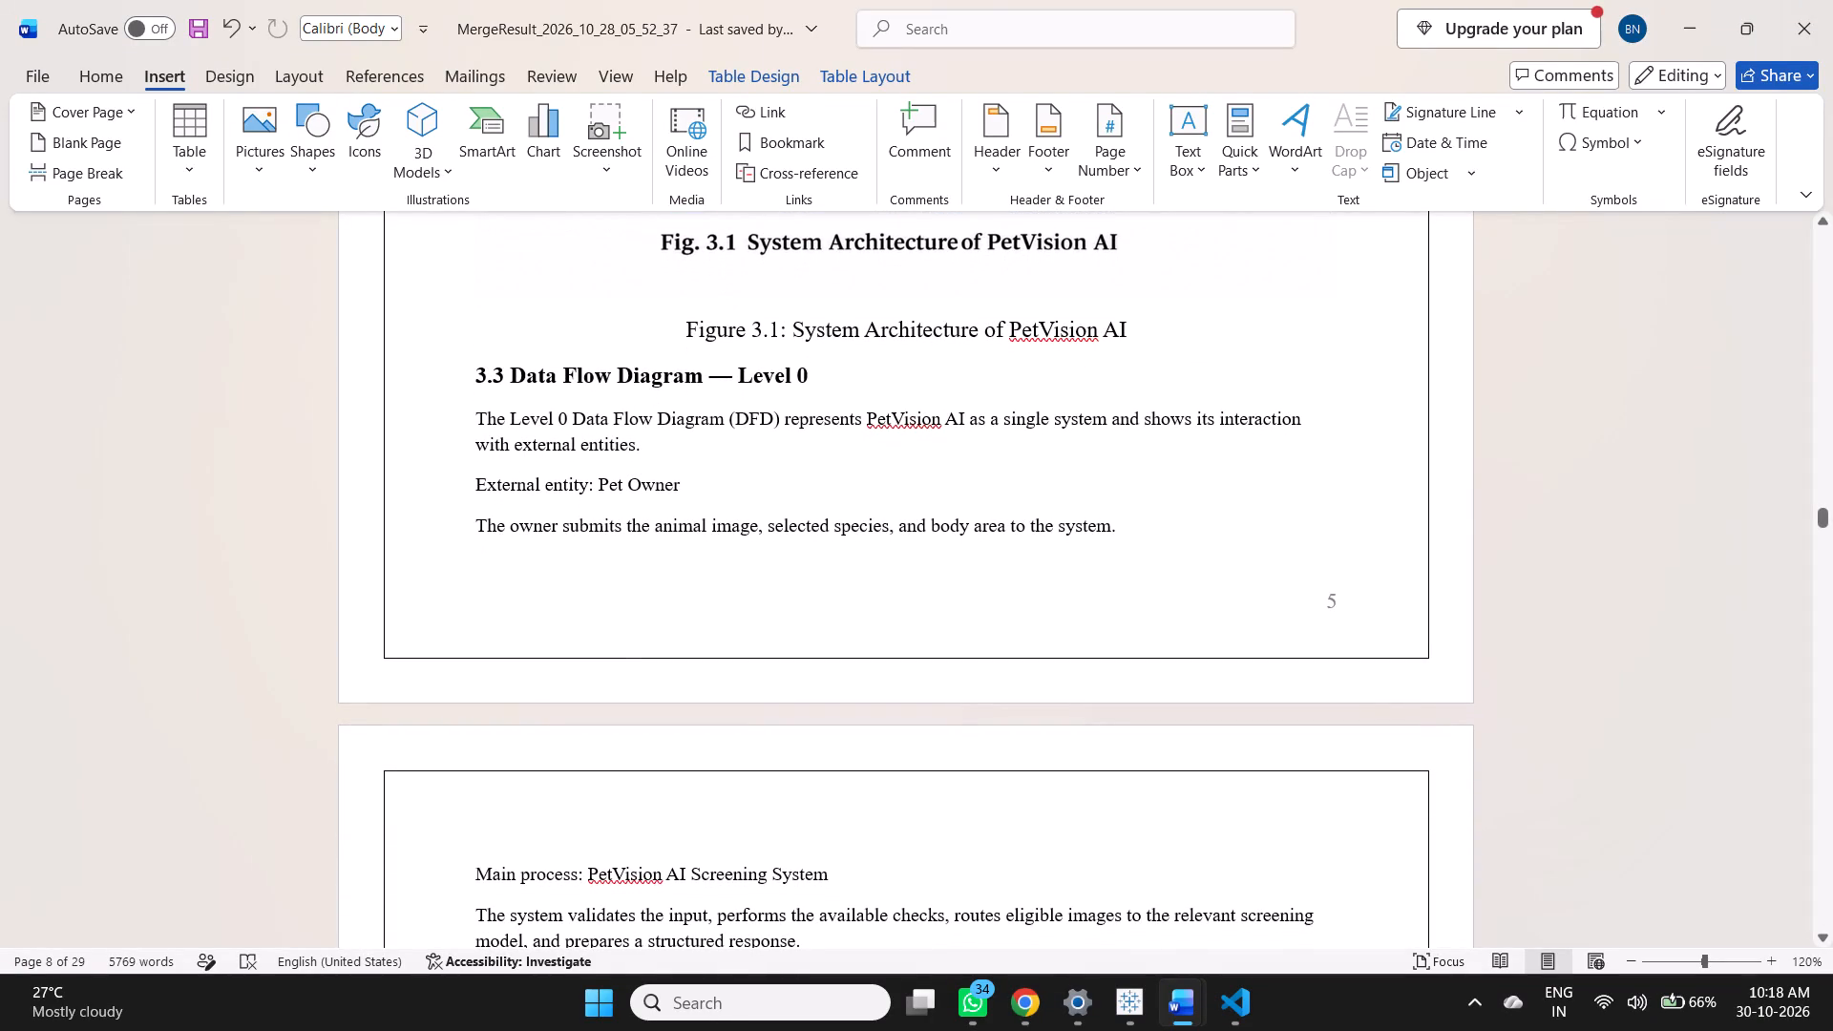
scroll(904, 751, "down", 1)
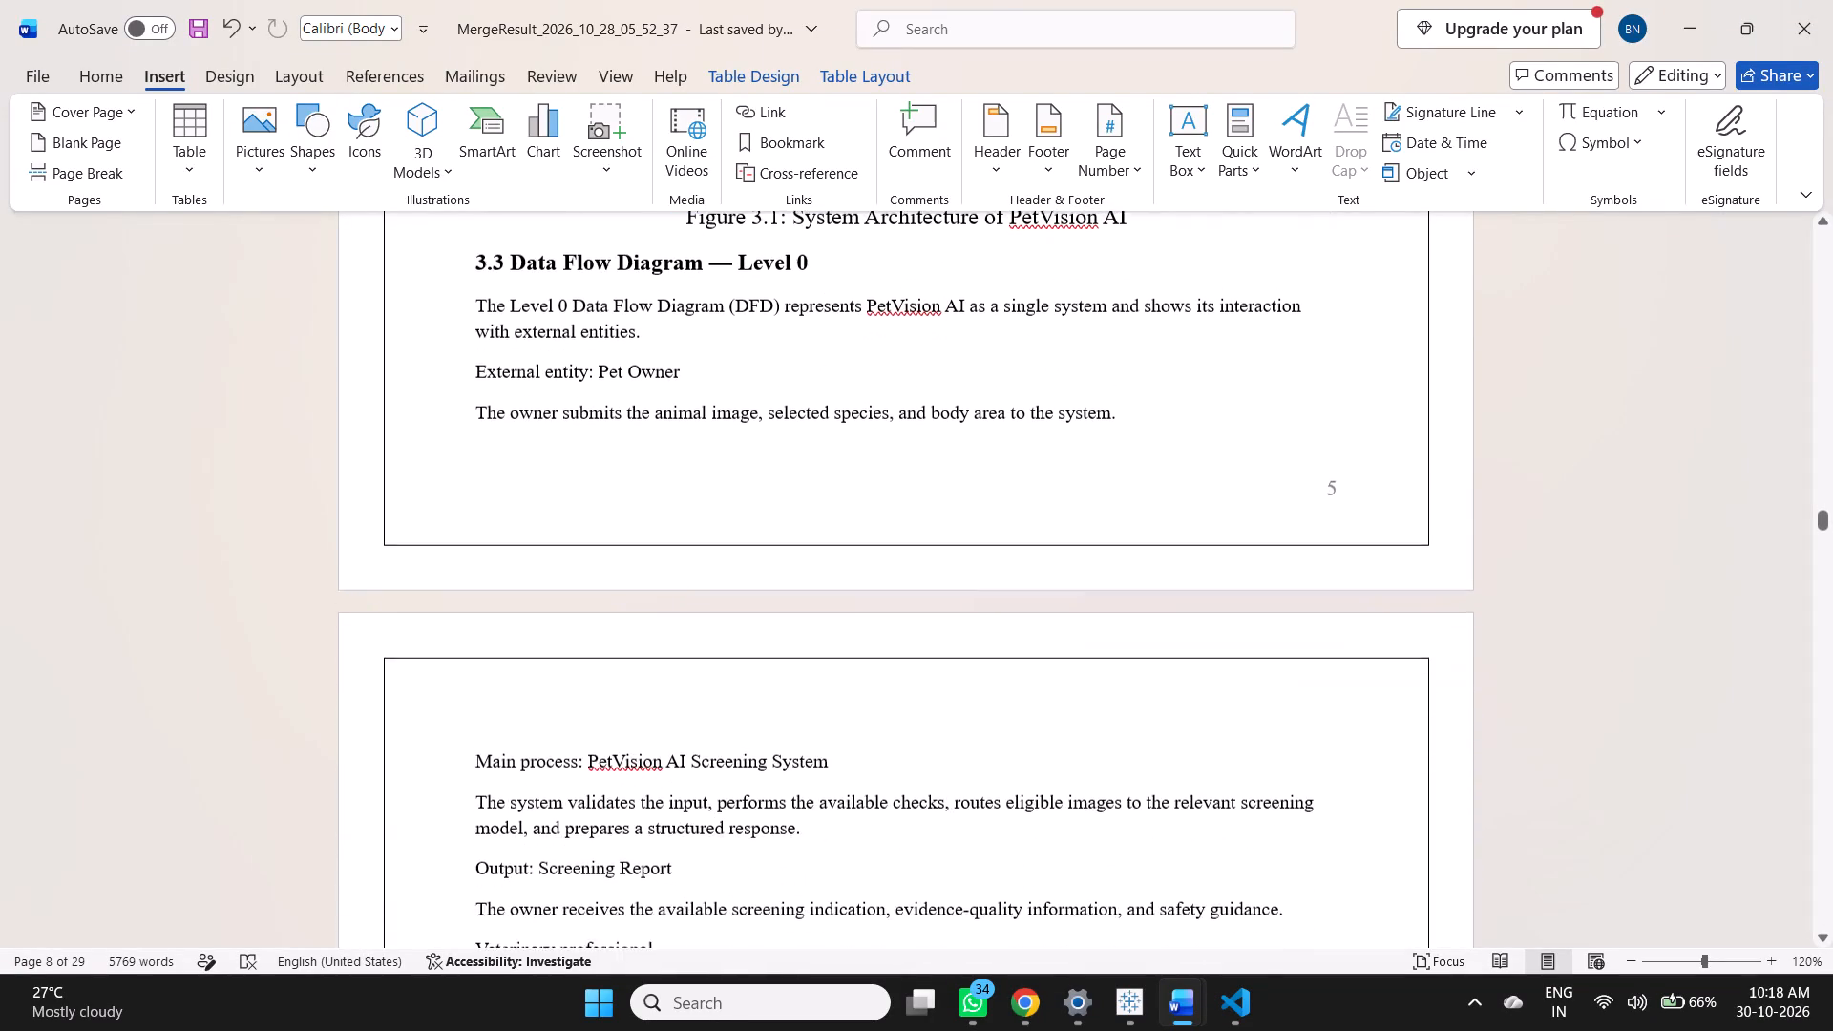
scroll(904, 751, "down", 3)
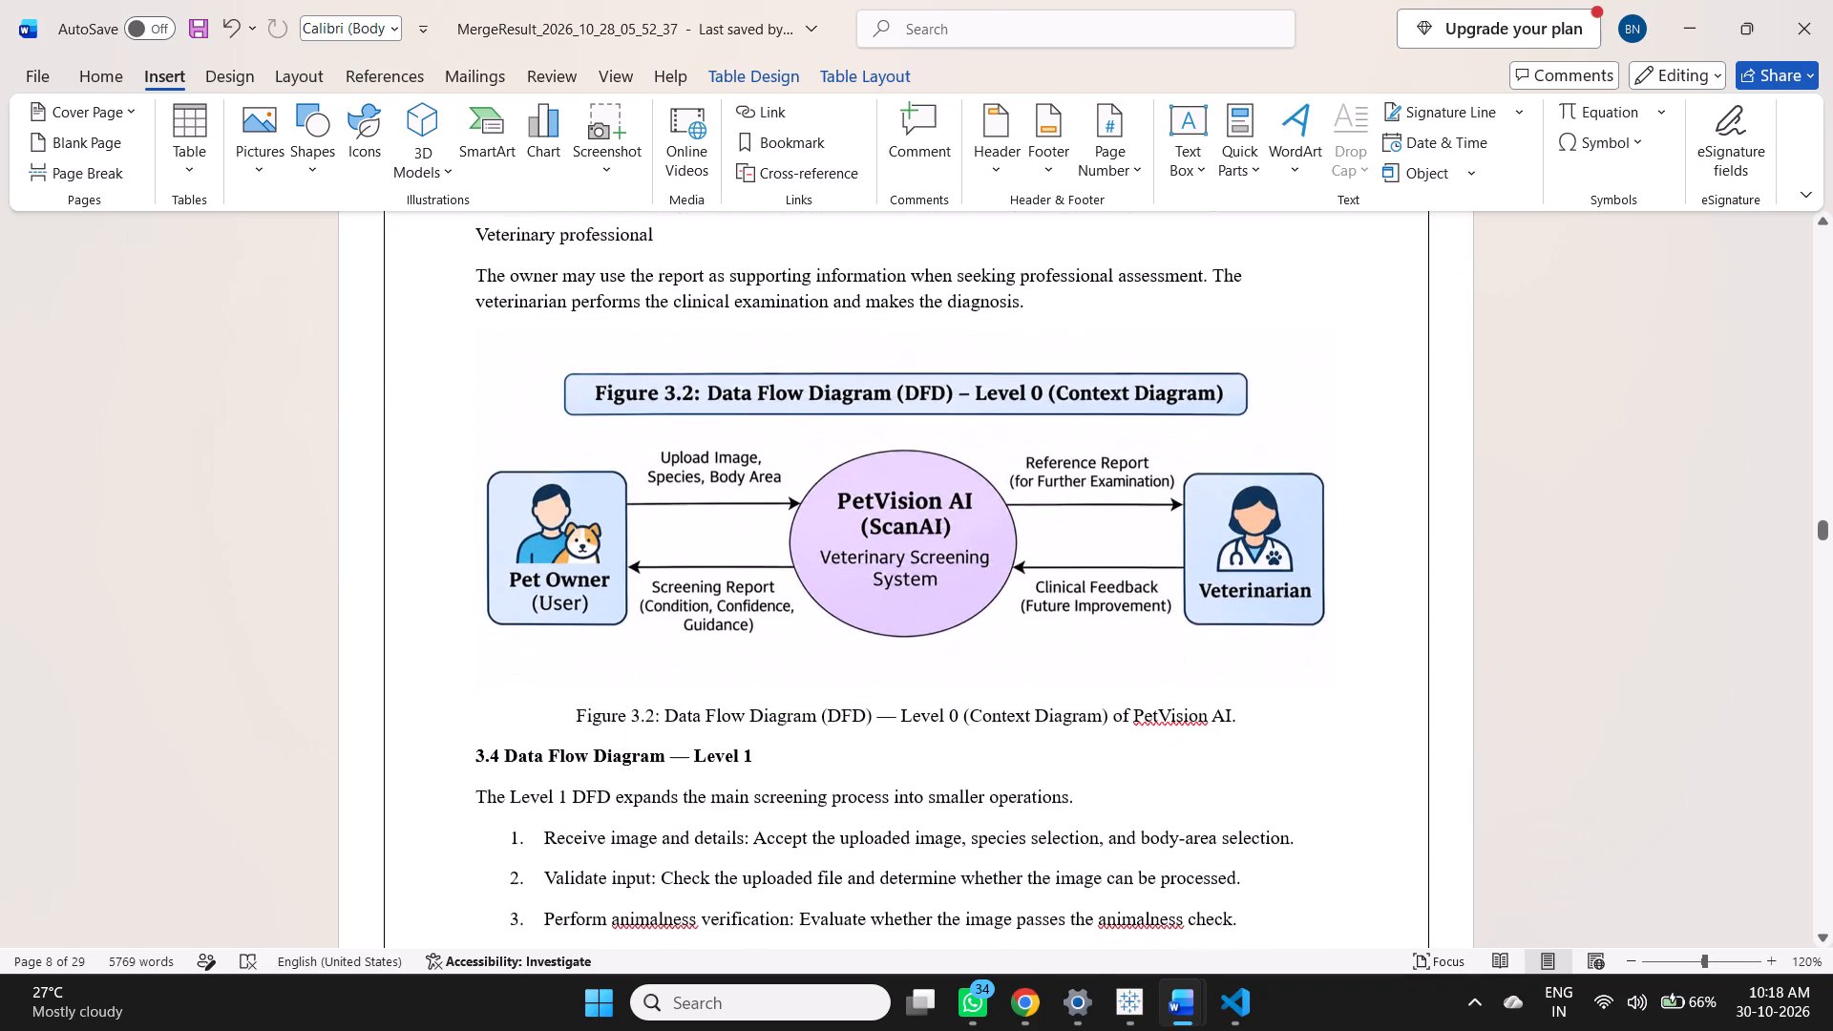
scroll(904, 751, "down", 1)
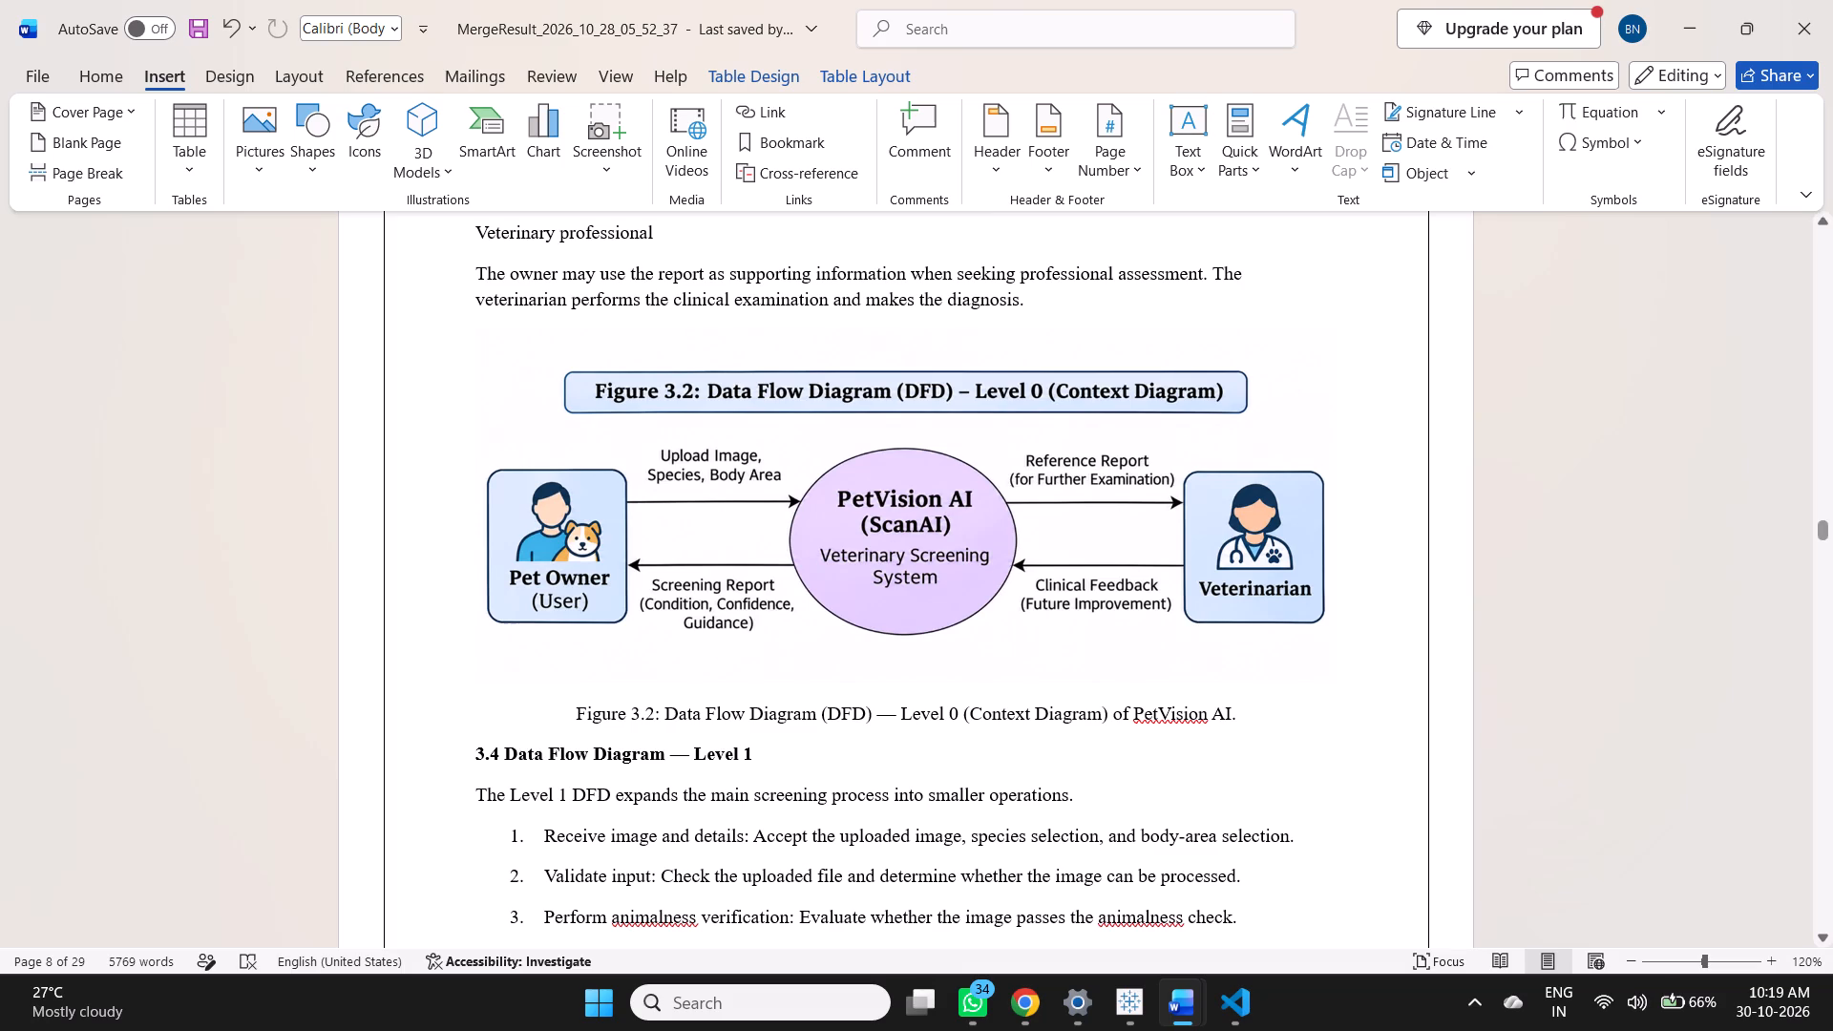
scroll(985, 736, "down", 2)
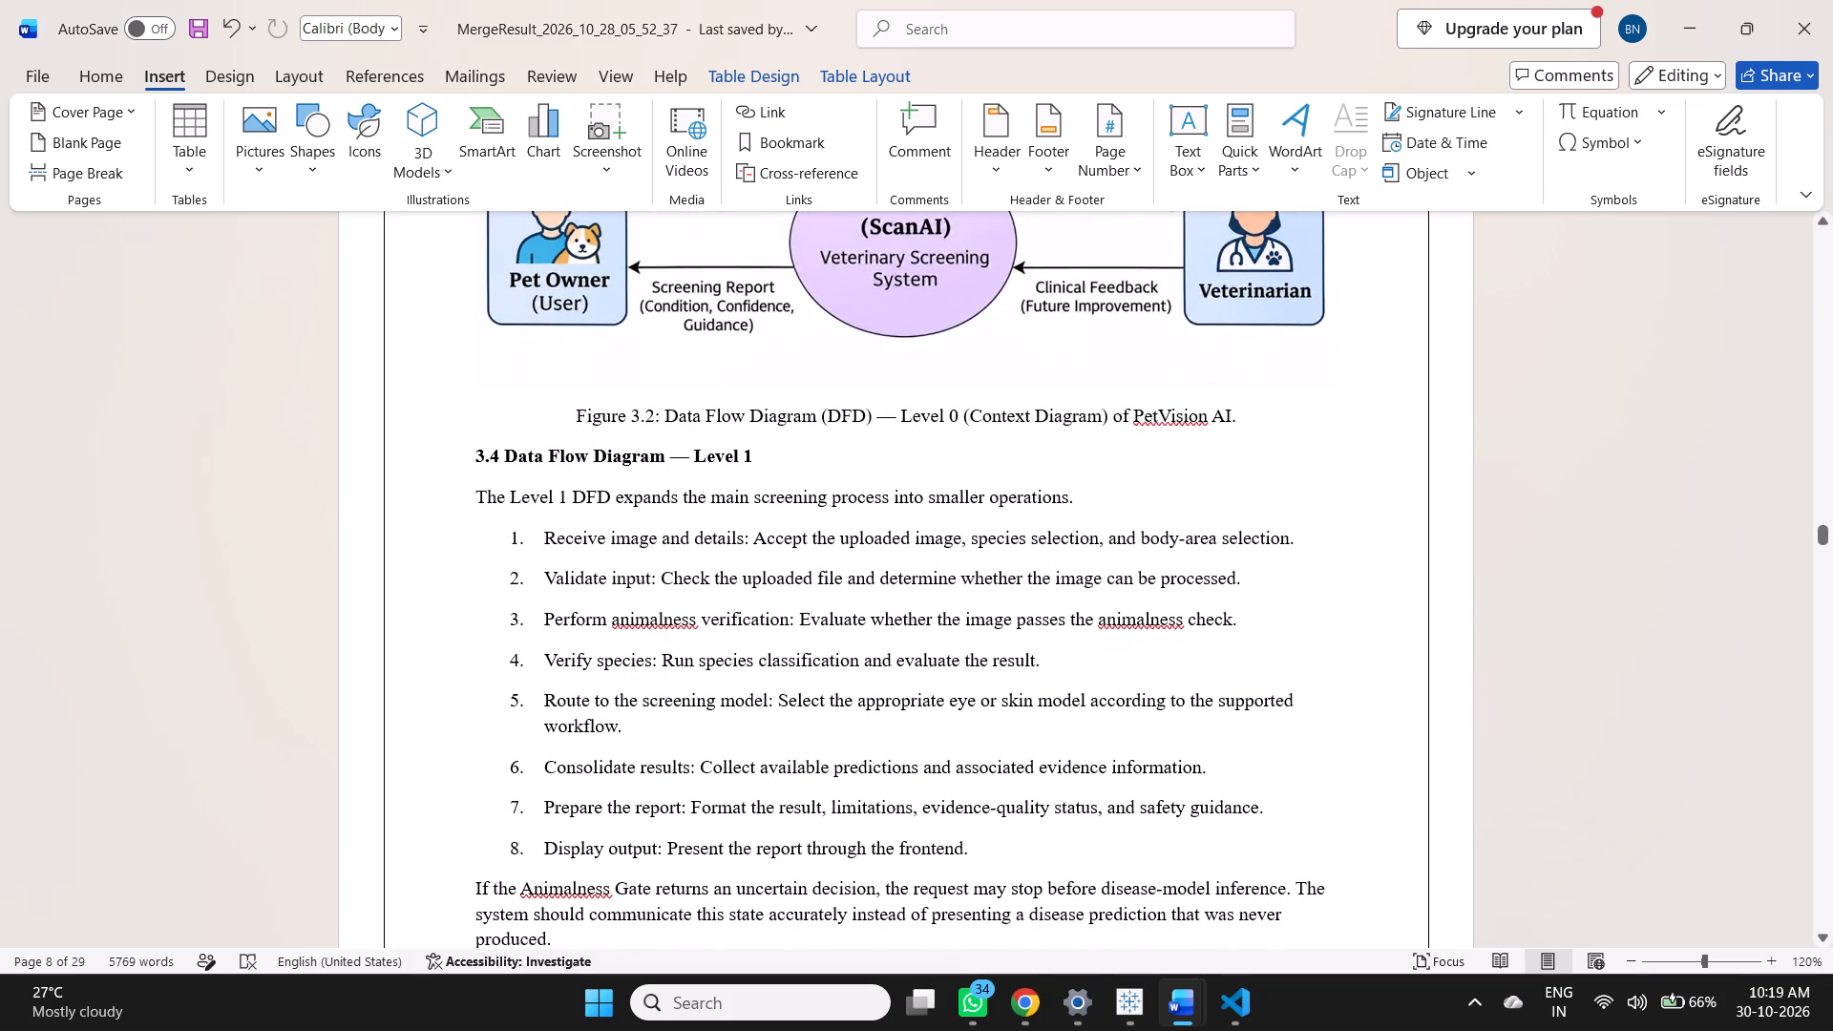
scroll(985, 736, "down", 1)
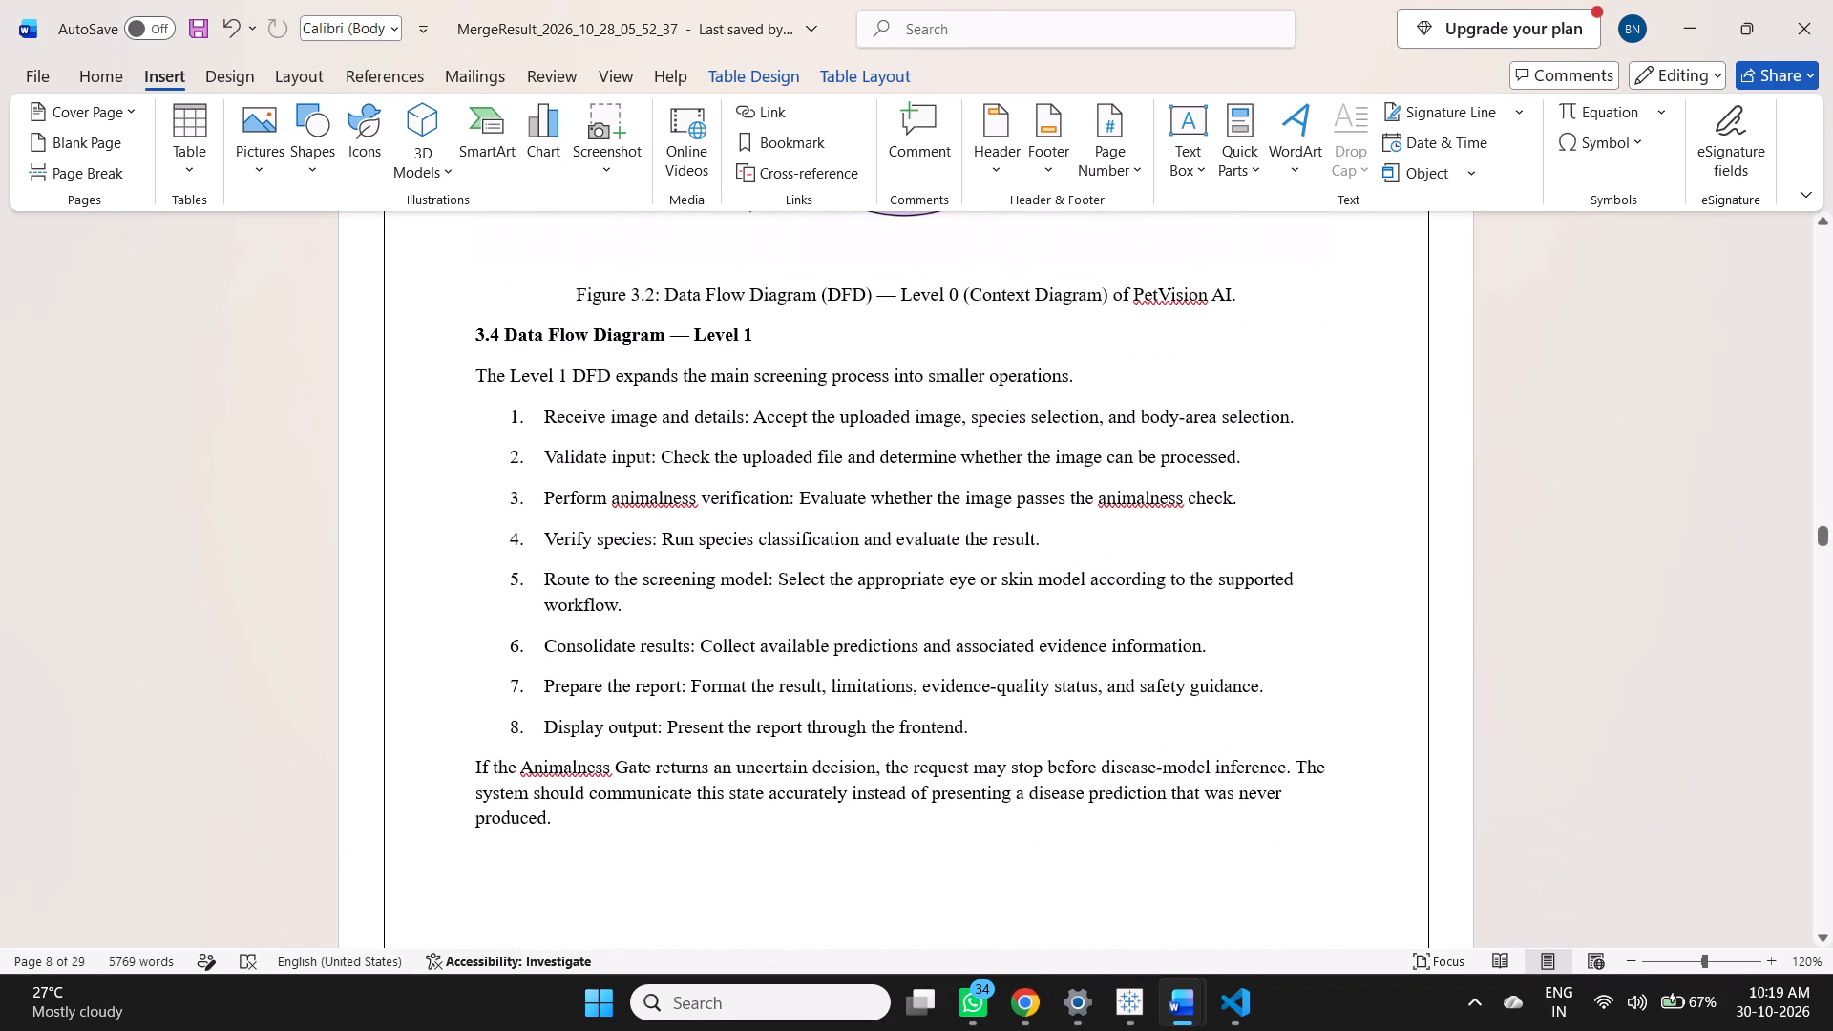
scroll(985, 736, "down", 2)
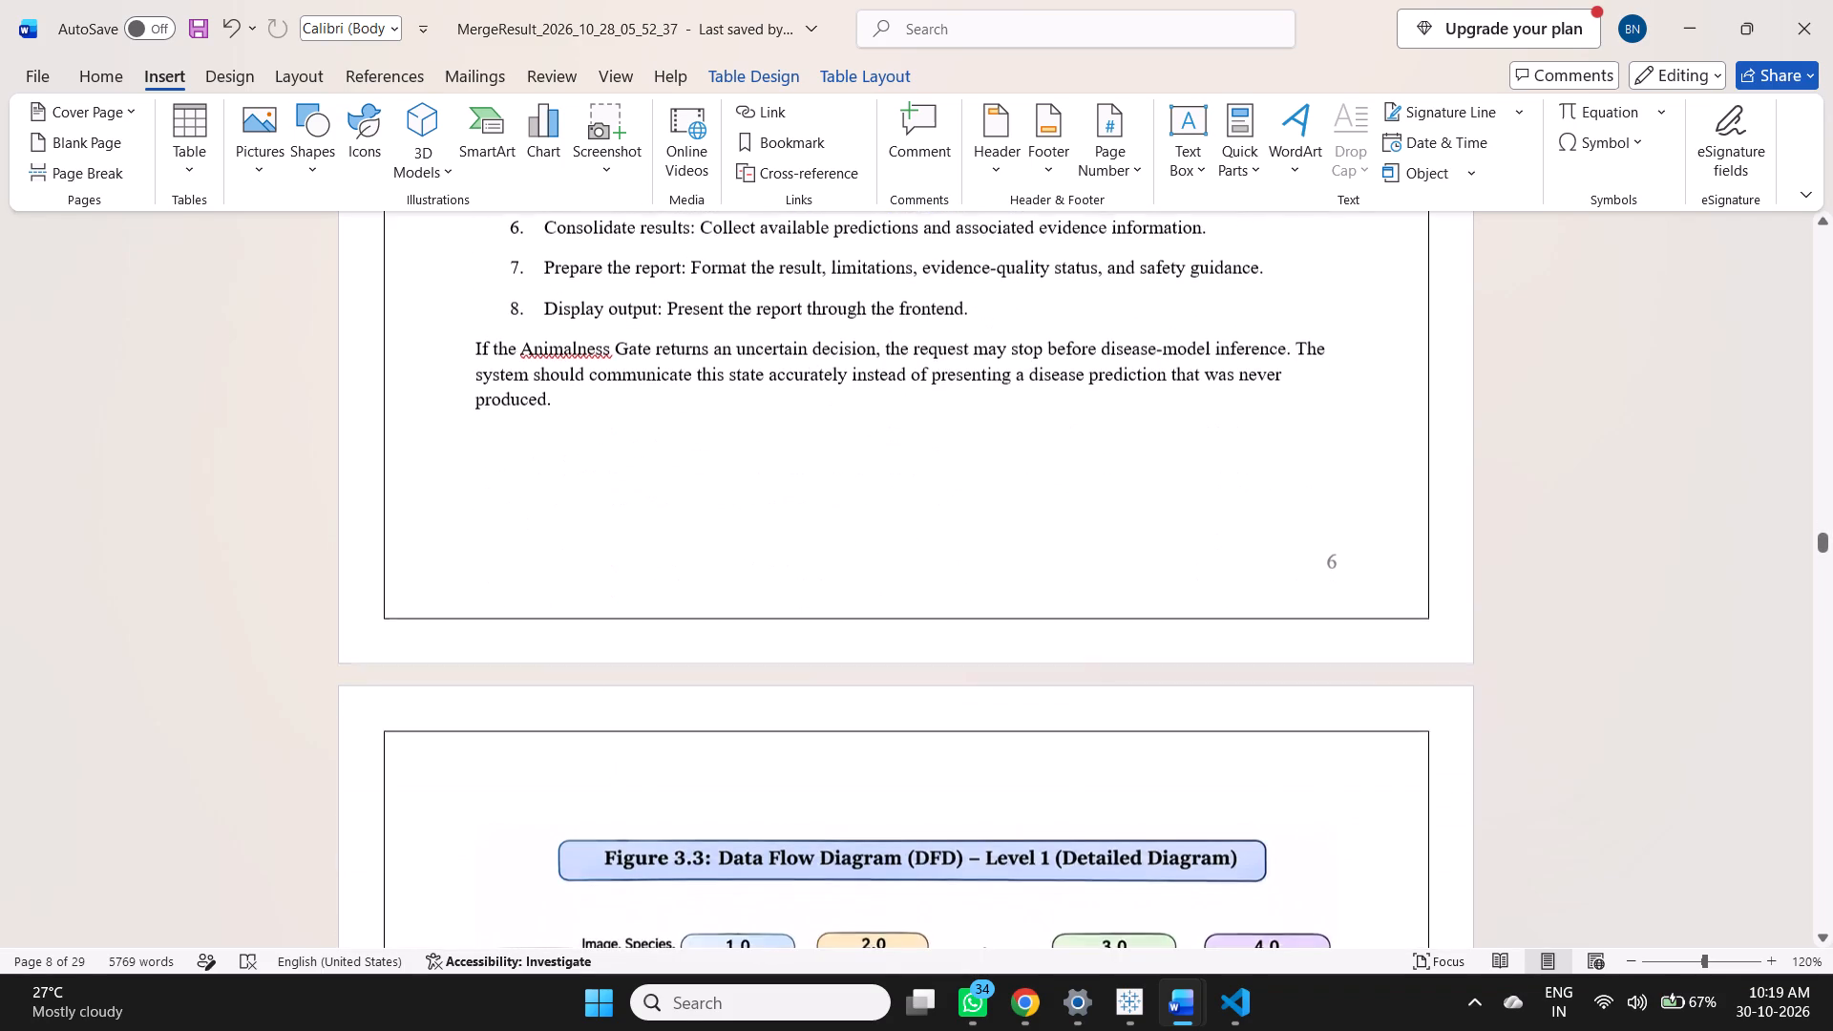
scroll(985, 736, "down", 2)
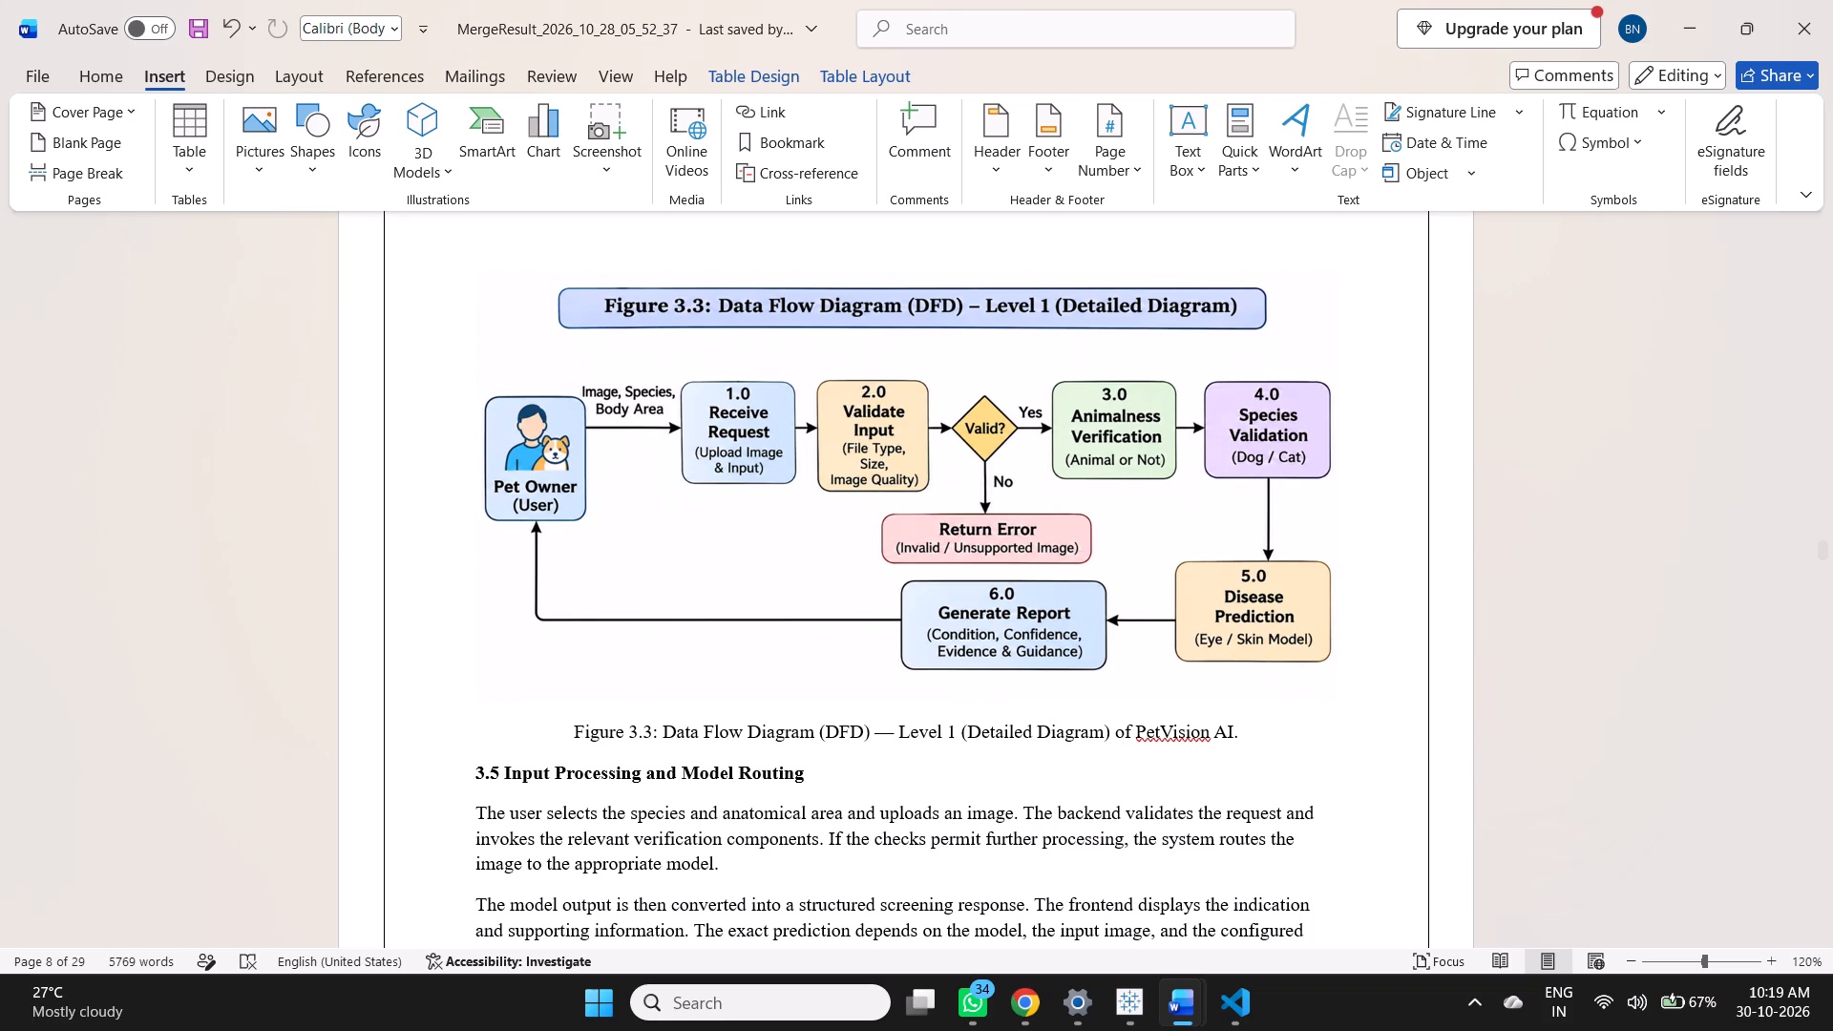
scroll(1013, 794, "down", 2)
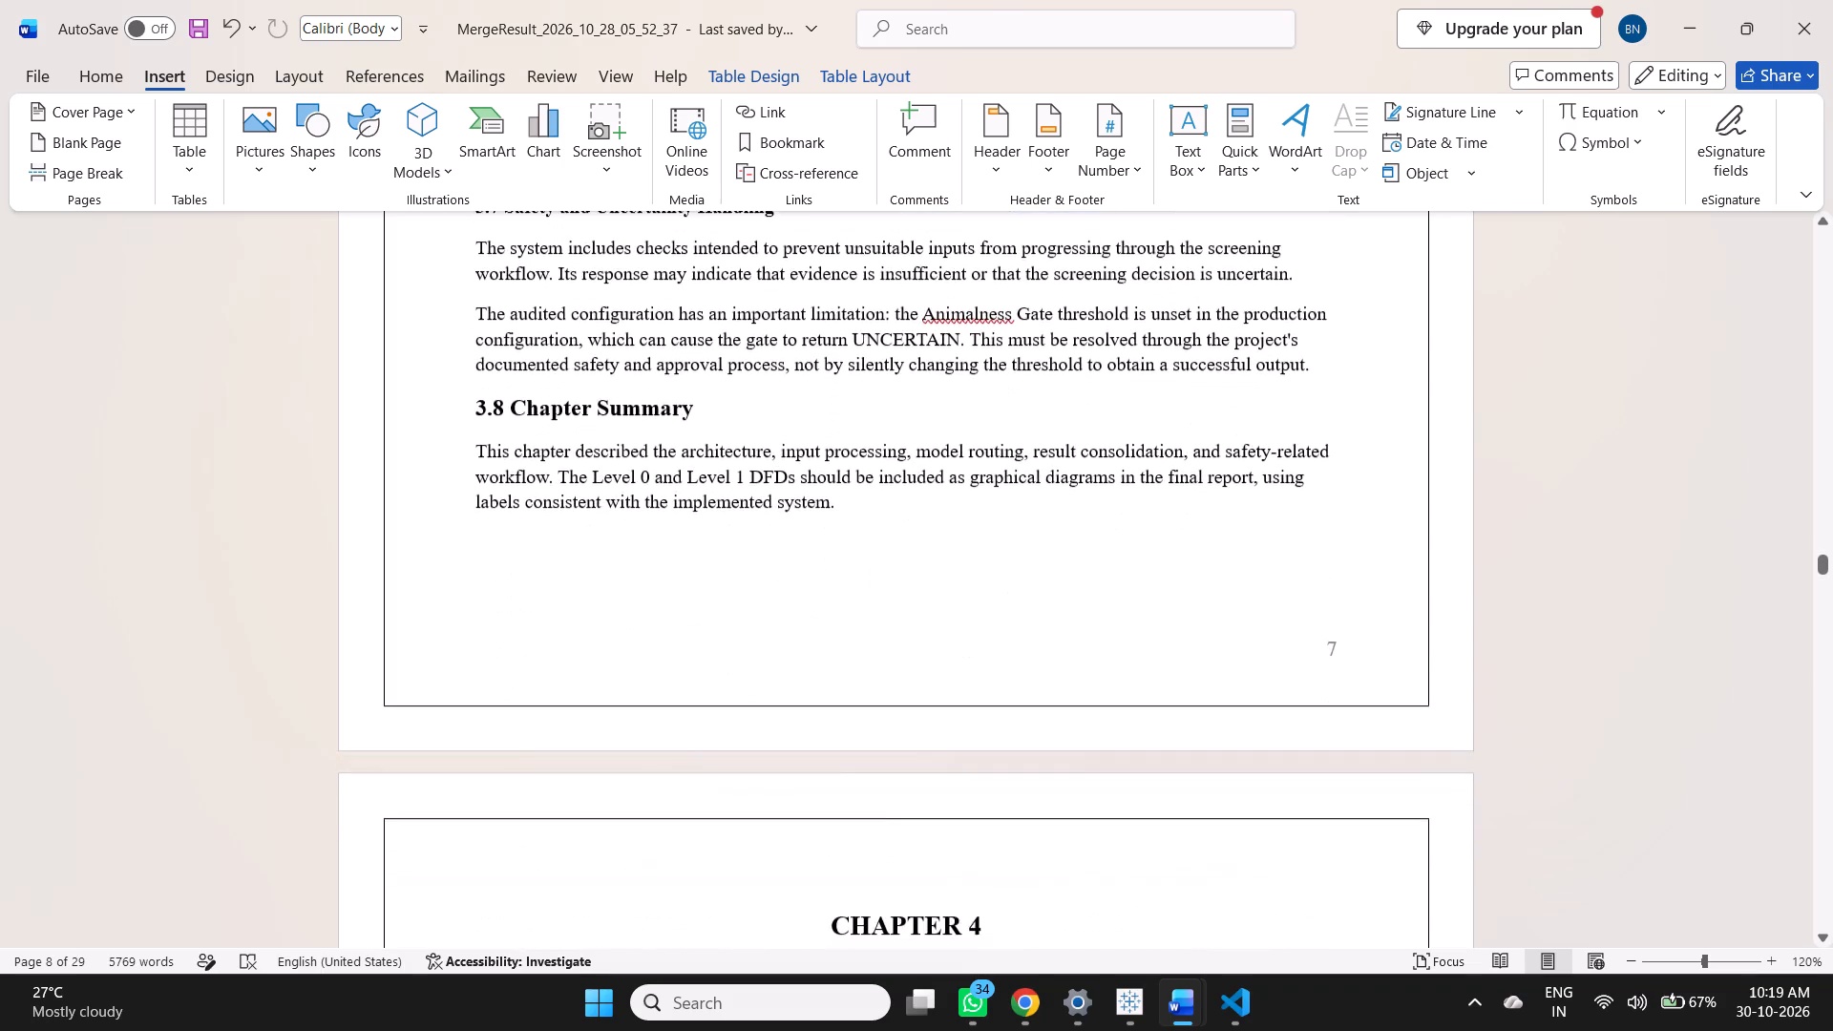
Check the captions and page numbers of the home page and image submission interface figures in Chapter 4.
scroll(1013, 794, "down", 2)
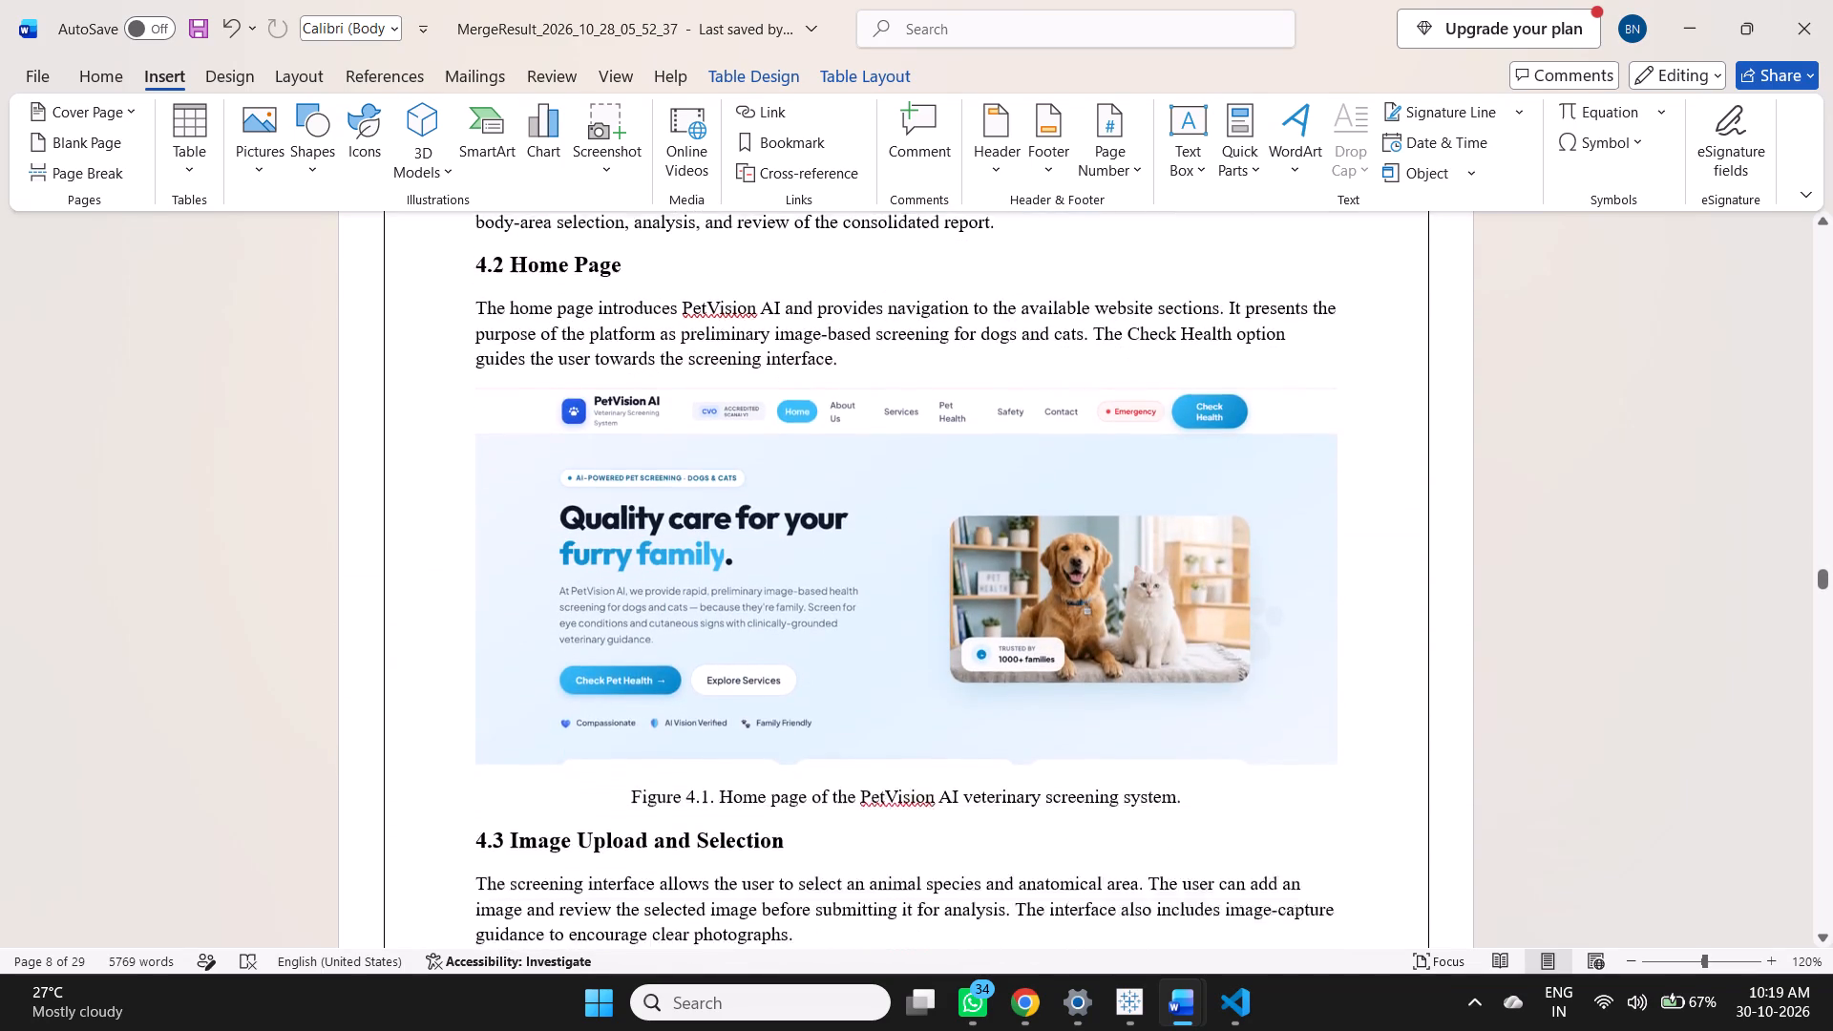
scroll(1013, 794, "down", 1)
scroll(1013, 794, "up", 1)
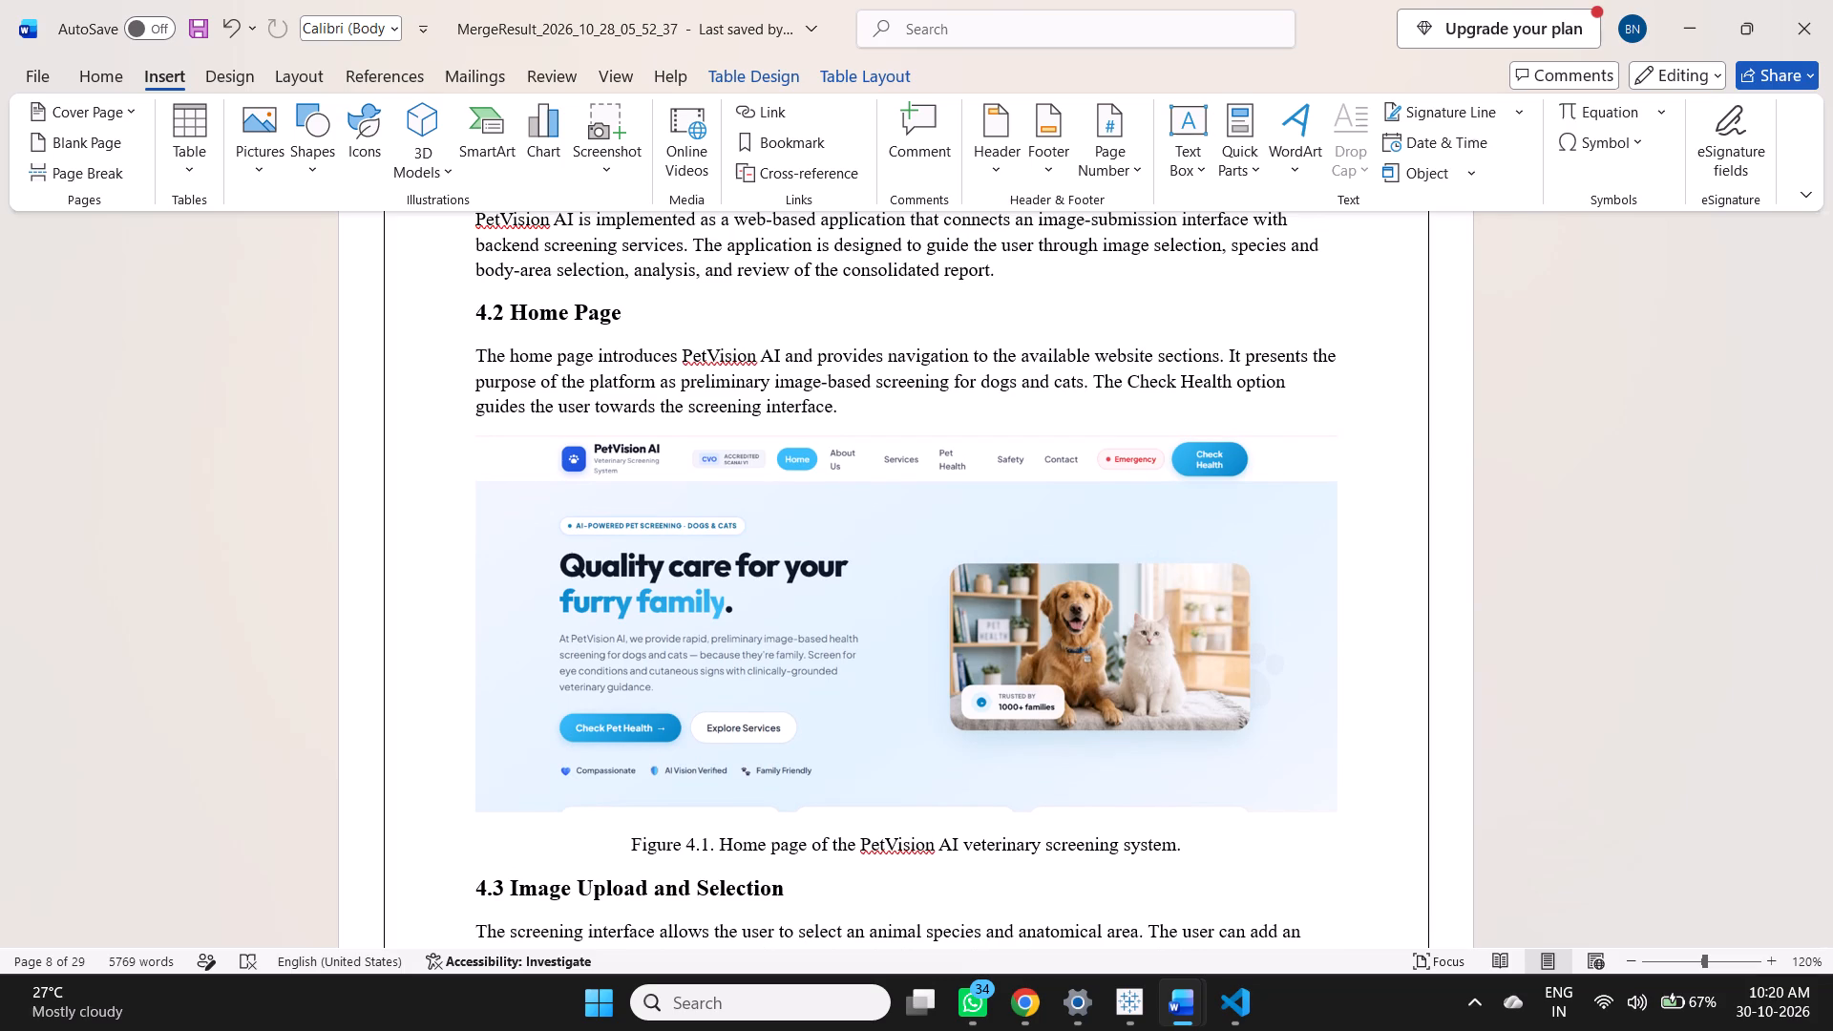
scroll(1043, 840, "down", 2)
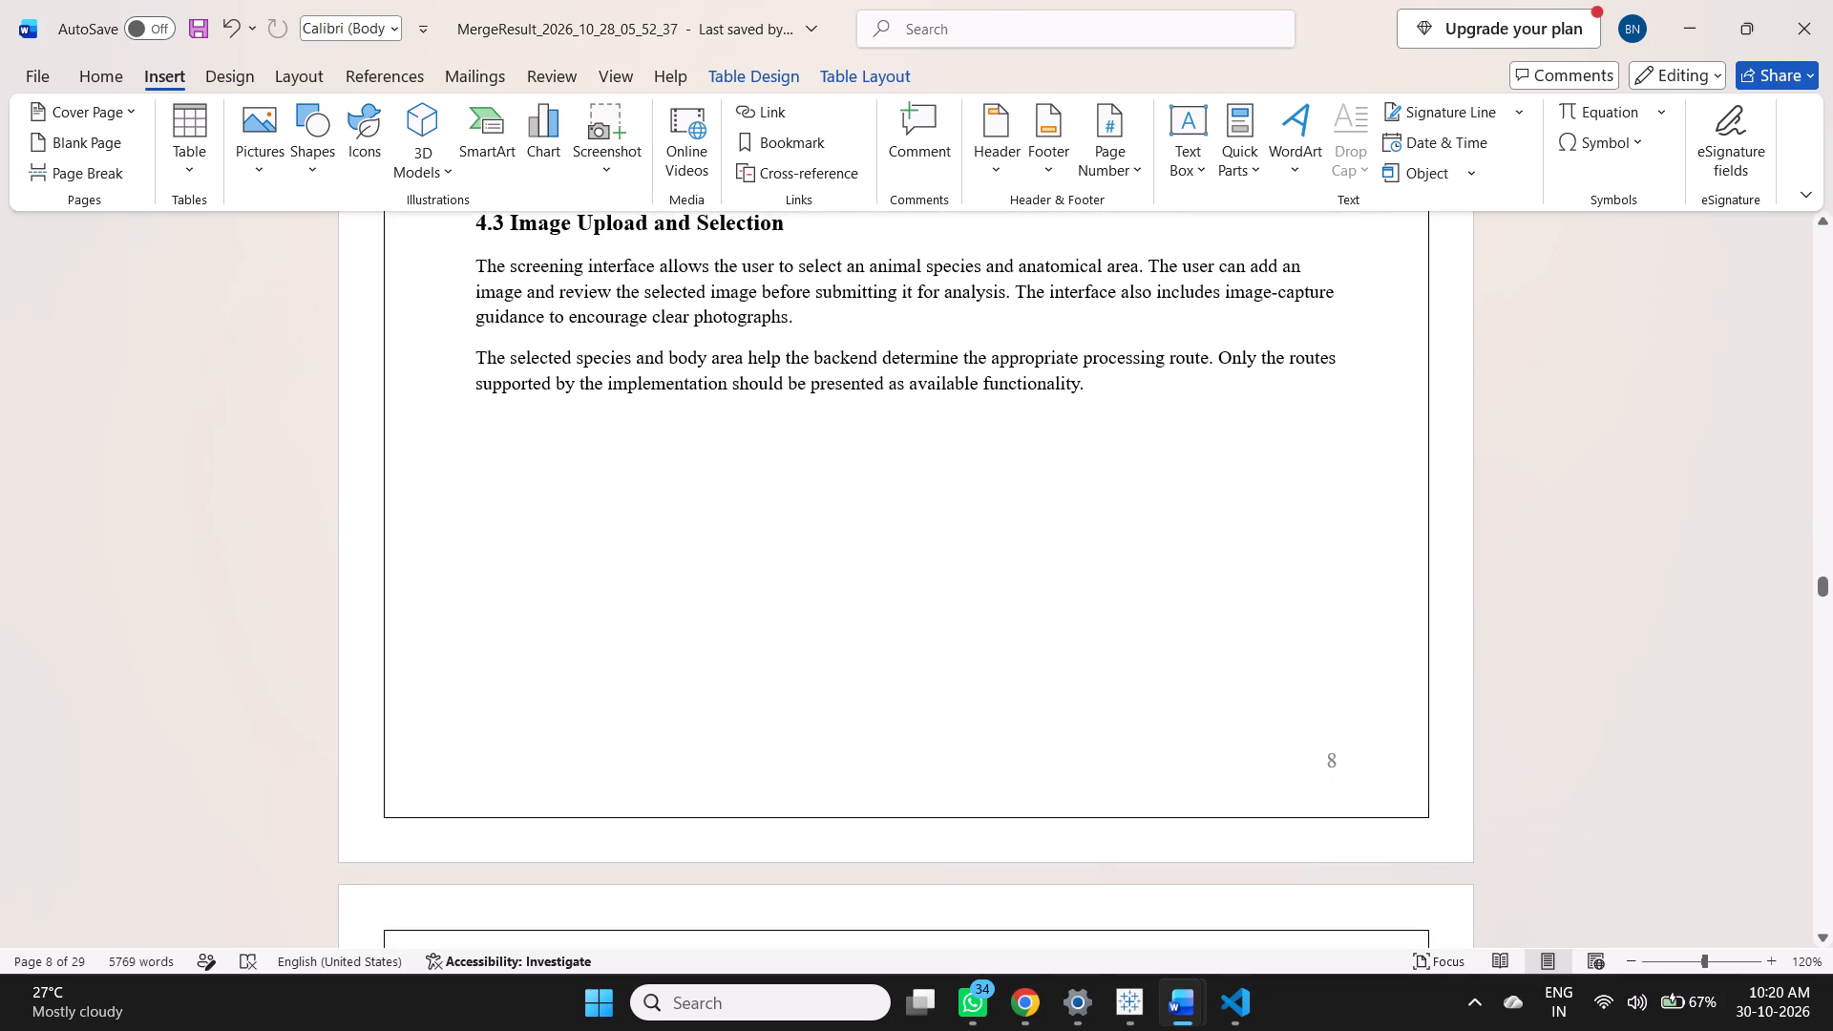
scroll(988, 851, "down", 3)
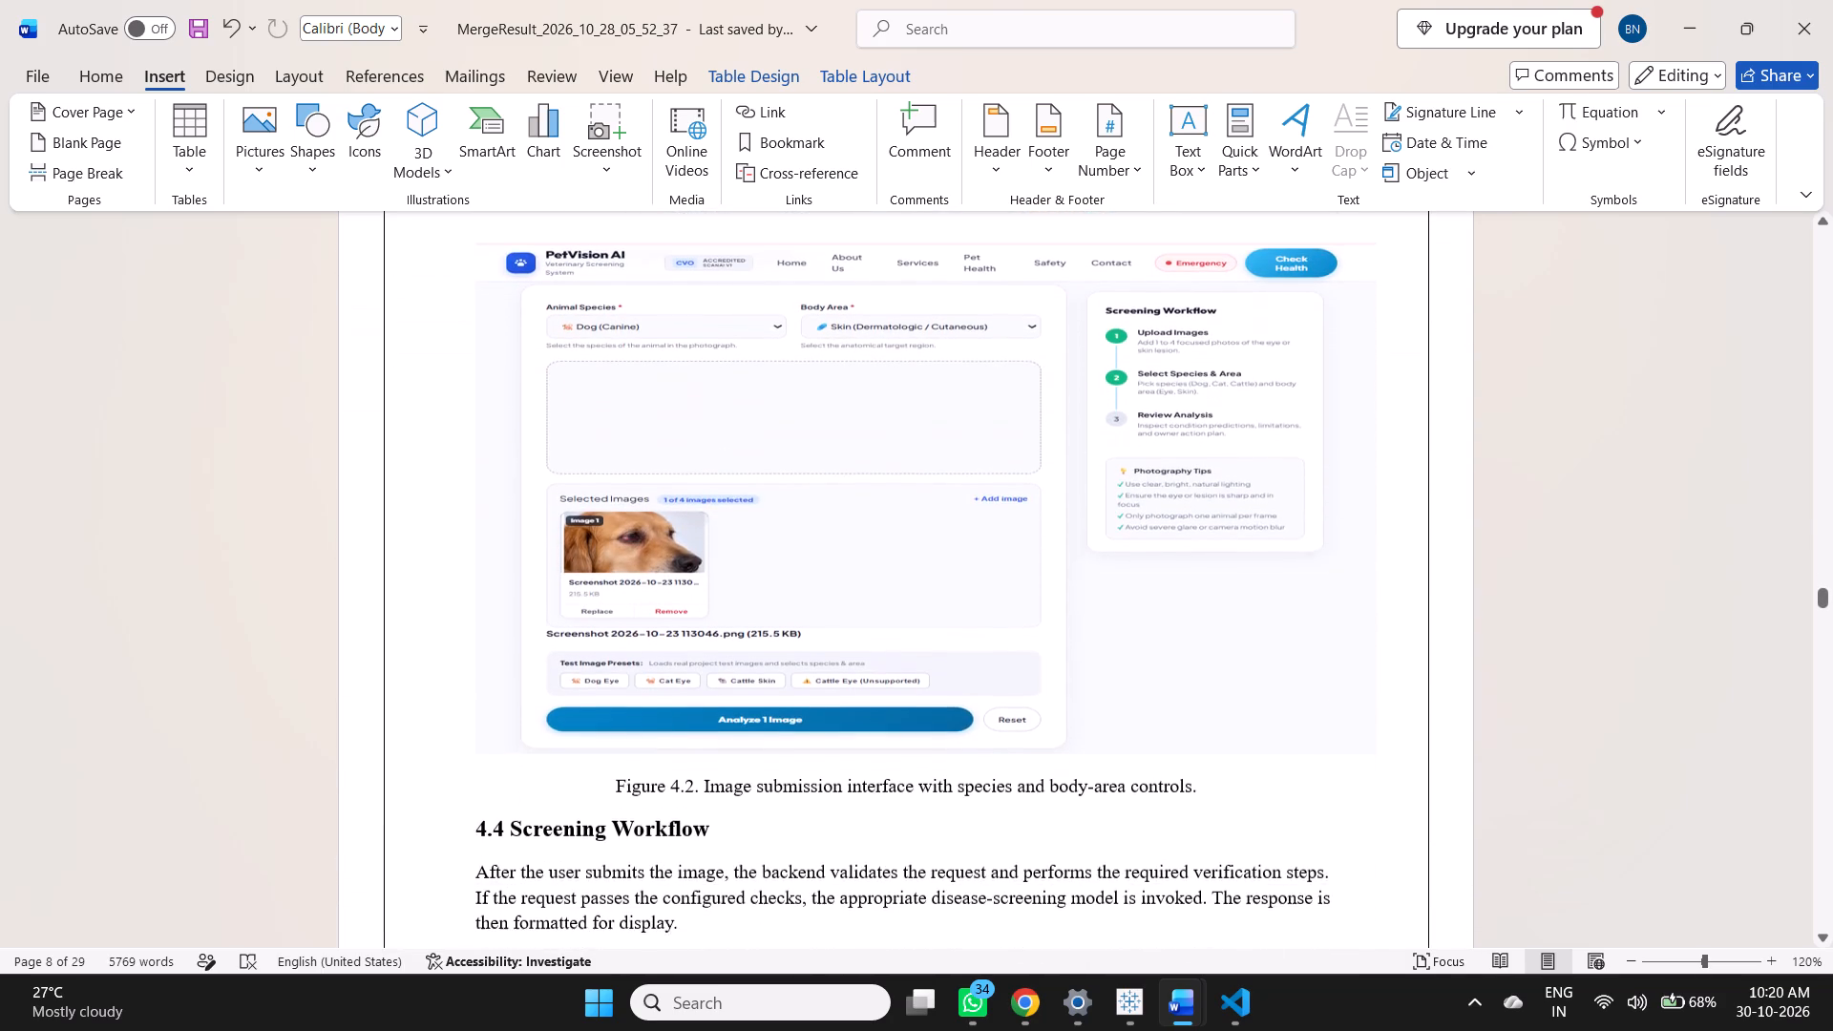
scroll(988, 851, "down", 1)
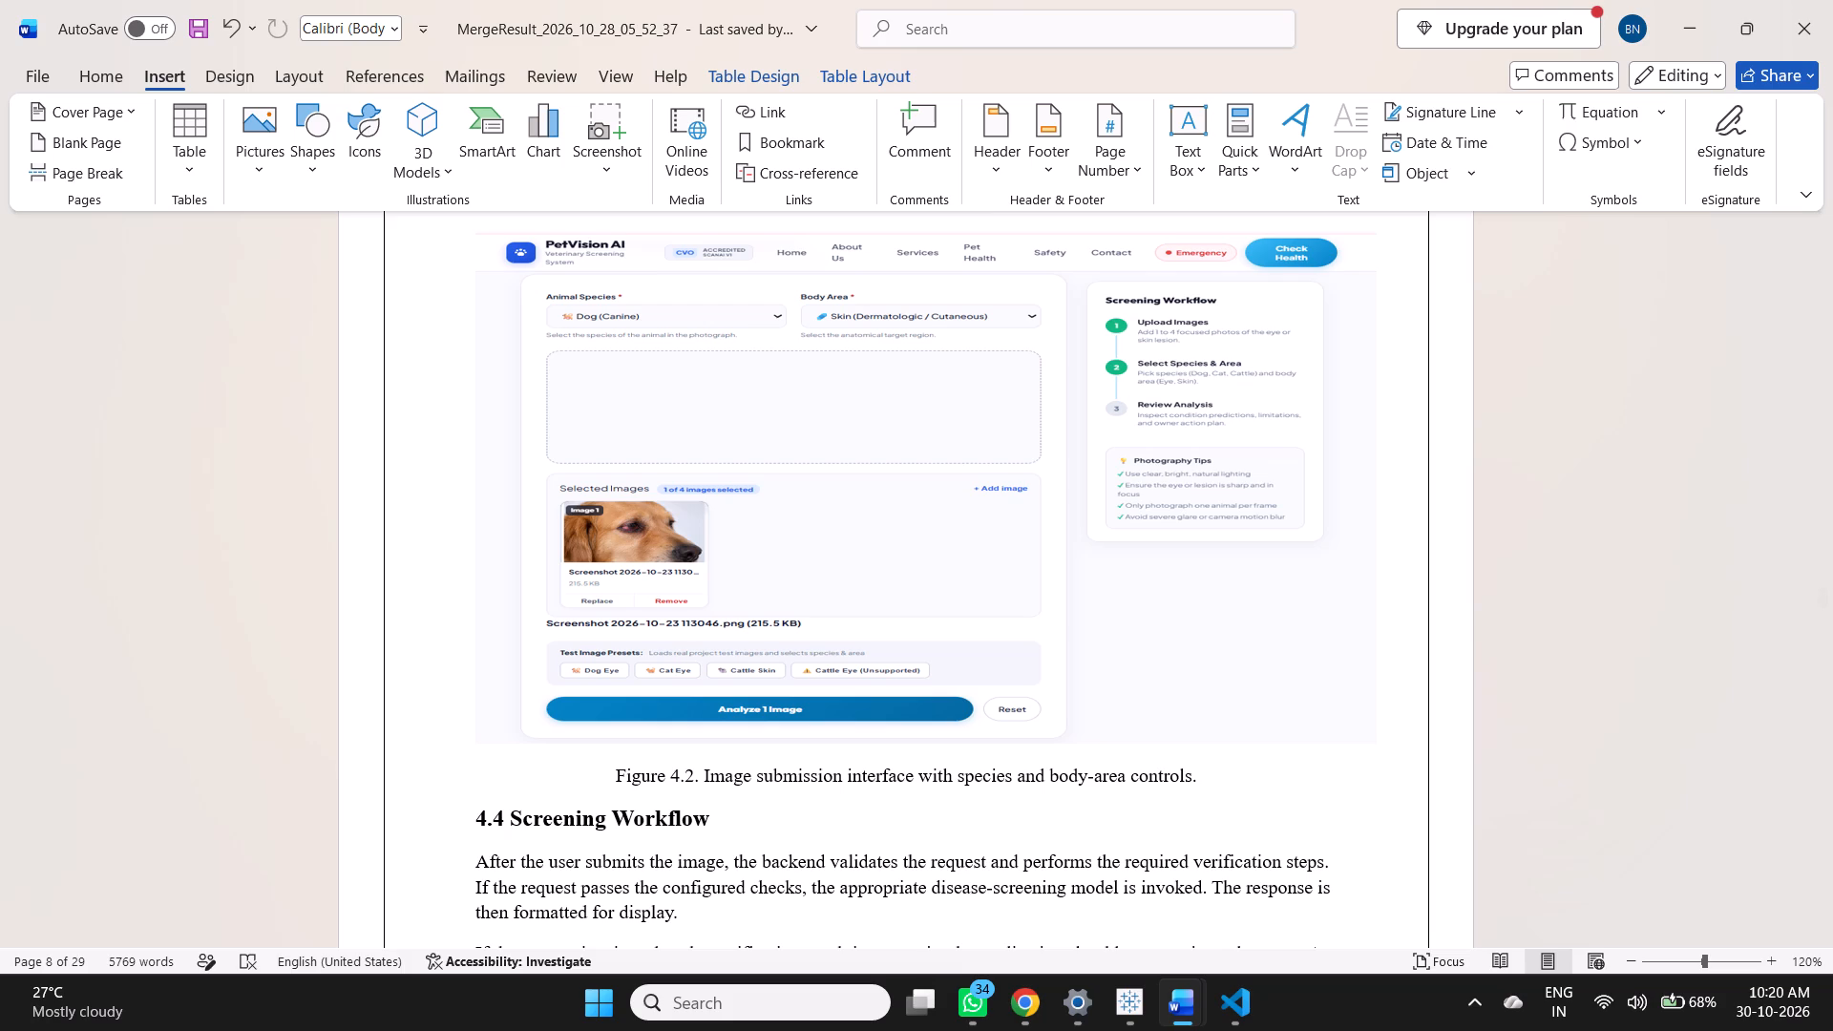
scroll(861, 830, "down", 2)
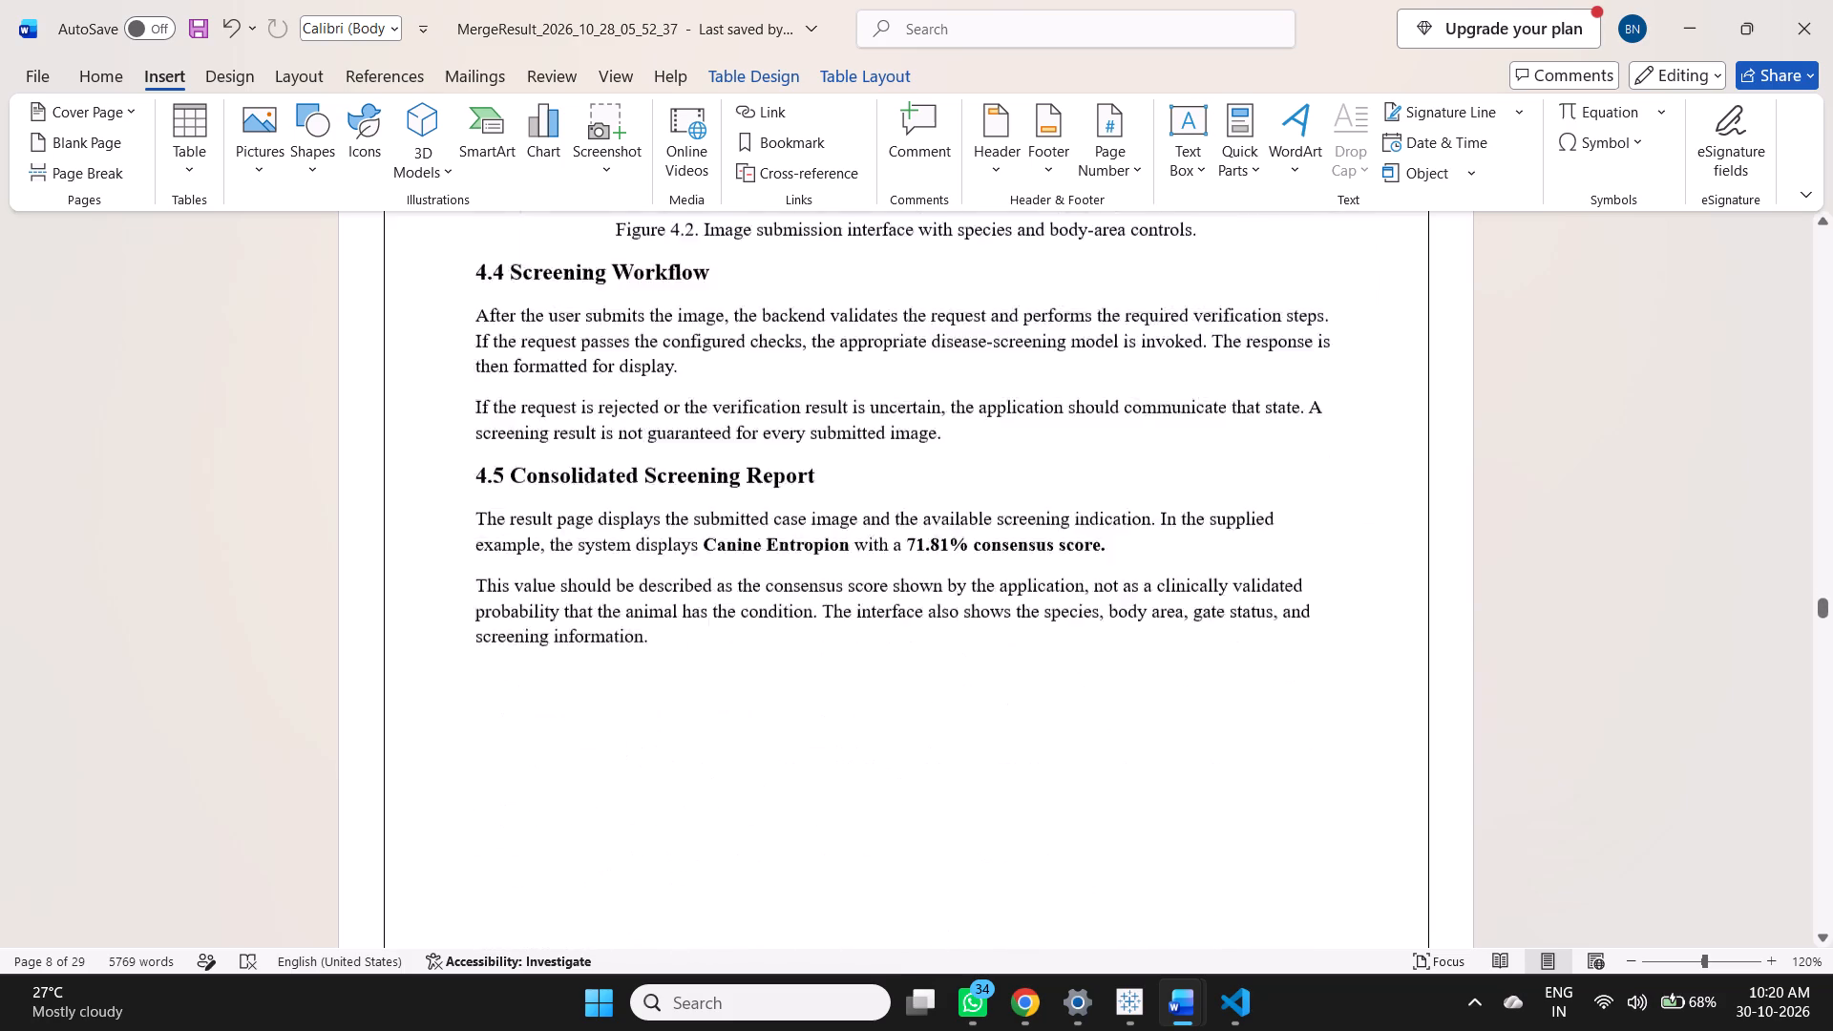
Check the captions and page numbers of the consolidated screening report and screening summary figures in sections 4.5 to 4.7.
scroll(861, 830, "down", 7)
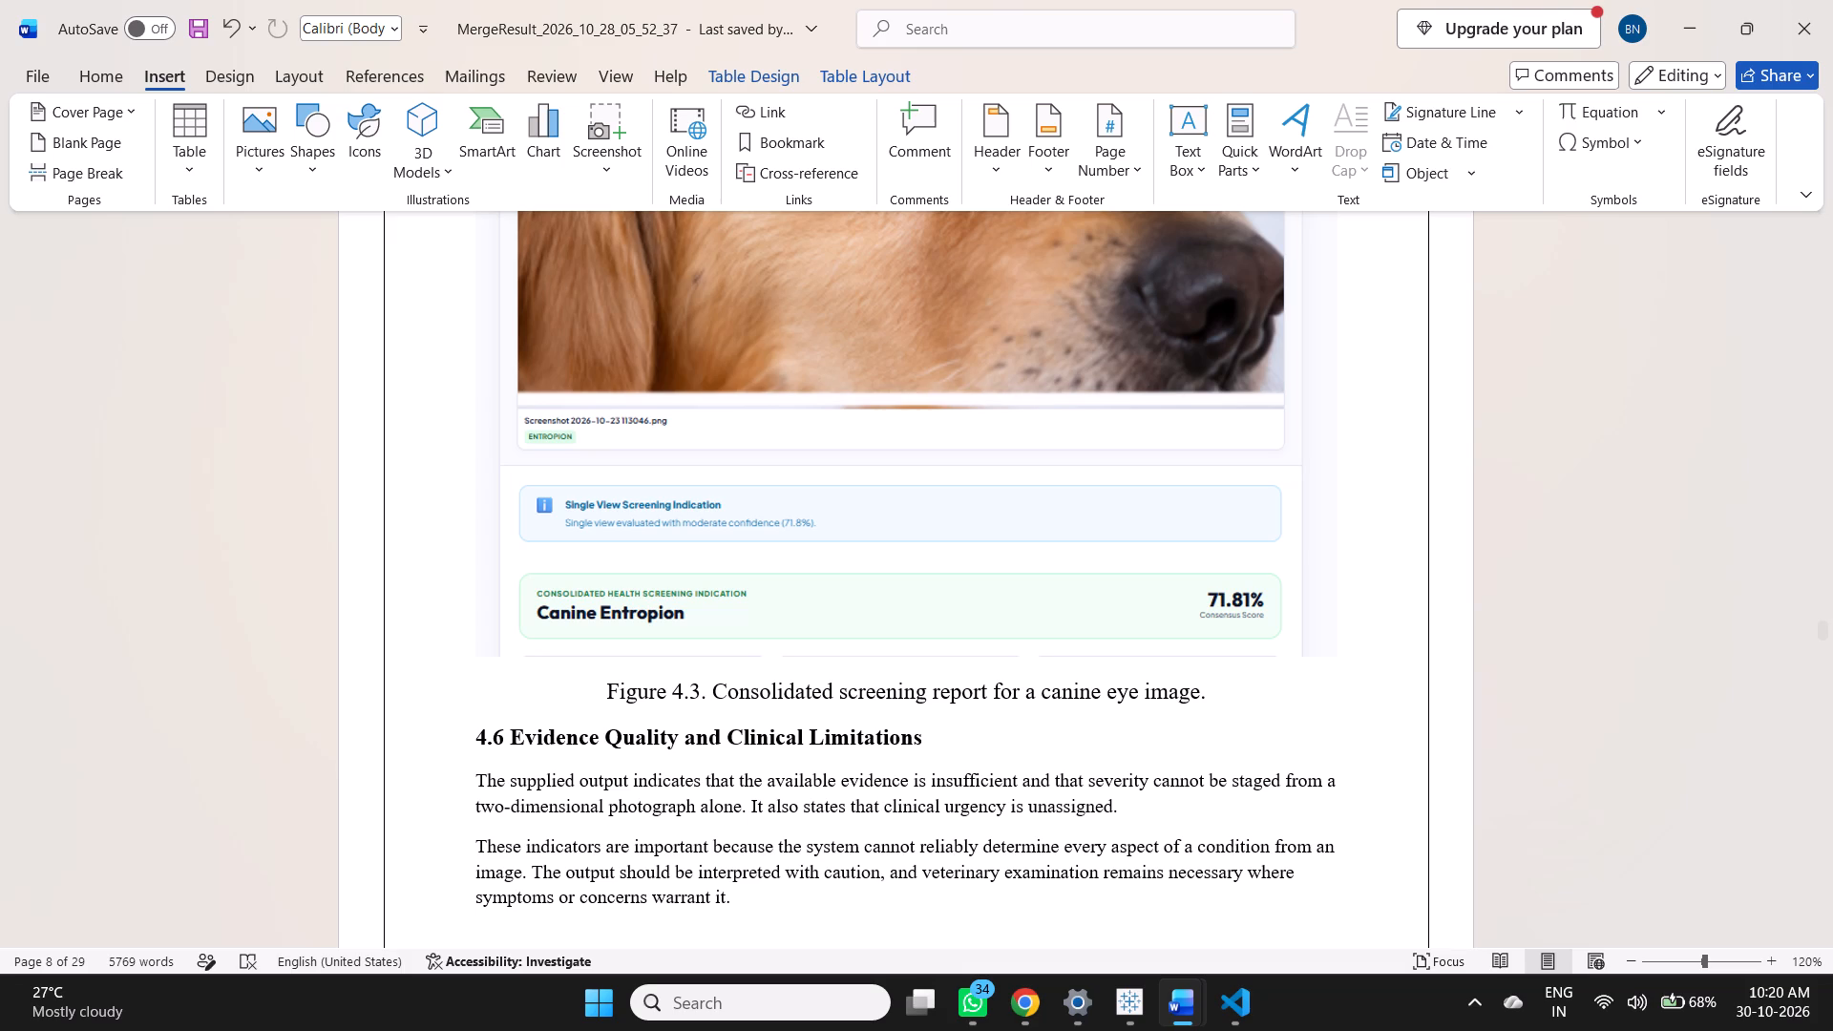
scroll(860, 896, "down", 1)
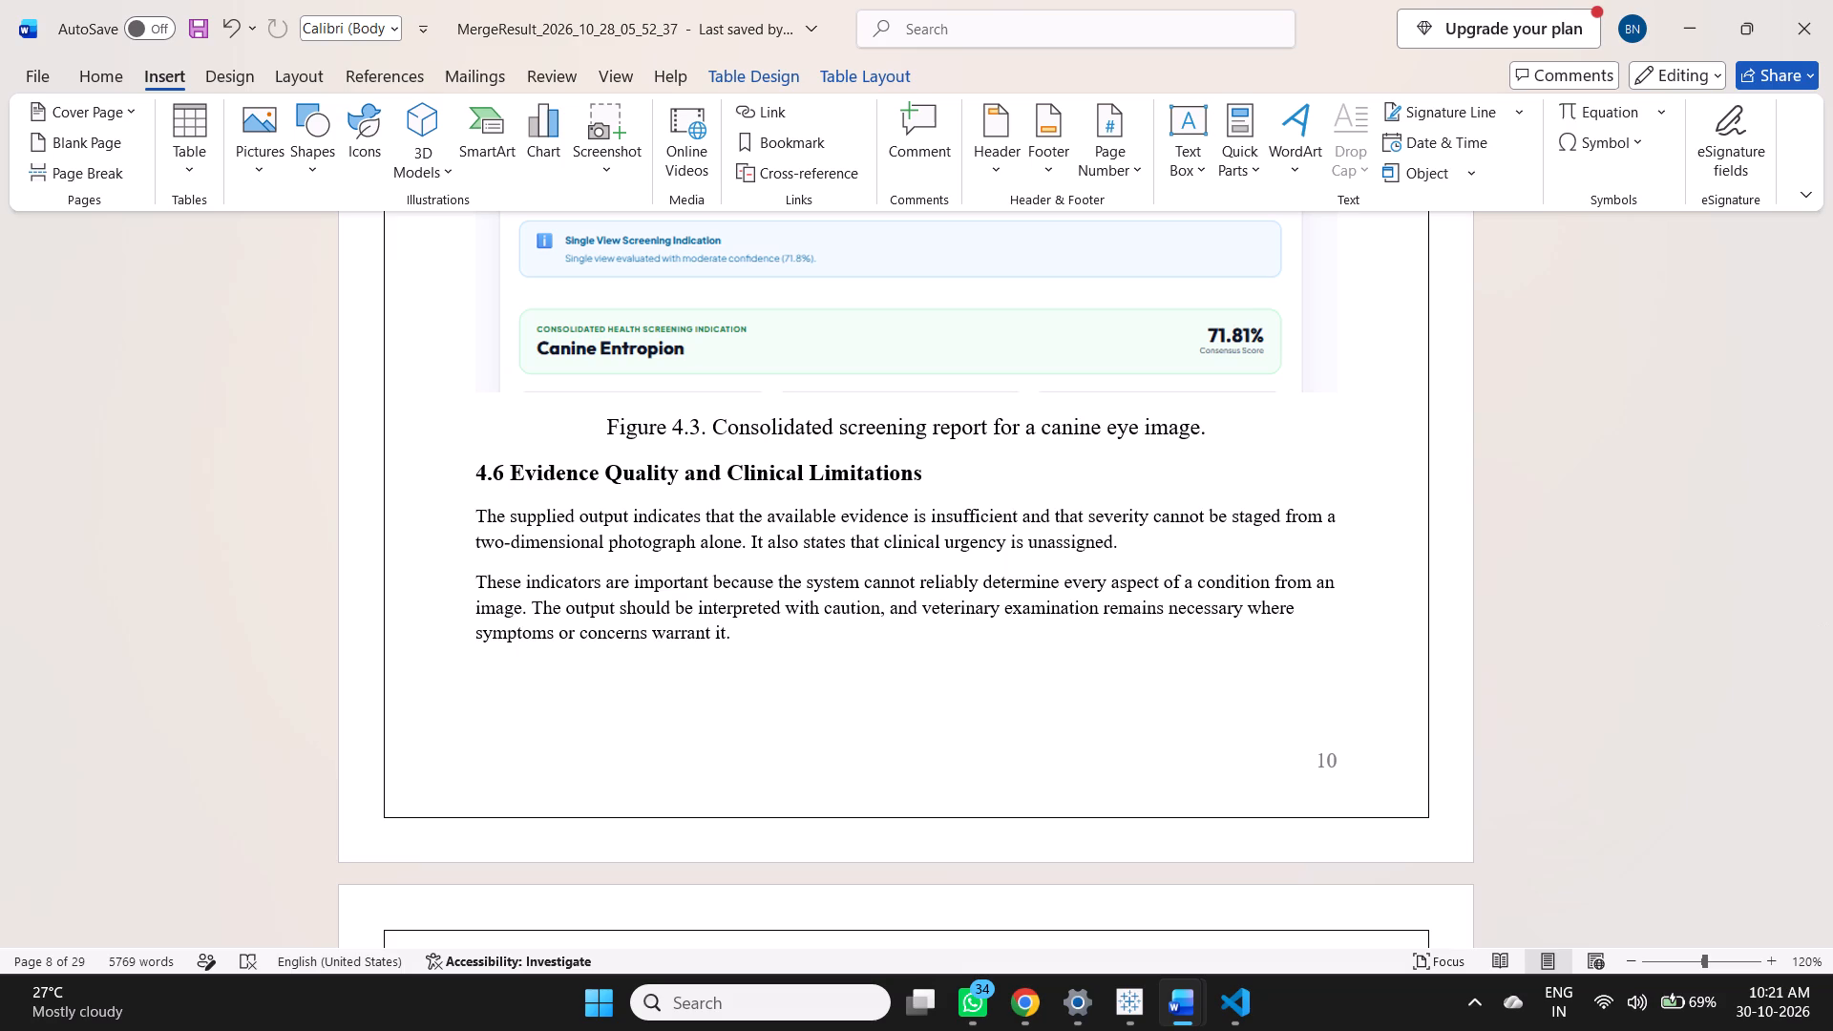
scroll(832, 920, "down", 3)
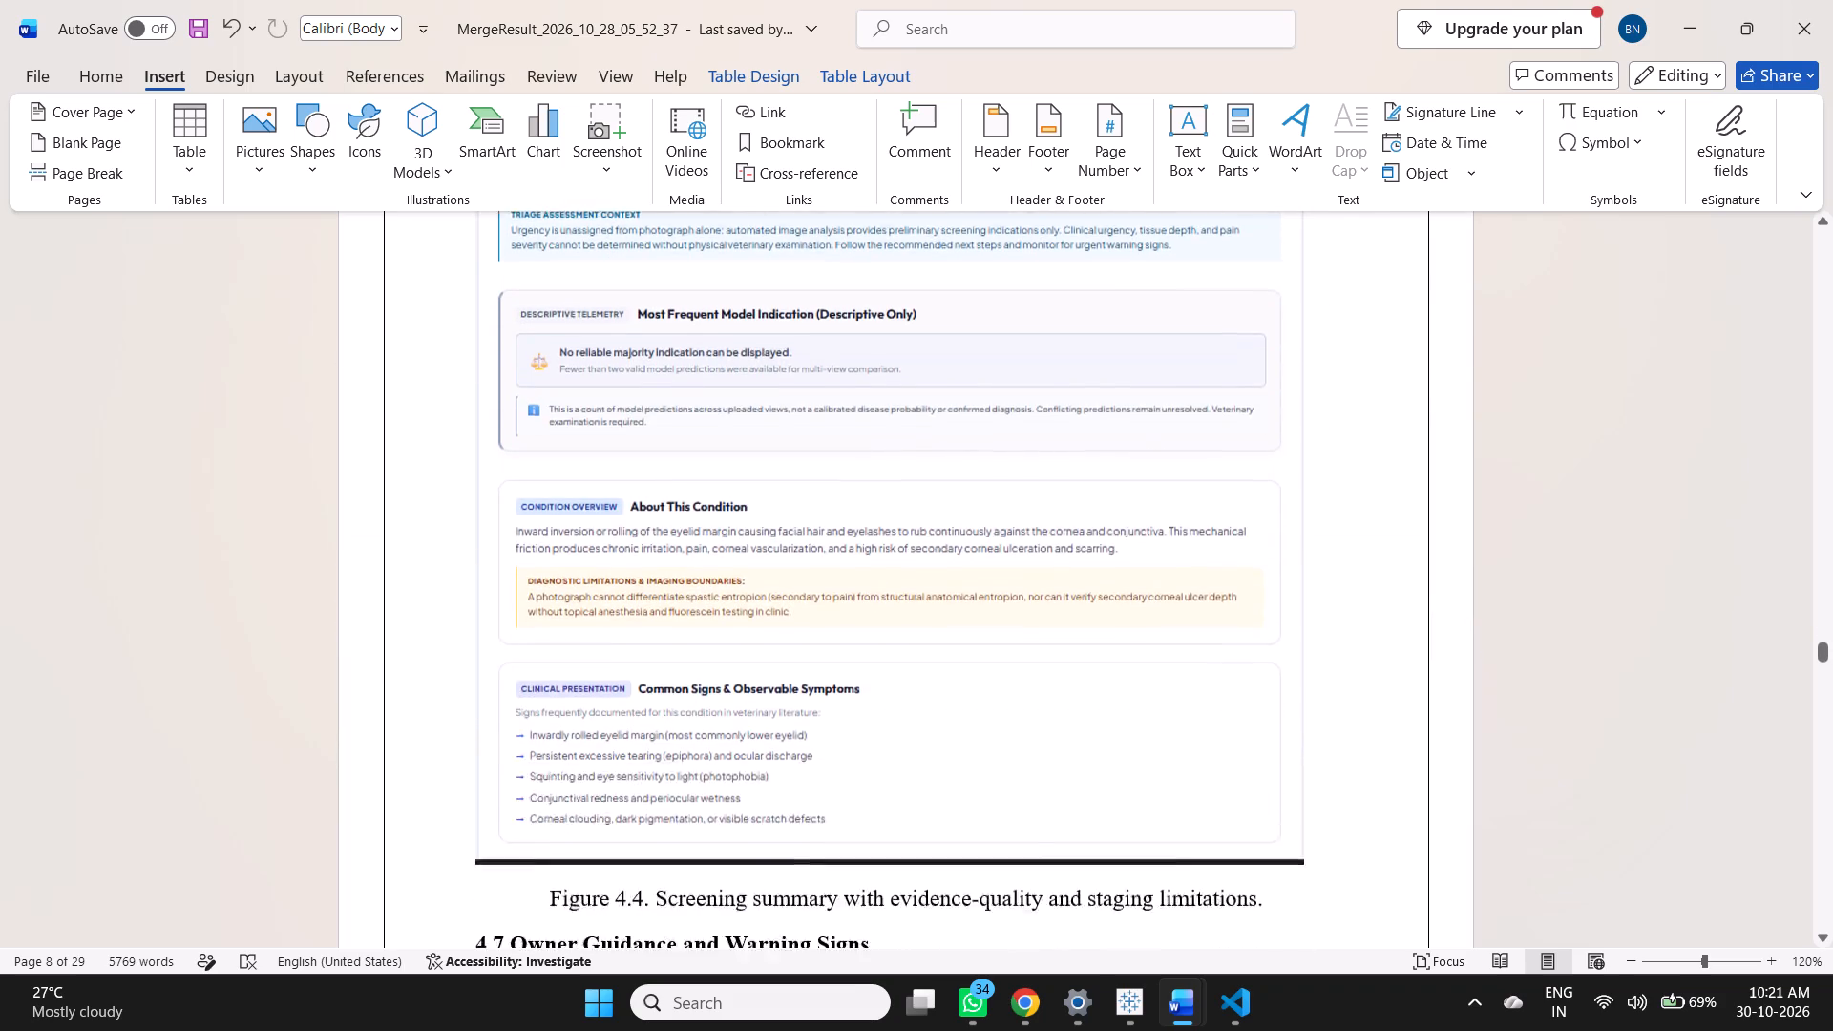
scroll(832, 920, "down", 2)
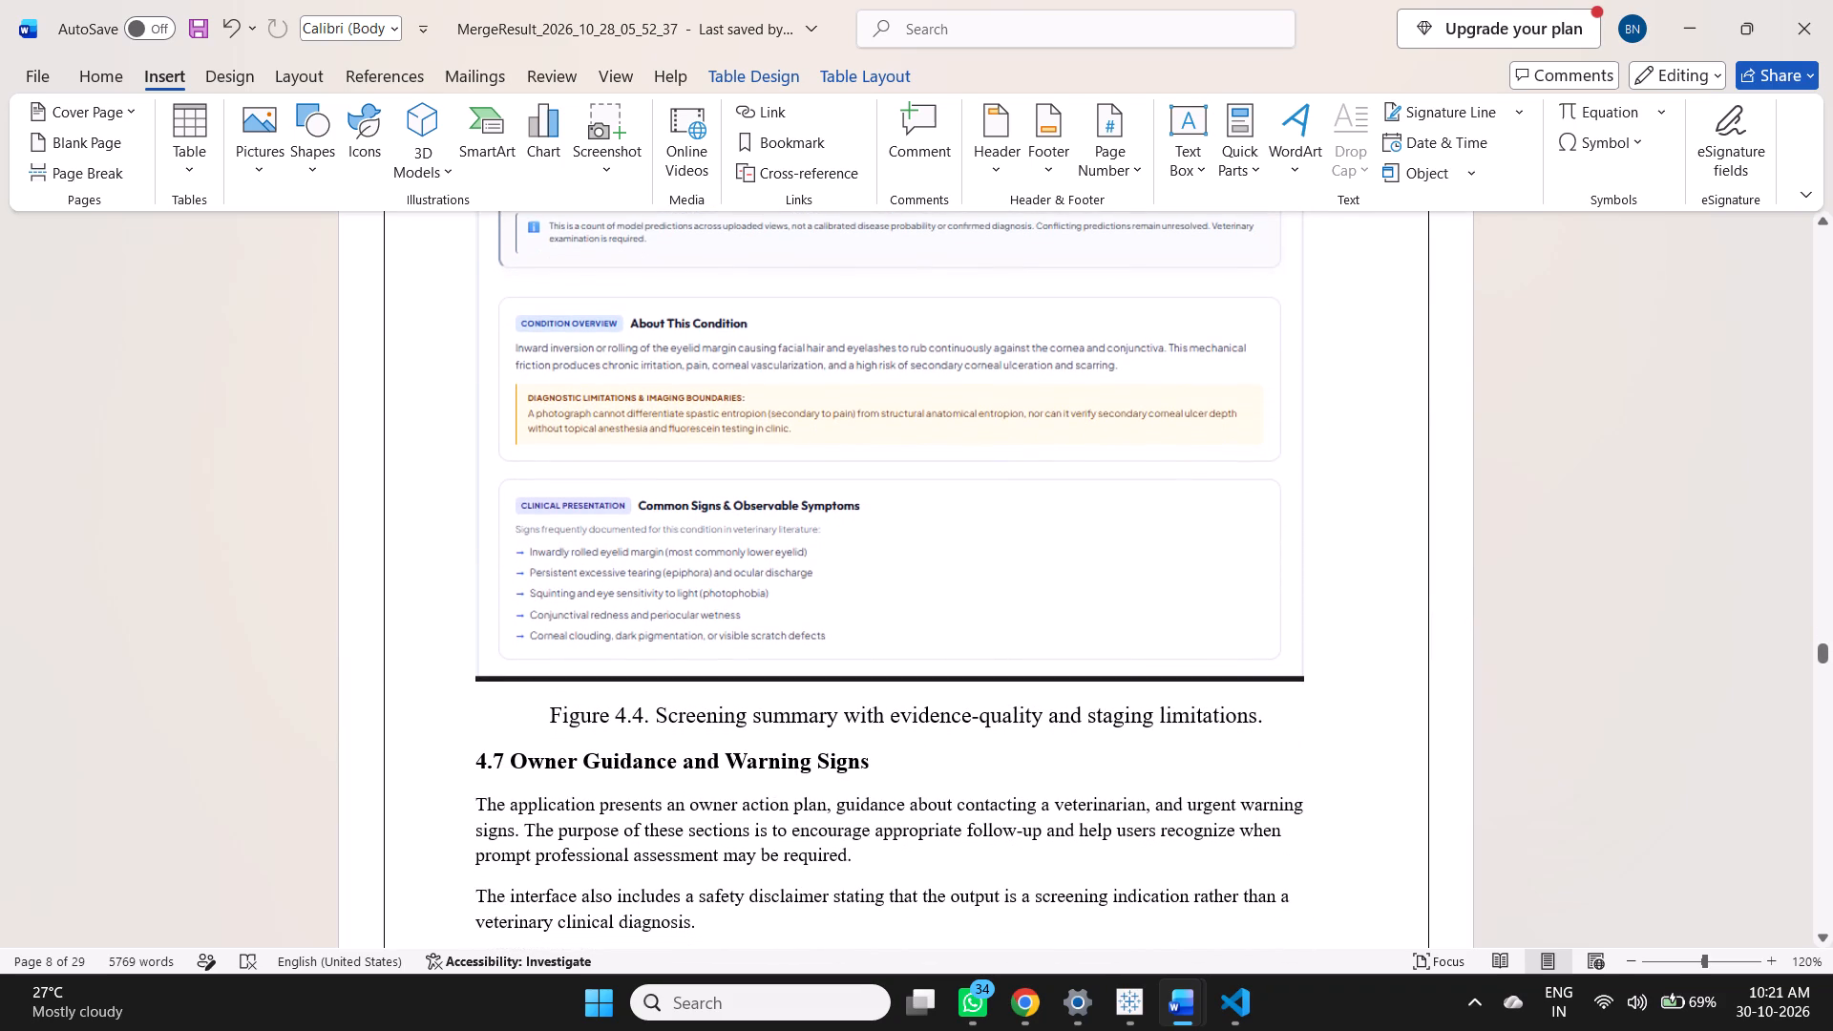
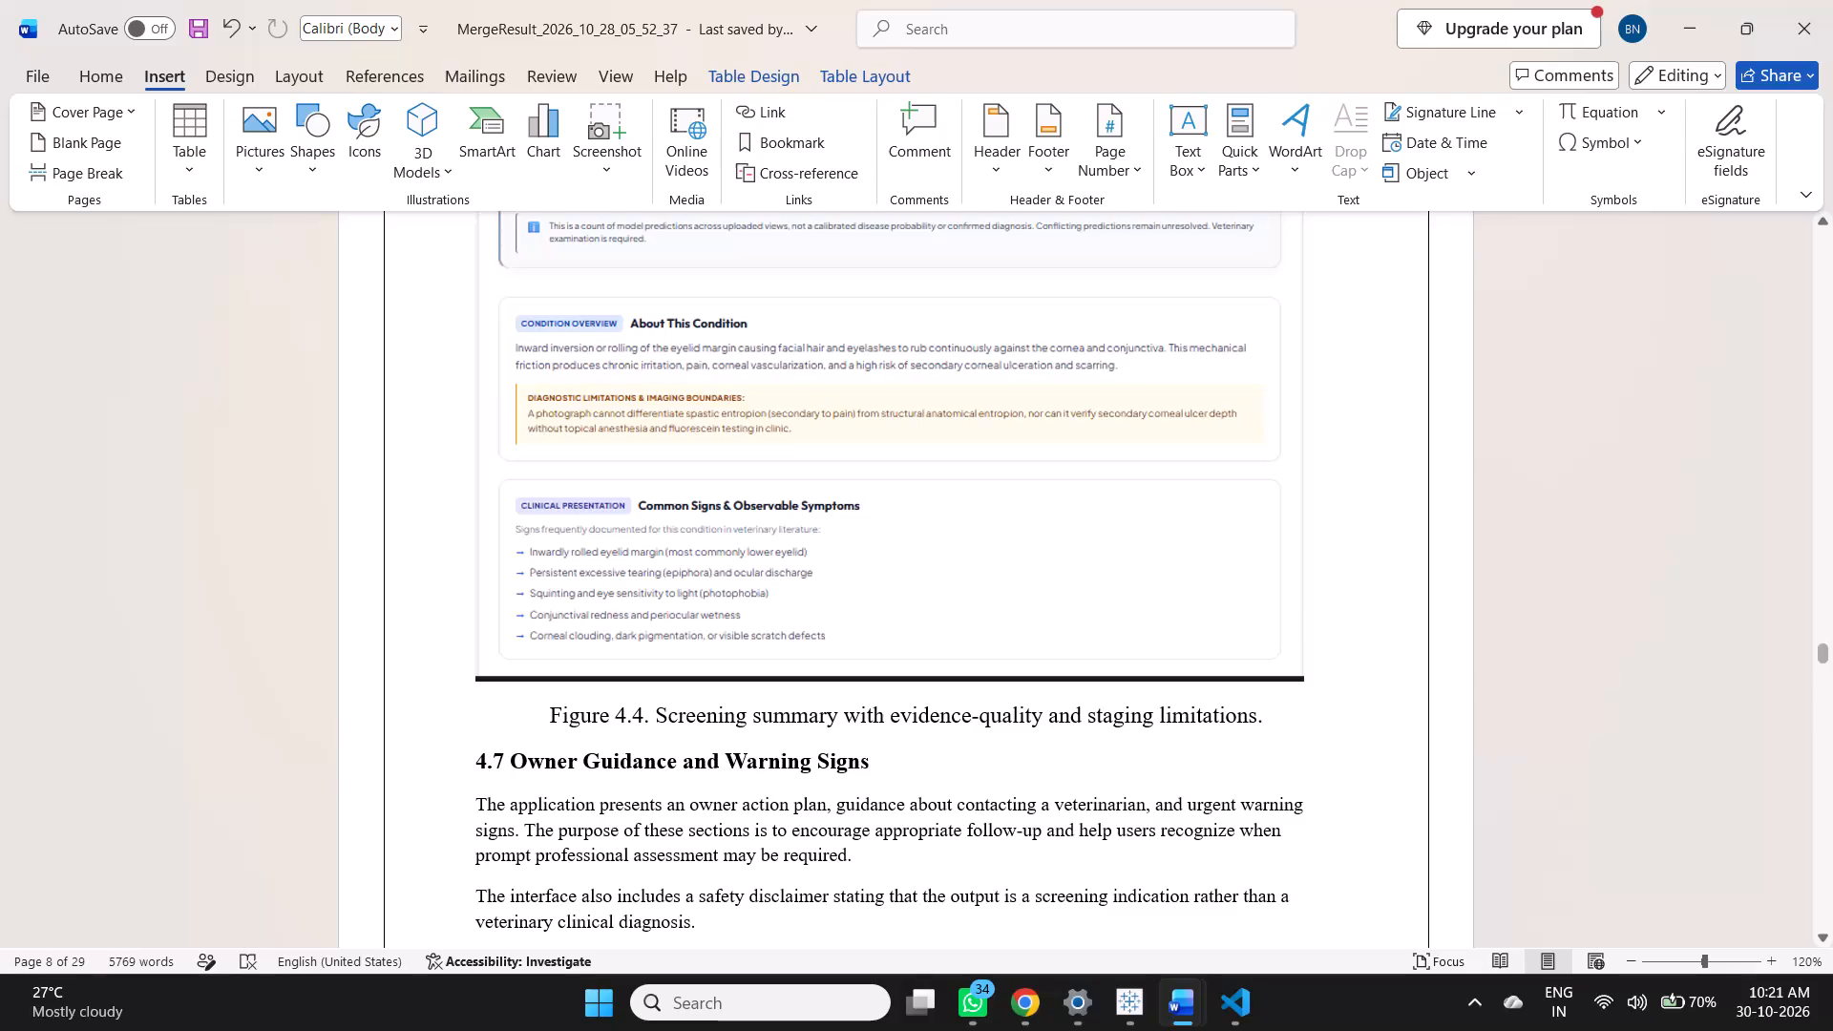
Check the captions and page numbers of the owner guidance figure in Chapter 4 and the Animalness Gate training figure in Chapter 5.
scroll(895, 936, "down", 1)
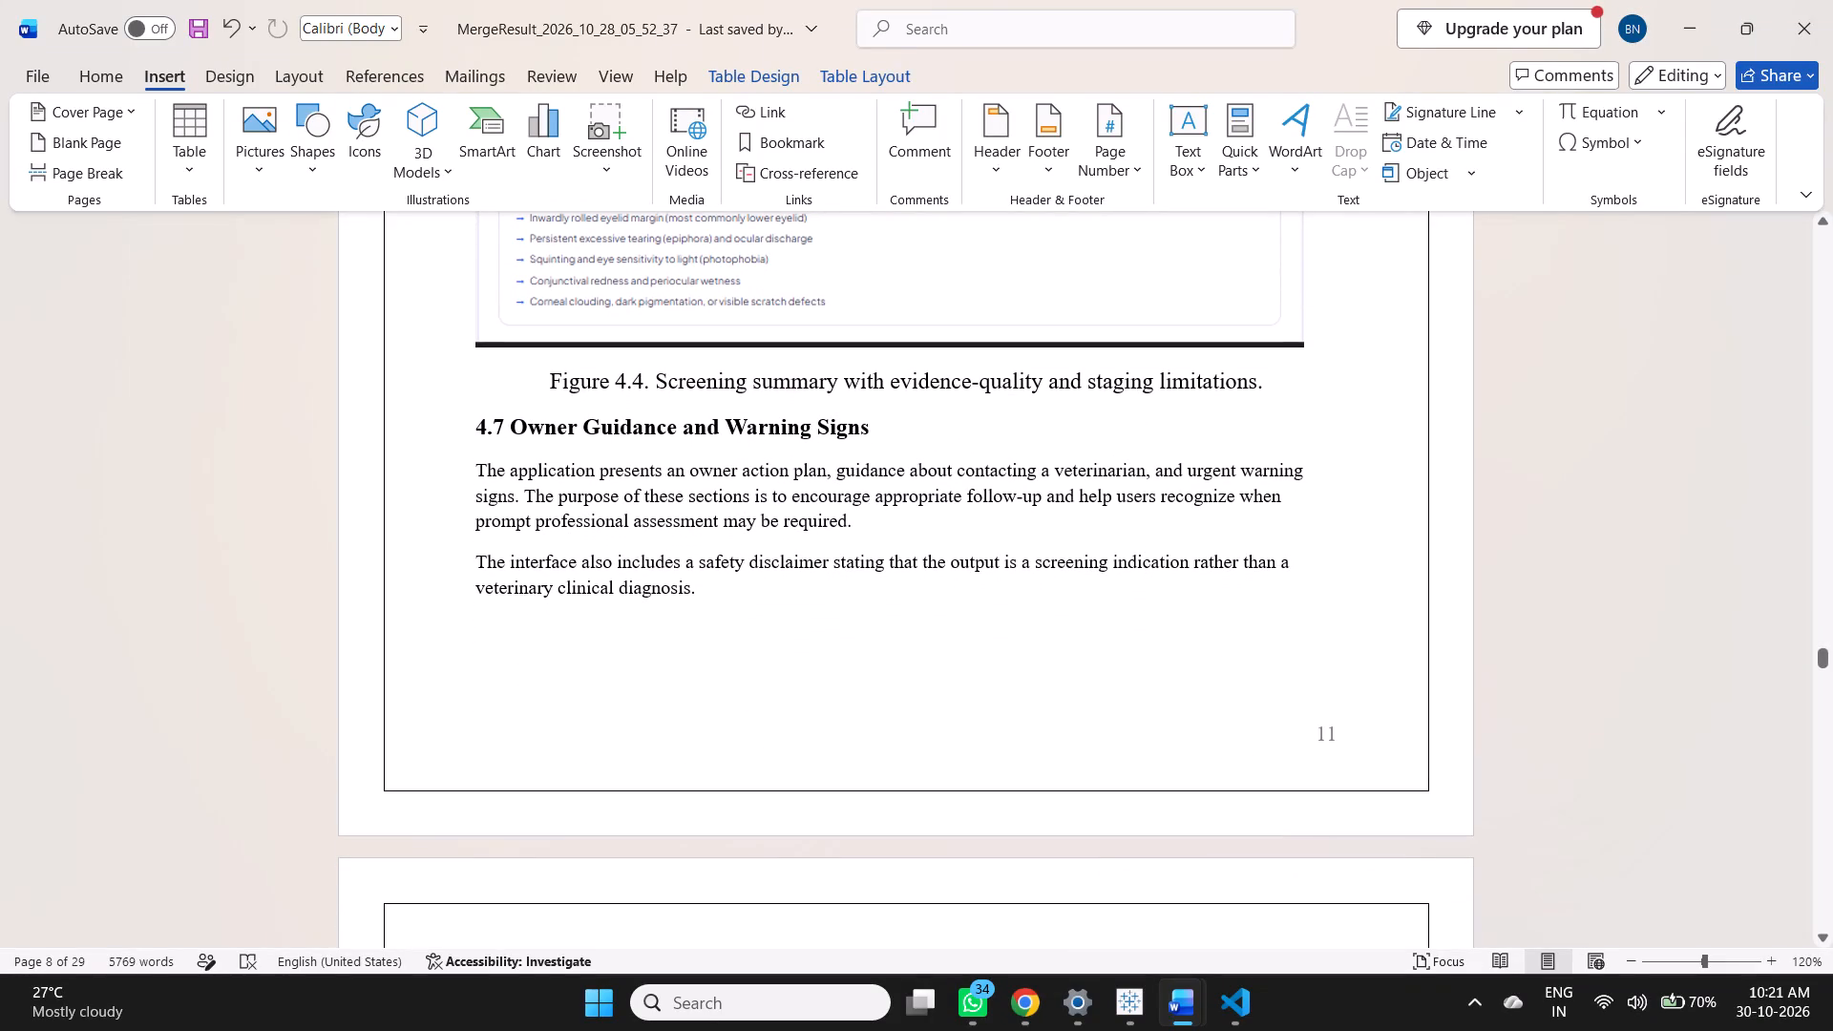
scroll(819, 892, "down", 3)
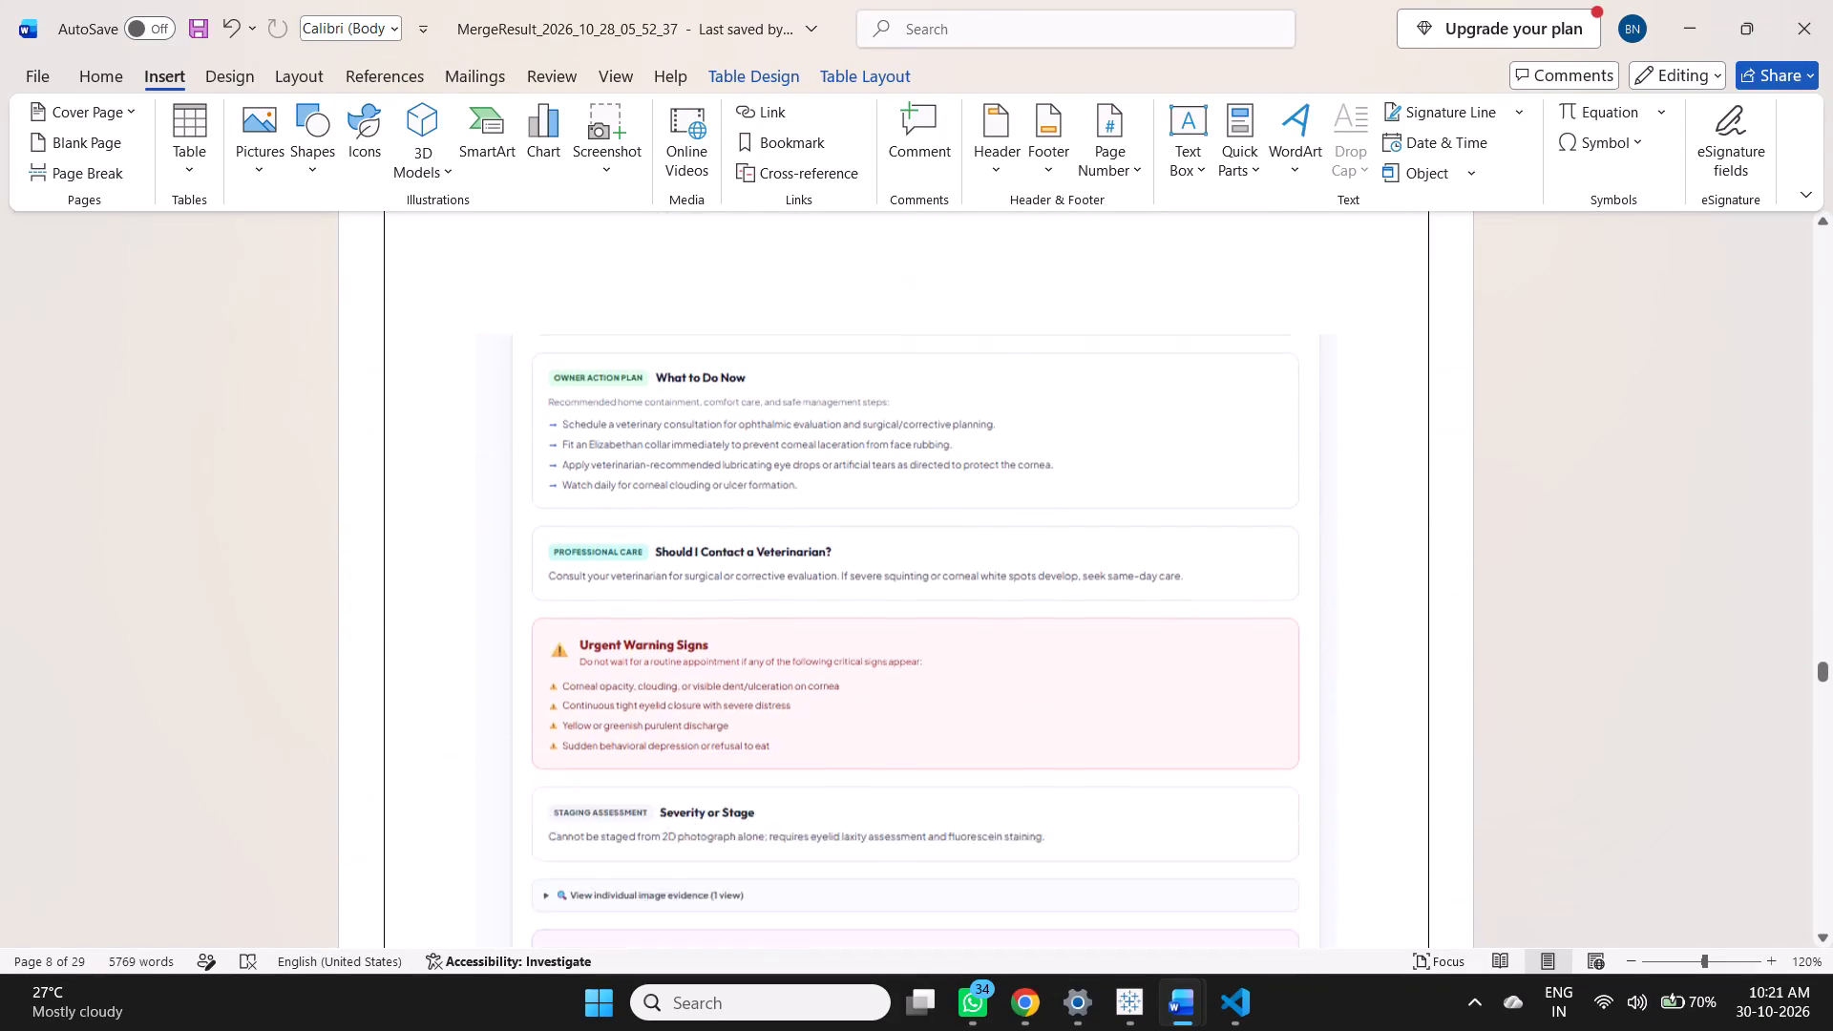
scroll(819, 892, "down", 2)
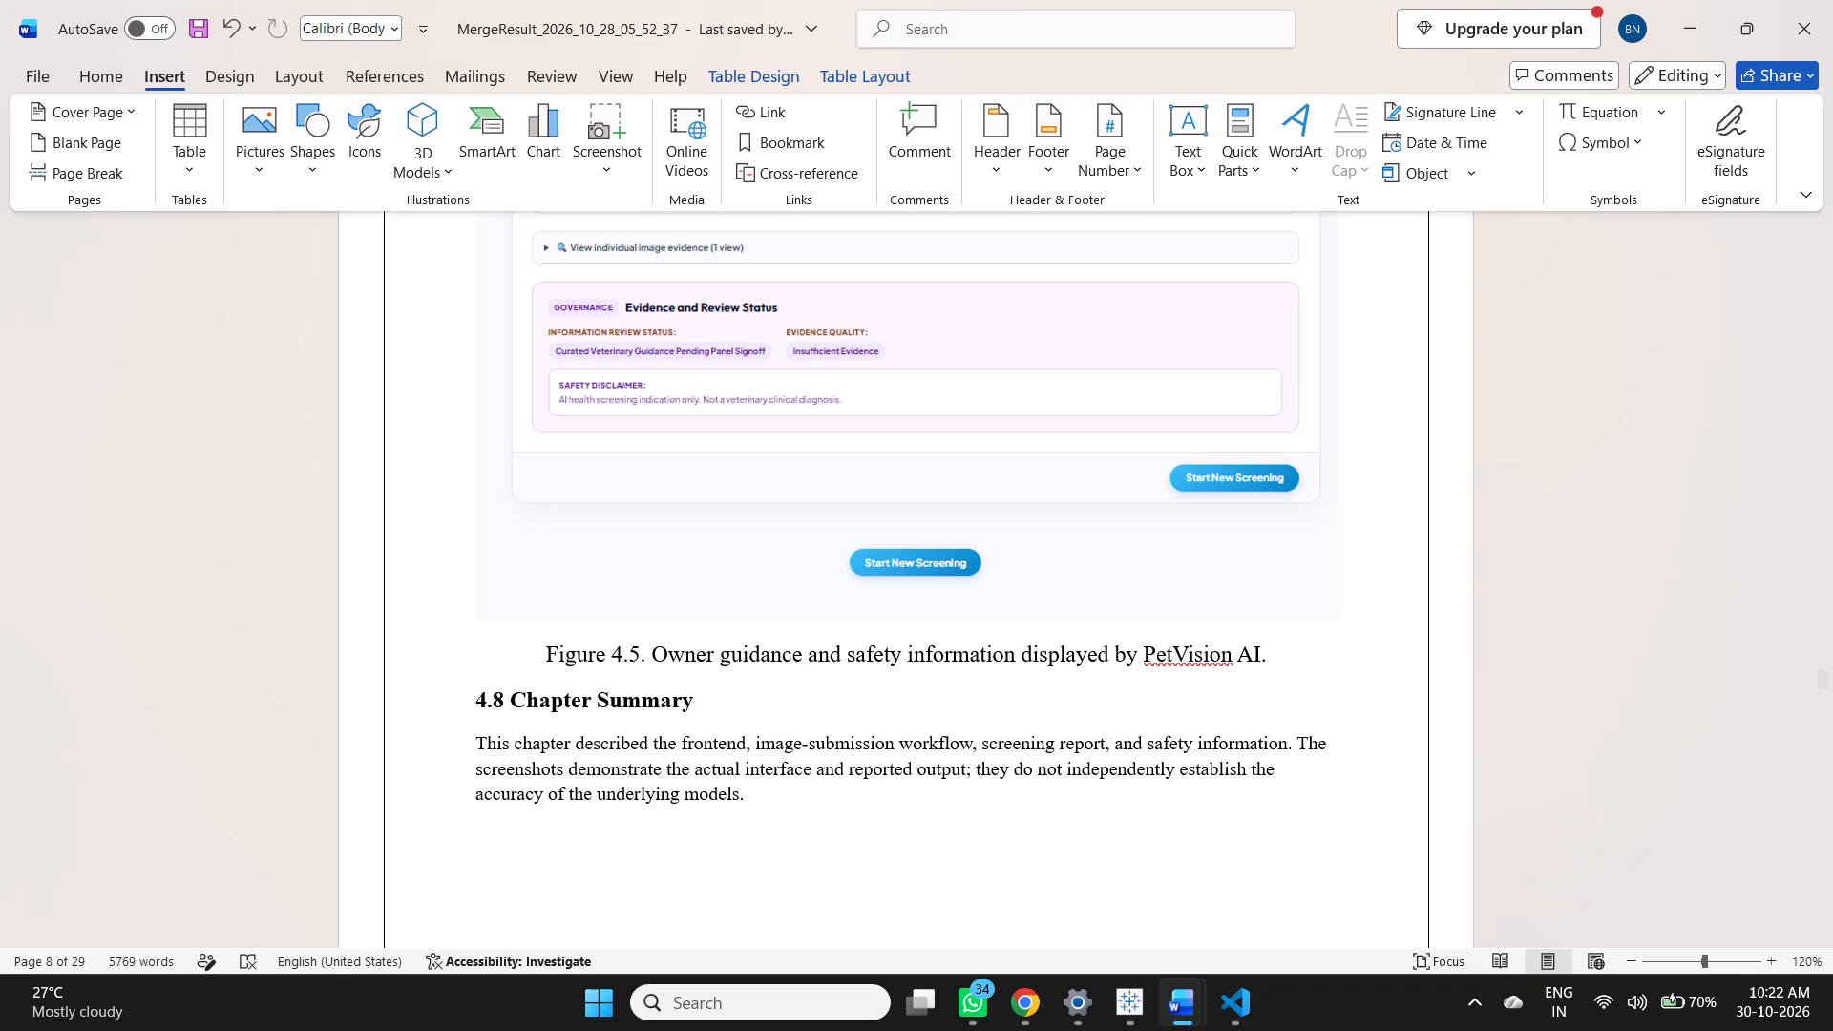
scroll(819, 892, "down", 1)
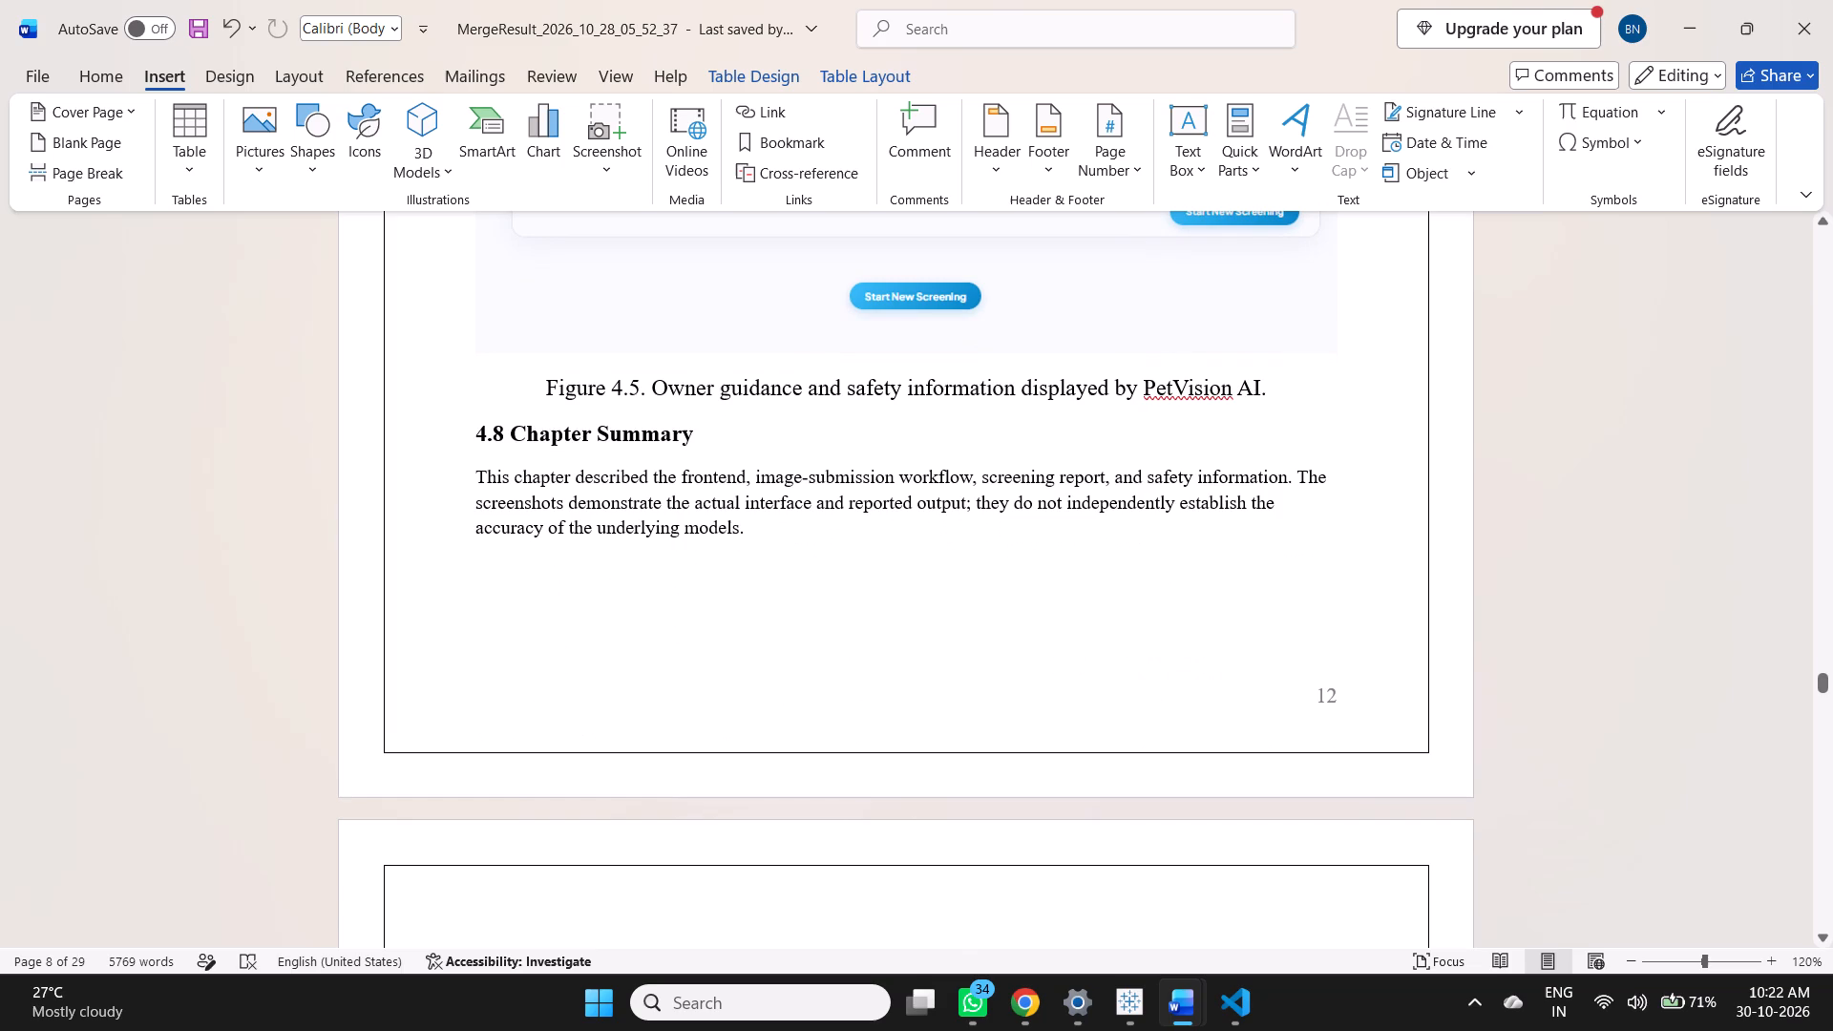
scroll(766, 884, "down", 3)
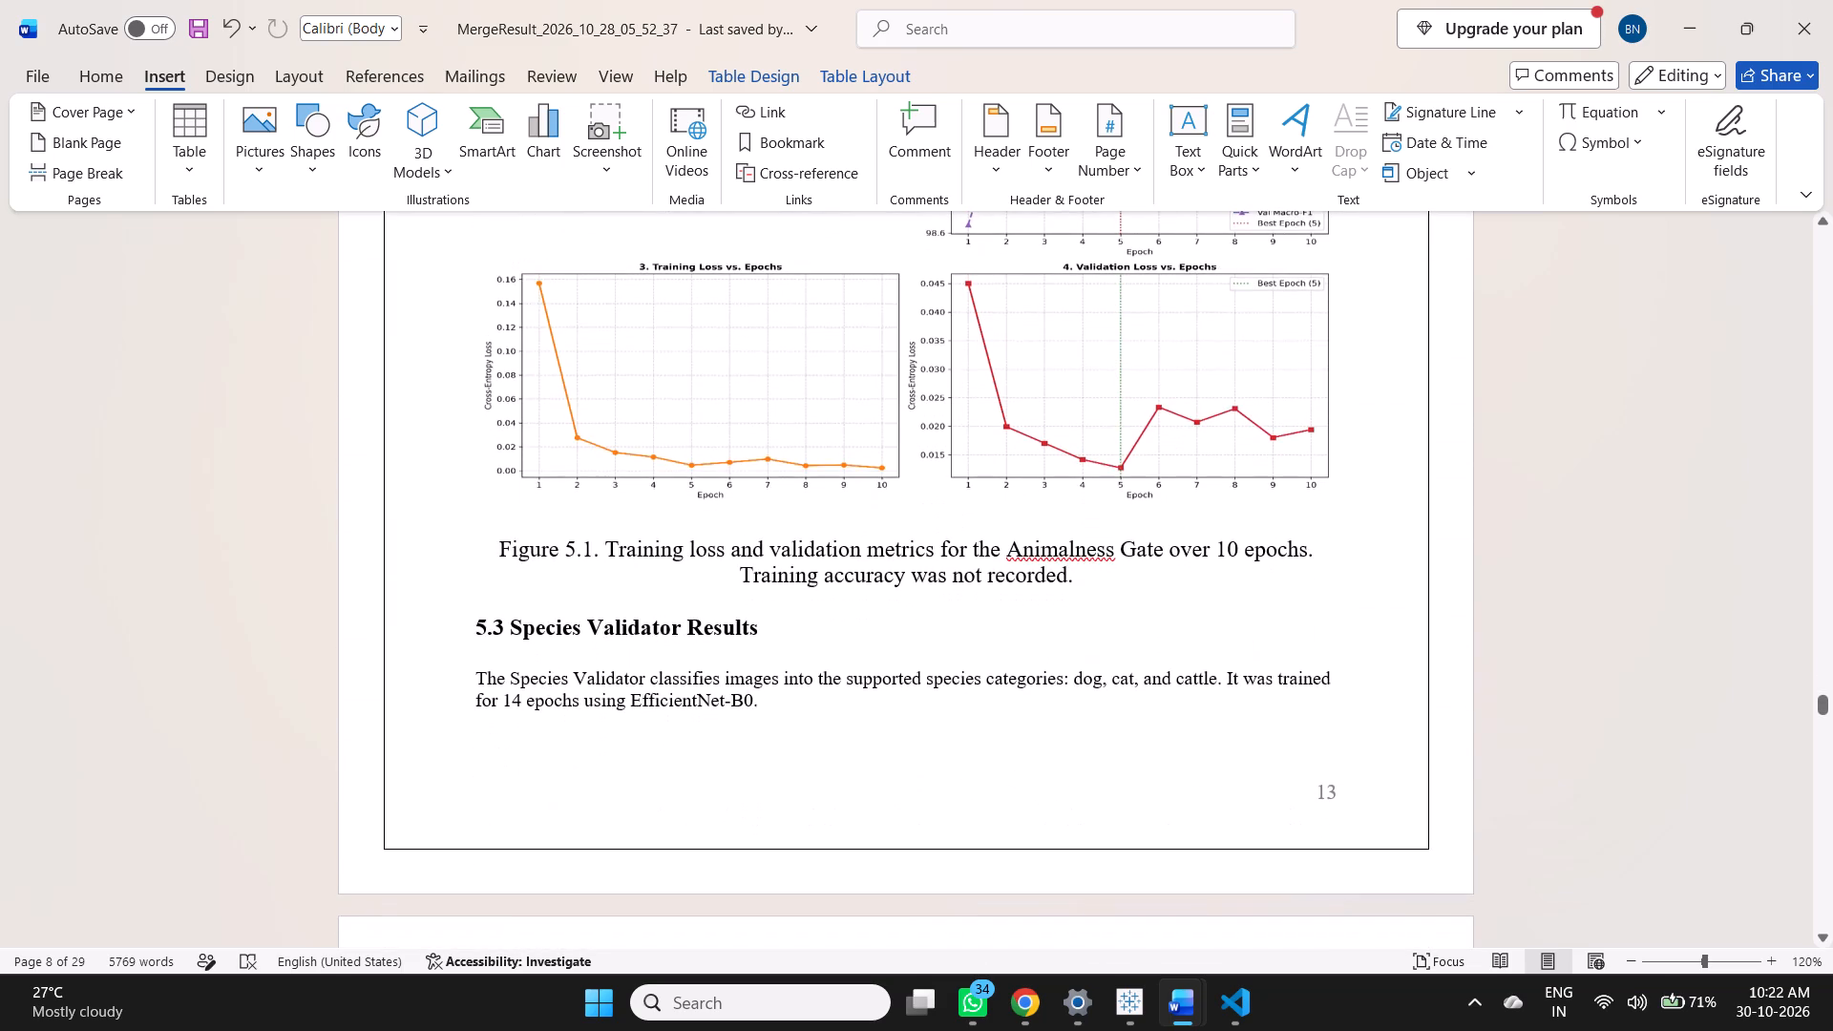
scroll(766, 884, "up", 1)
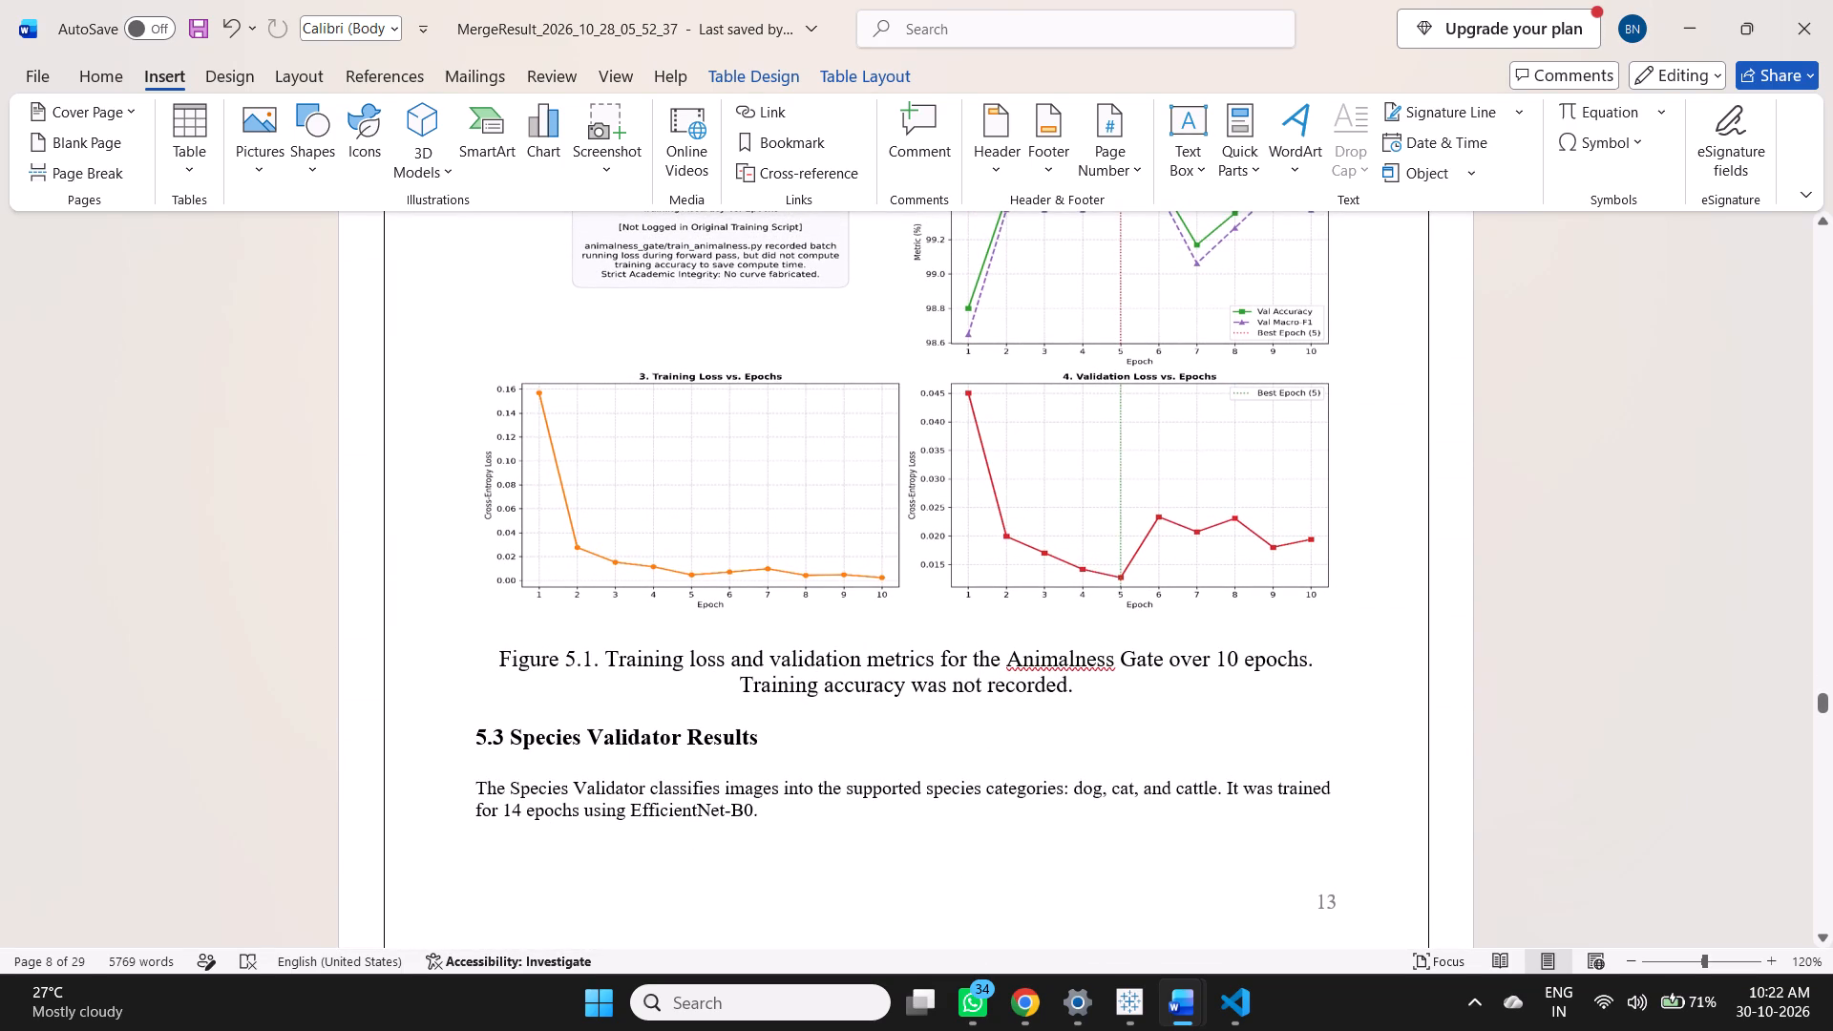
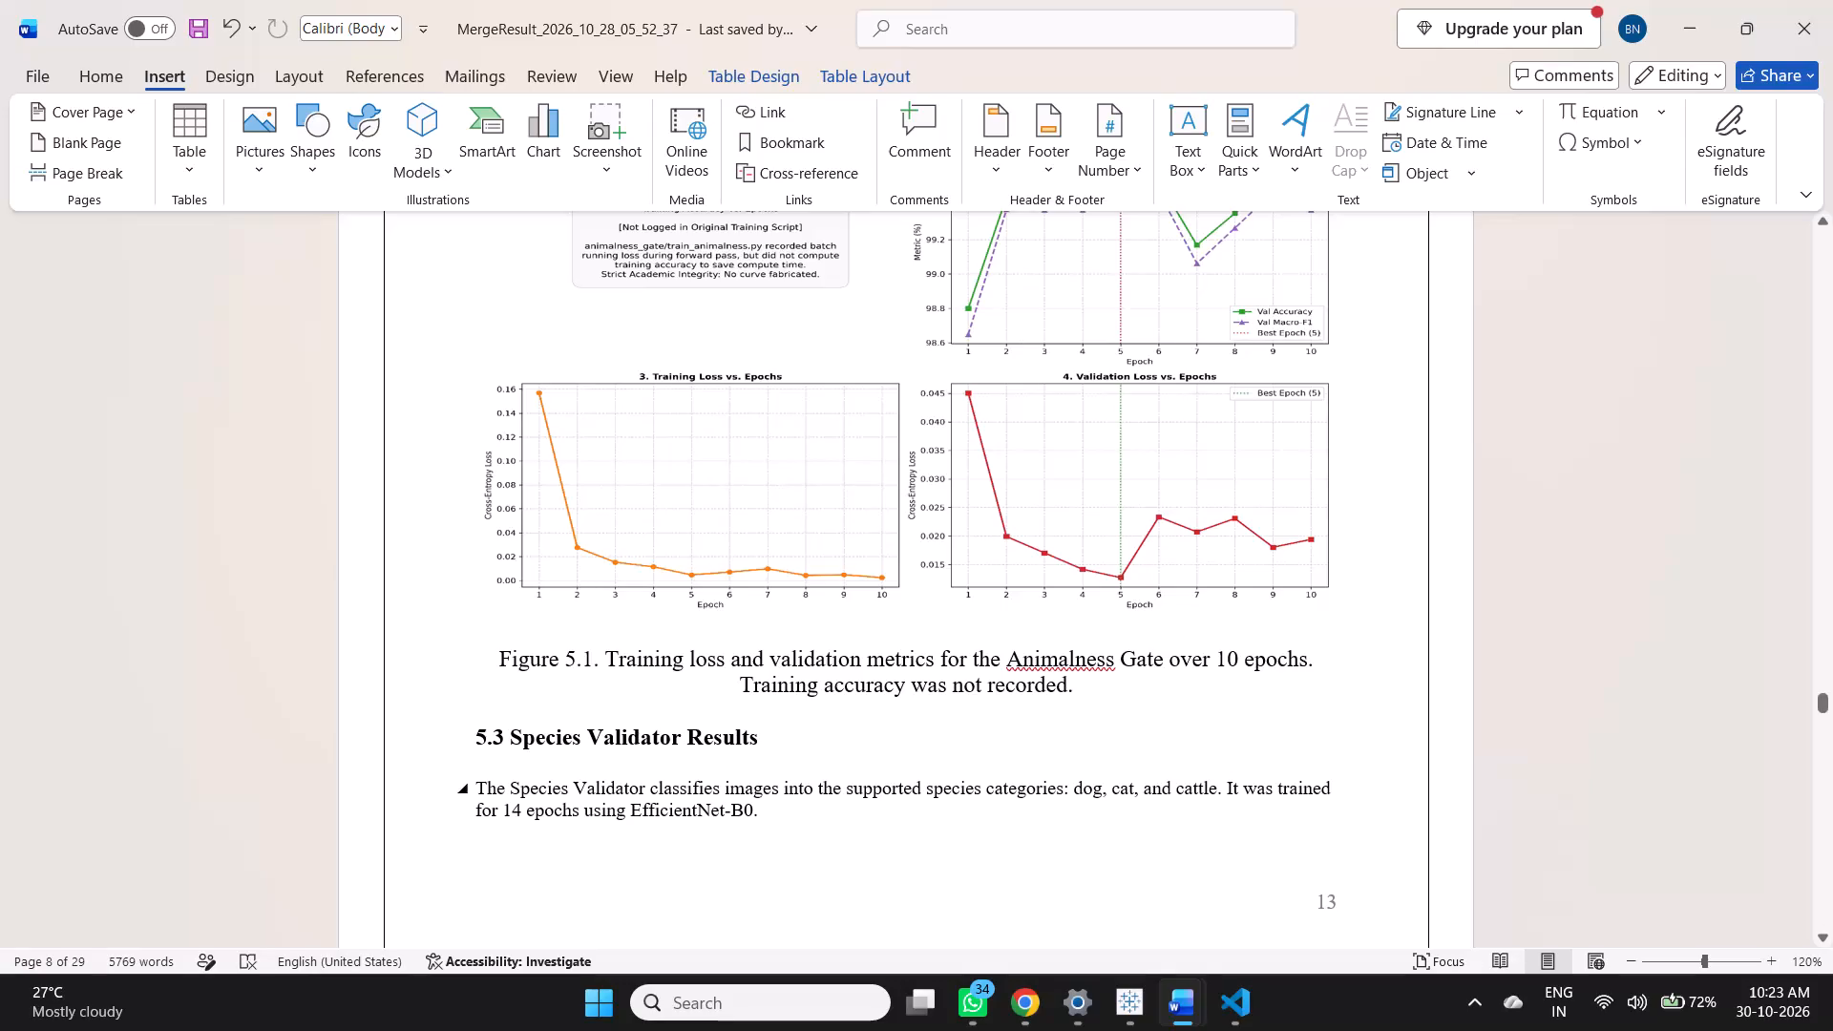
Check the caption of the Species Validator training figure in section 5.3 of Chapter 5.
scroll(855, 789, "down", 1)
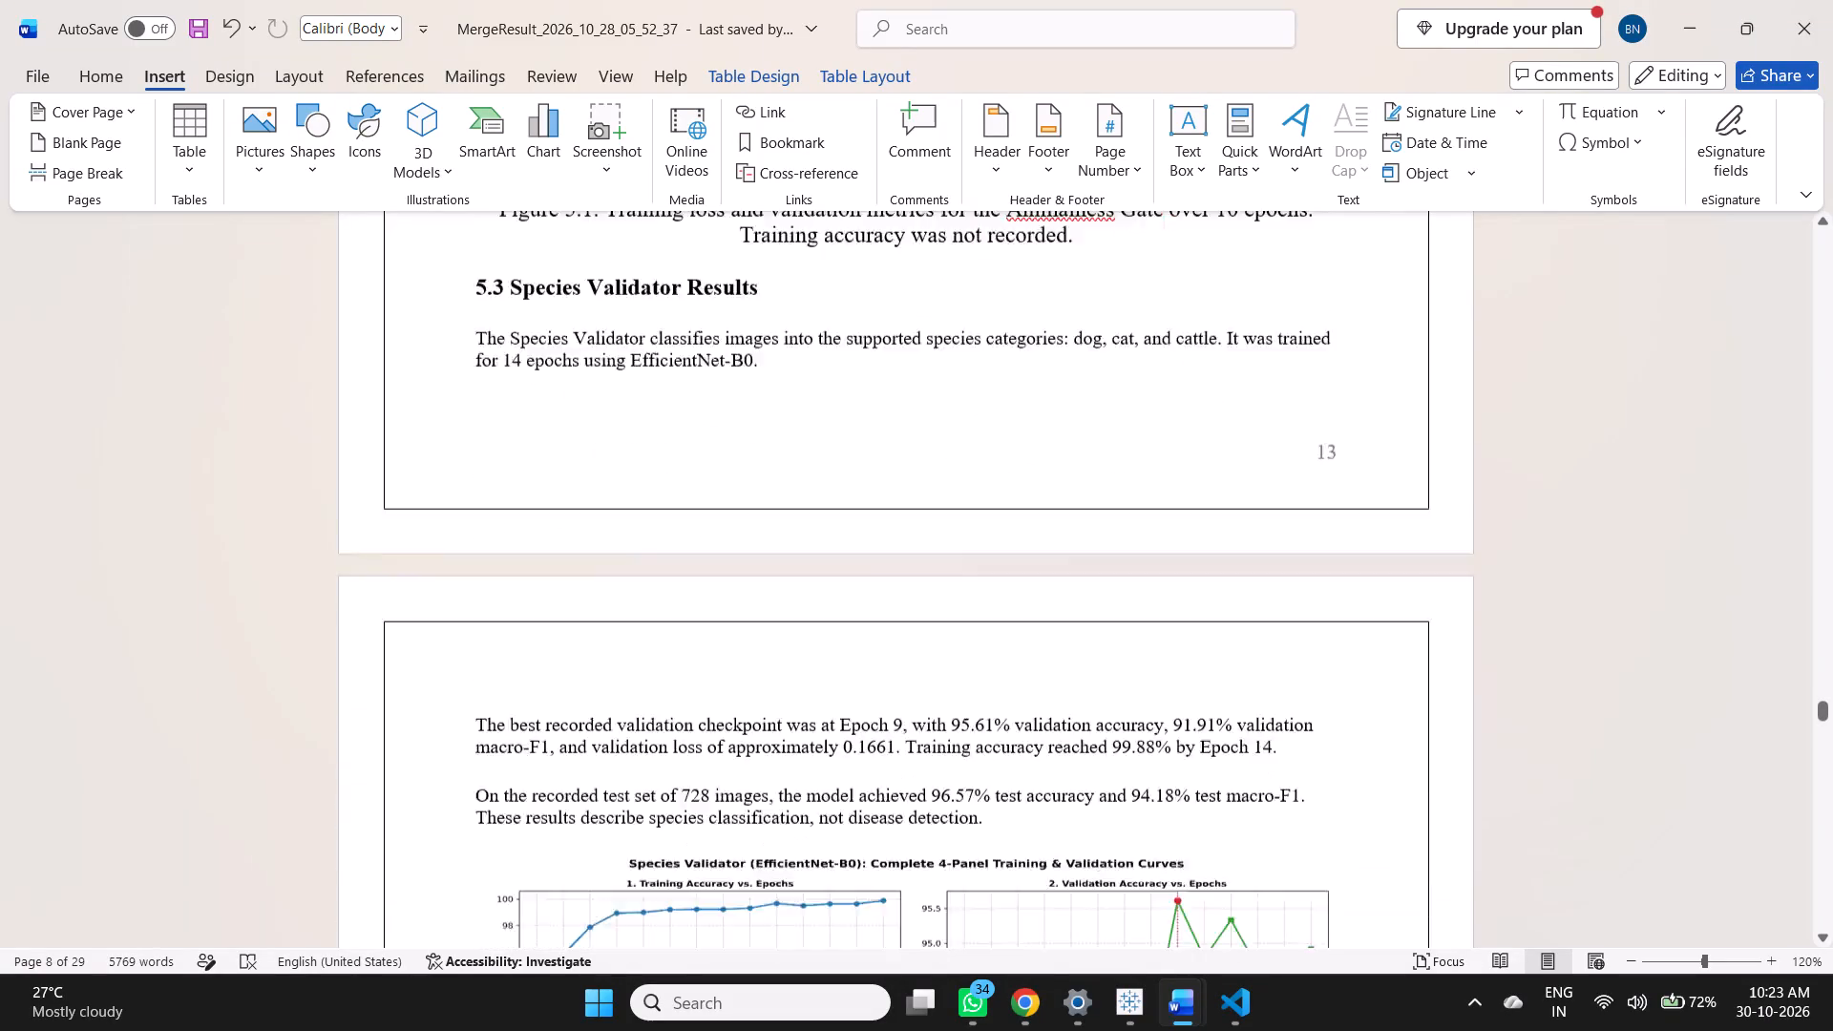
scroll(855, 789, "down", 2)
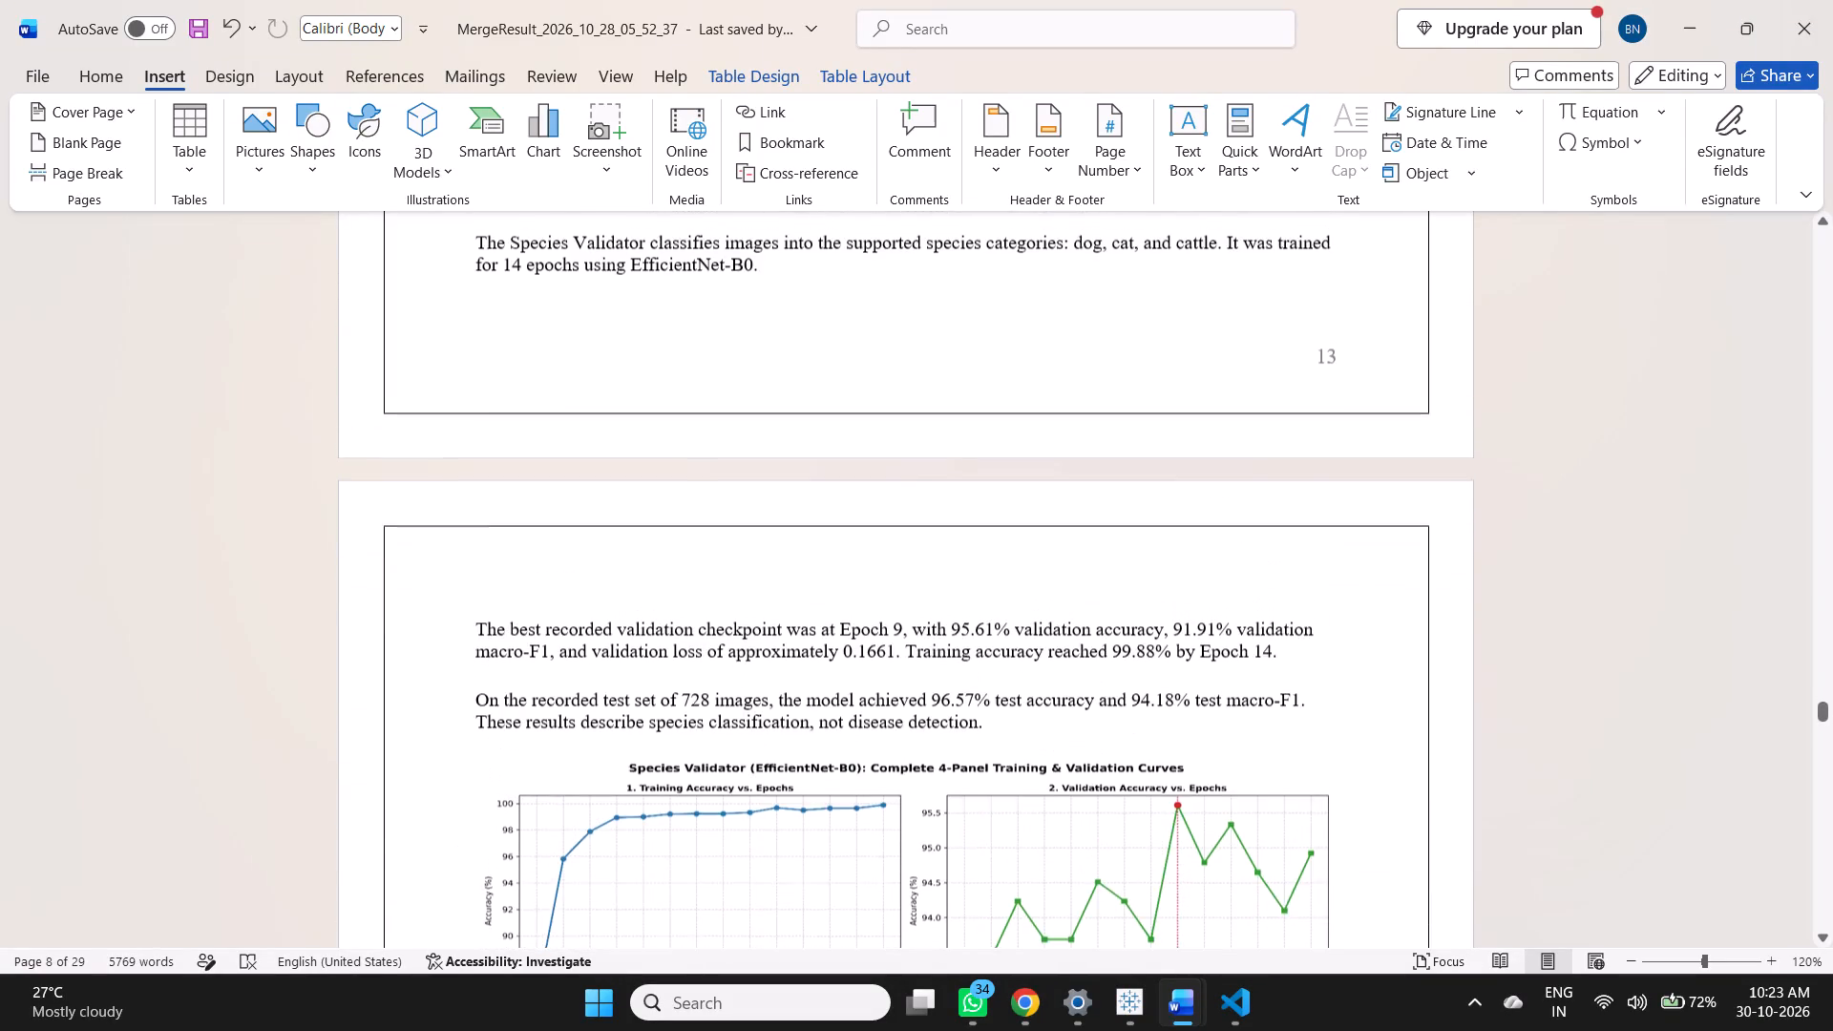
scroll(855, 789, "down", 2)
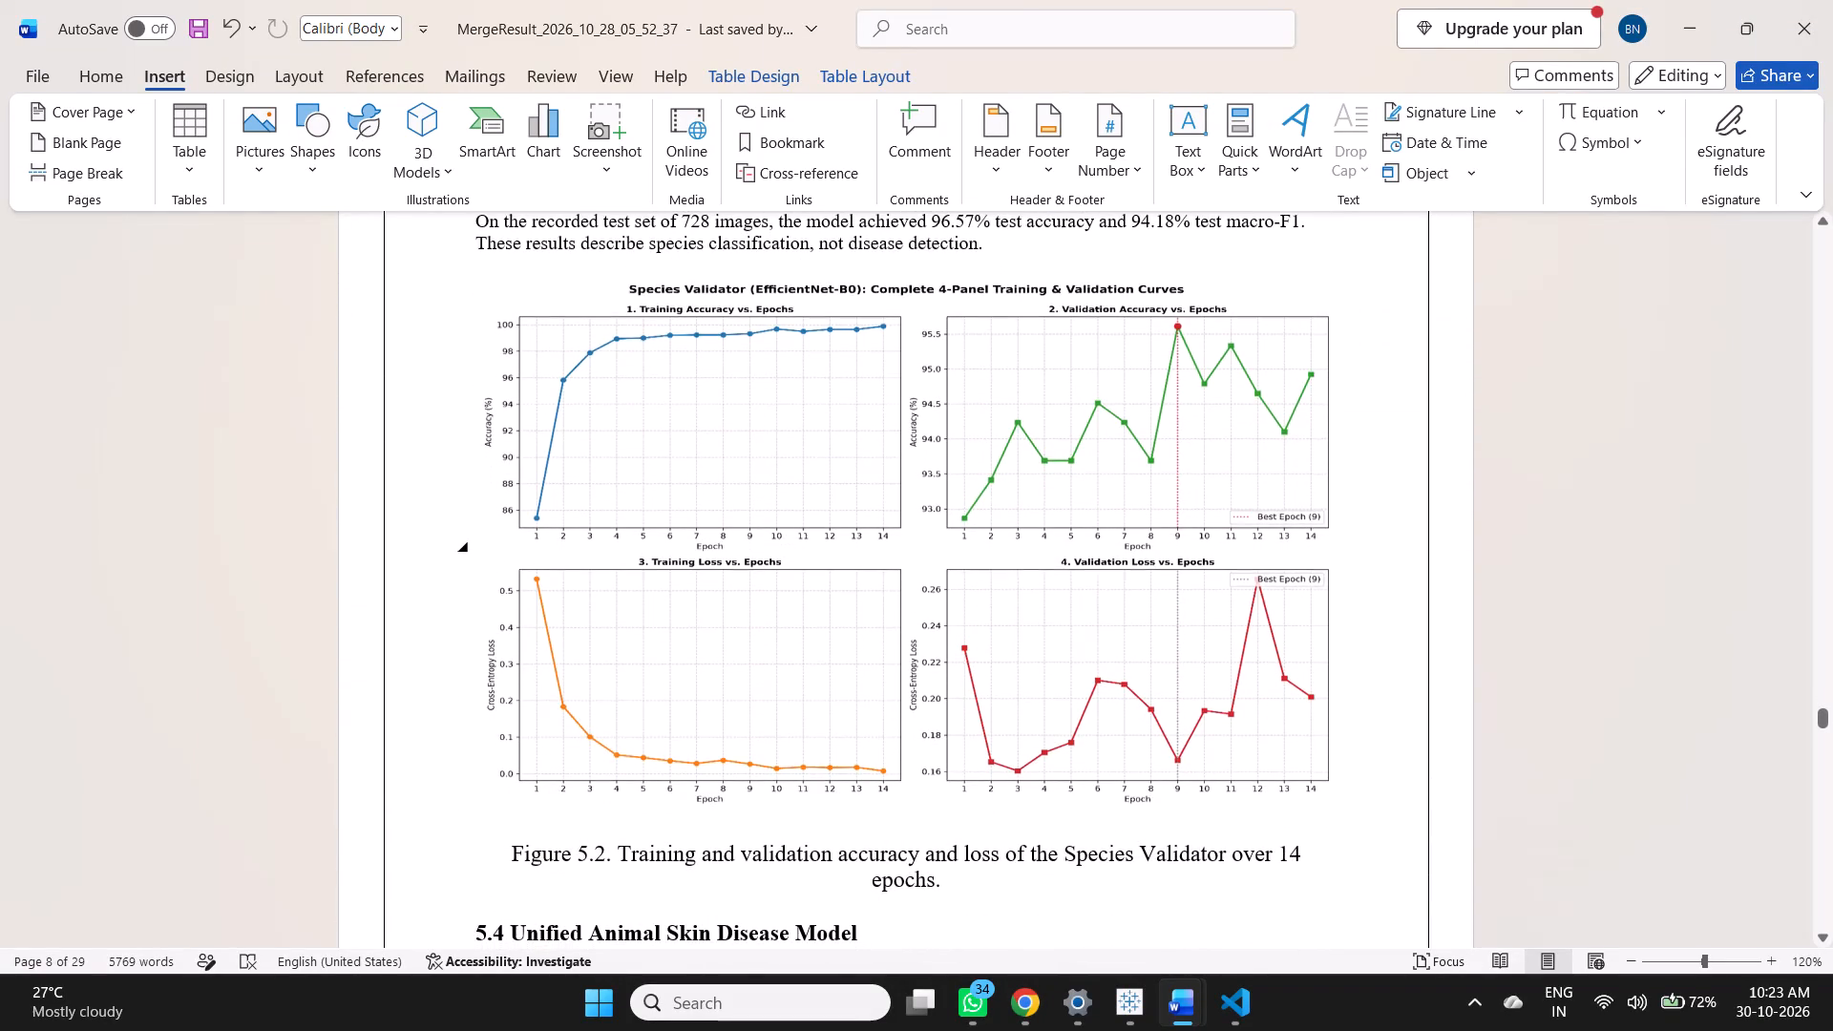
scroll(855, 789, "up", 2)
scroll(855, 789, "down", 1)
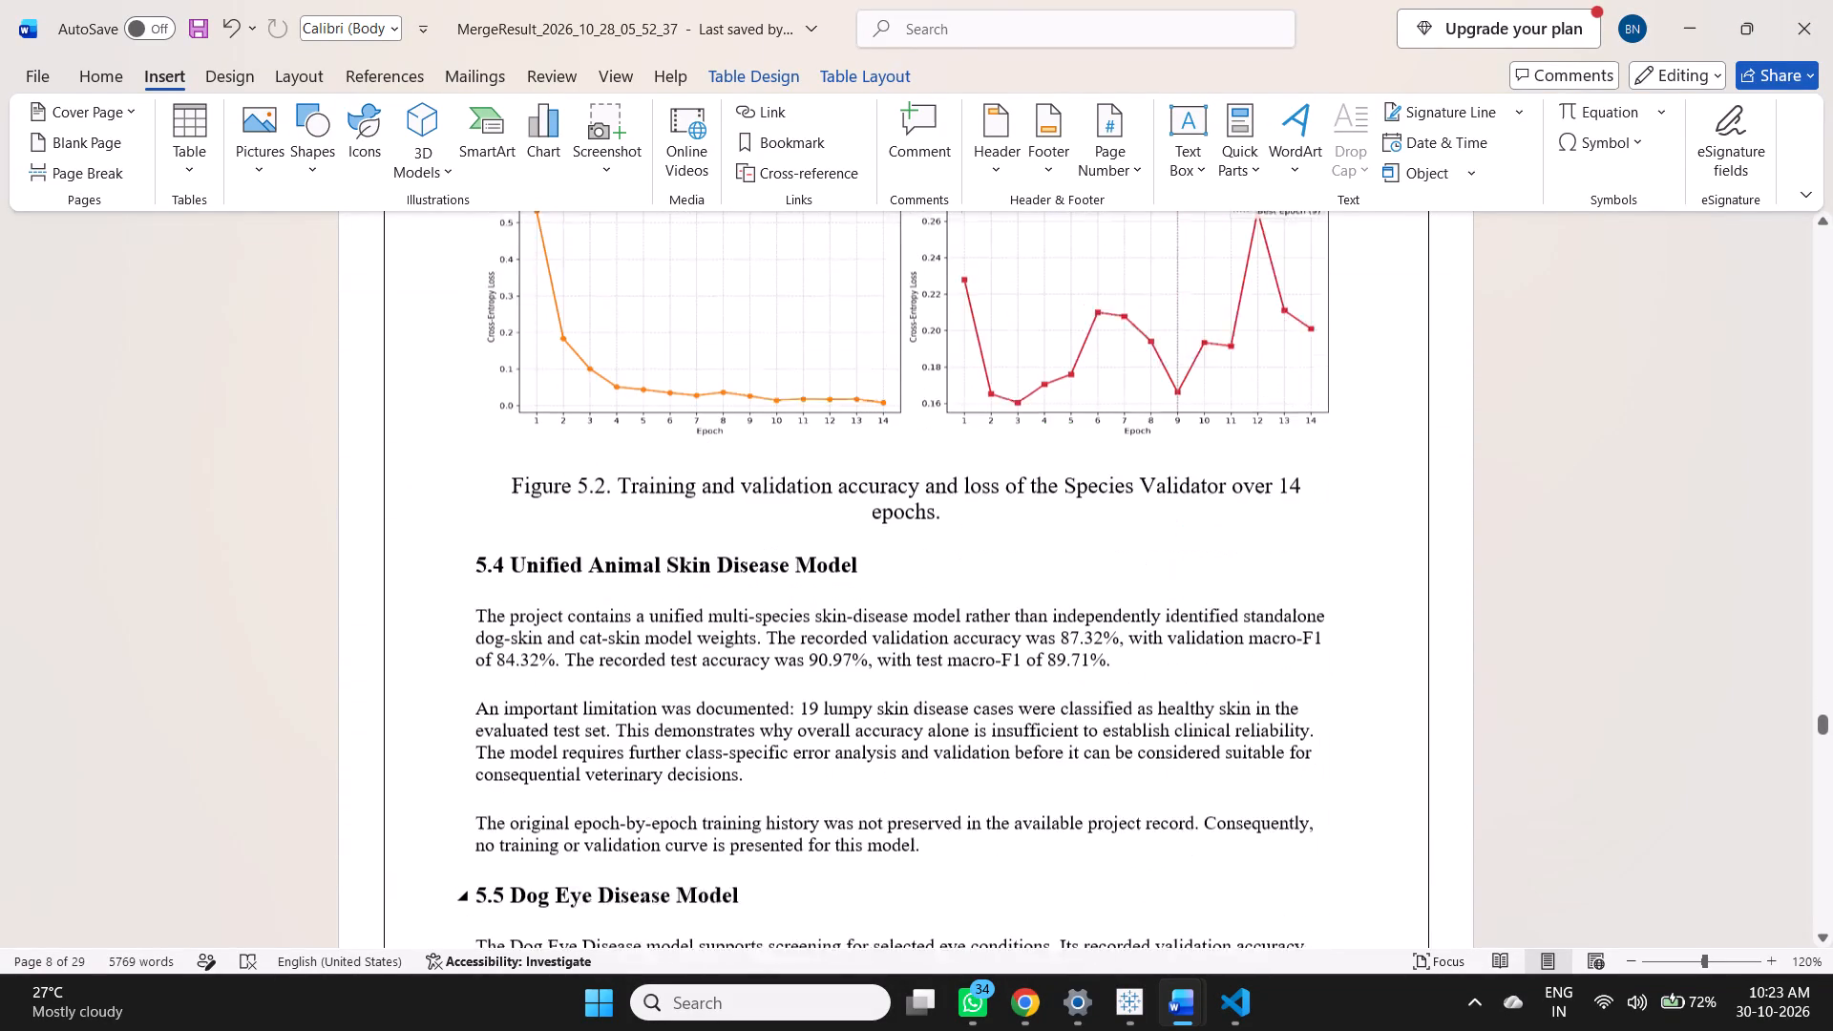
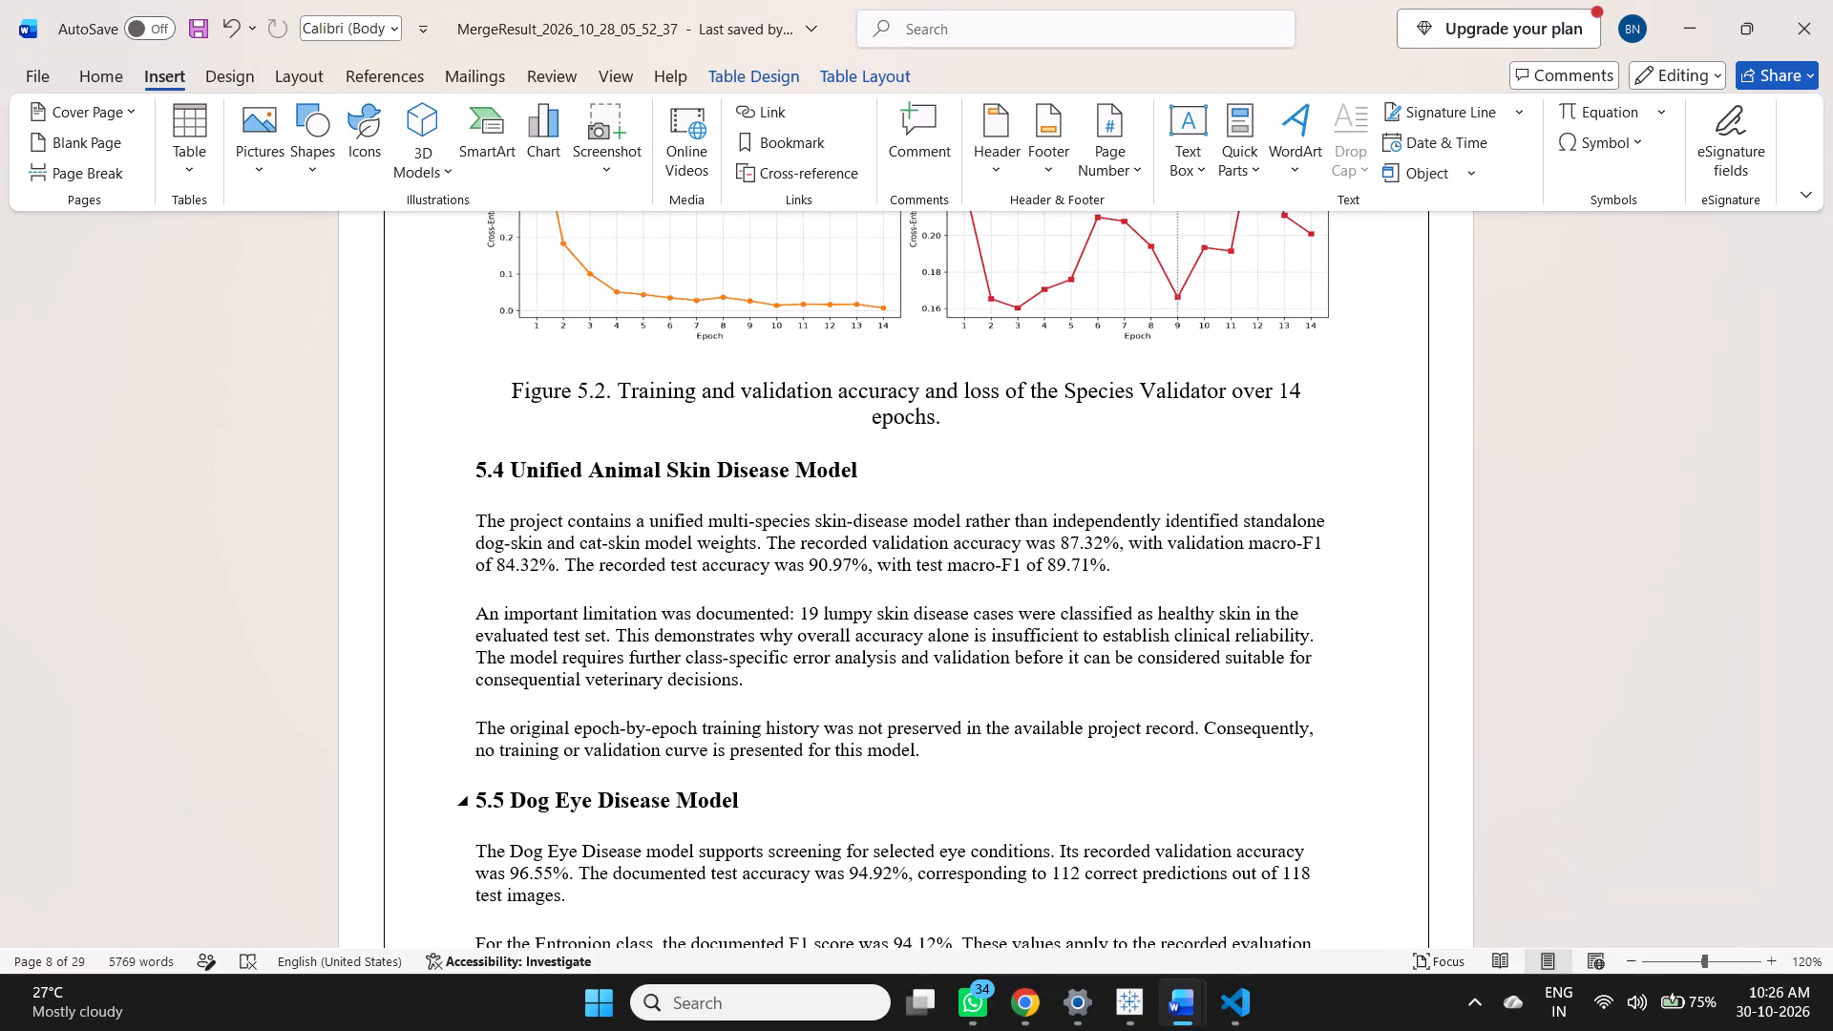
Review the rest of Chapter 5, from the Species Validator figure to the chapter summary, for captions and page numbers.
scroll(855, 789, "up", 4)
scroll(855, 789, "down", 1)
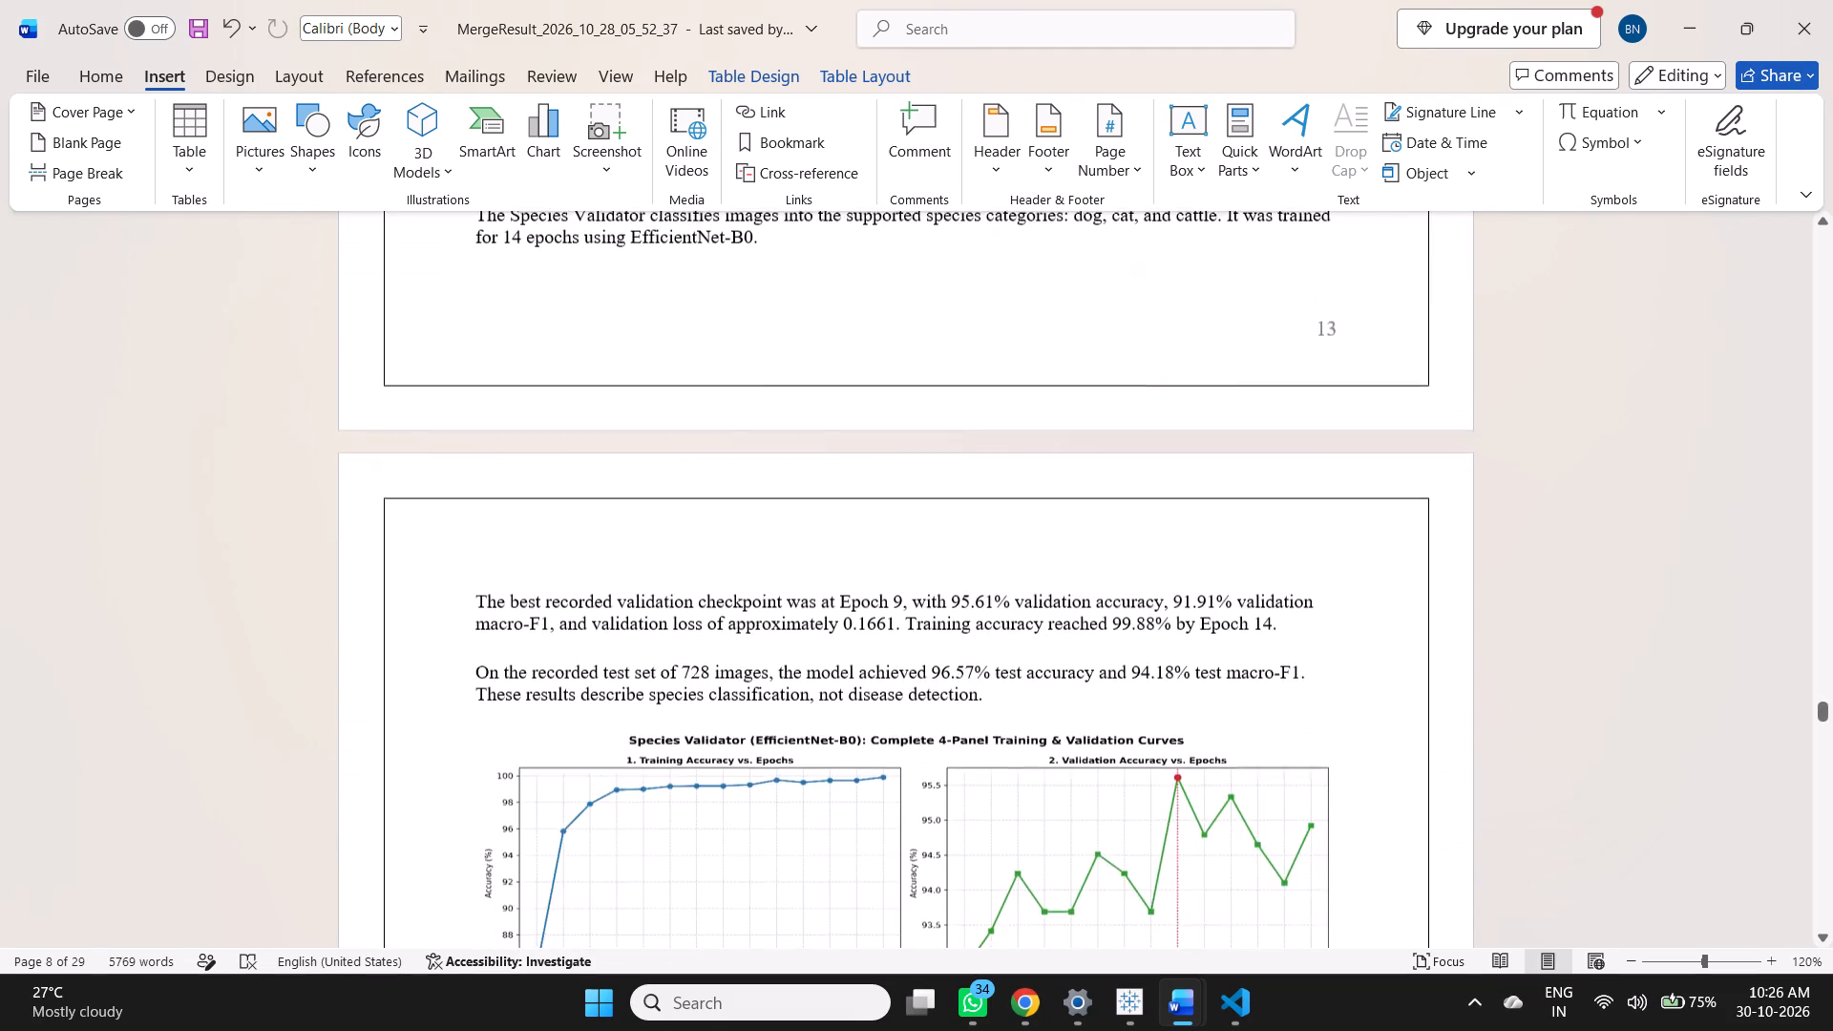
scroll(855, 789, "down", 2)
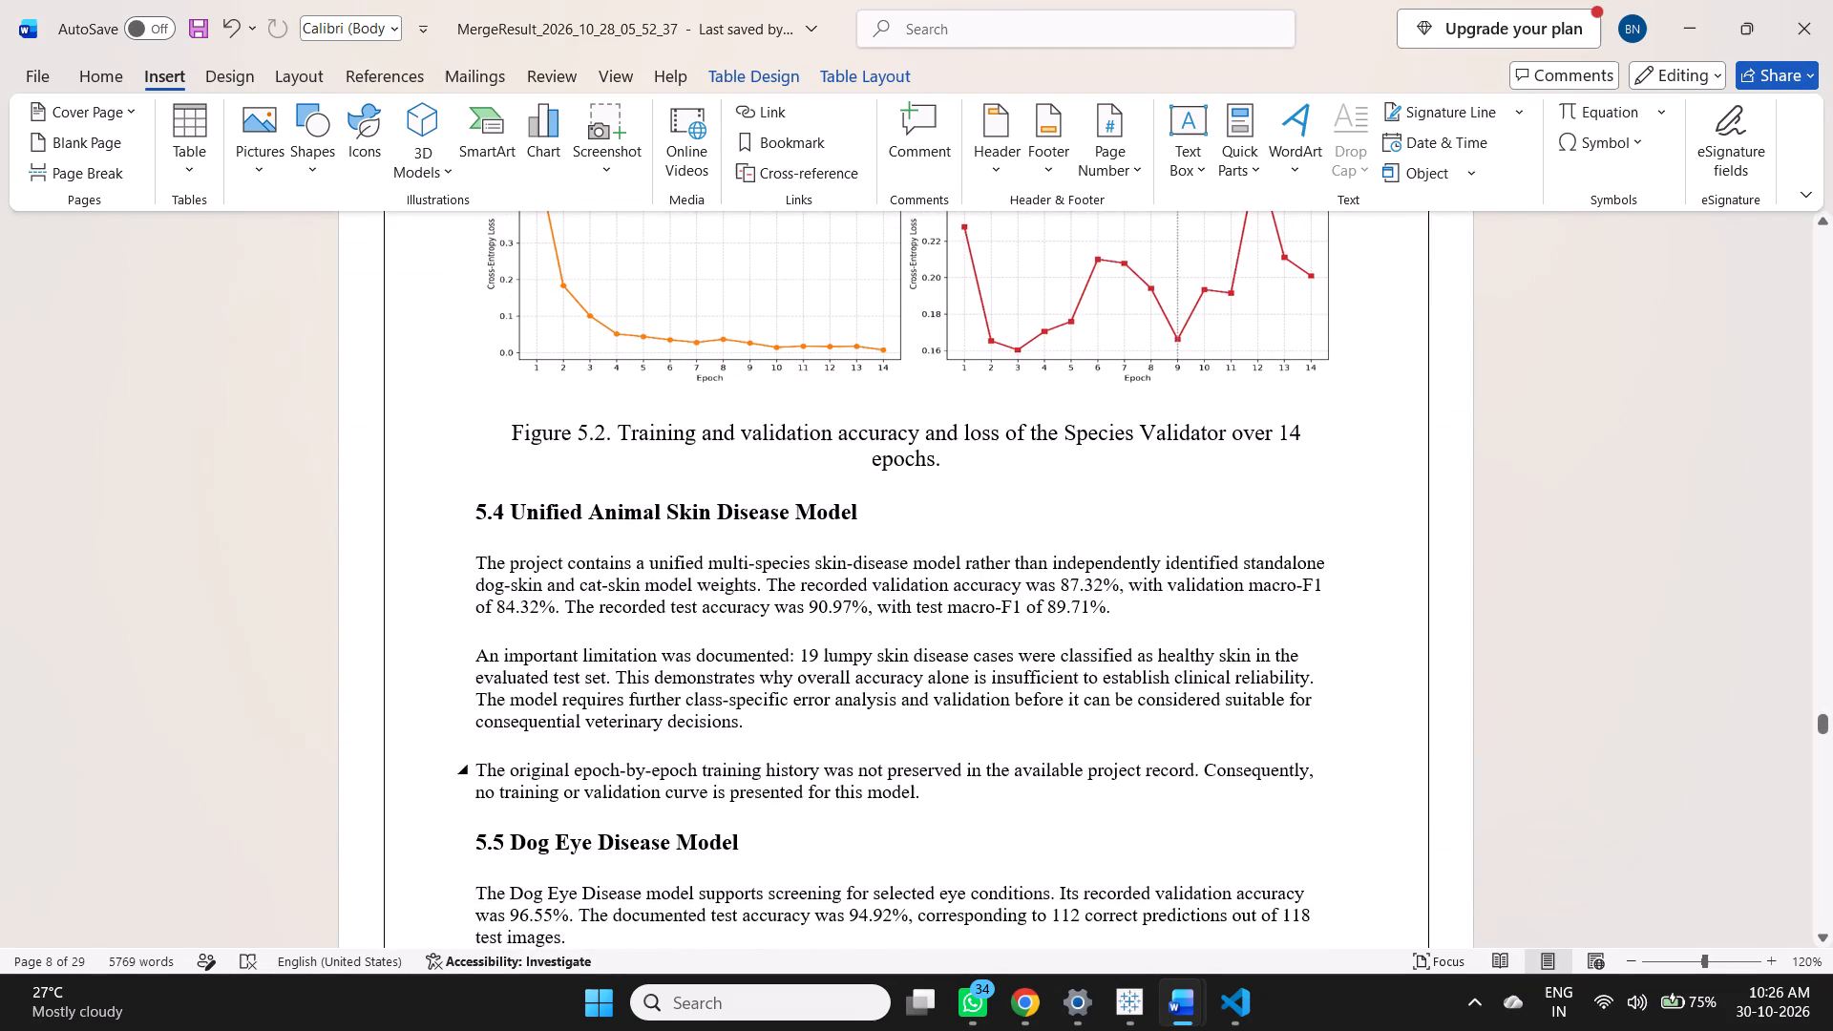
scroll(727, 719, "down", 2)
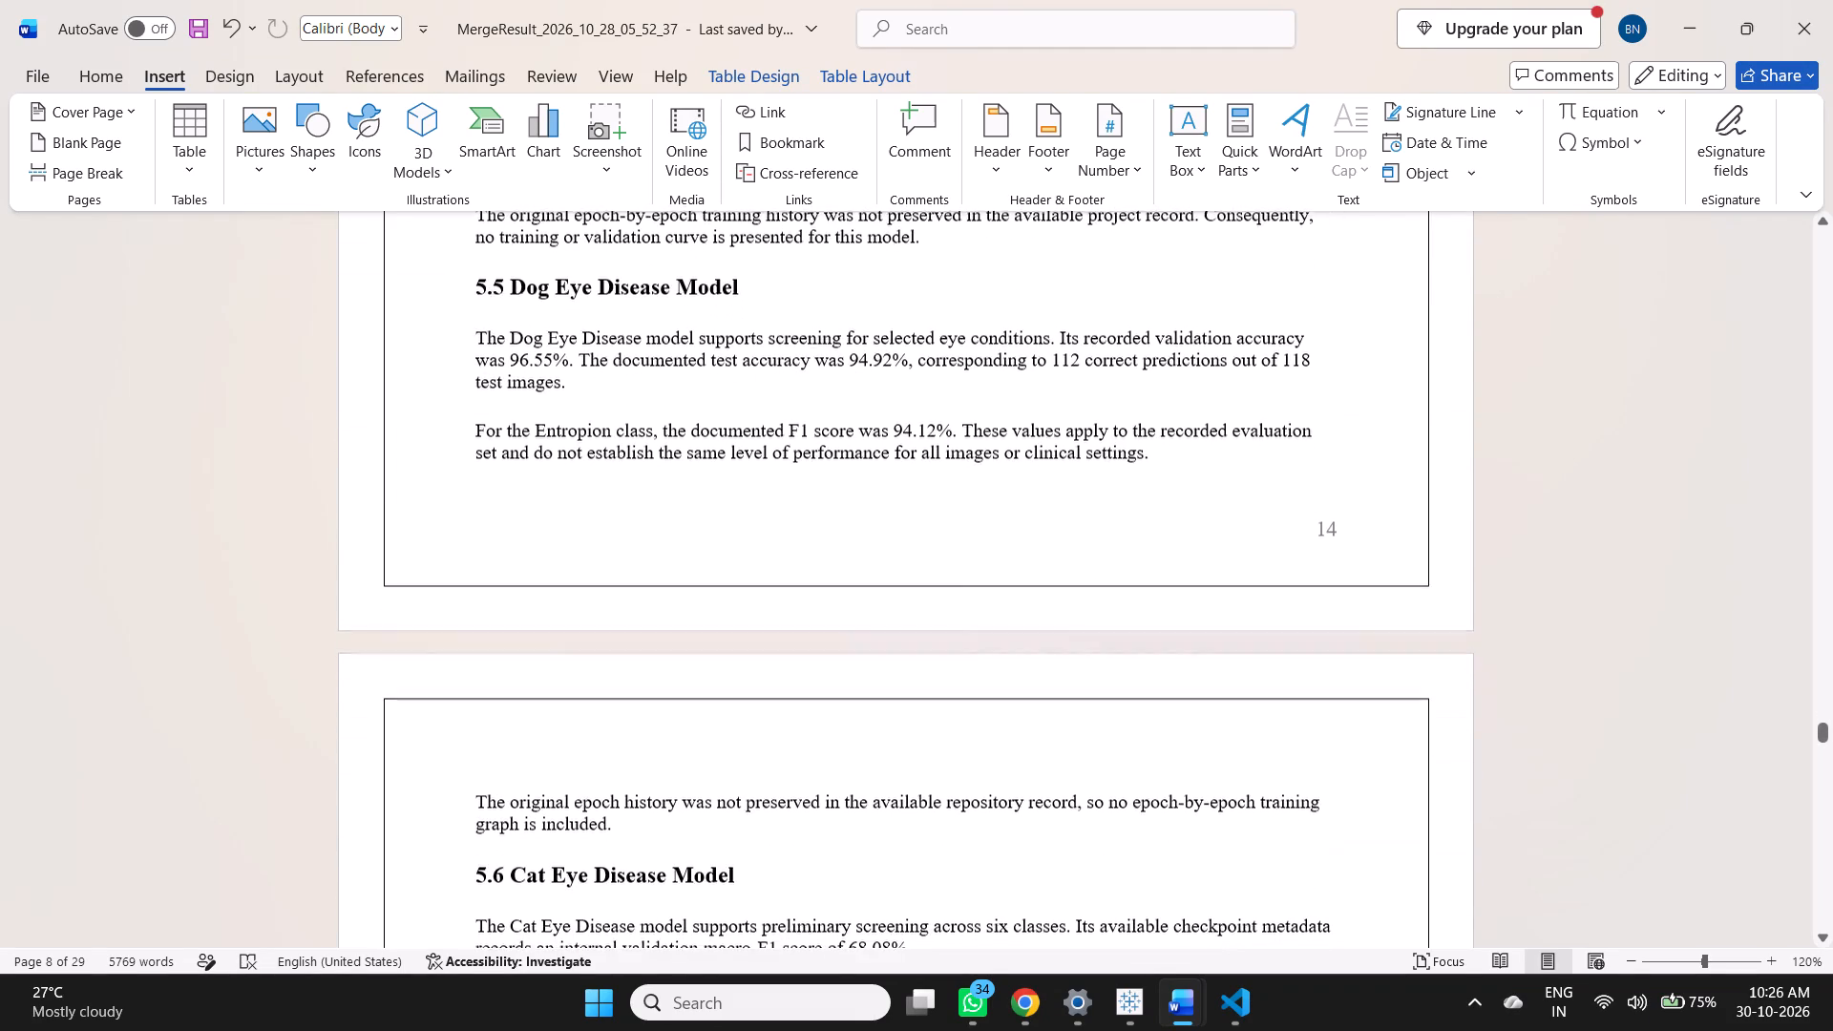
scroll(727, 719, "down", 3)
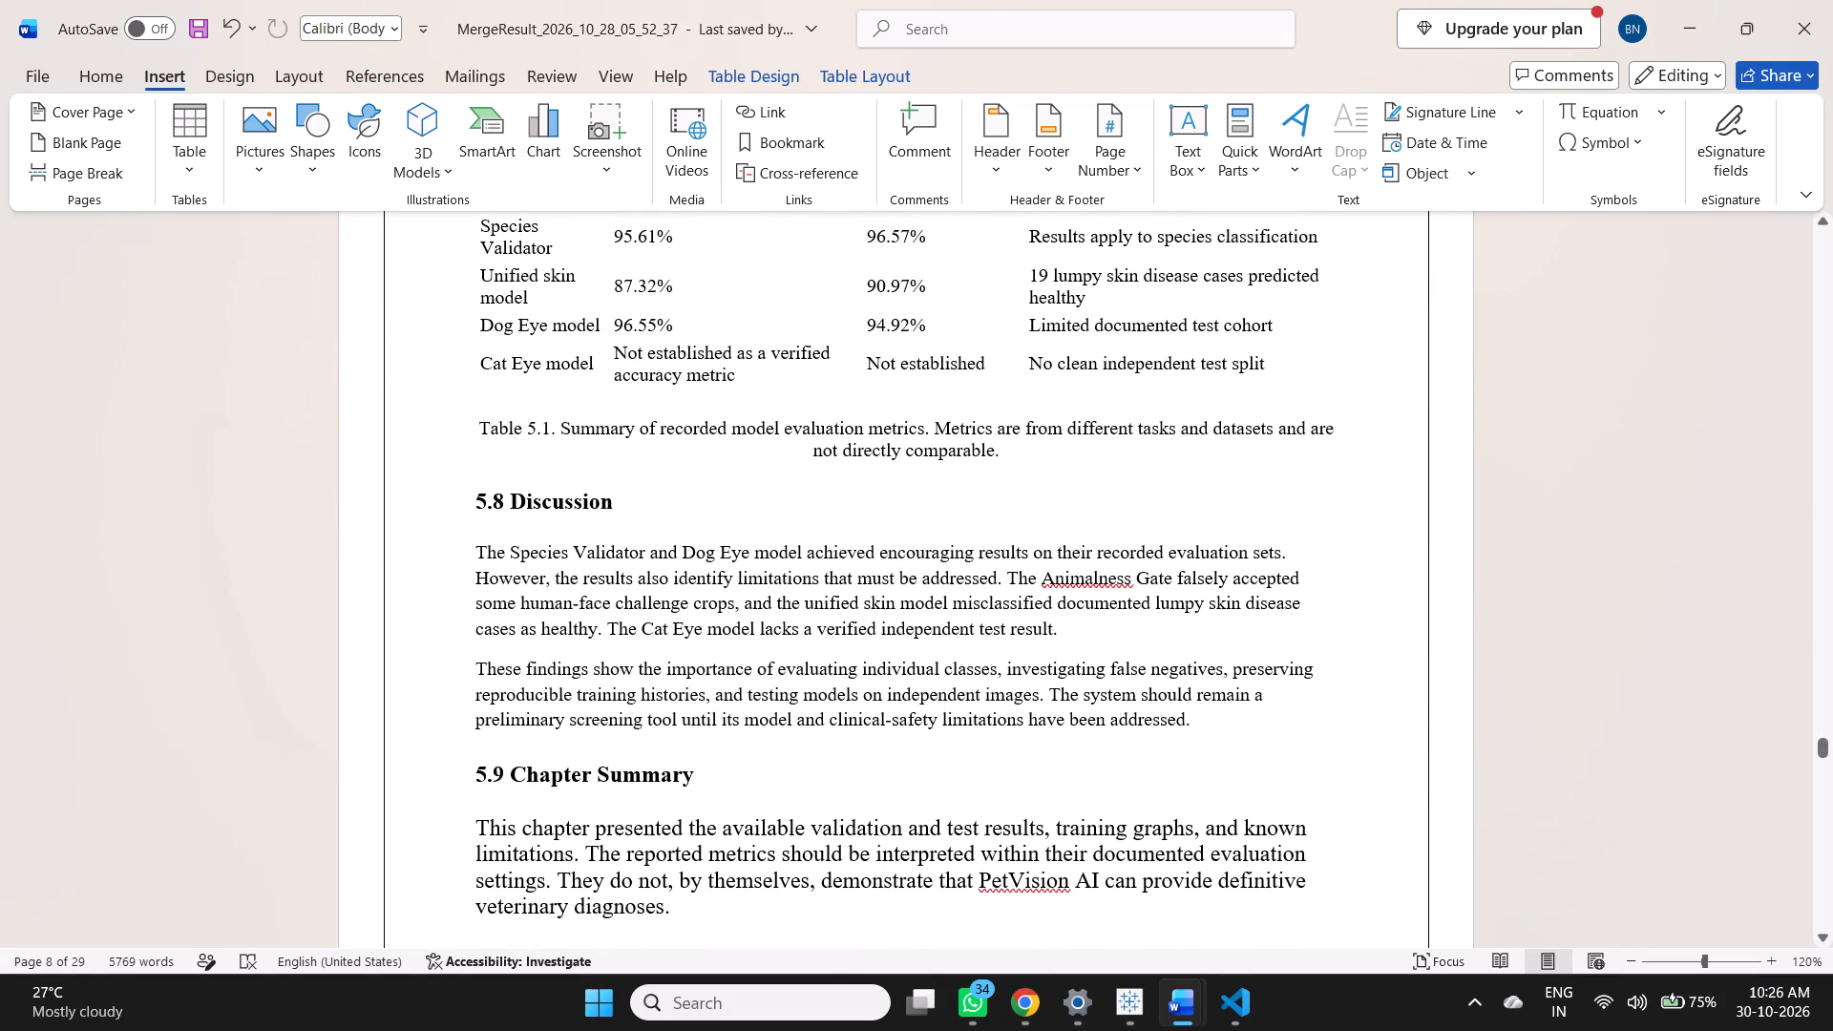
scroll(727, 719, "down", 1)
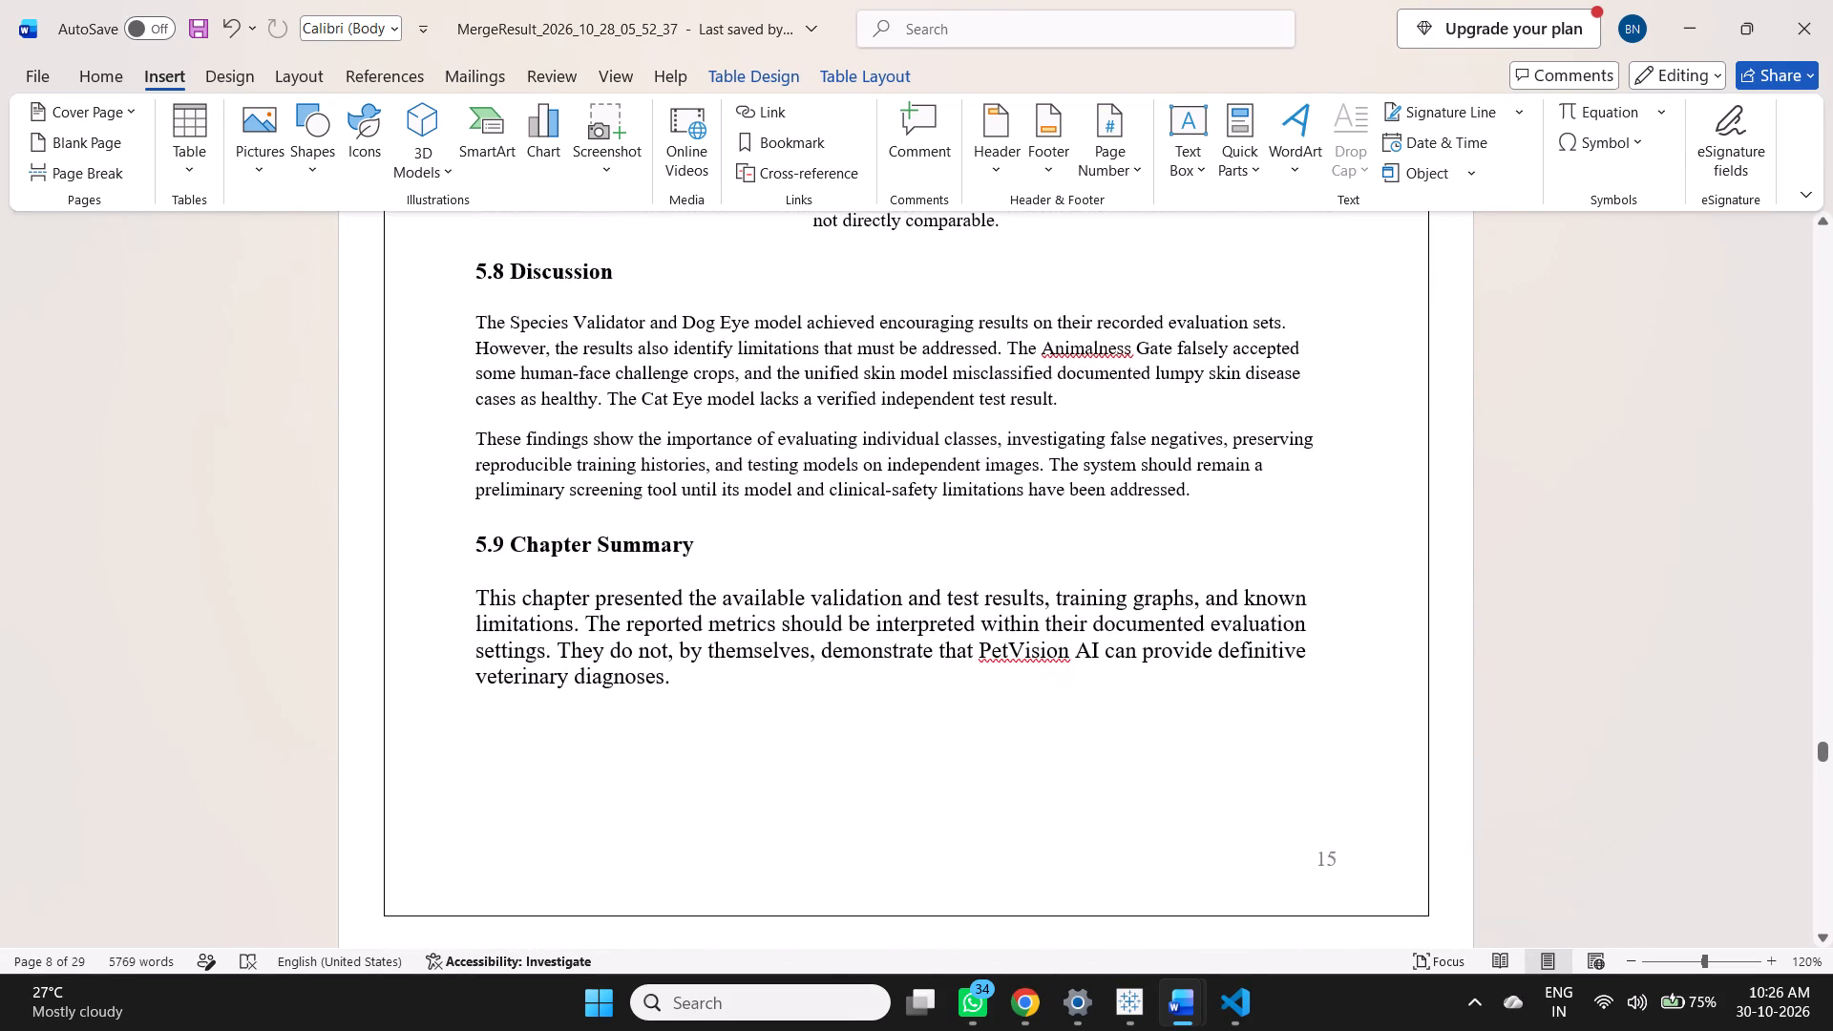
scroll(727, 719, "up", 1)
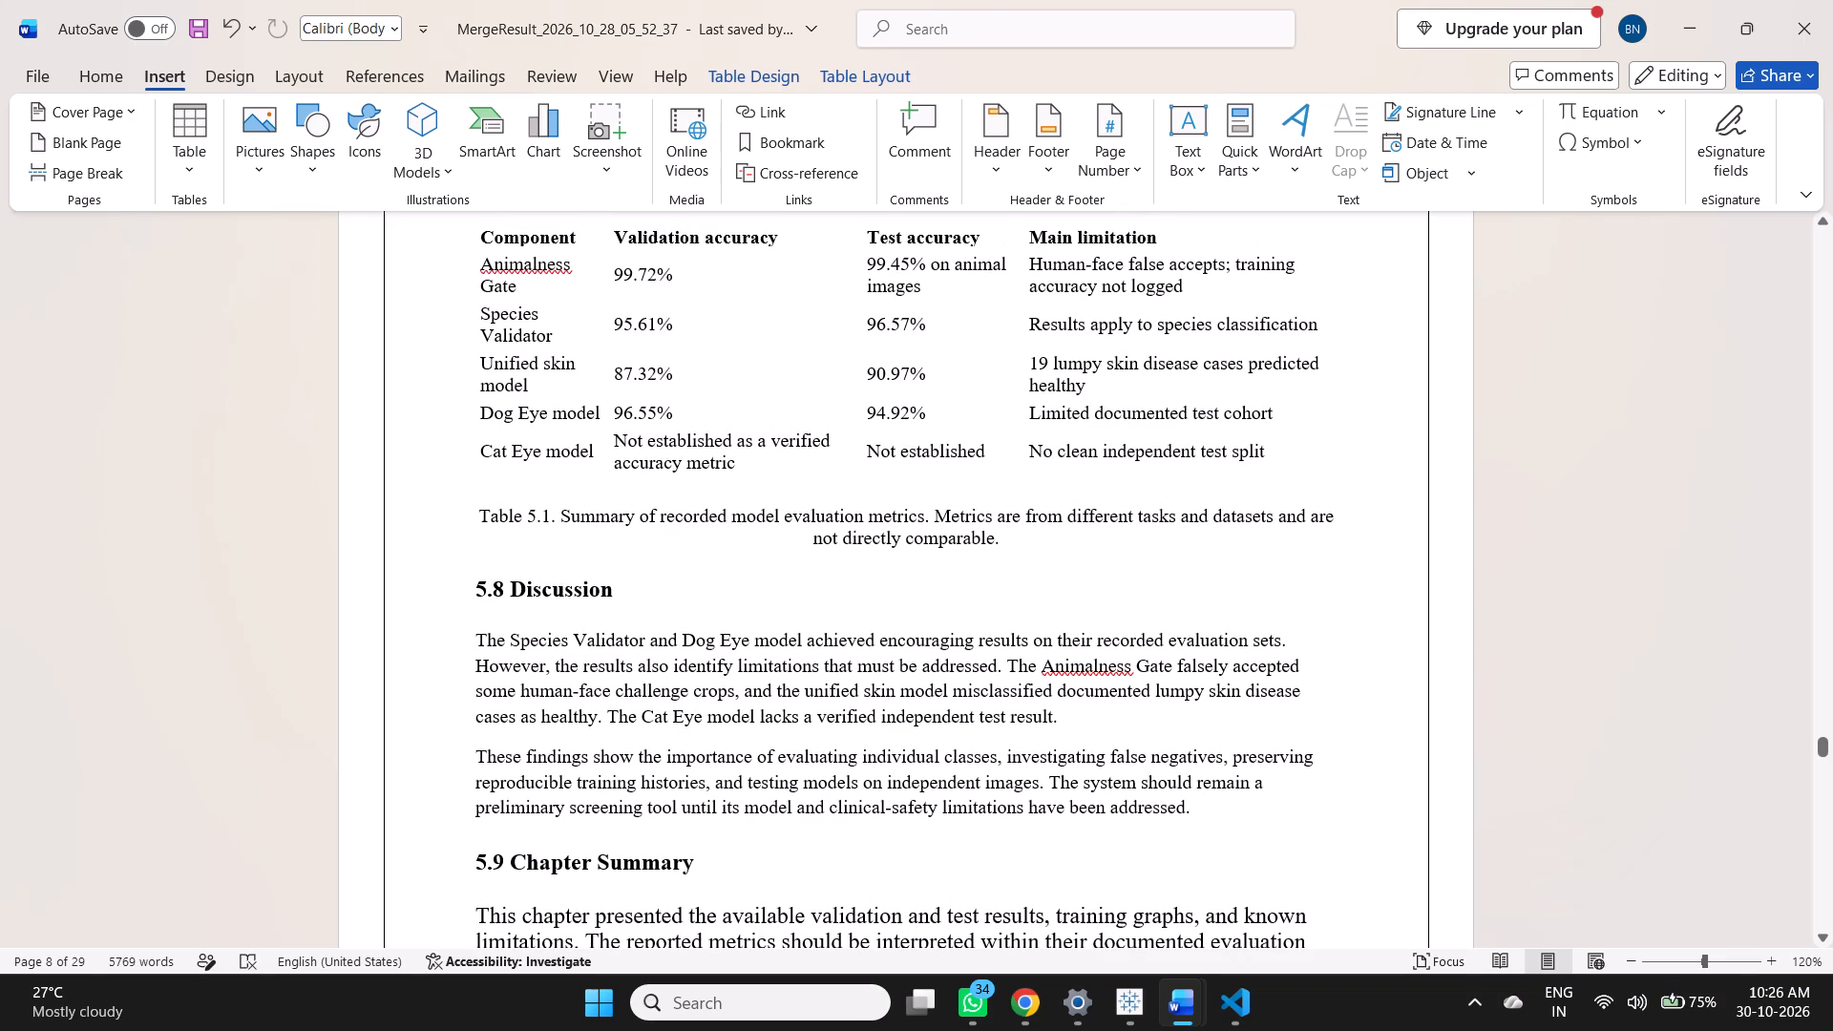
Look through Chapter 6, the references, the appendix and the assessment page for any further figures.
scroll(727, 719, "down", 3)
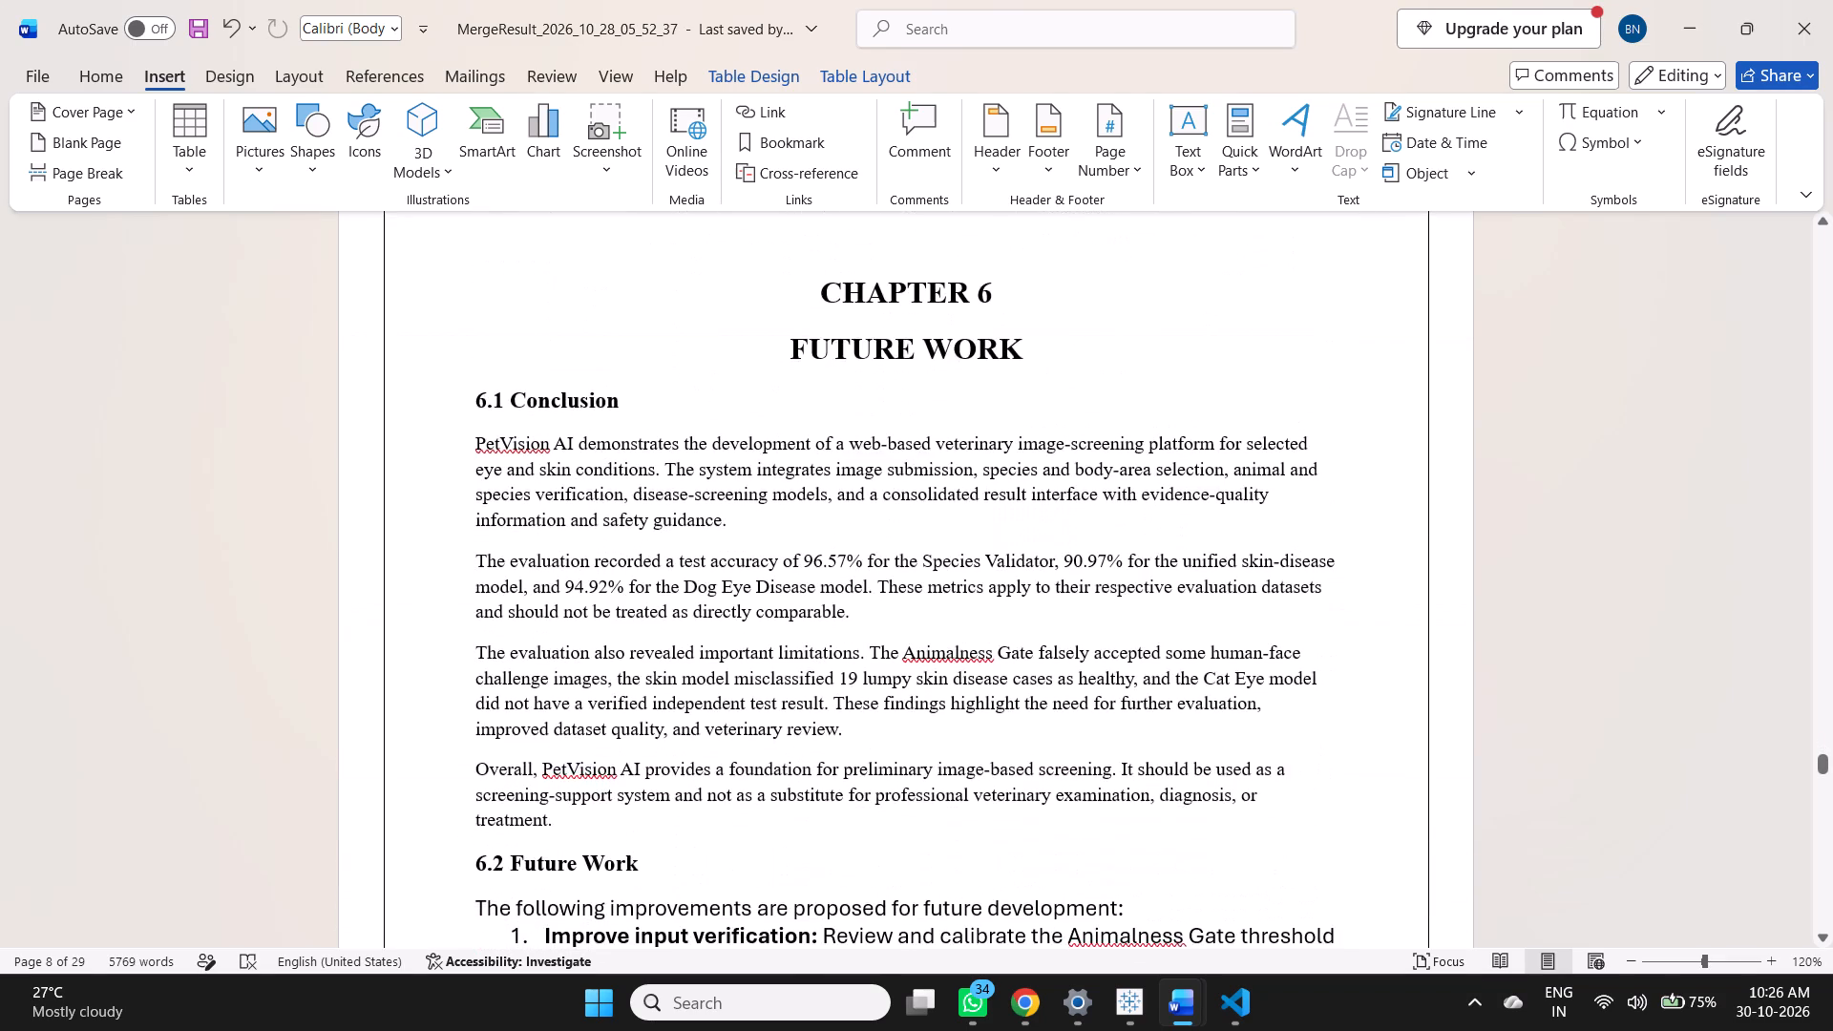
scroll(727, 719, "down", 4)
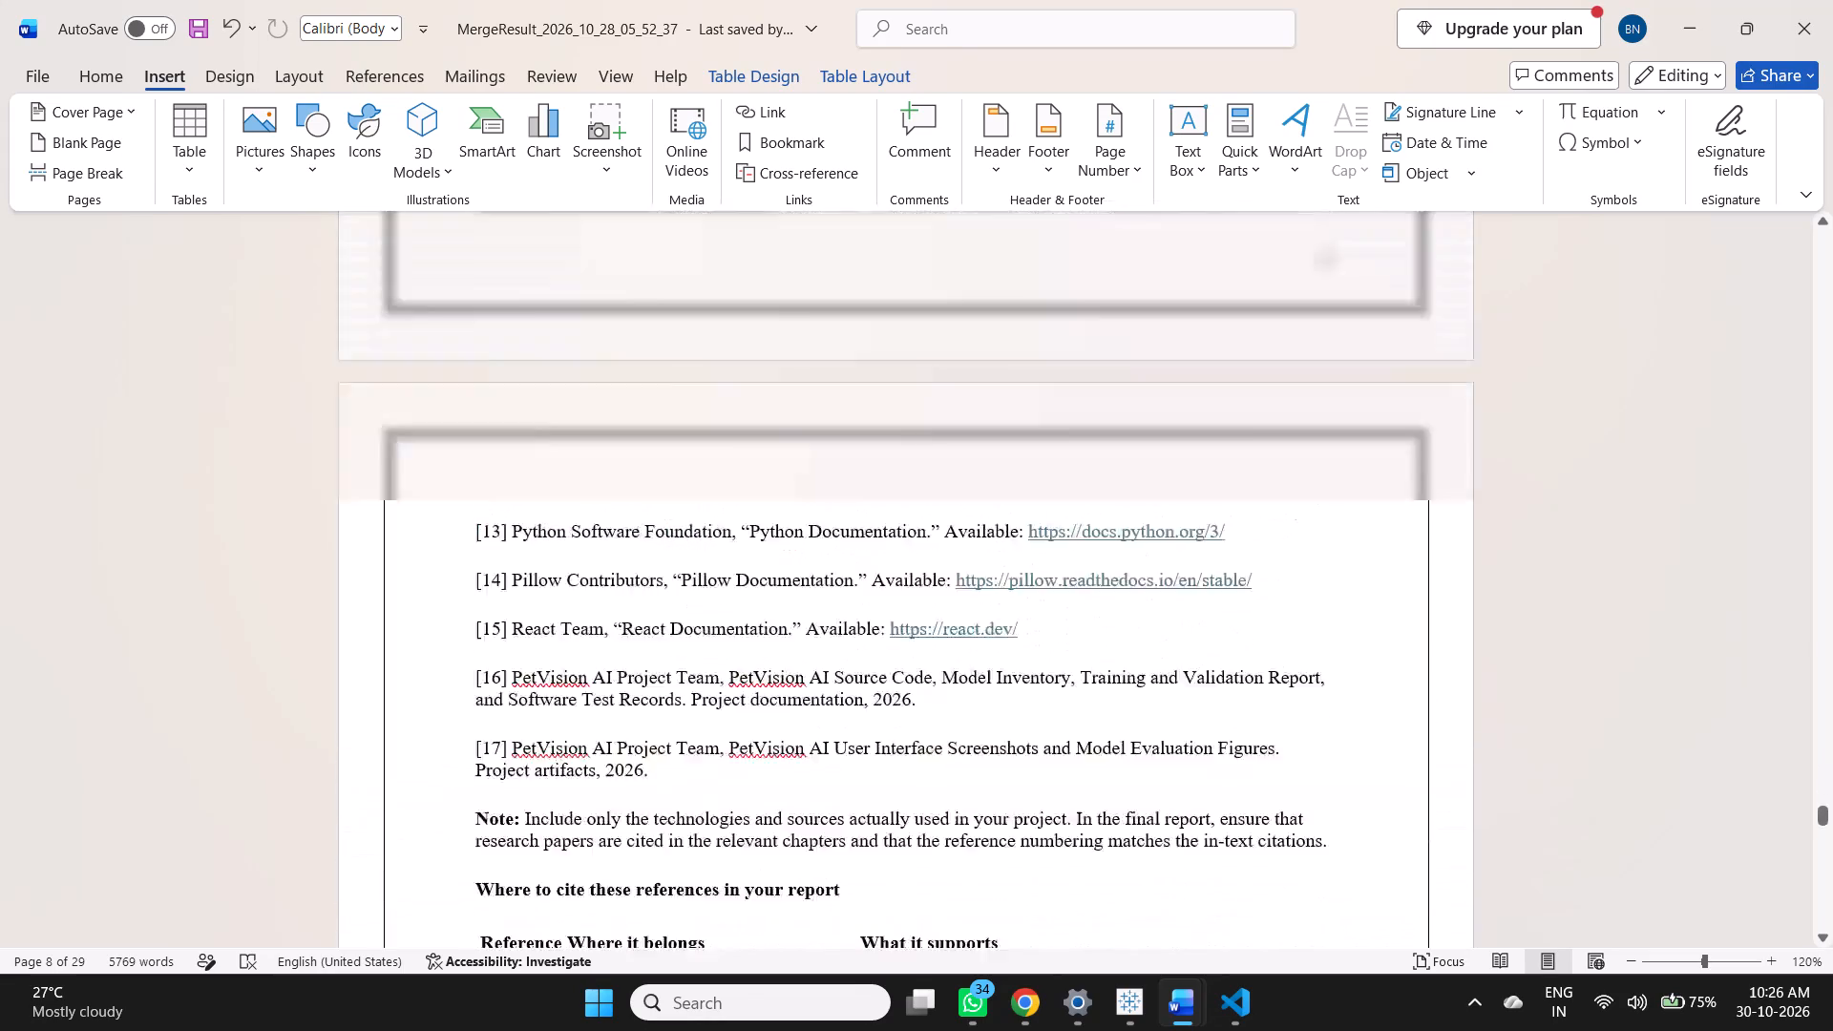
scroll(727, 719, "down", 3)
scroll(727, 719, "up", 1)
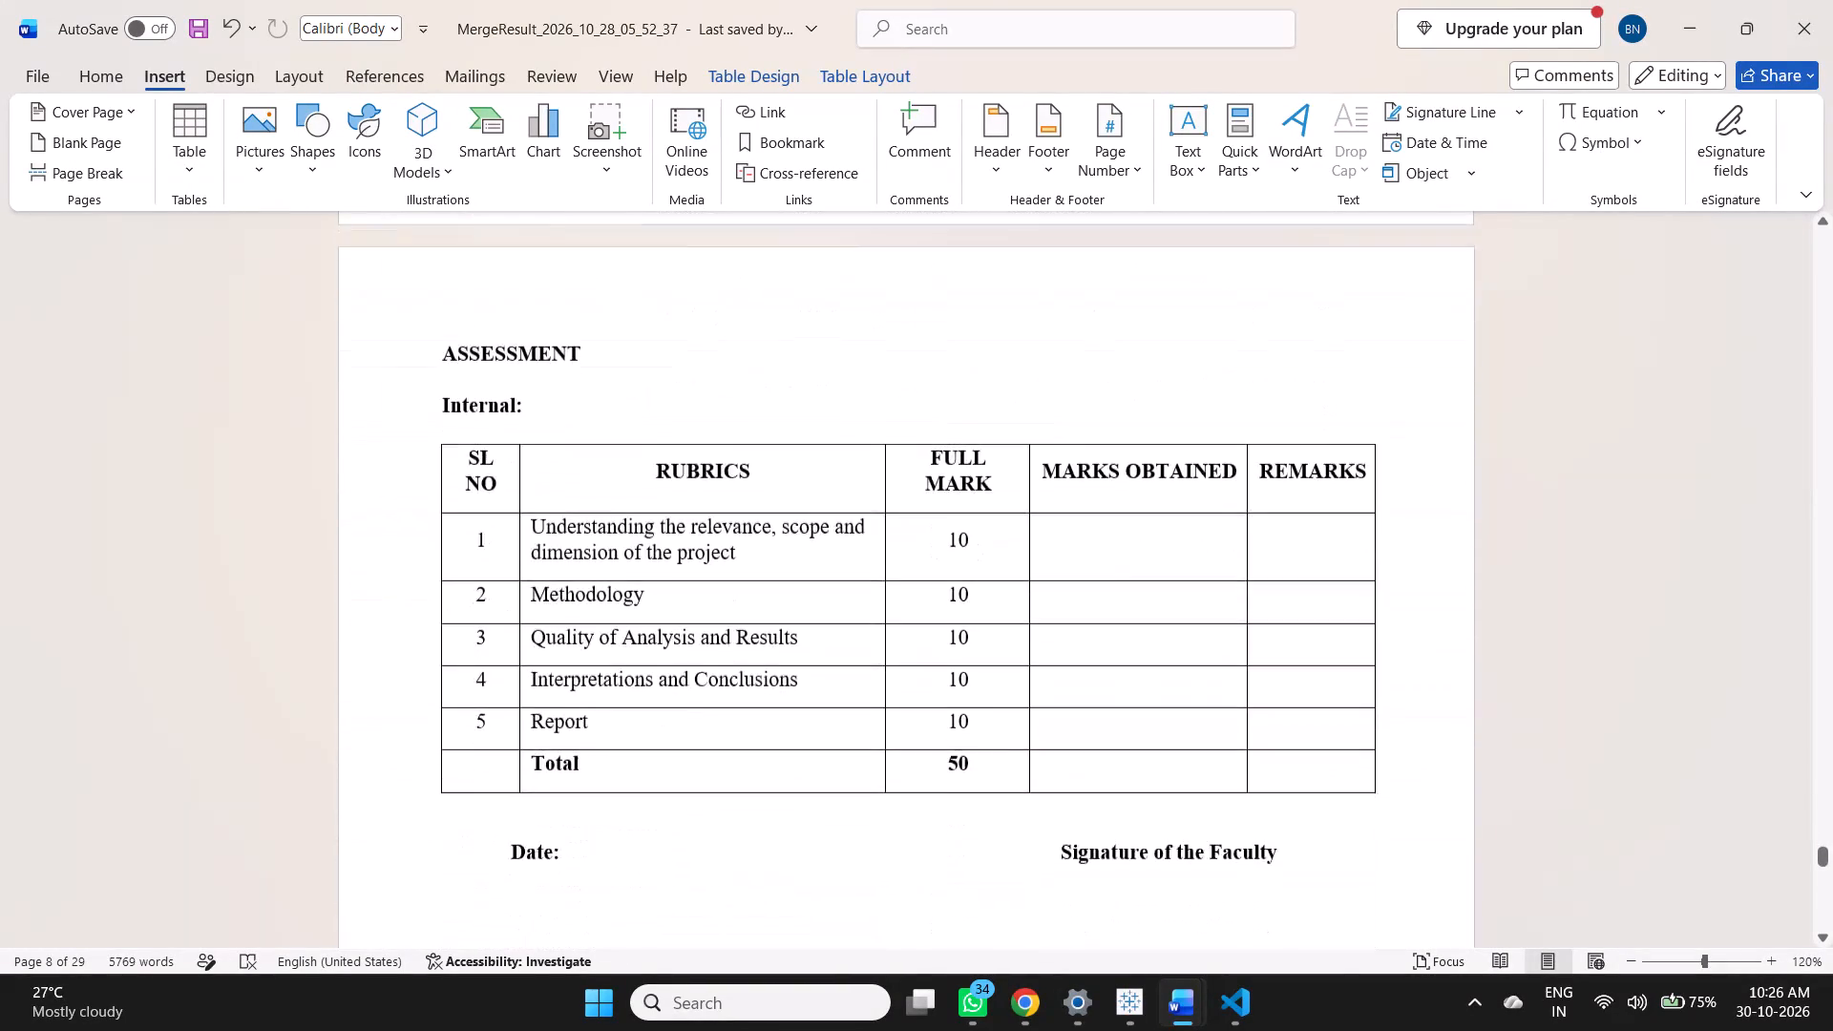
scroll(727, 719, "up", 4)
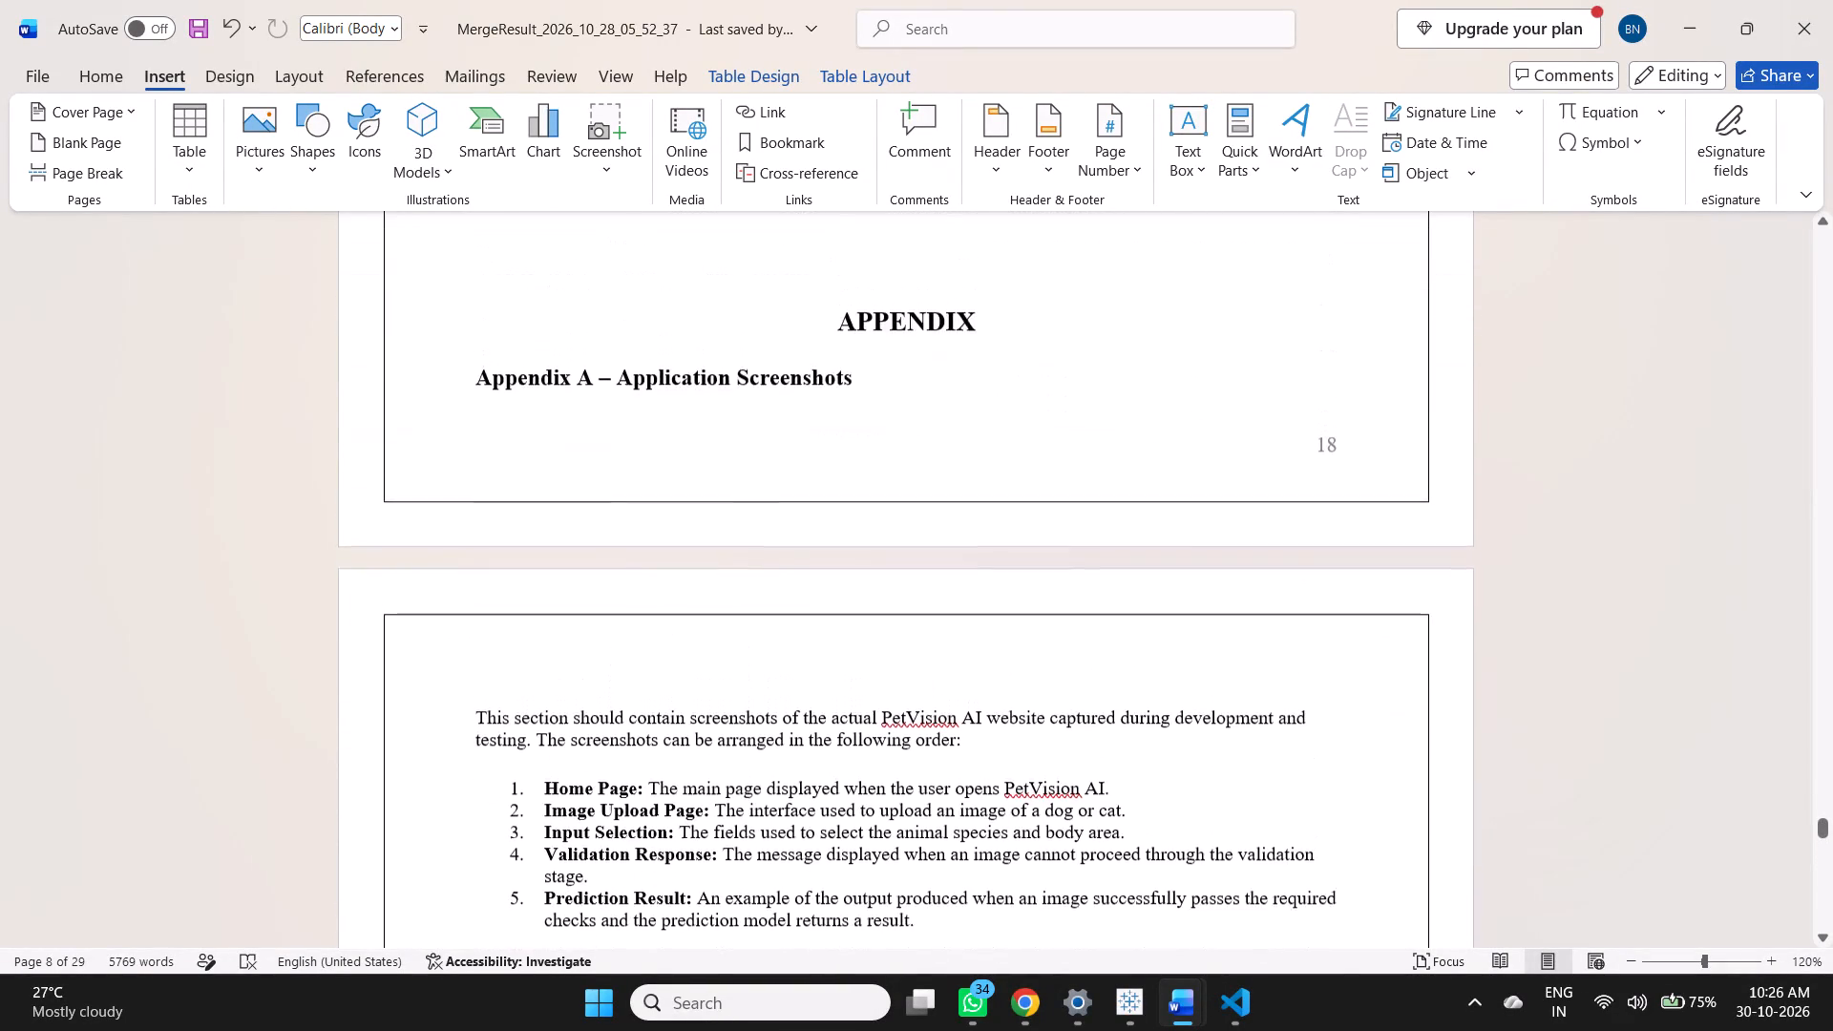
Return to the front matter and examine the placeholder entries in the List of Figures table.
scroll(727, 719, "up", 6)
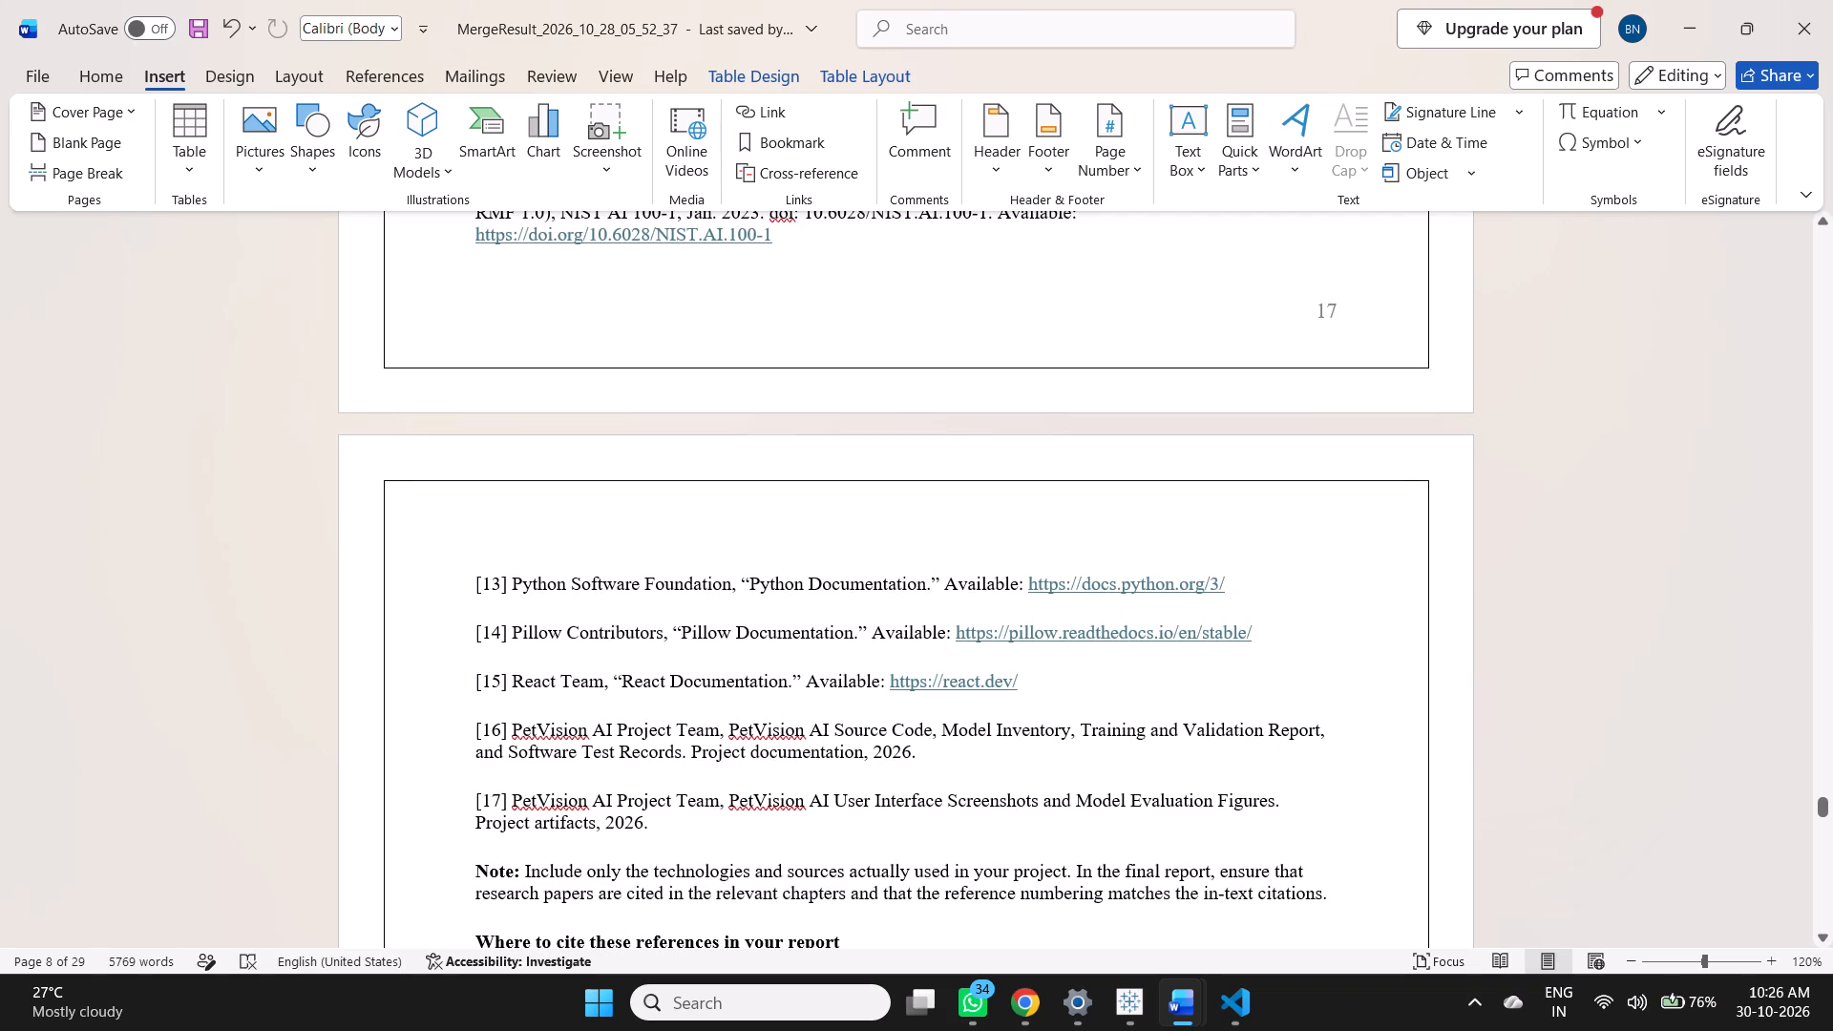
scroll(727, 719, "up", 6)
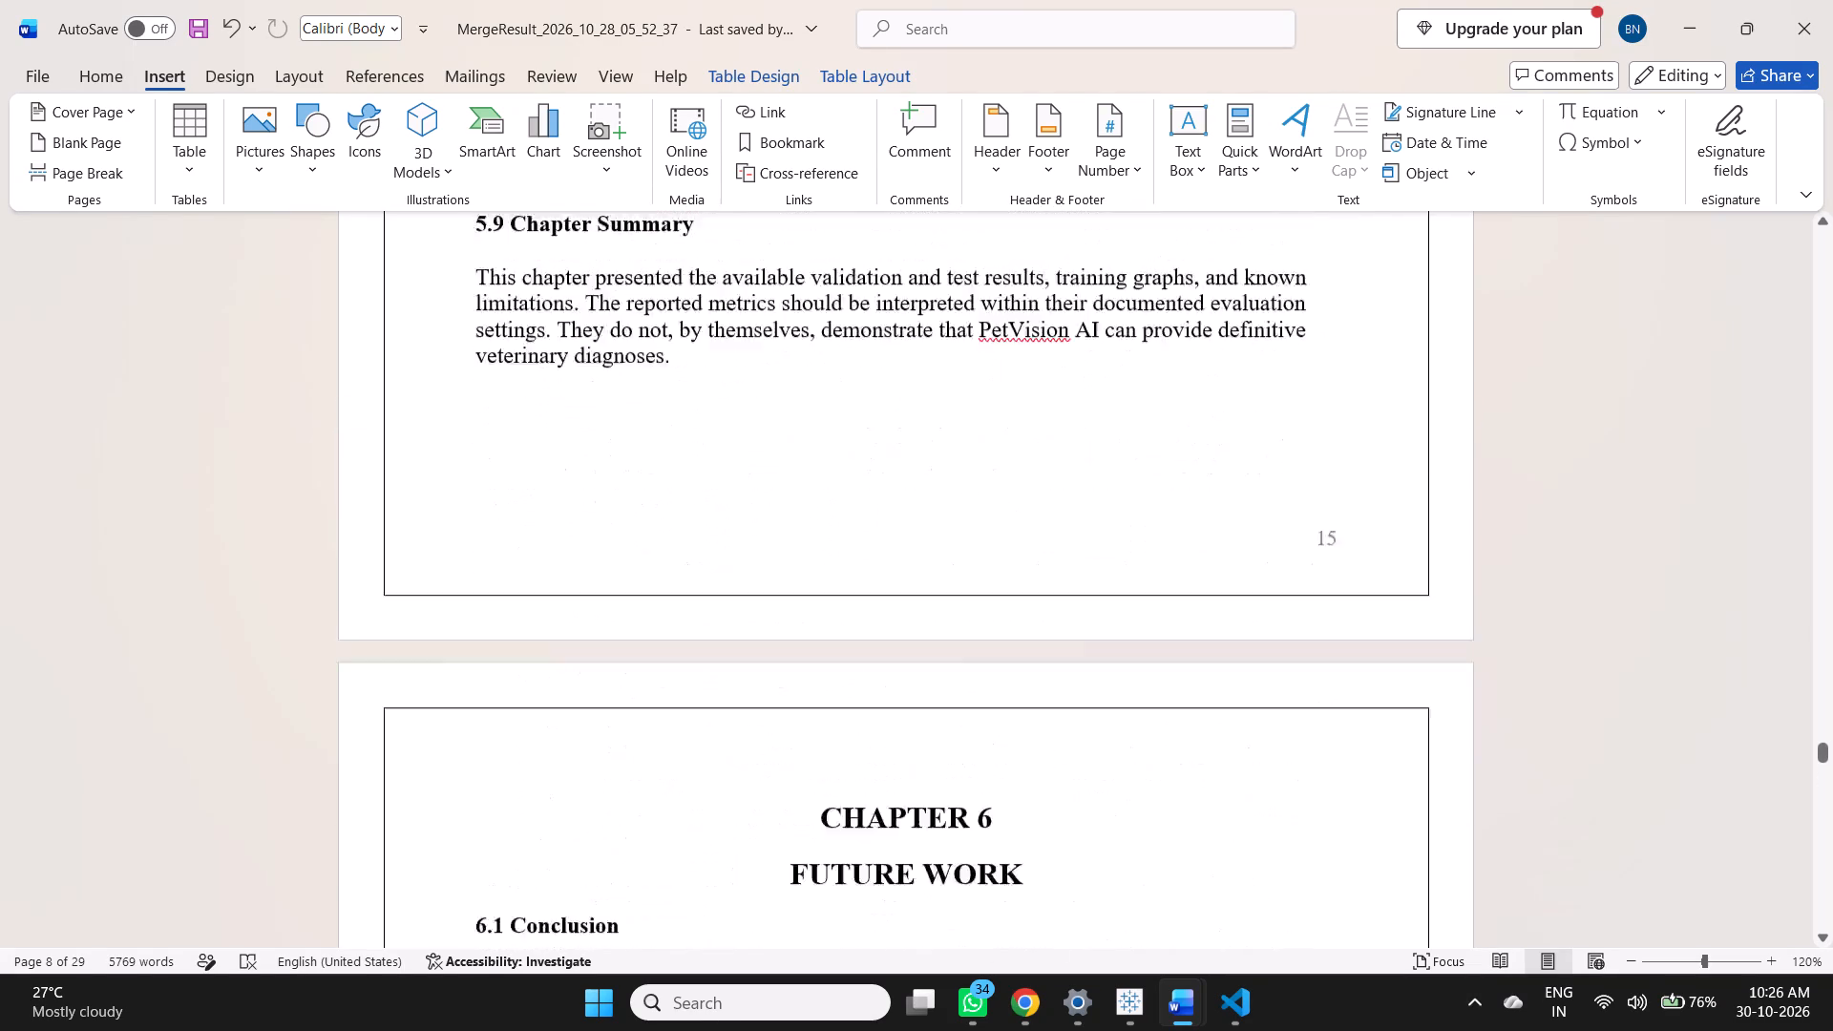
scroll(727, 719, "up", 6)
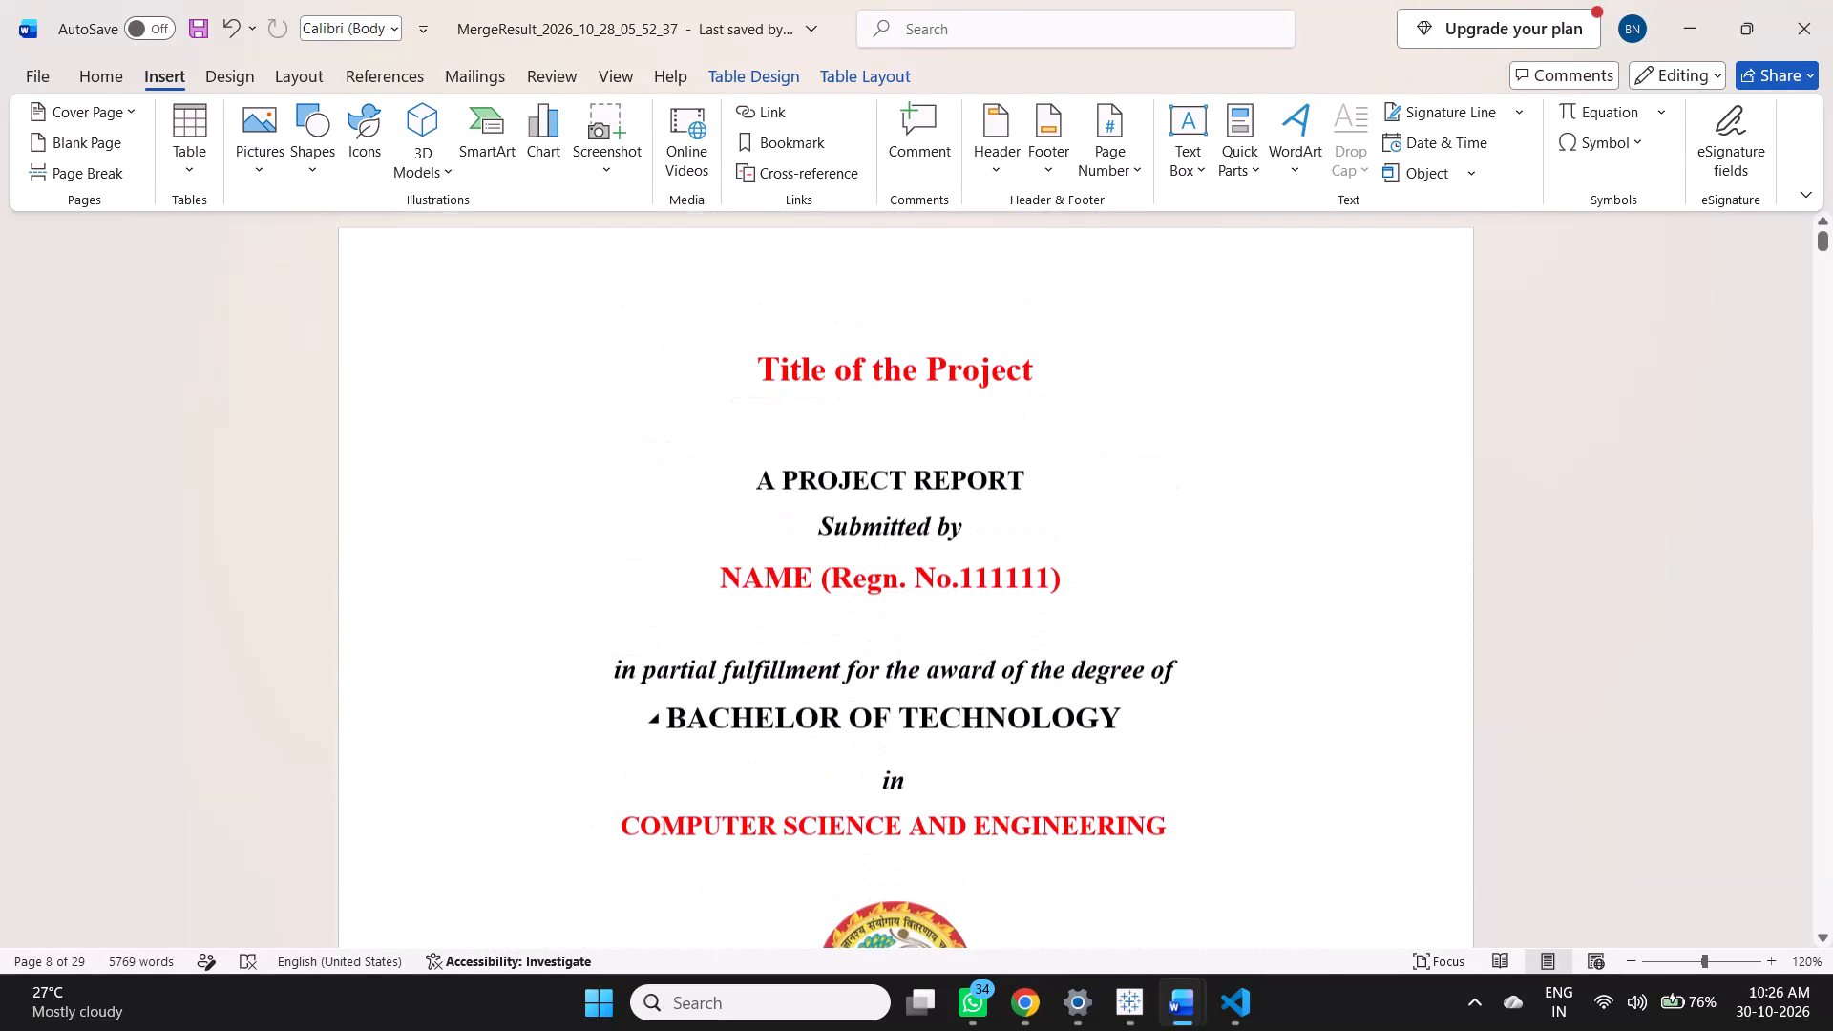
scroll(727, 719, "up", 1)
scroll(727, 719, "down", 4)
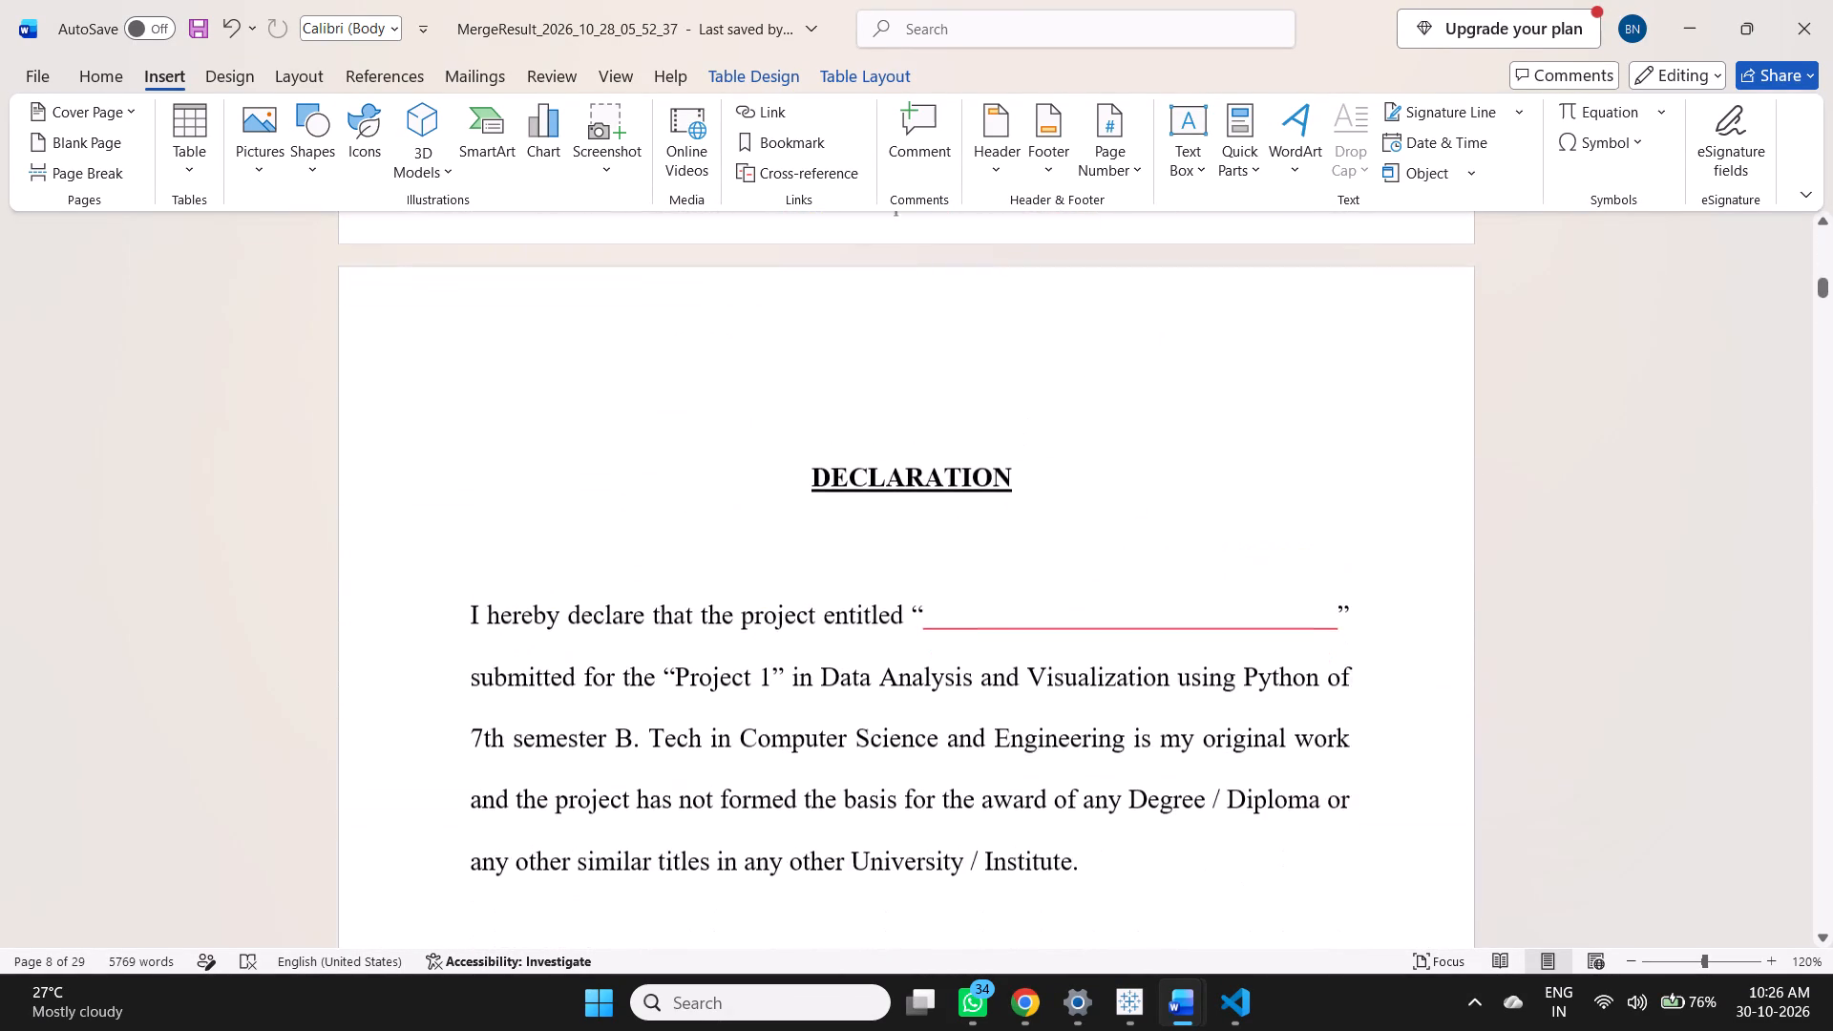
scroll(727, 719, "down", 1)
scroll(727, 719, "up", 2)
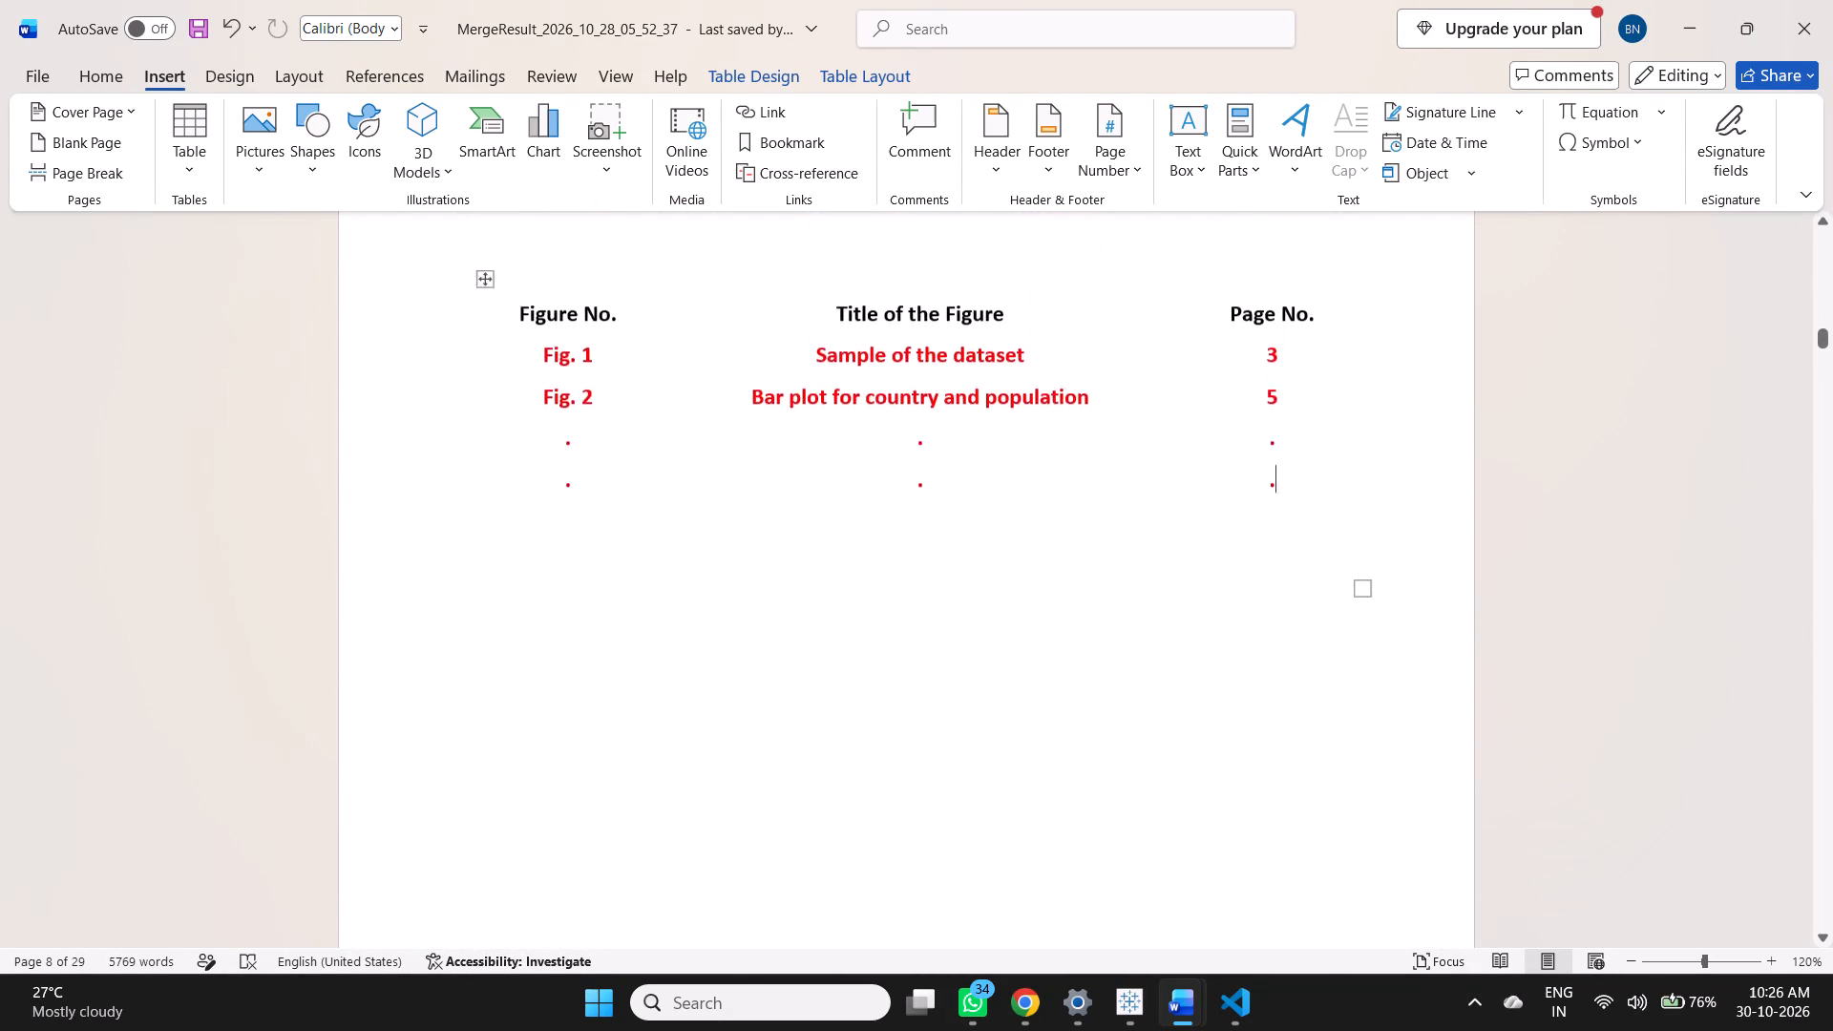
scroll(727, 719, "up", 1)
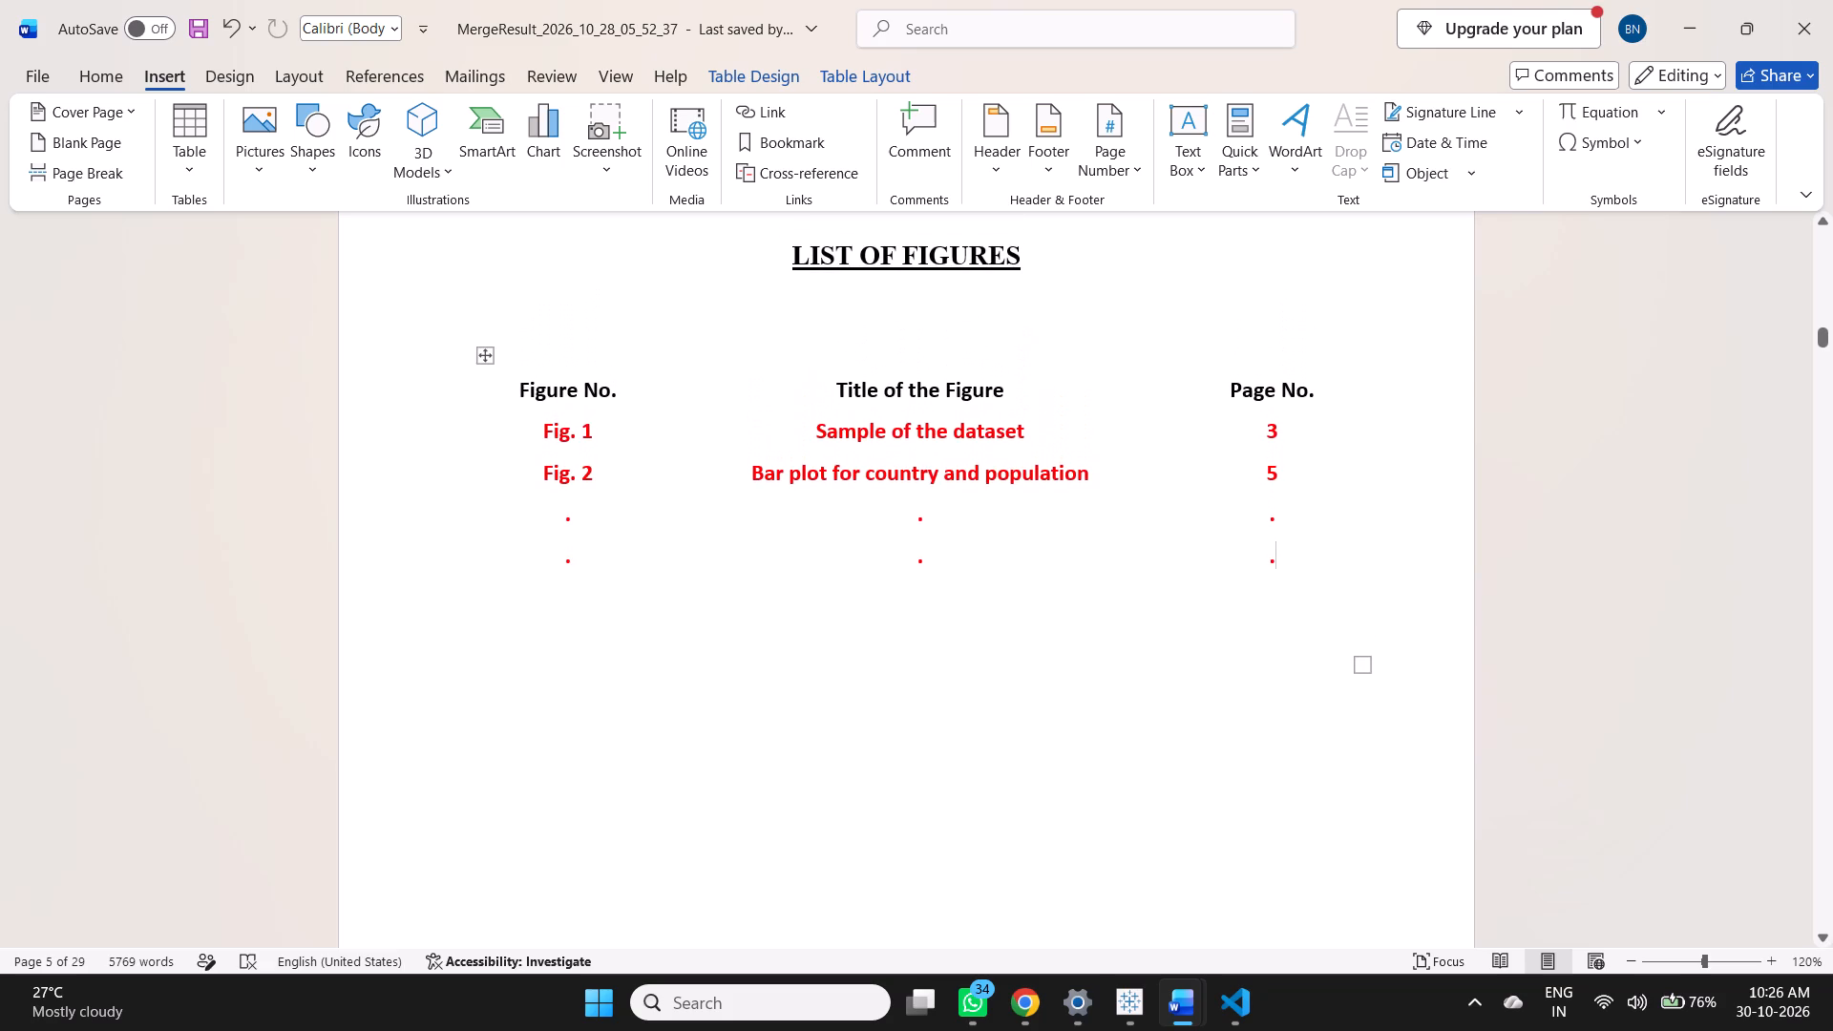
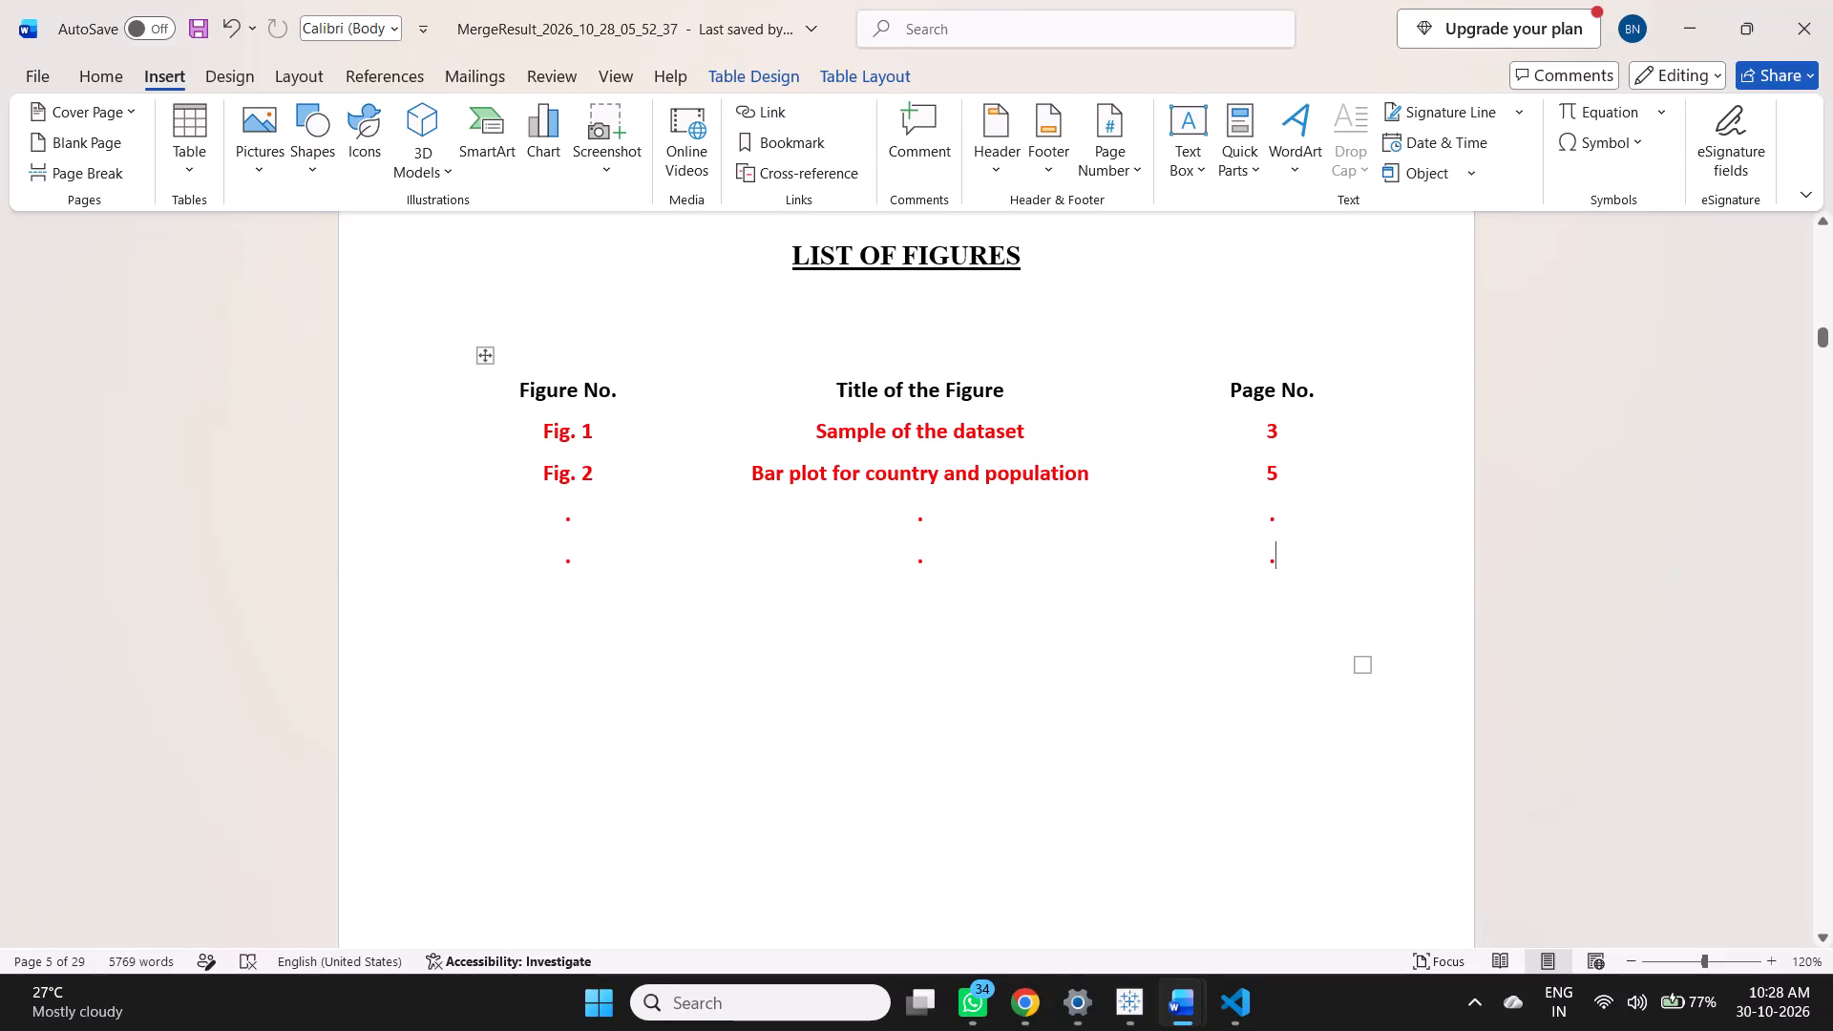
Copy the "Fig." label from the second entry into the third row of the Figure No. column.
left_click(576, 524)
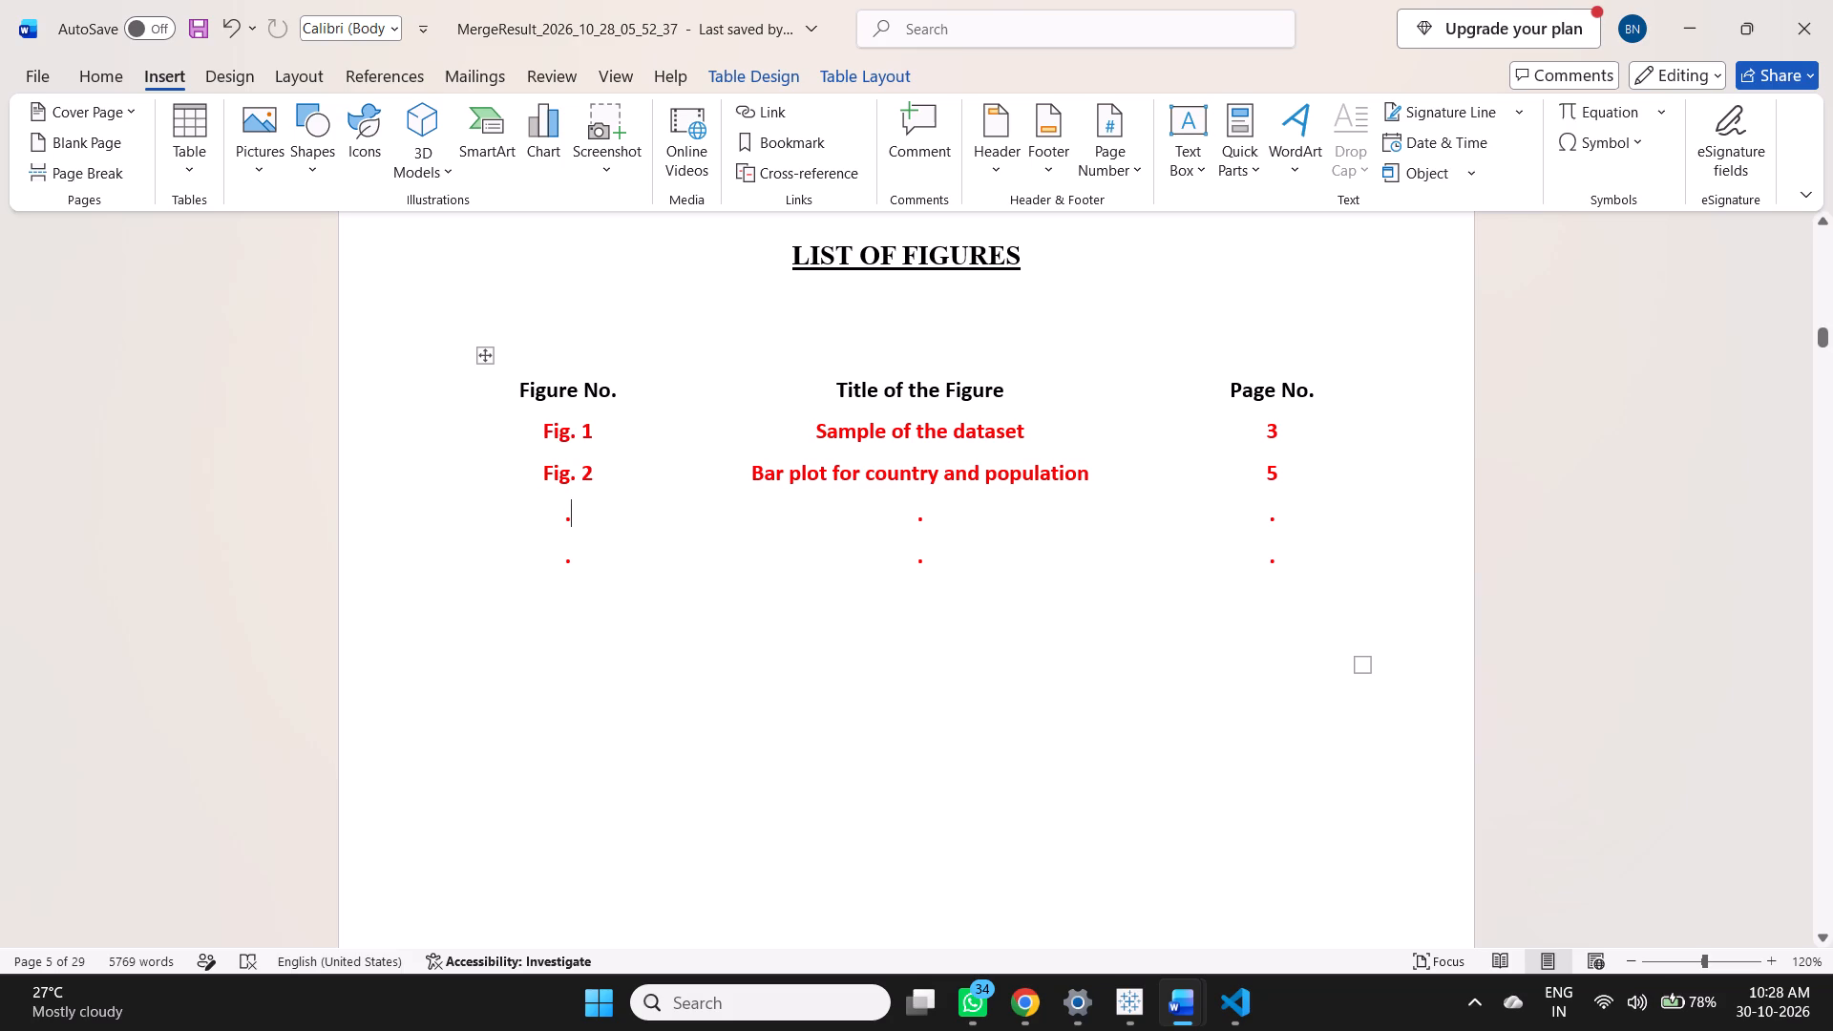
left_click_drag(544, 469, 574, 473)
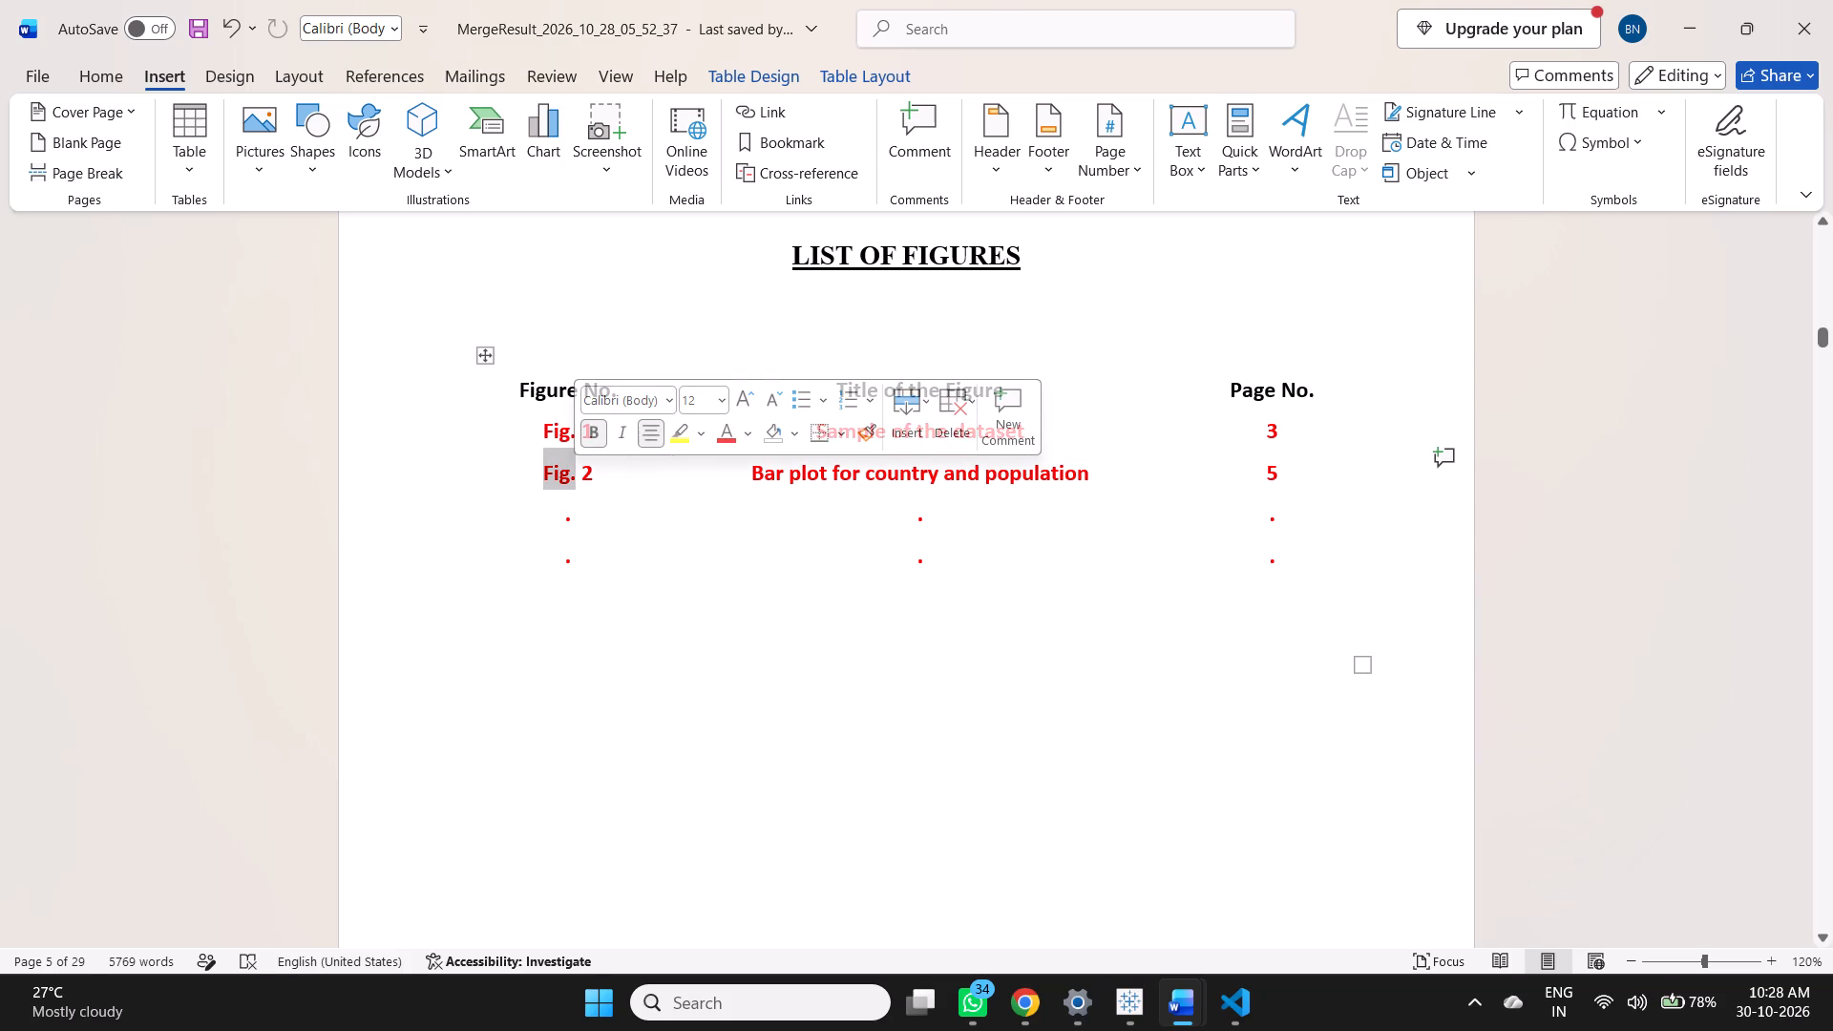
key("ctrl+c")
left_click(579, 515)
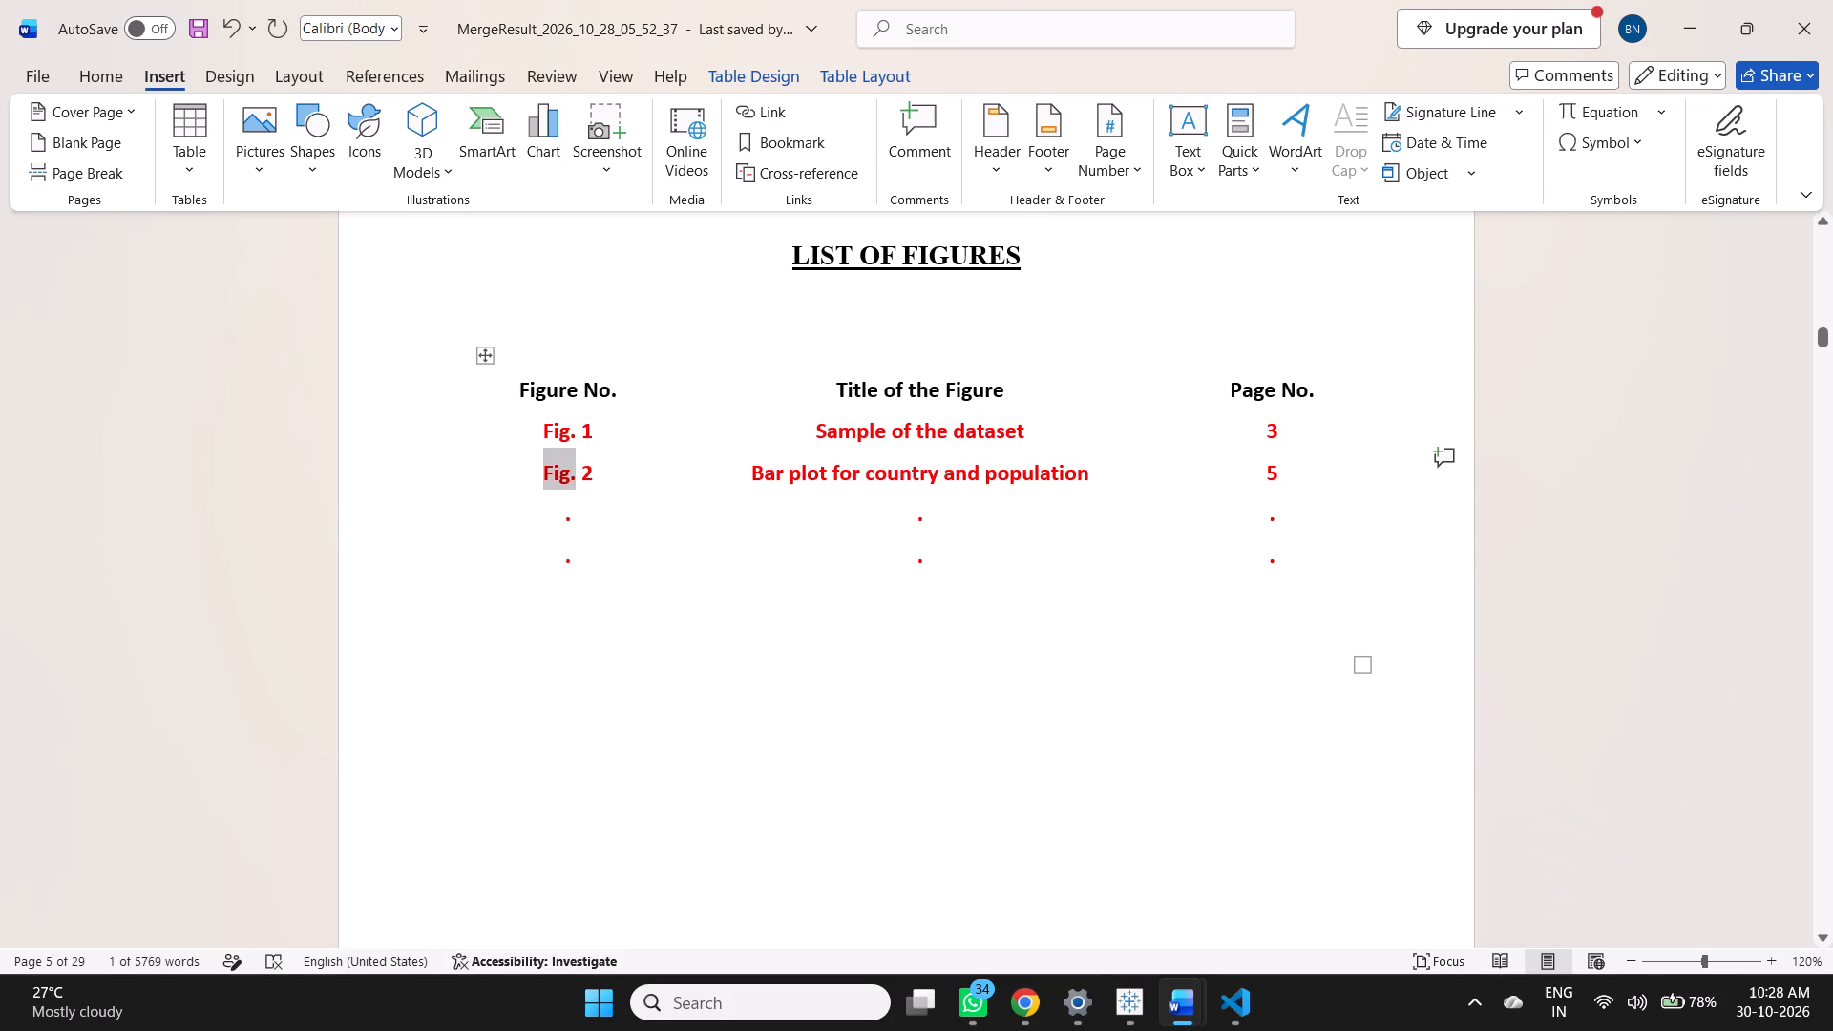
left_click(558, 513)
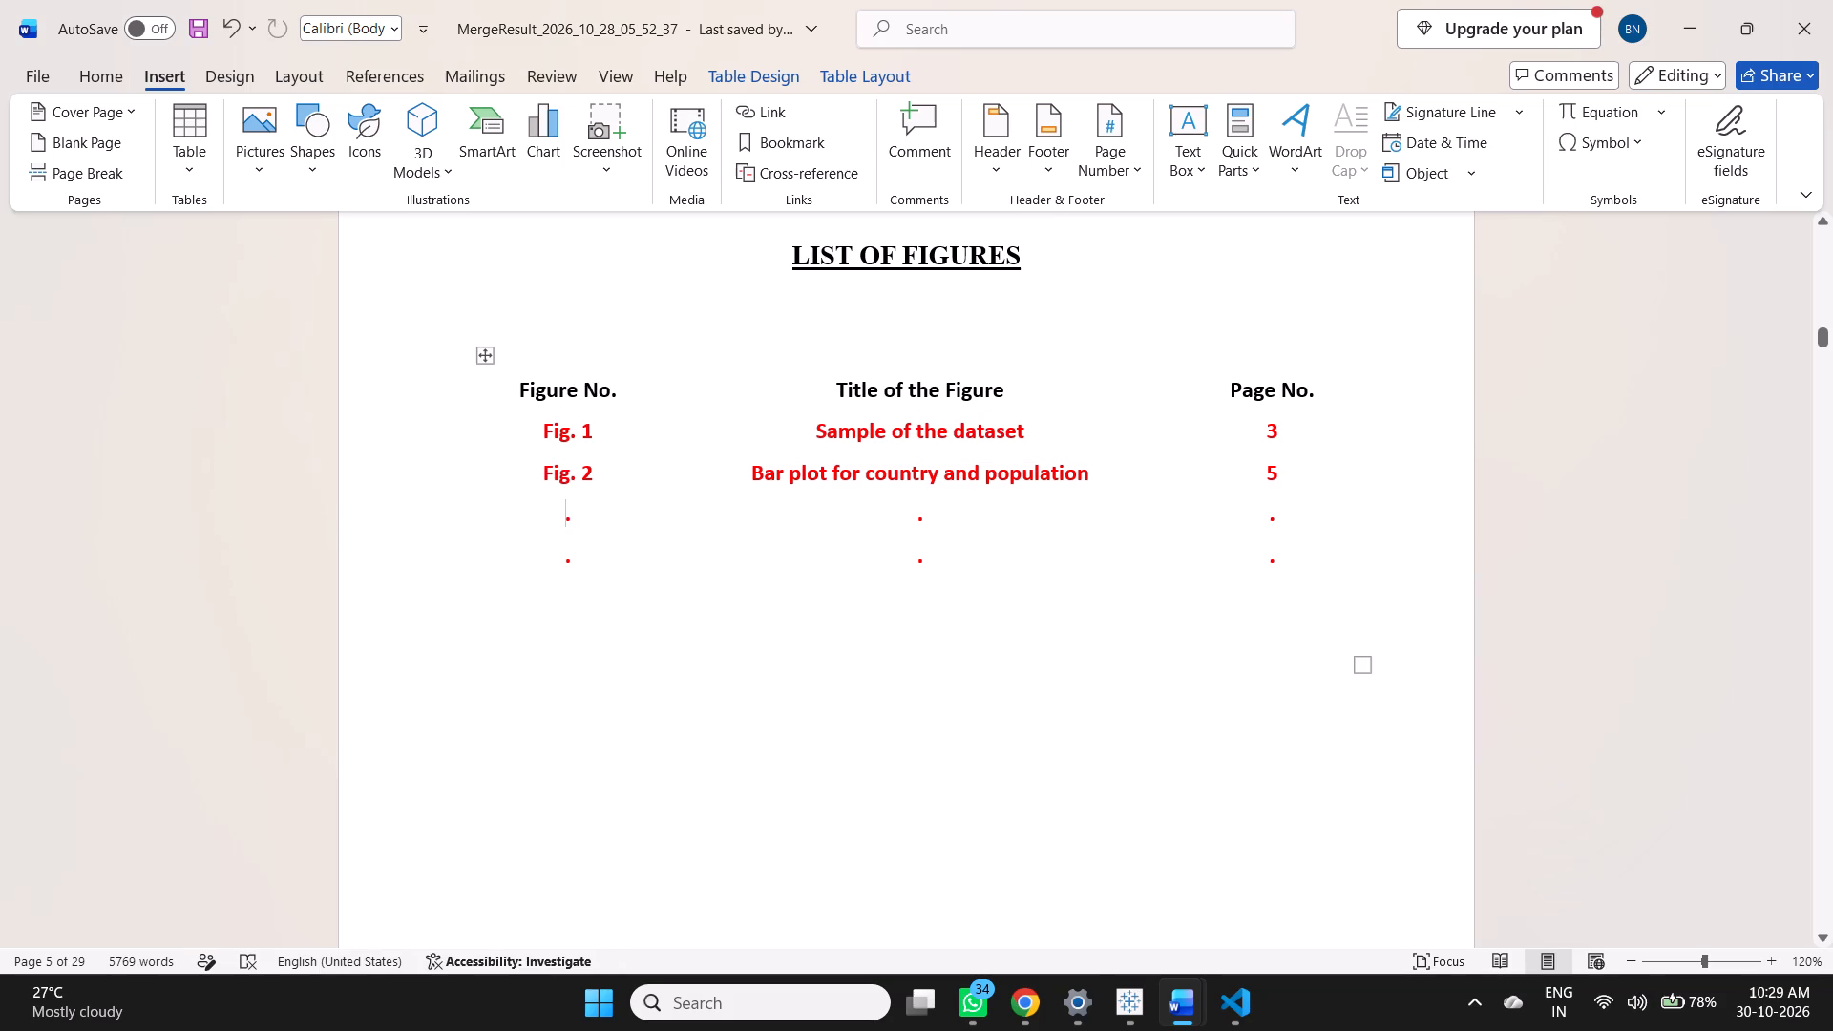
left_click(545, 510)
key("Left")
key("Left")
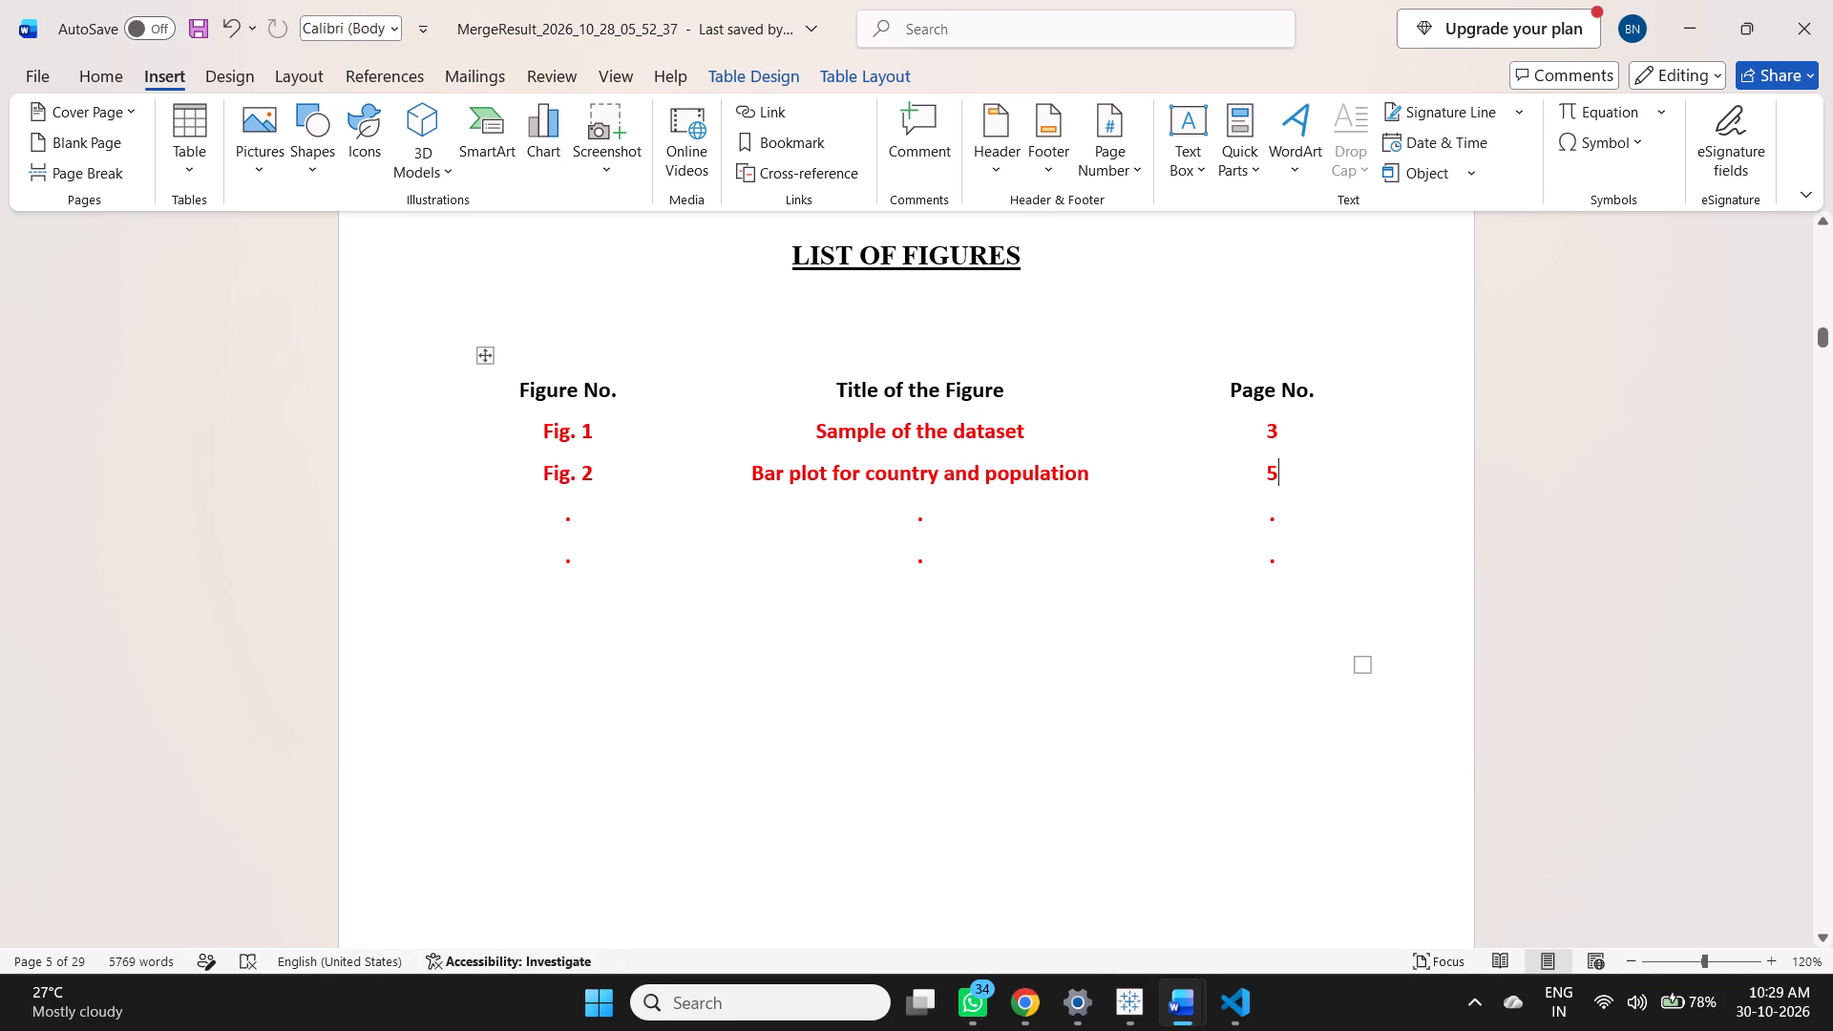
left_click(548, 516)
key("ctrl+v")
Remove the third row's extra dot, space the label toward the column centre and complete it as "Fig. 3".
key("BackSpace")
left_click(556, 513)
key("BackSpace")
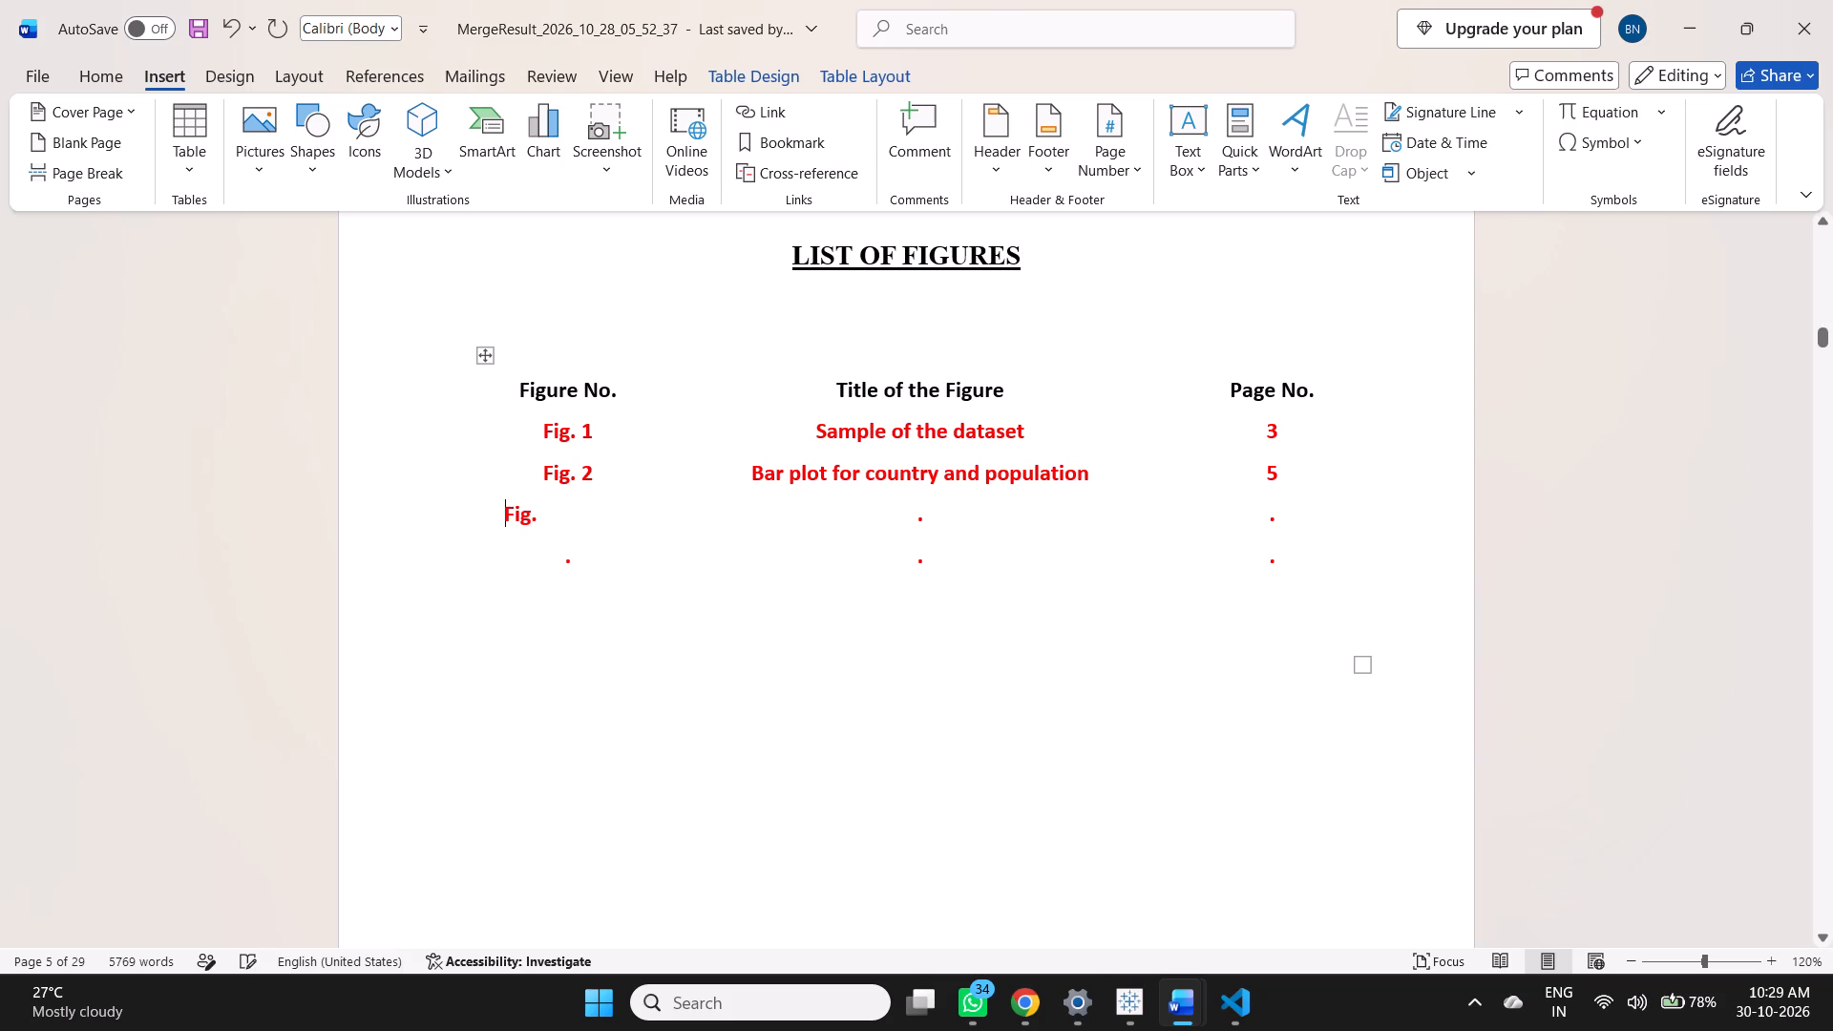
key("space")
key("space")
key("space")
key("space")
key("space")
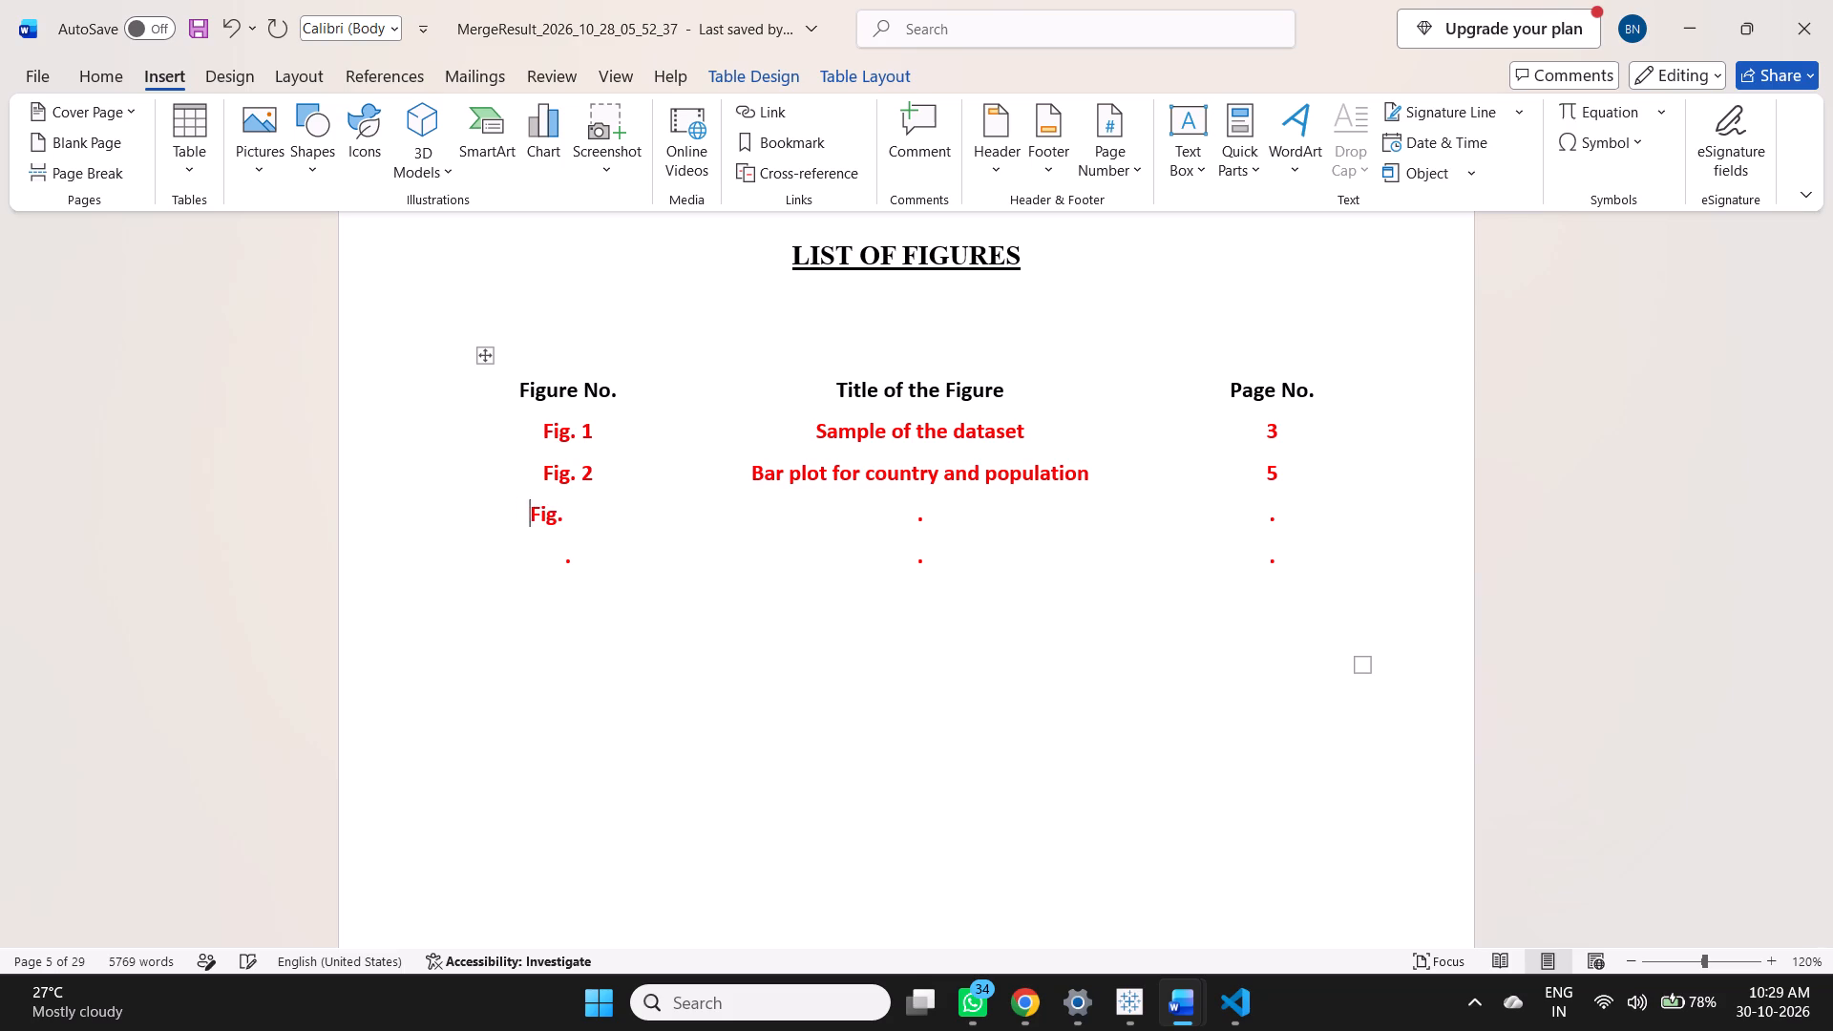
key("space")
key("space")
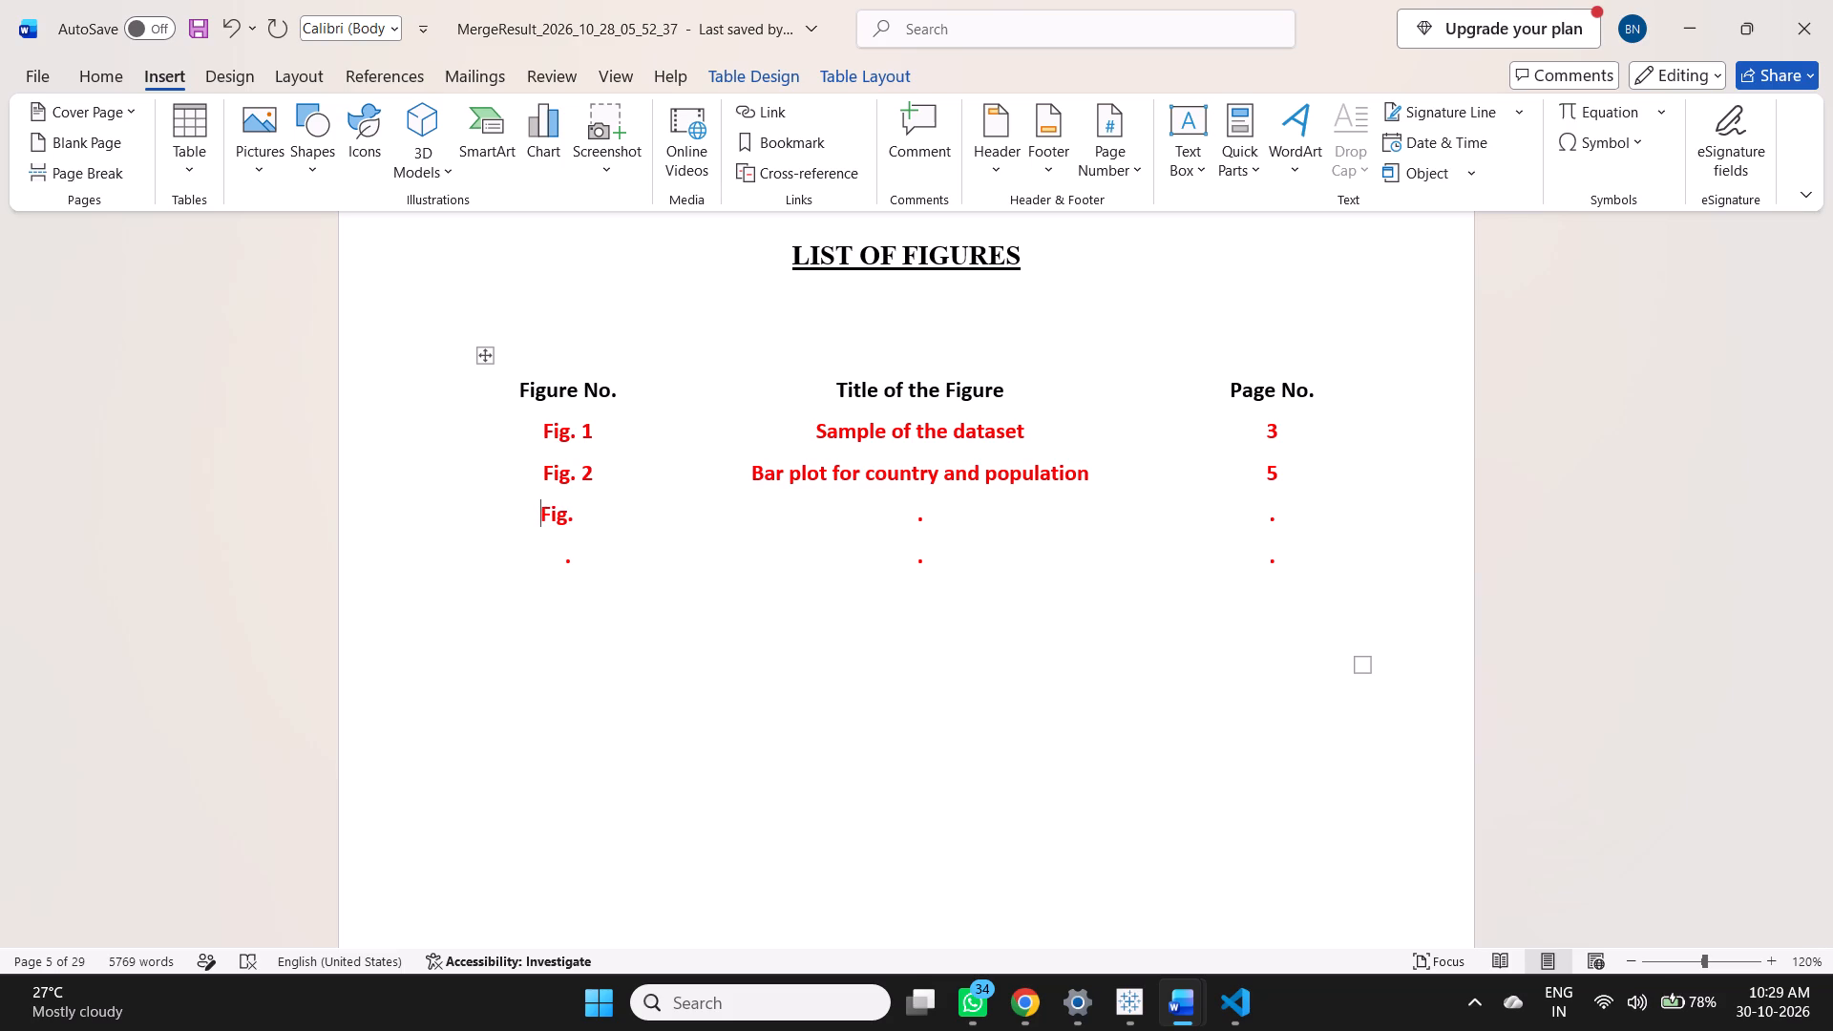
key("space")
left_click(585, 515)
key("space")
key("3")
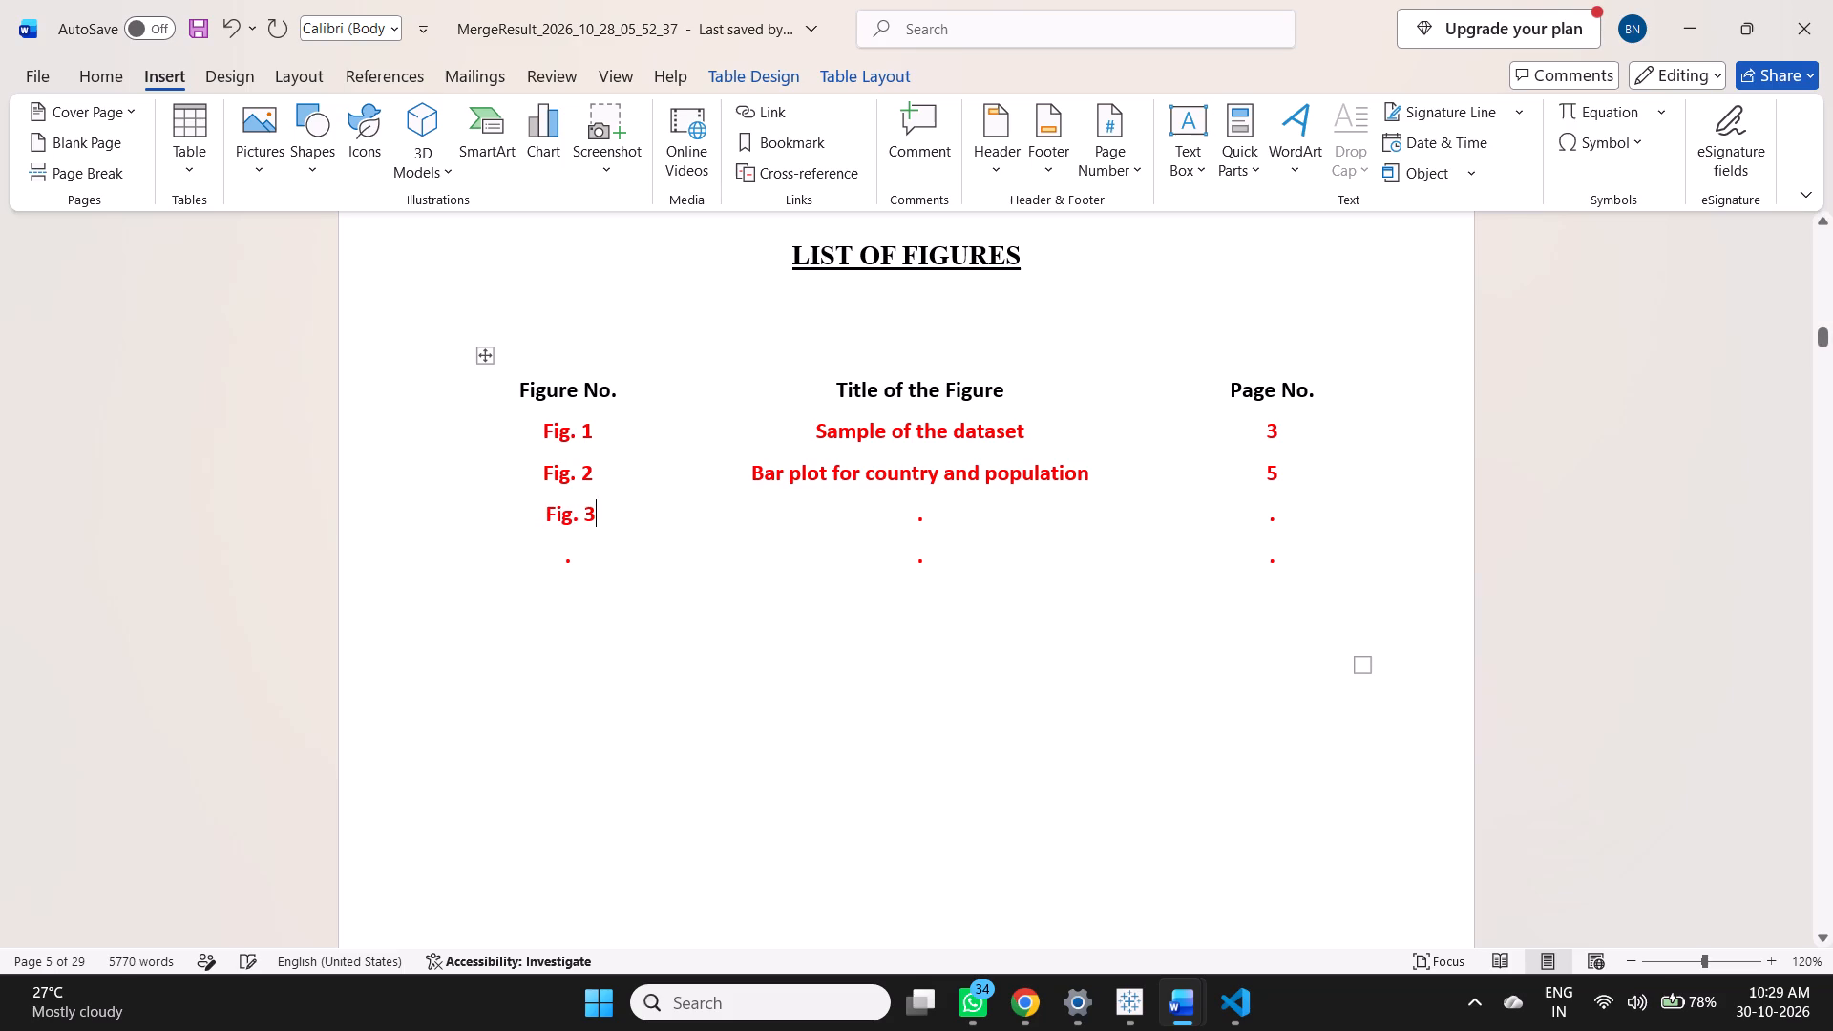
Paste the "Fig." label into the fourth row of the Figure No. column and the empty row below it.
left_click(562, 557)
left_click(555, 586)
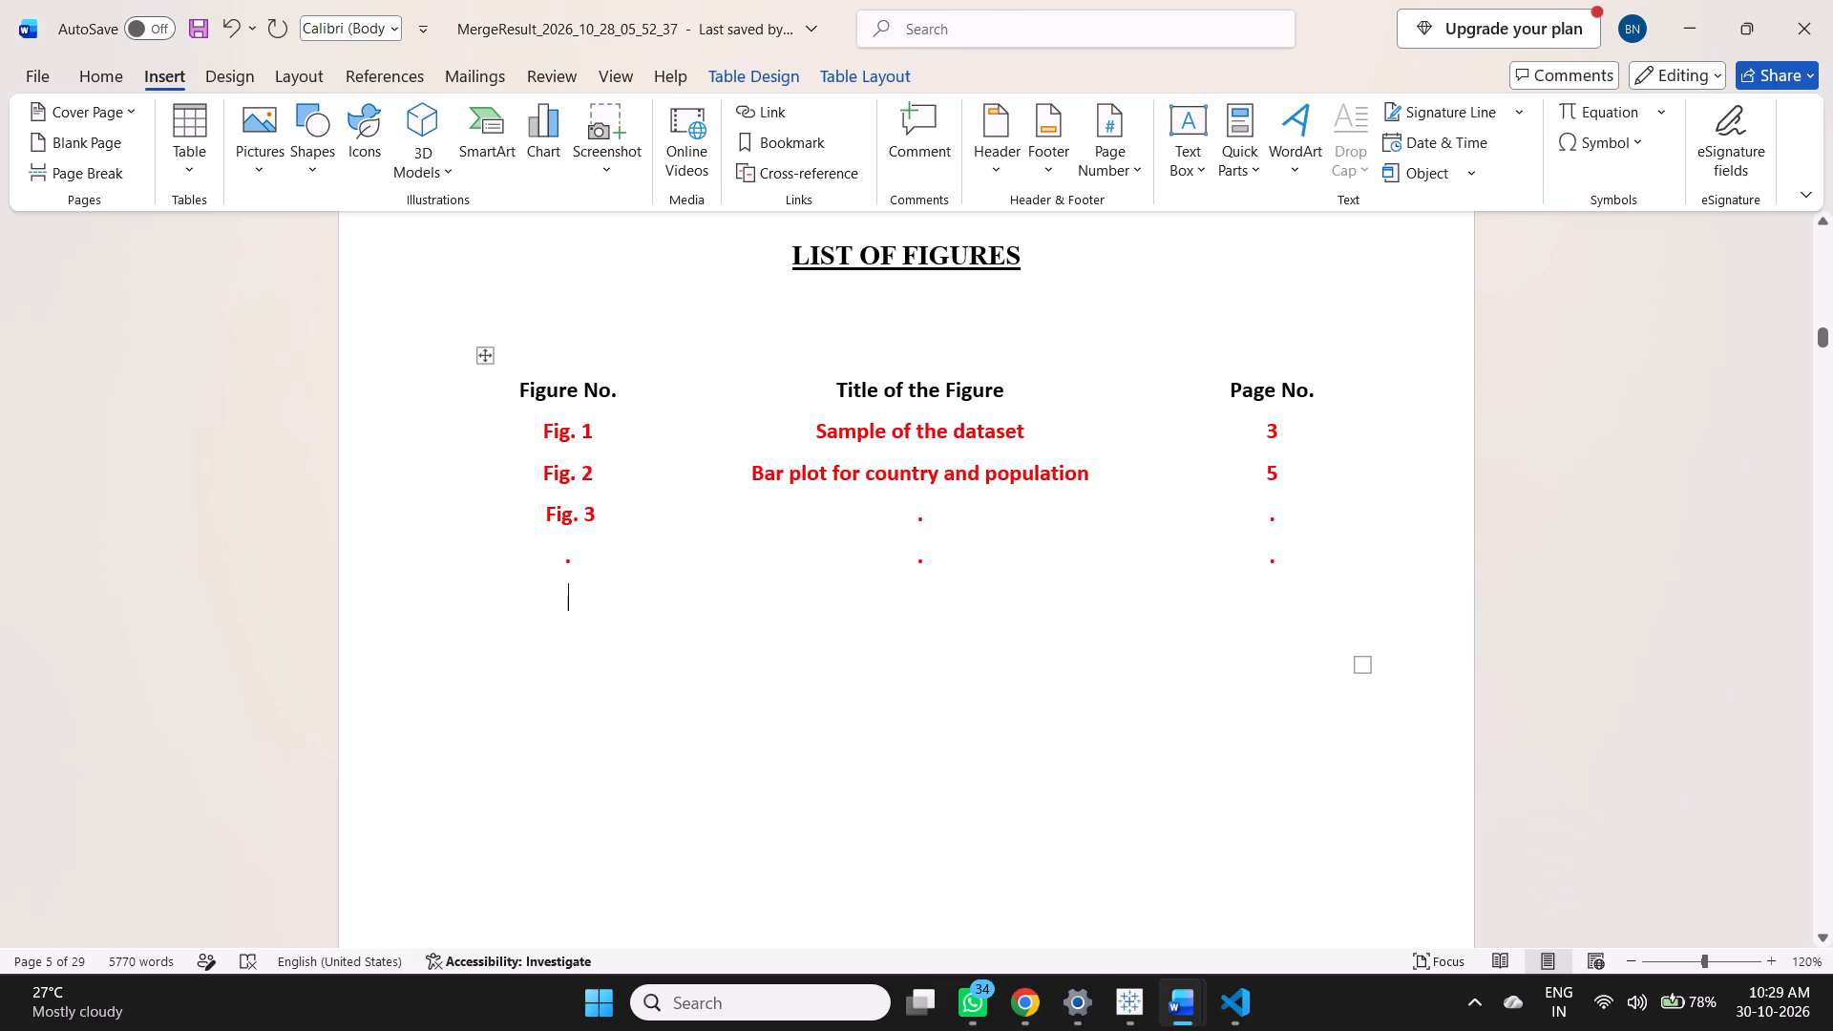
left_click(569, 628)
left_click(565, 593)
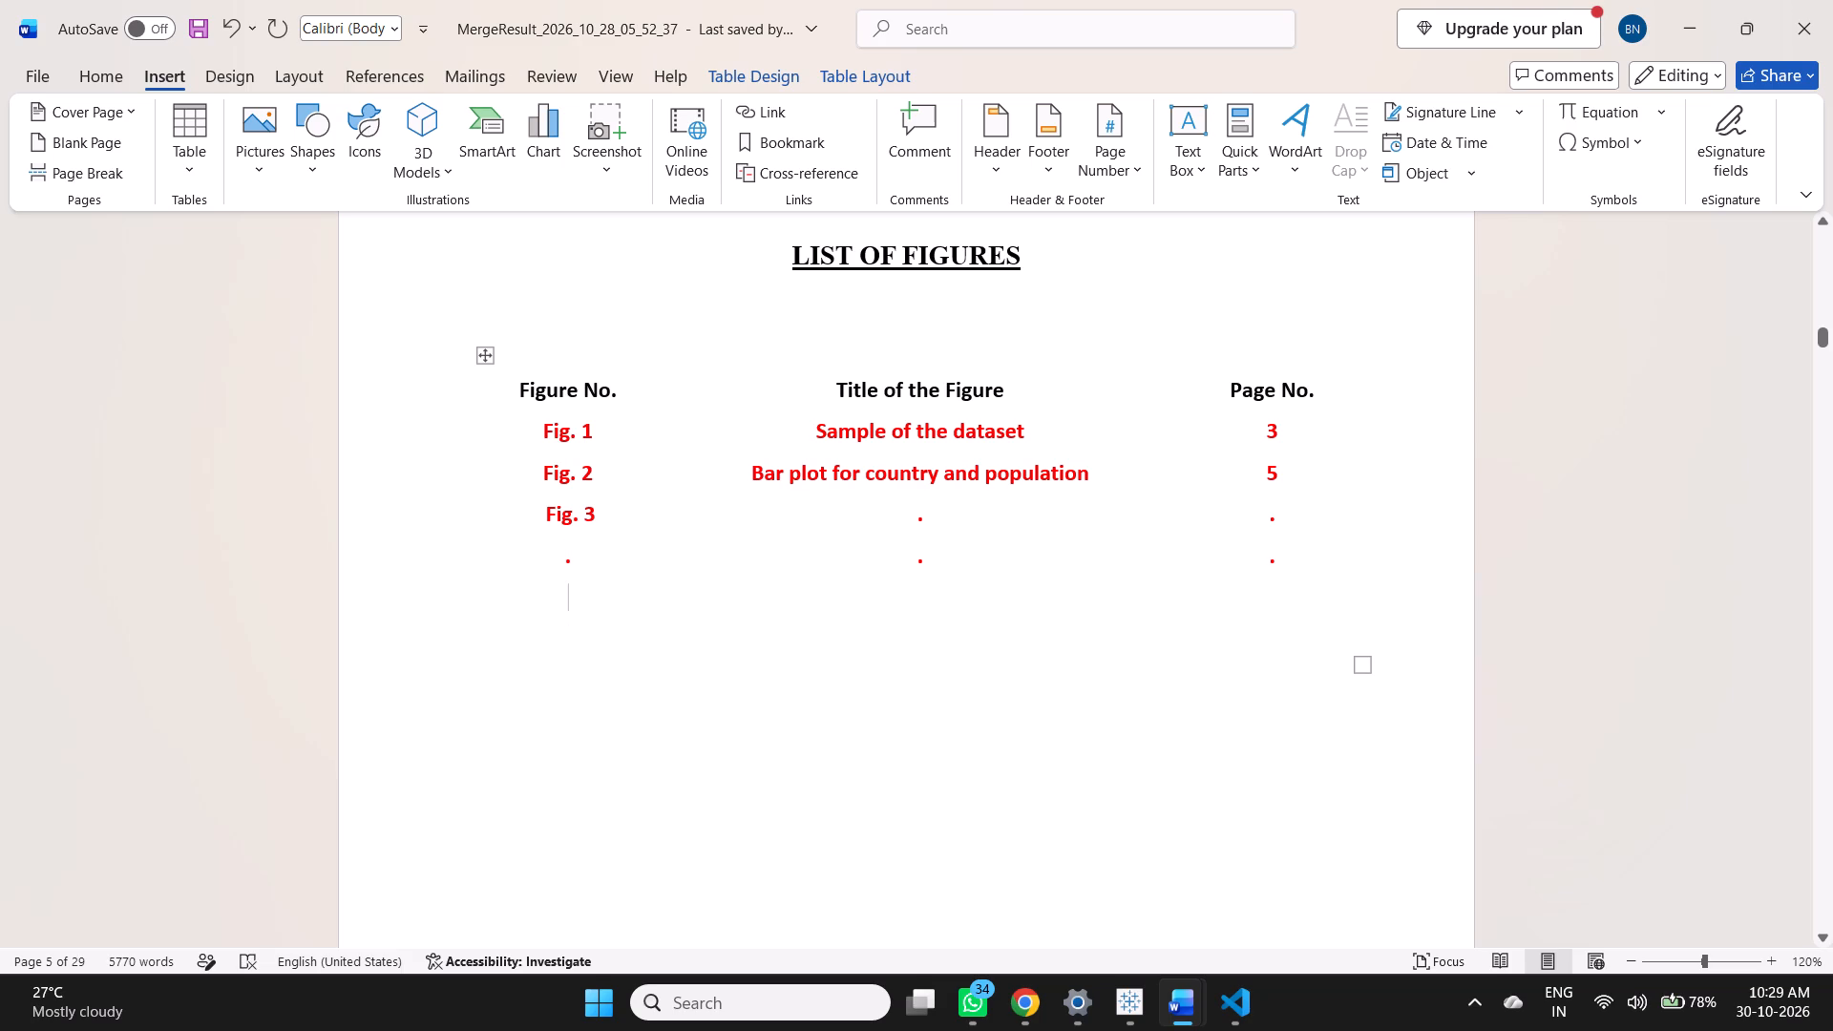
left_click(562, 557)
key("ctrl+v")
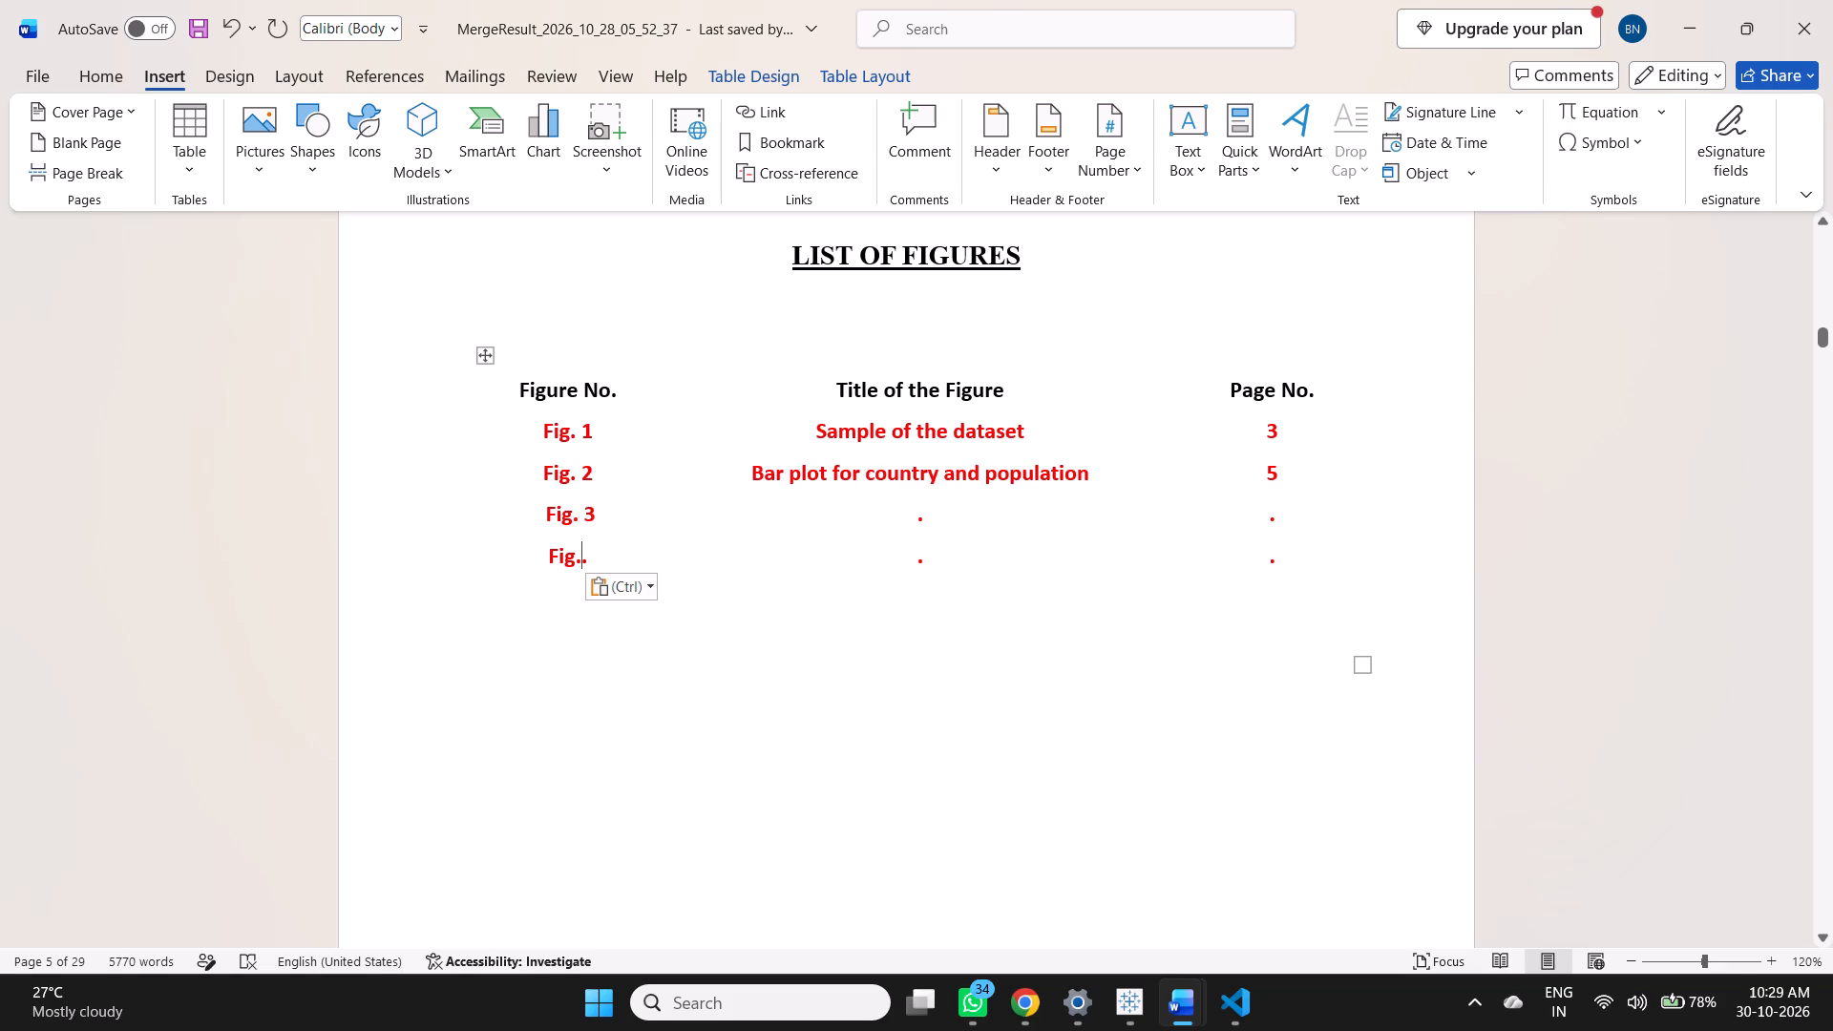
left_click(566, 597)
key("ctrl+v")
Add five more lines to the Figure No. column, each holding a pasted "Fig." label.
key("Return")
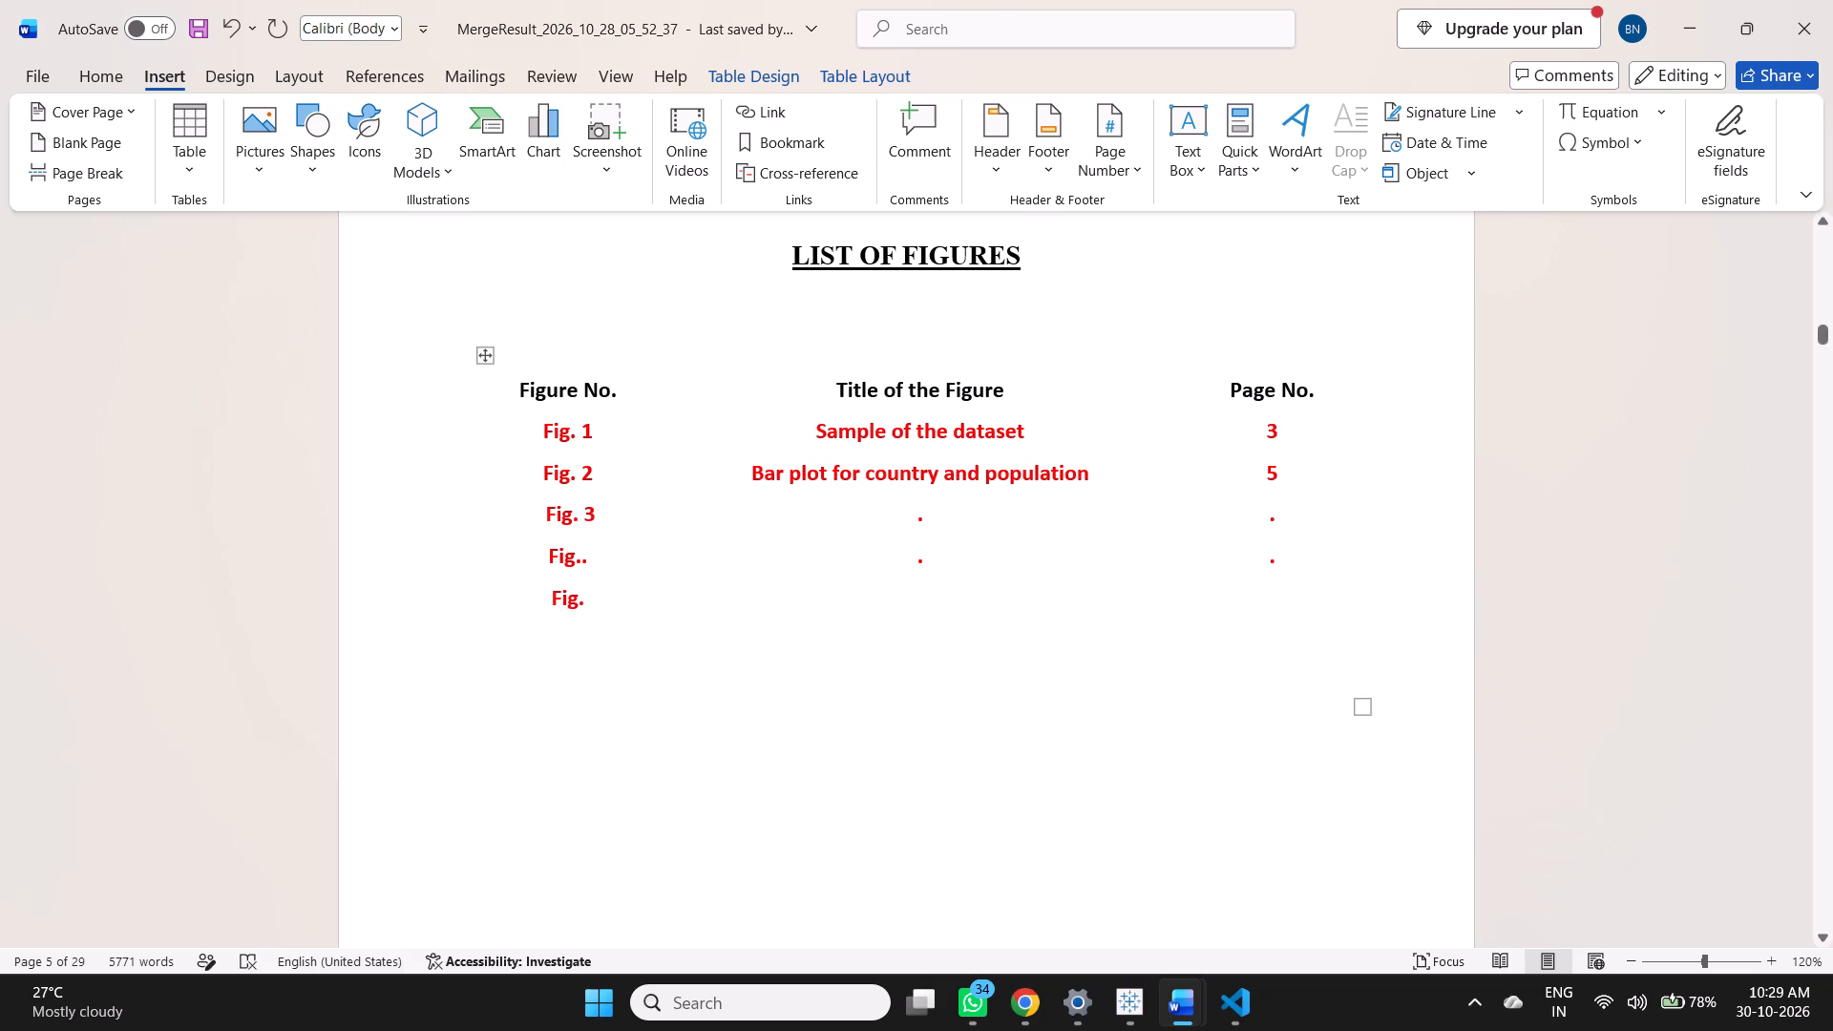
key("ctrl+v")
key("Return")
key("ctrl+v")
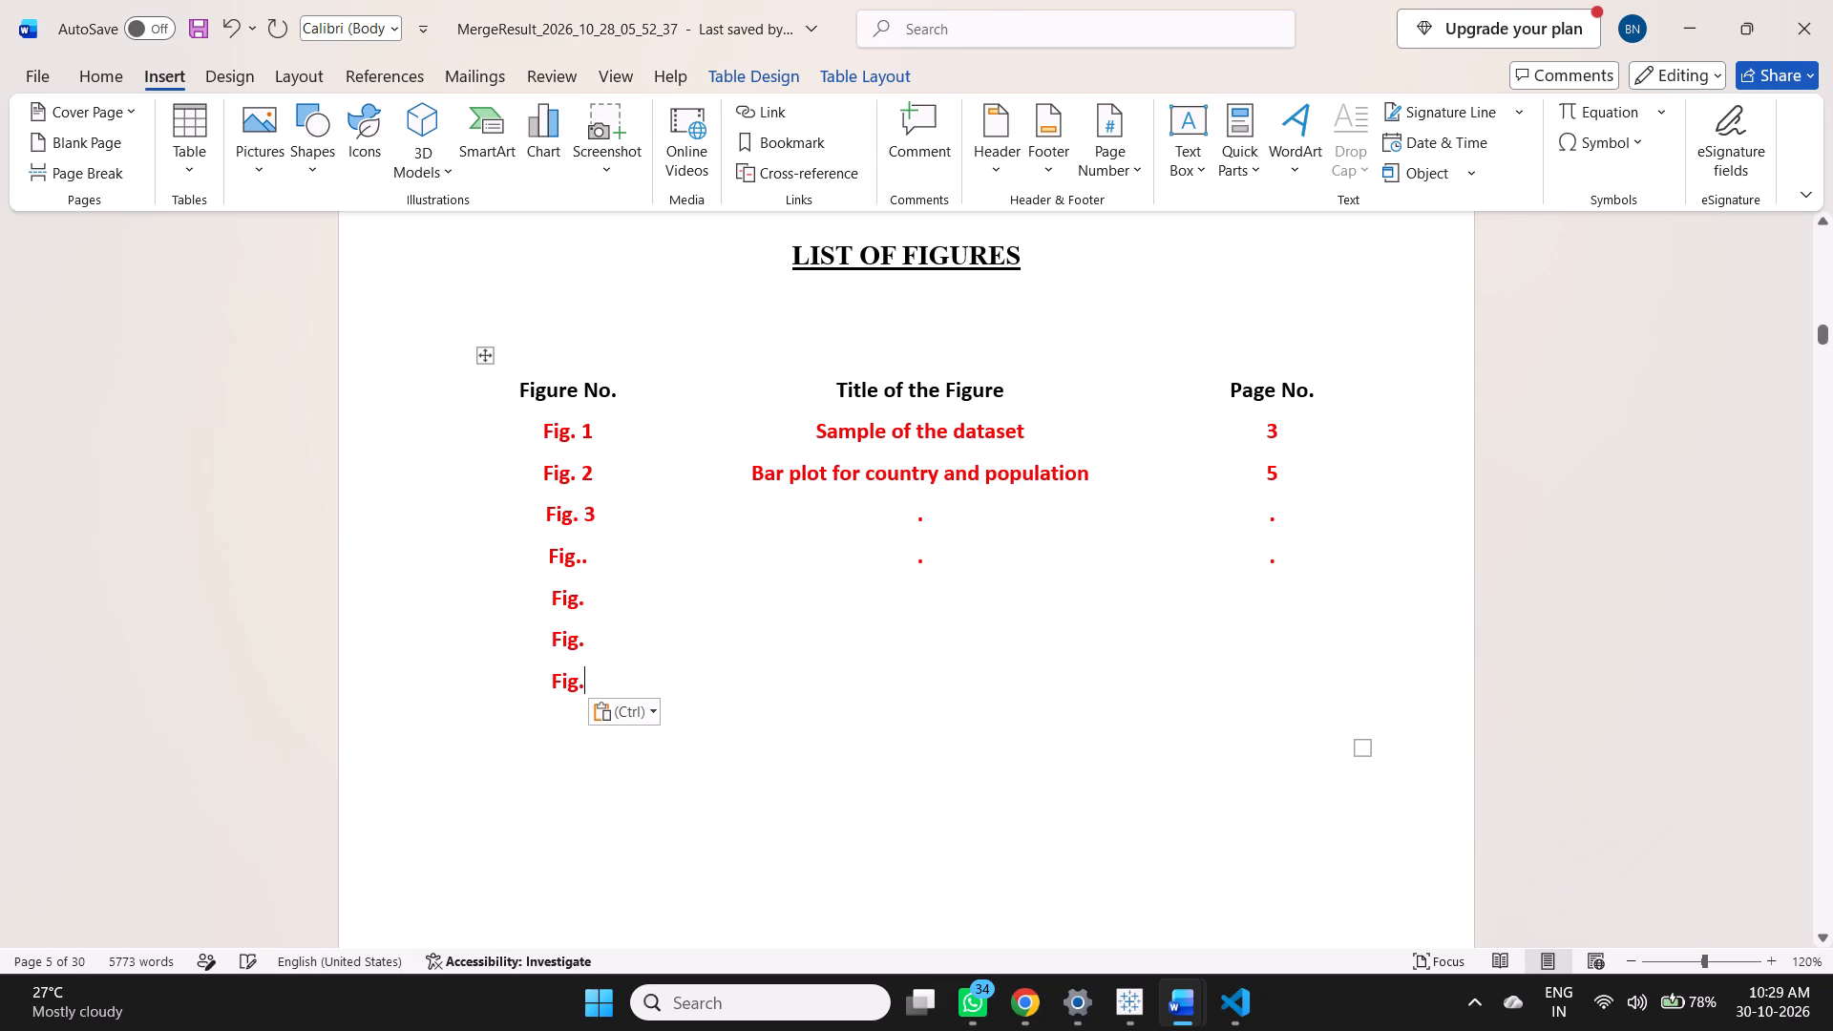
key("Return")
key("ctrl+v")
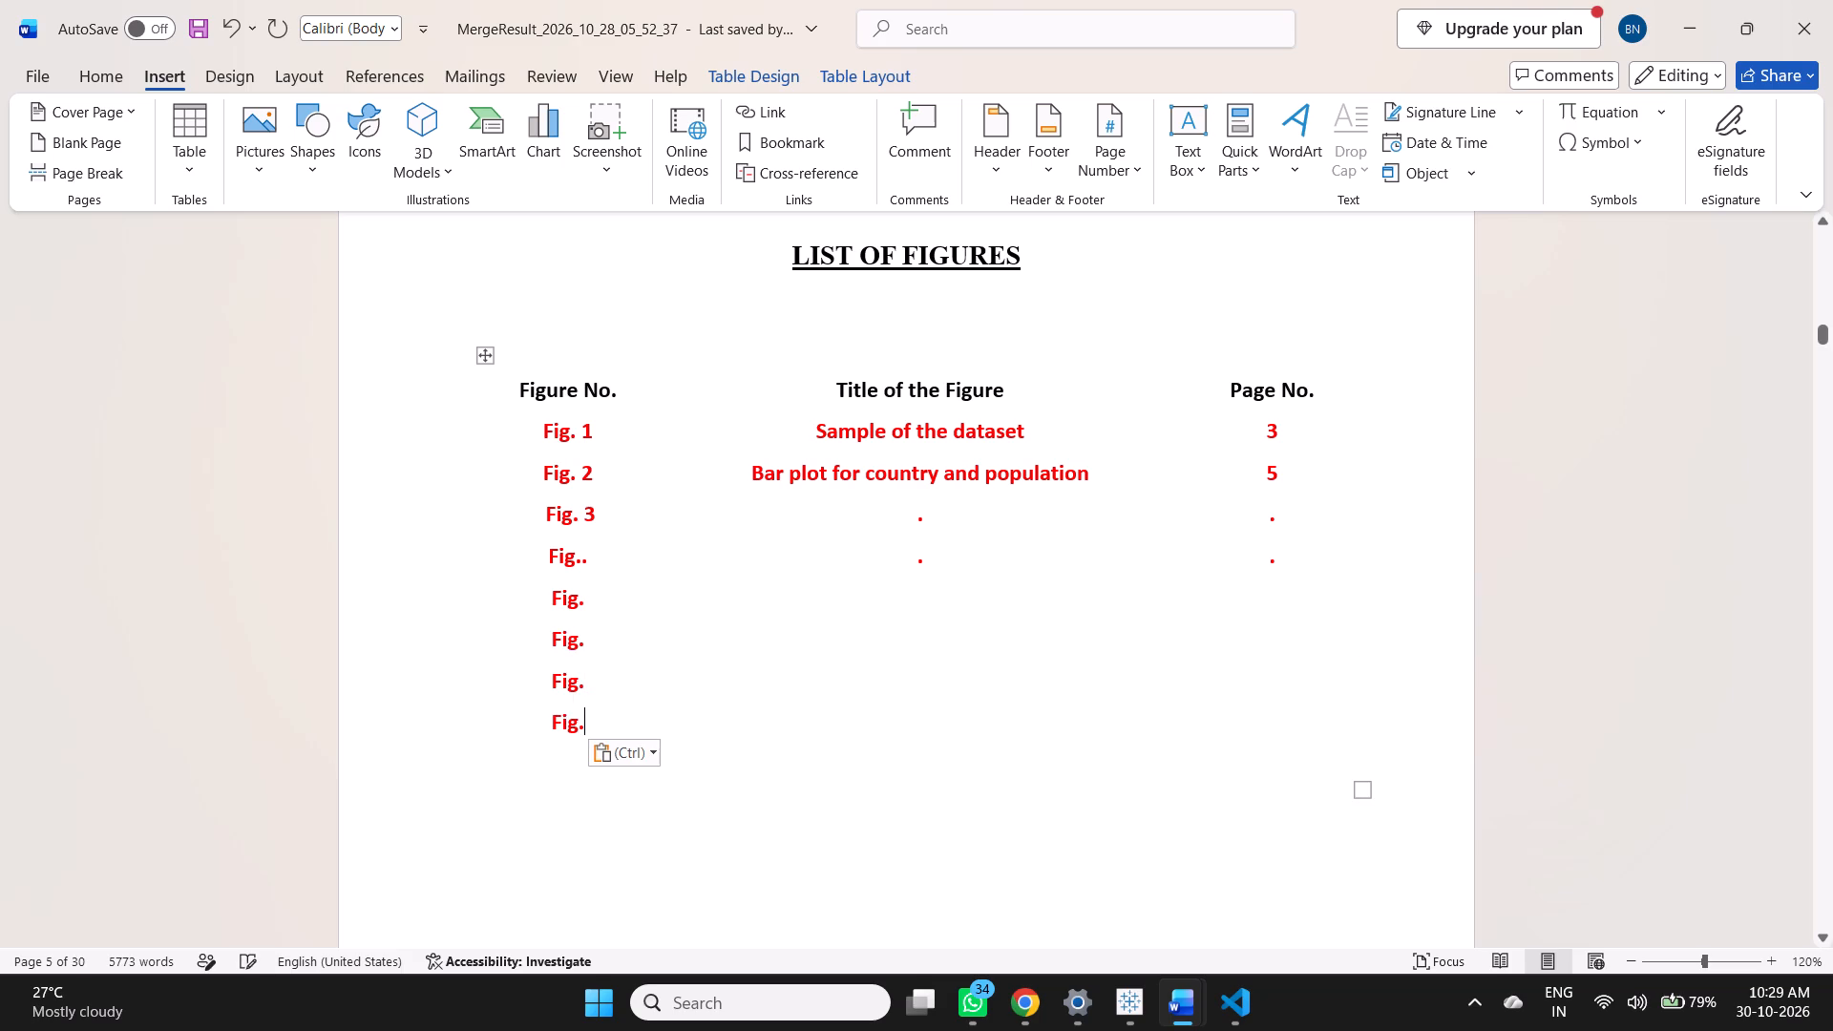
key("Return")
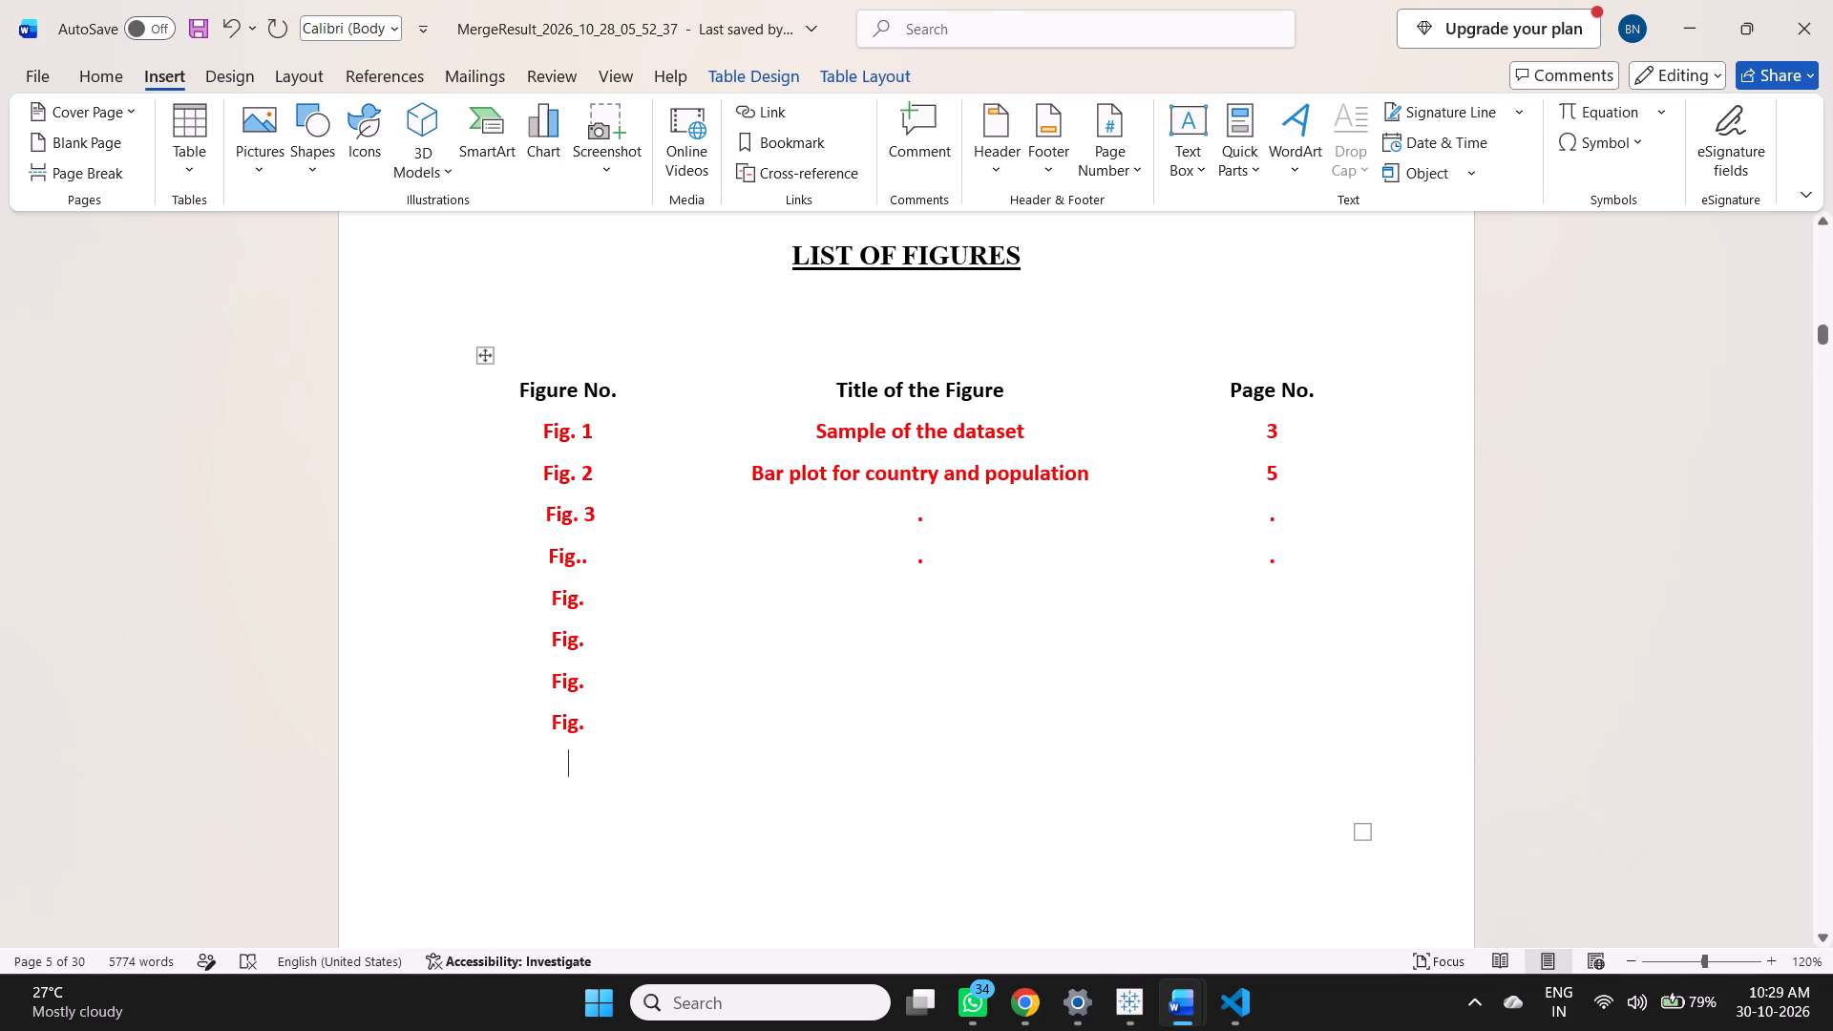
key("ctrl+v")
key("Return")
key("ctrl+v")
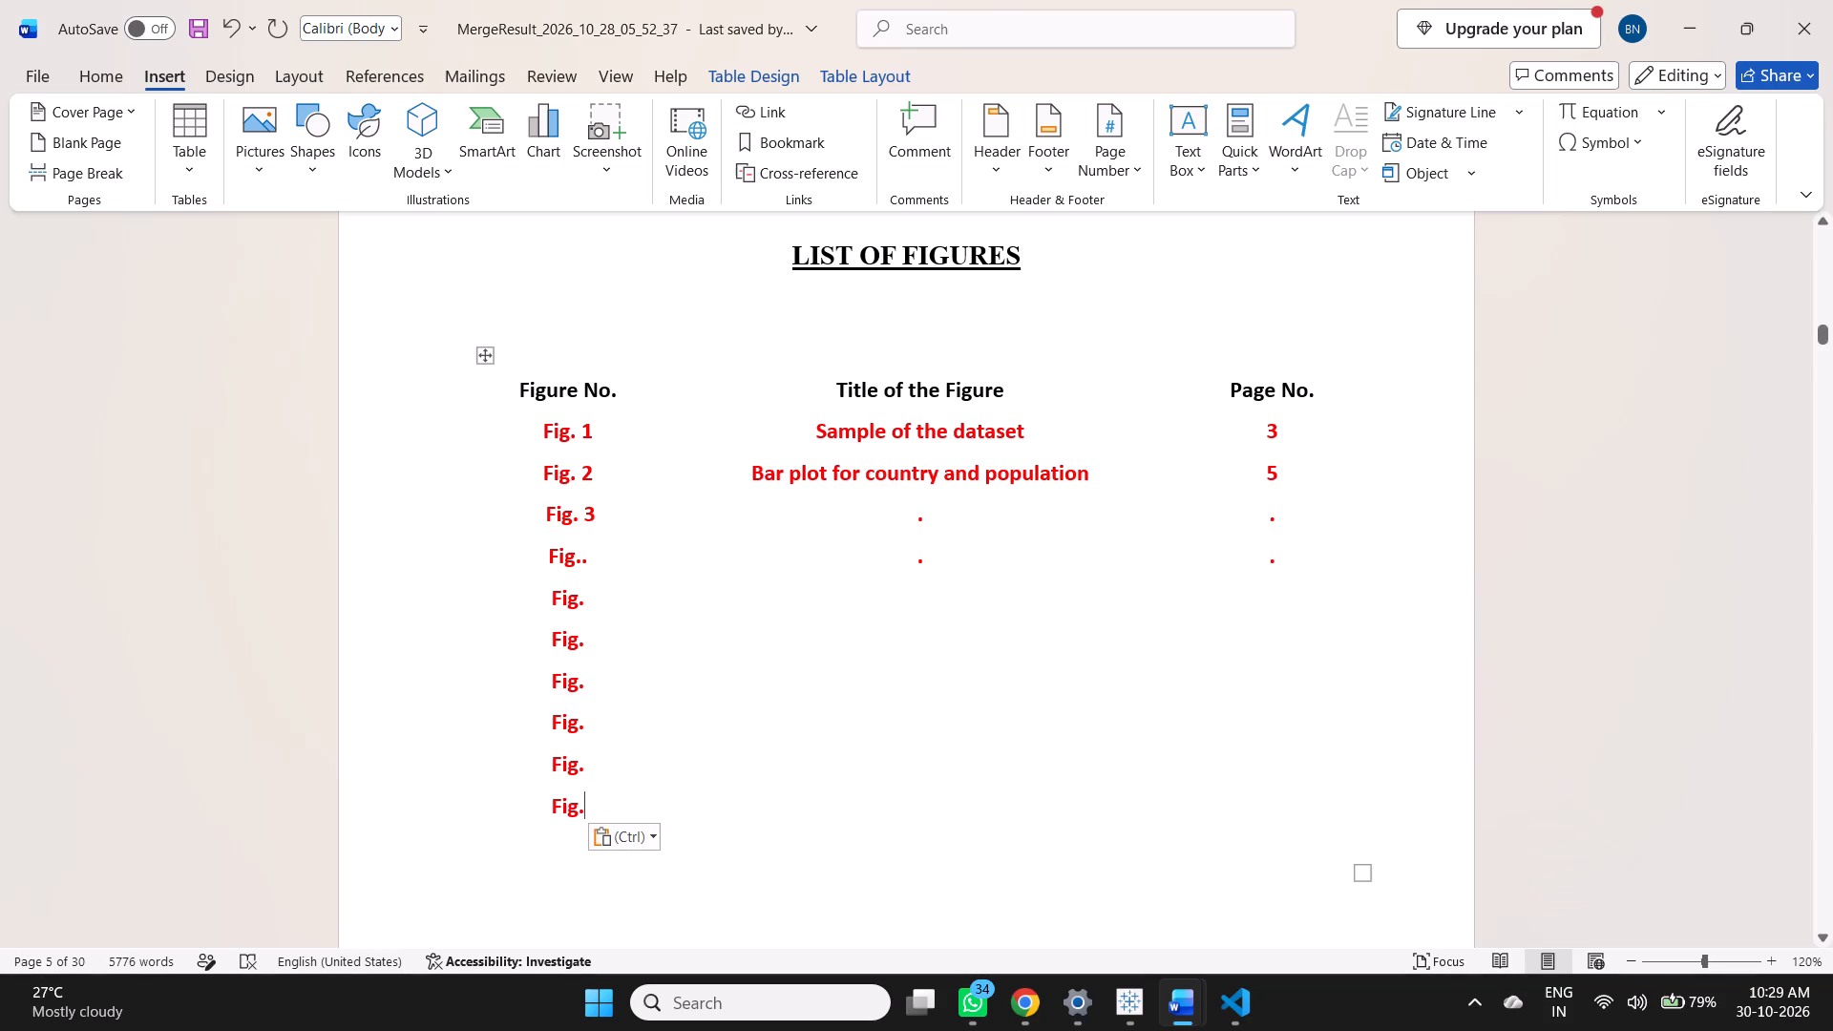
Indent the first four figure labels with leading spaces so their starts line up with the "Fig." labels below.
left_click(544, 517)
key("space")
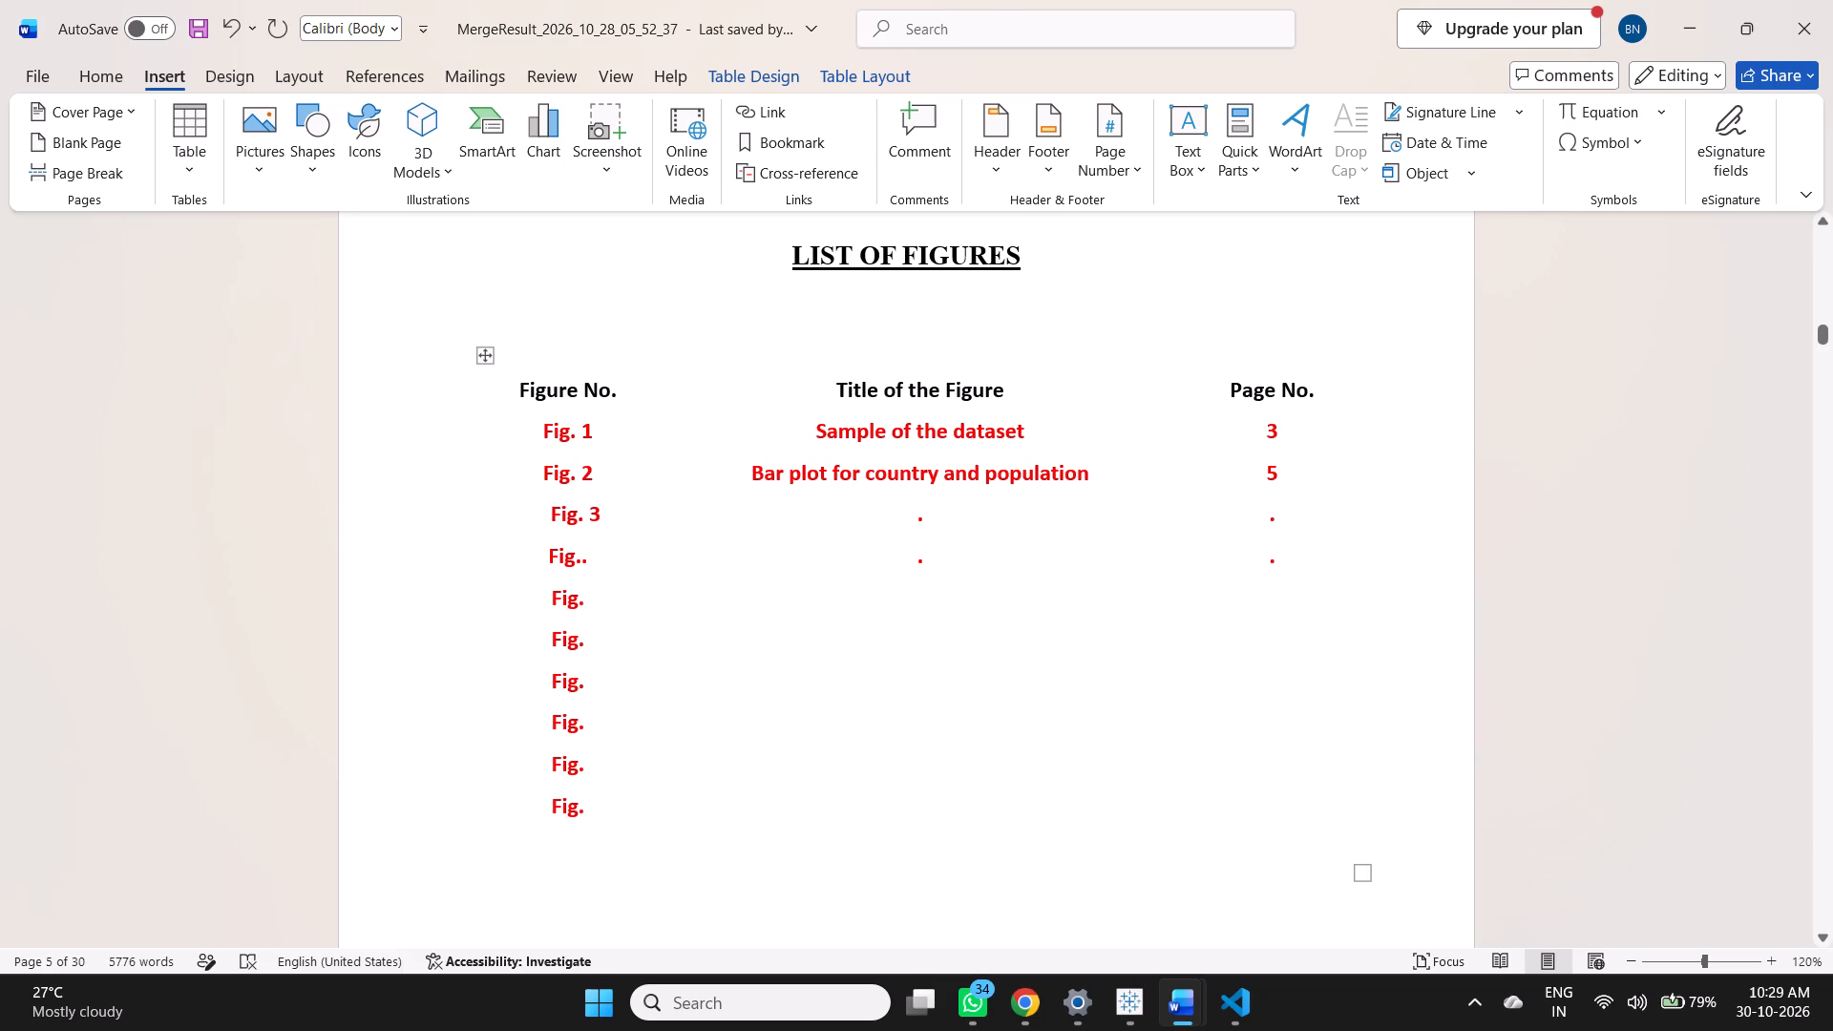
left_click(546, 558)
key("space")
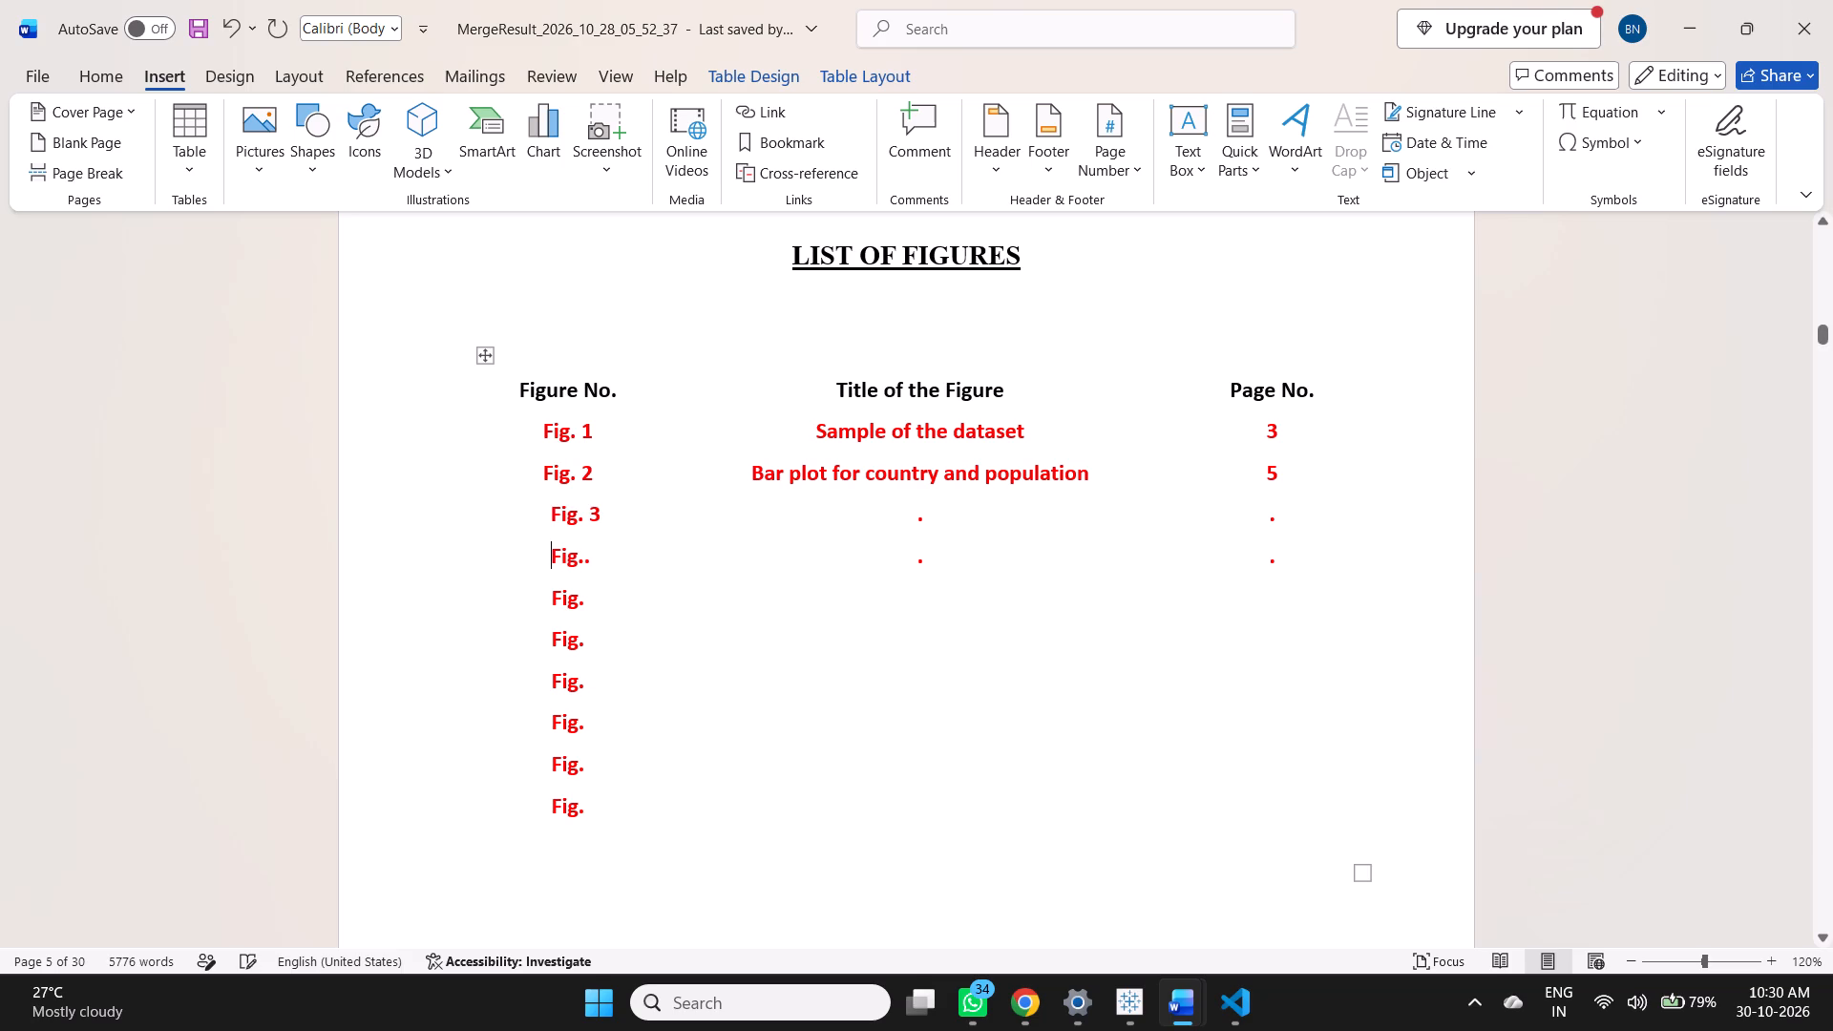
left_click(554, 516)
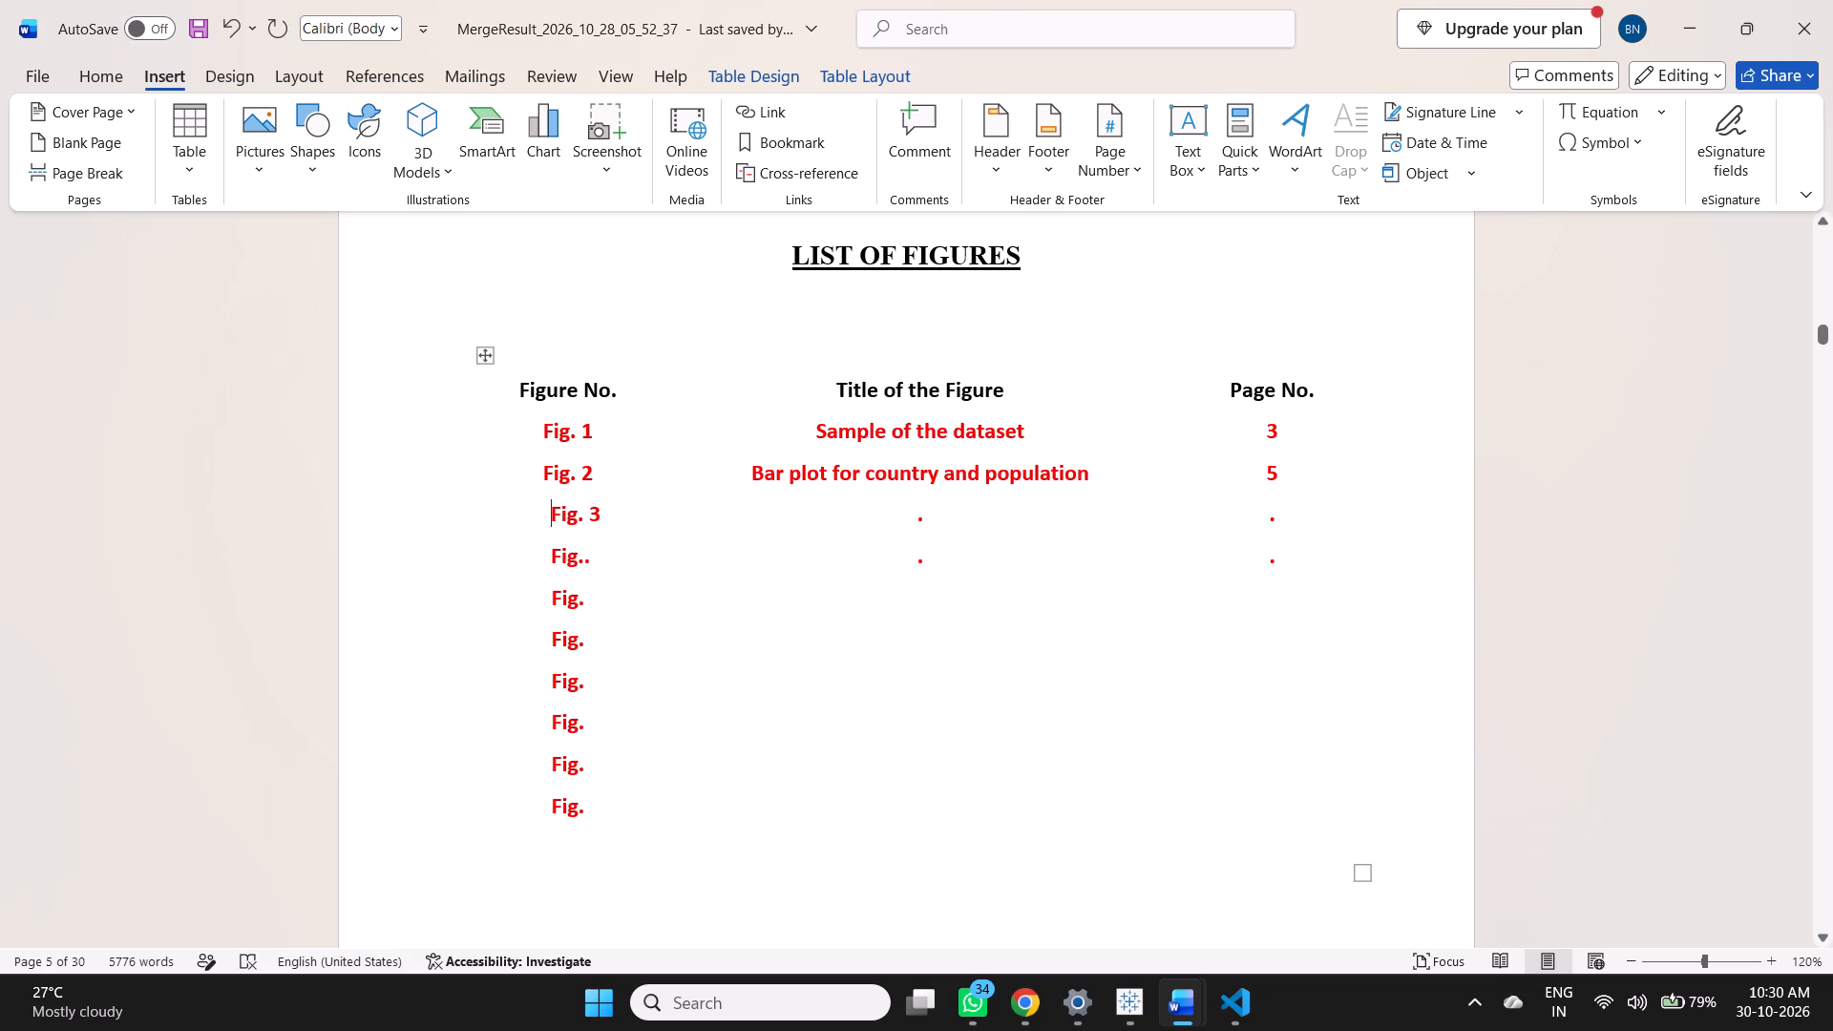
left_click(543, 473)
key("space")
key("space")
key("space")
left_click(541, 432)
key("space")
key("space")
key("space")
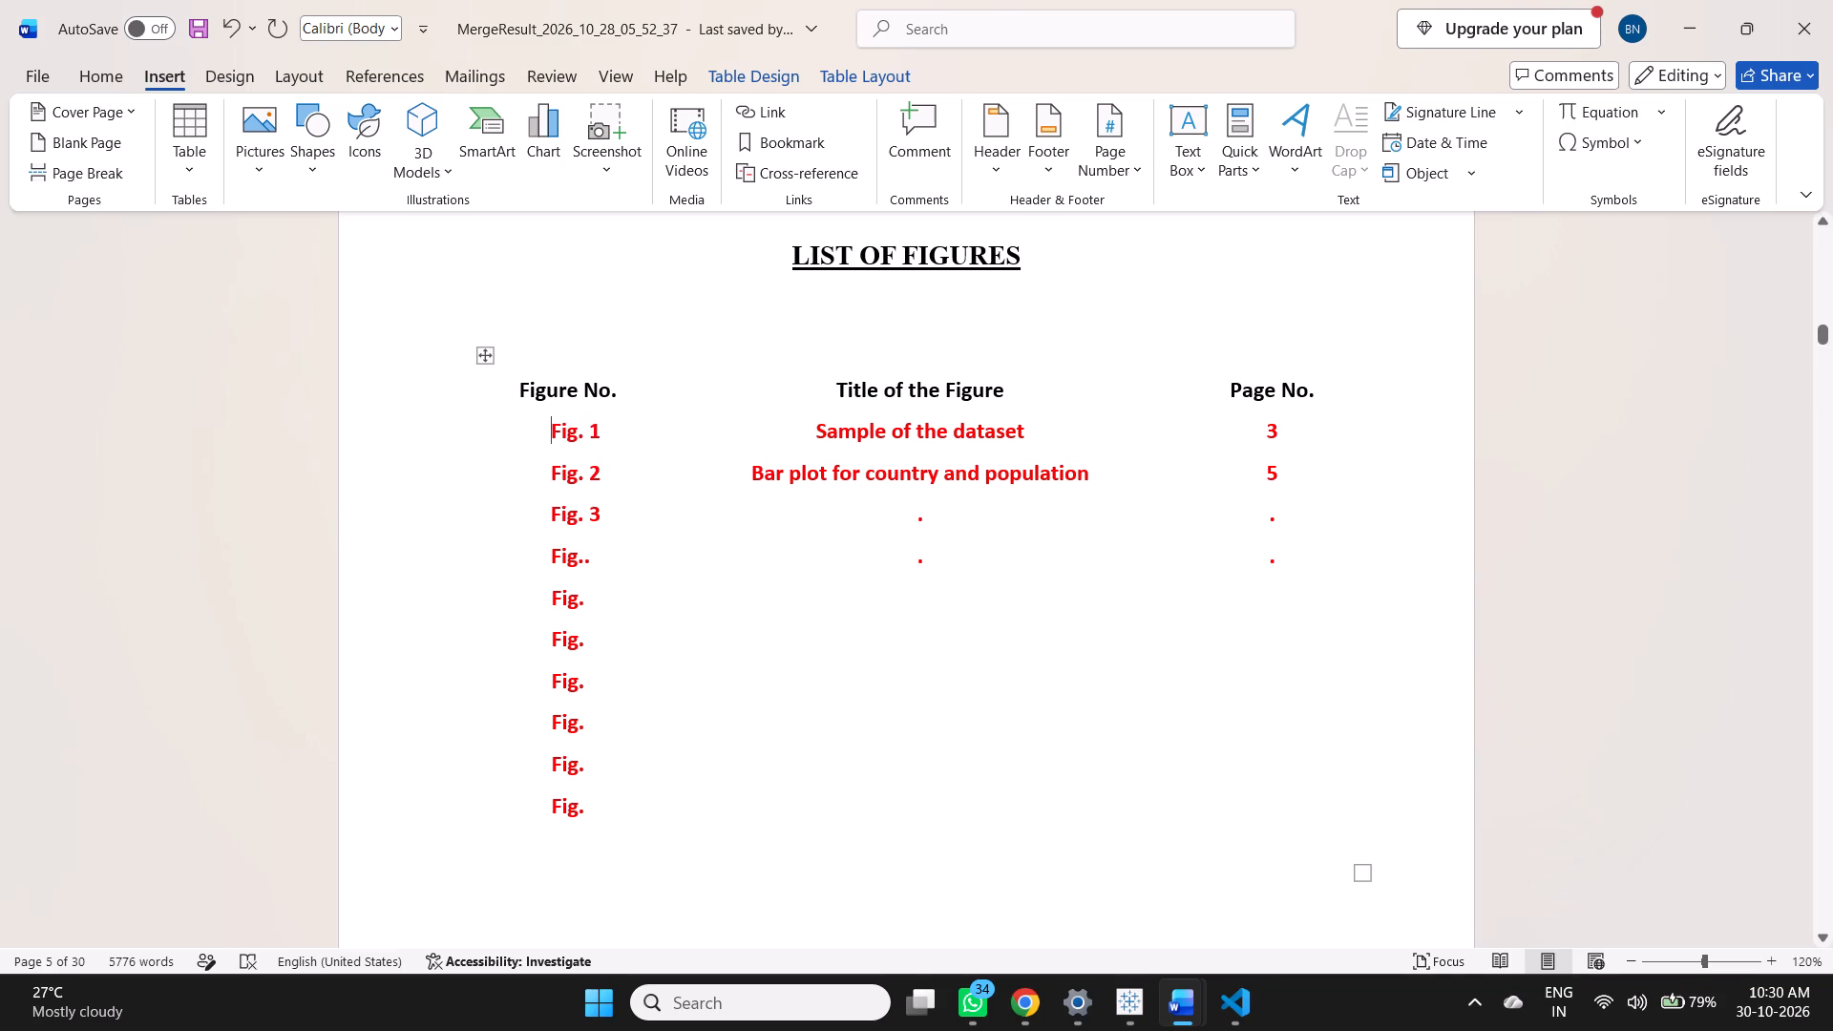
Replace the extra dot in the fourth figure label with a space and number, making it "Fig. 4".
left_click(602, 557)
key("BackSpace")
key("4")
key("BackSpace")
key("space")
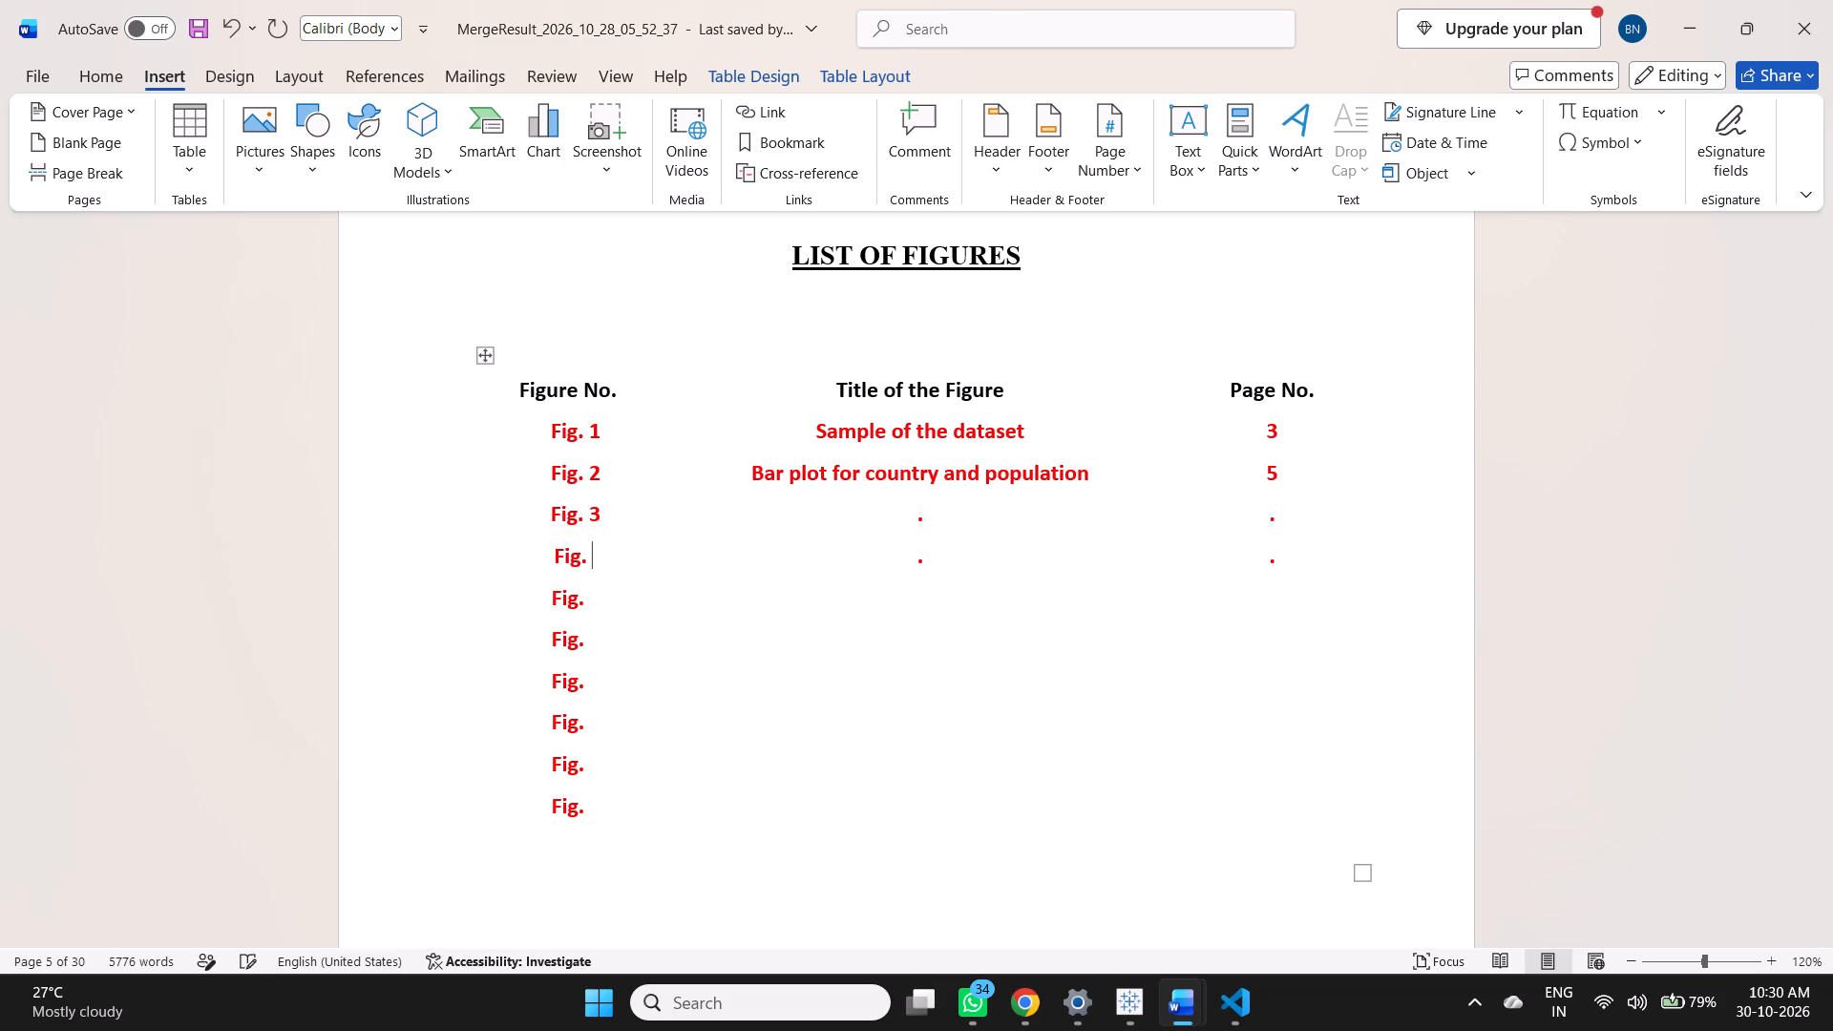
key("4")
Number the fifth, sixth and seventh figure labels as "Fig. 5", "Fig. 6" and "Fig. 7".
left_click(596, 593)
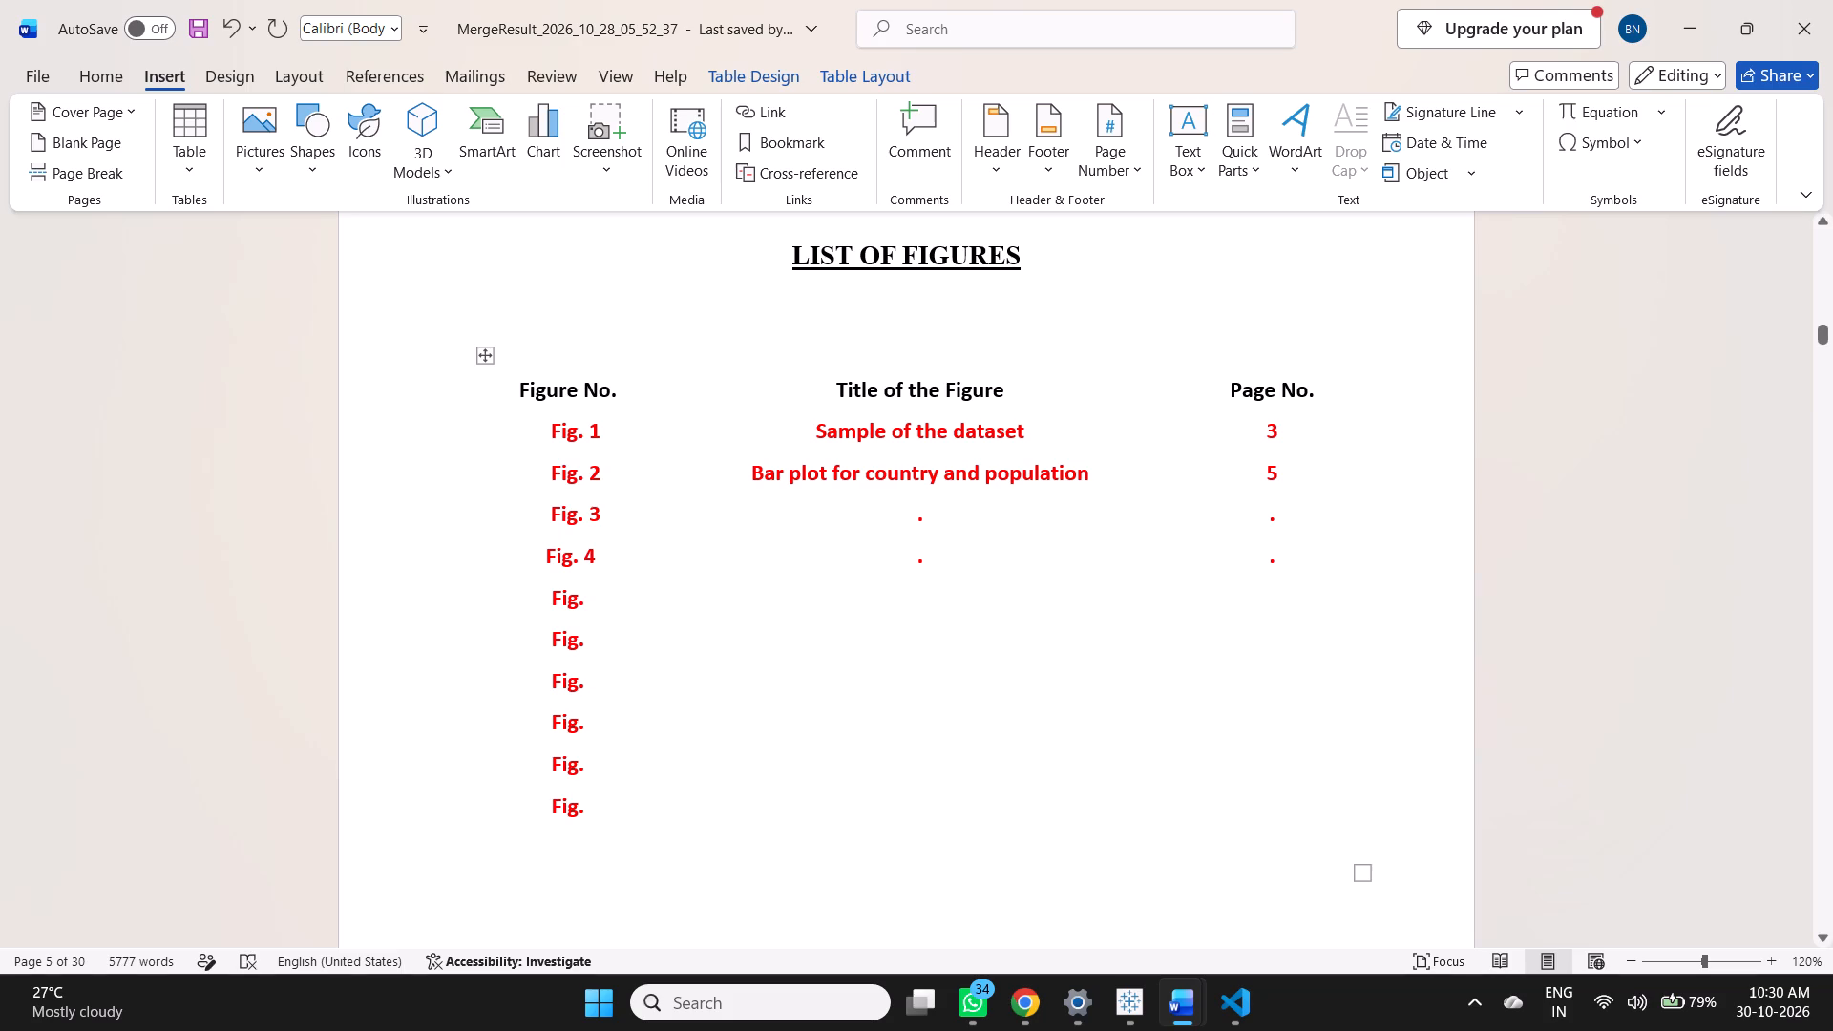
key("space")
type("5")
left_click(613, 629)
key("space")
type("6")
key("space")
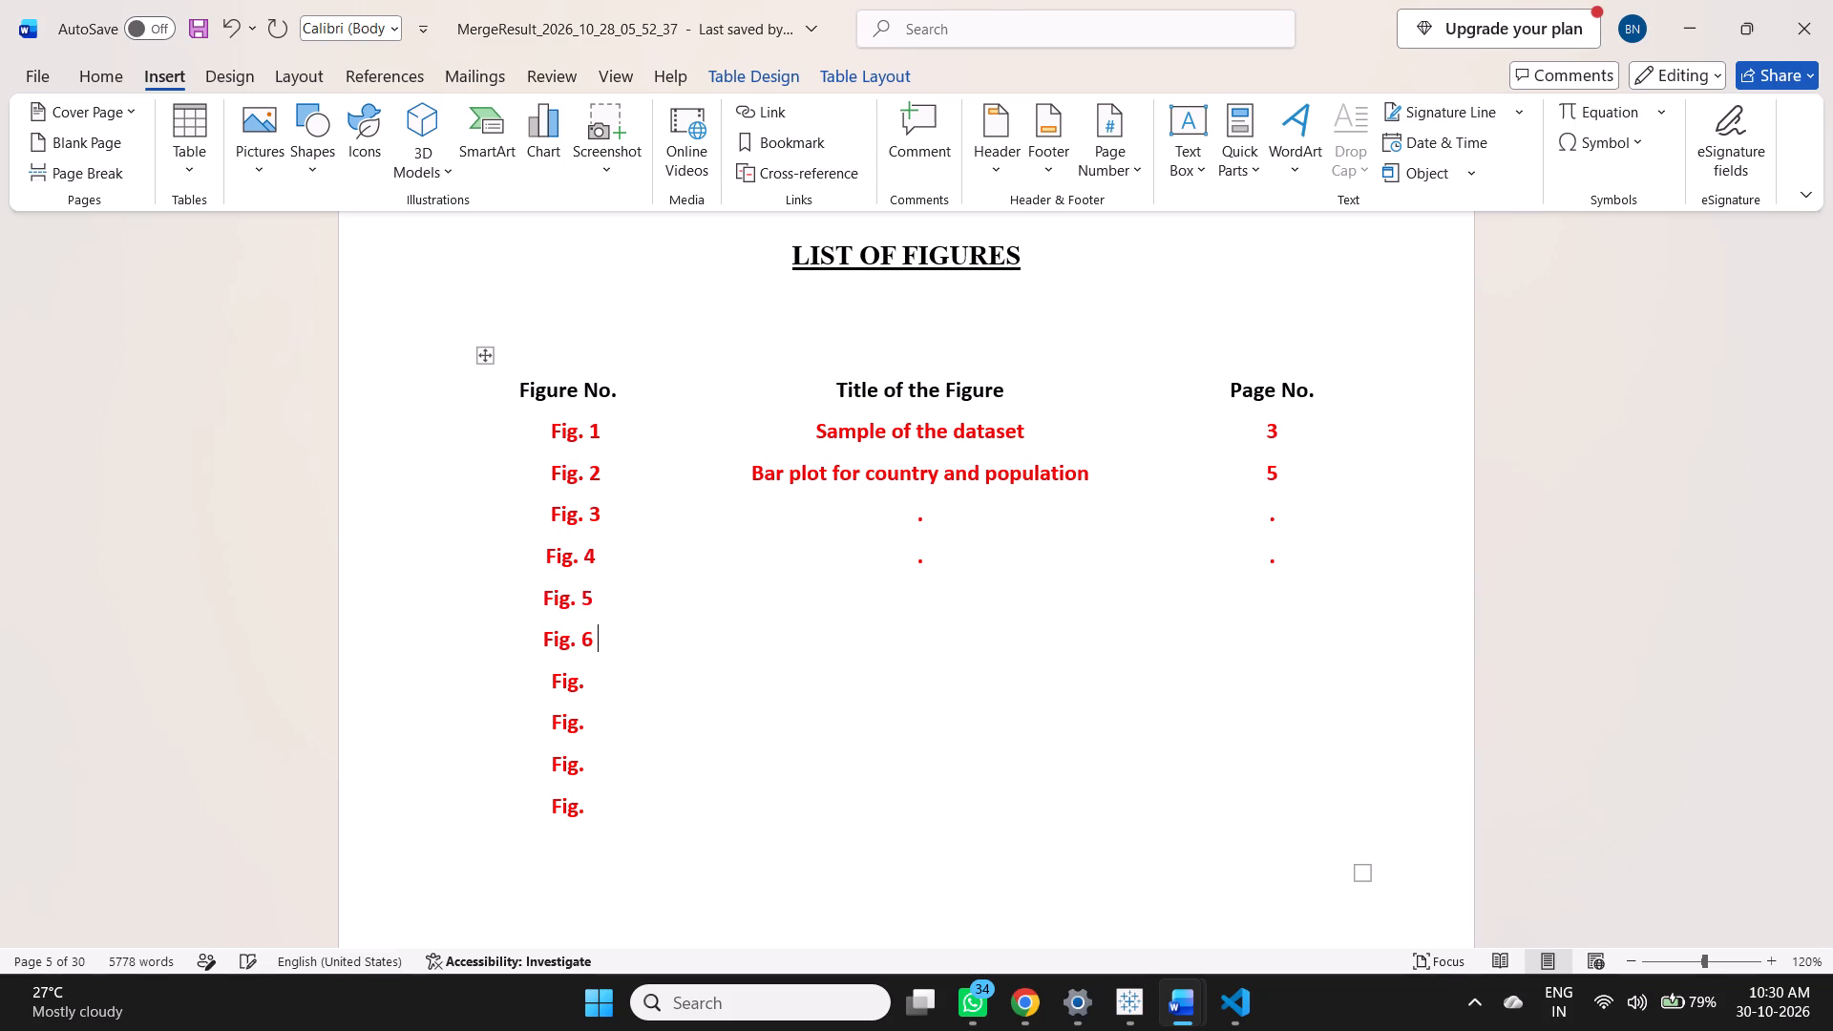
key("Down")
key("space")
key("7")
Number the last three figure labels as "Fig. 8", "Fig. 9" and "Fig. 10".
key("Down")
key("space")
type("8")
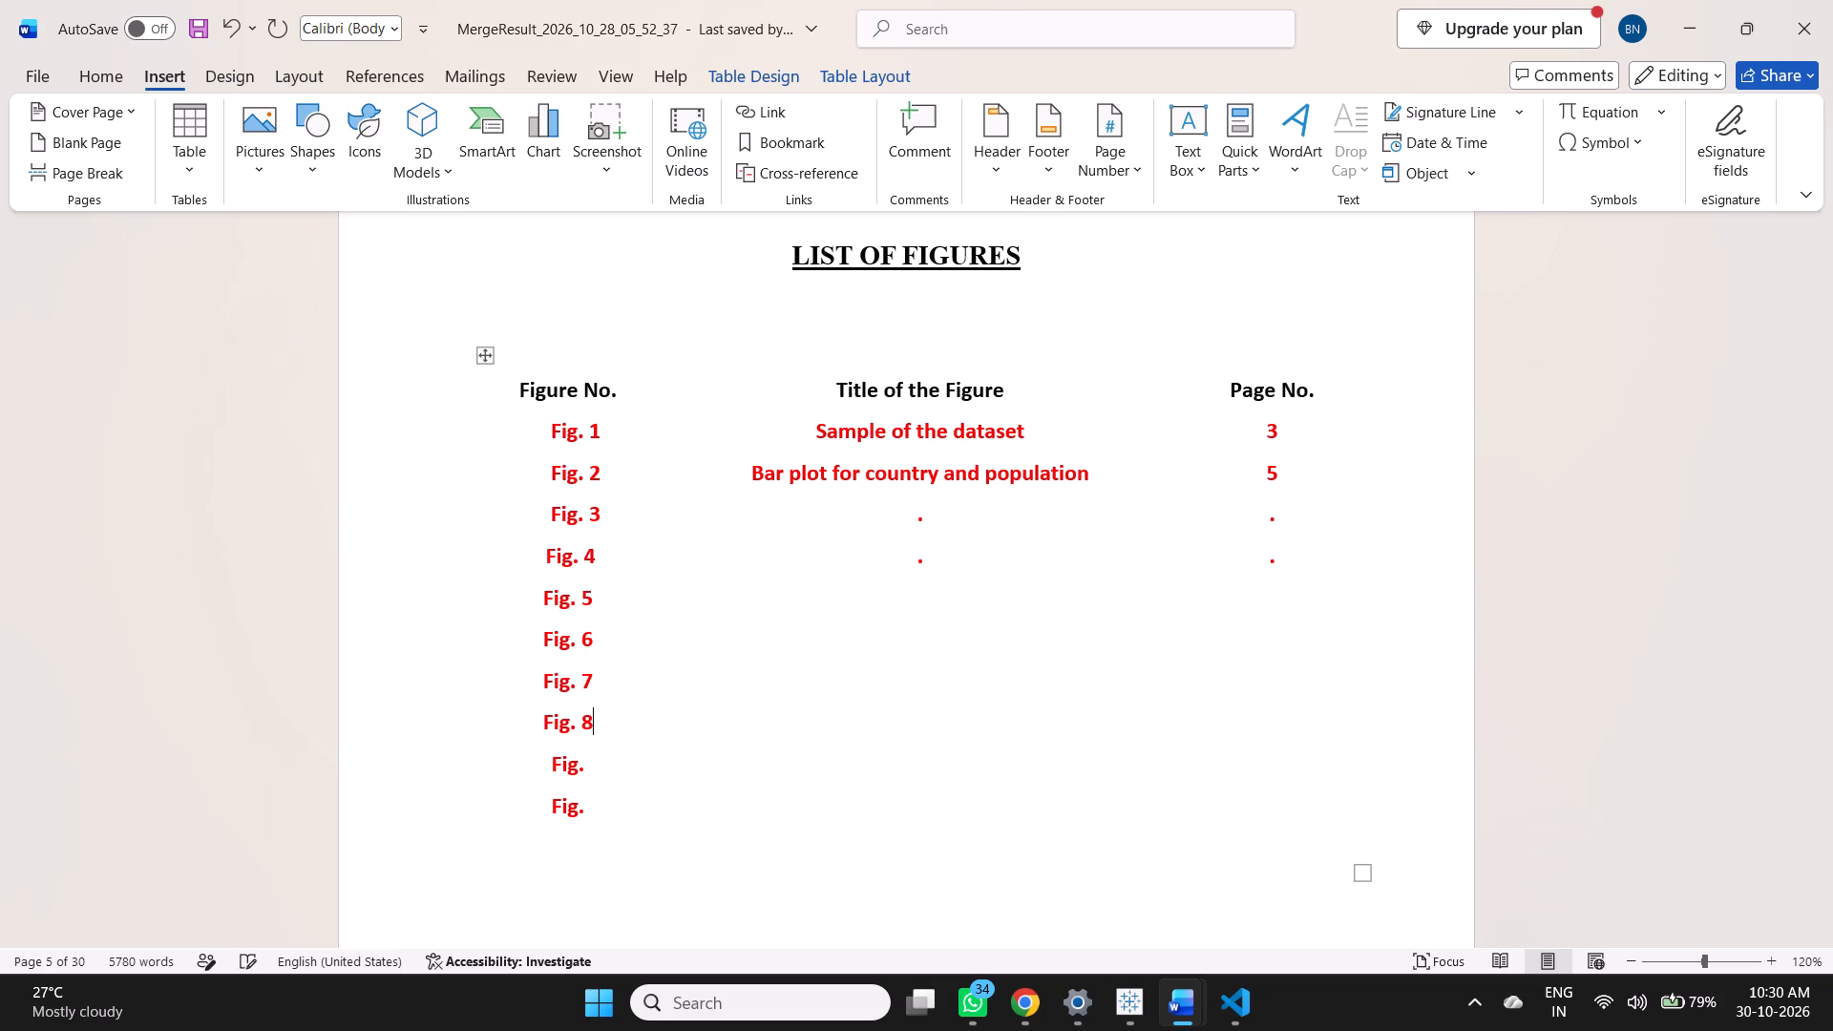
key("Down")
key("space")
type("9")
key("space")
key("BackSpace")
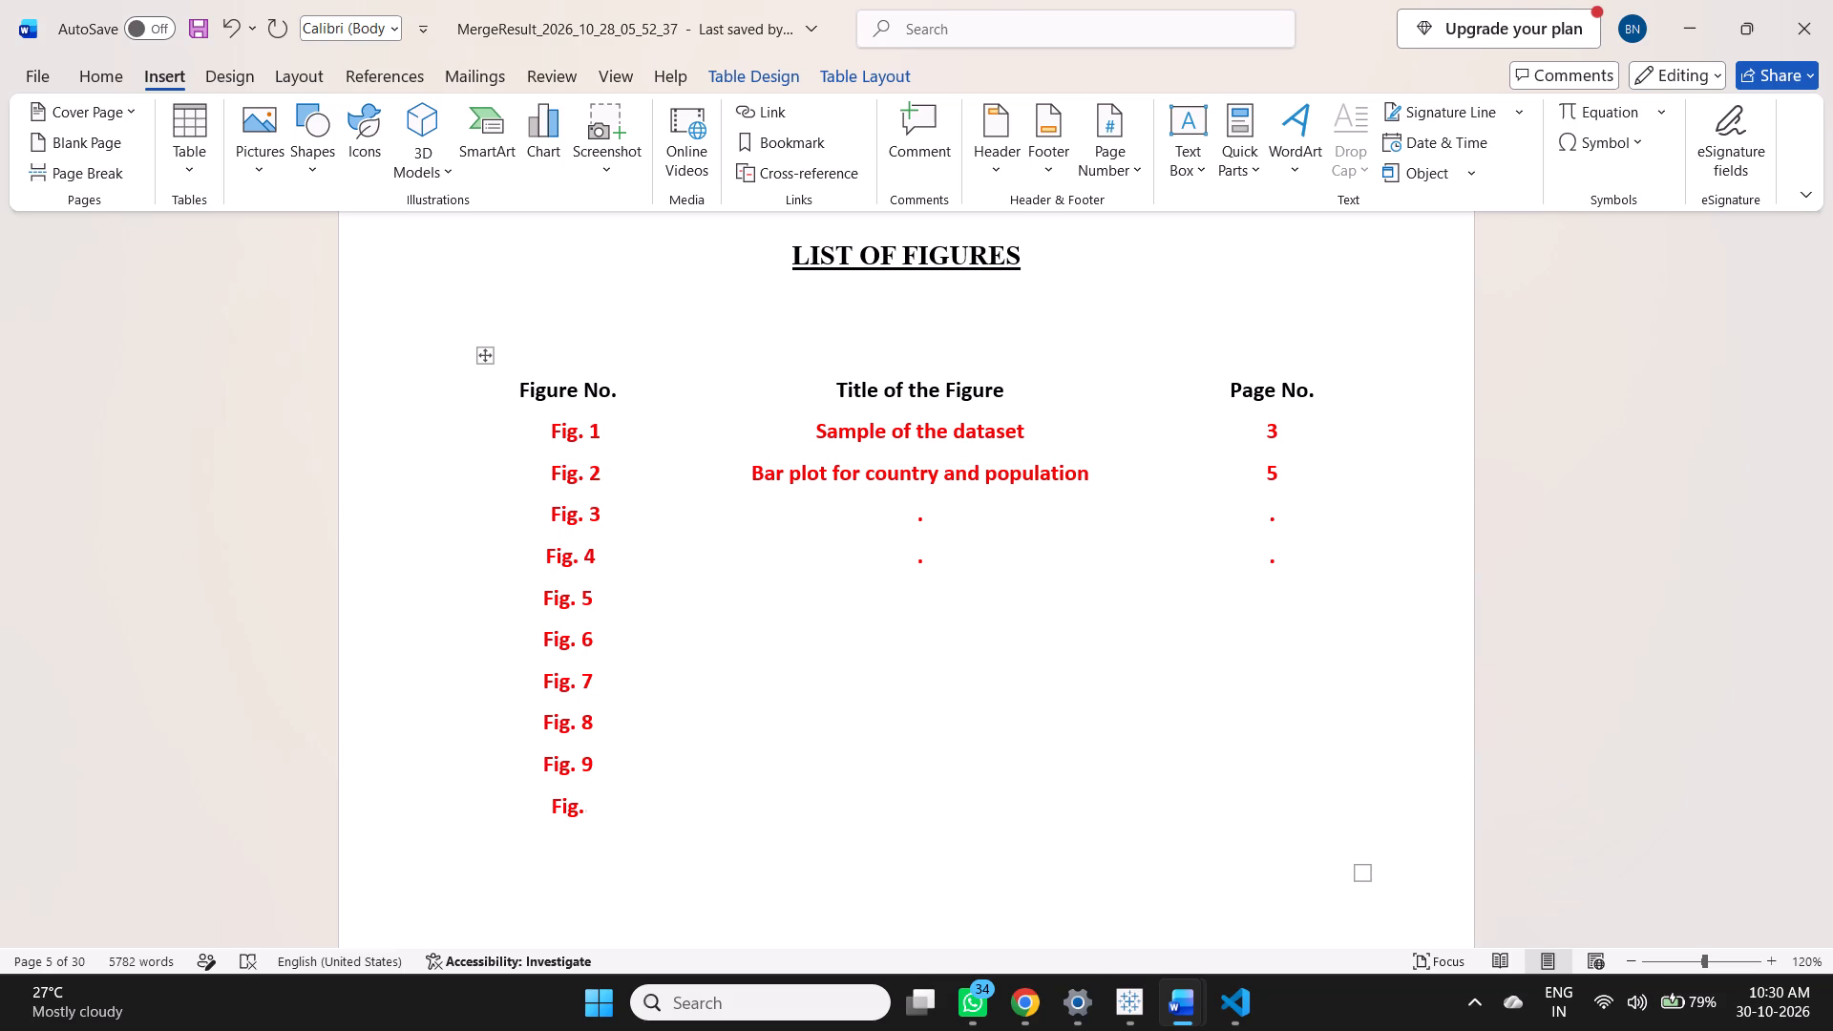
key("Down")
key("space")
type("10")
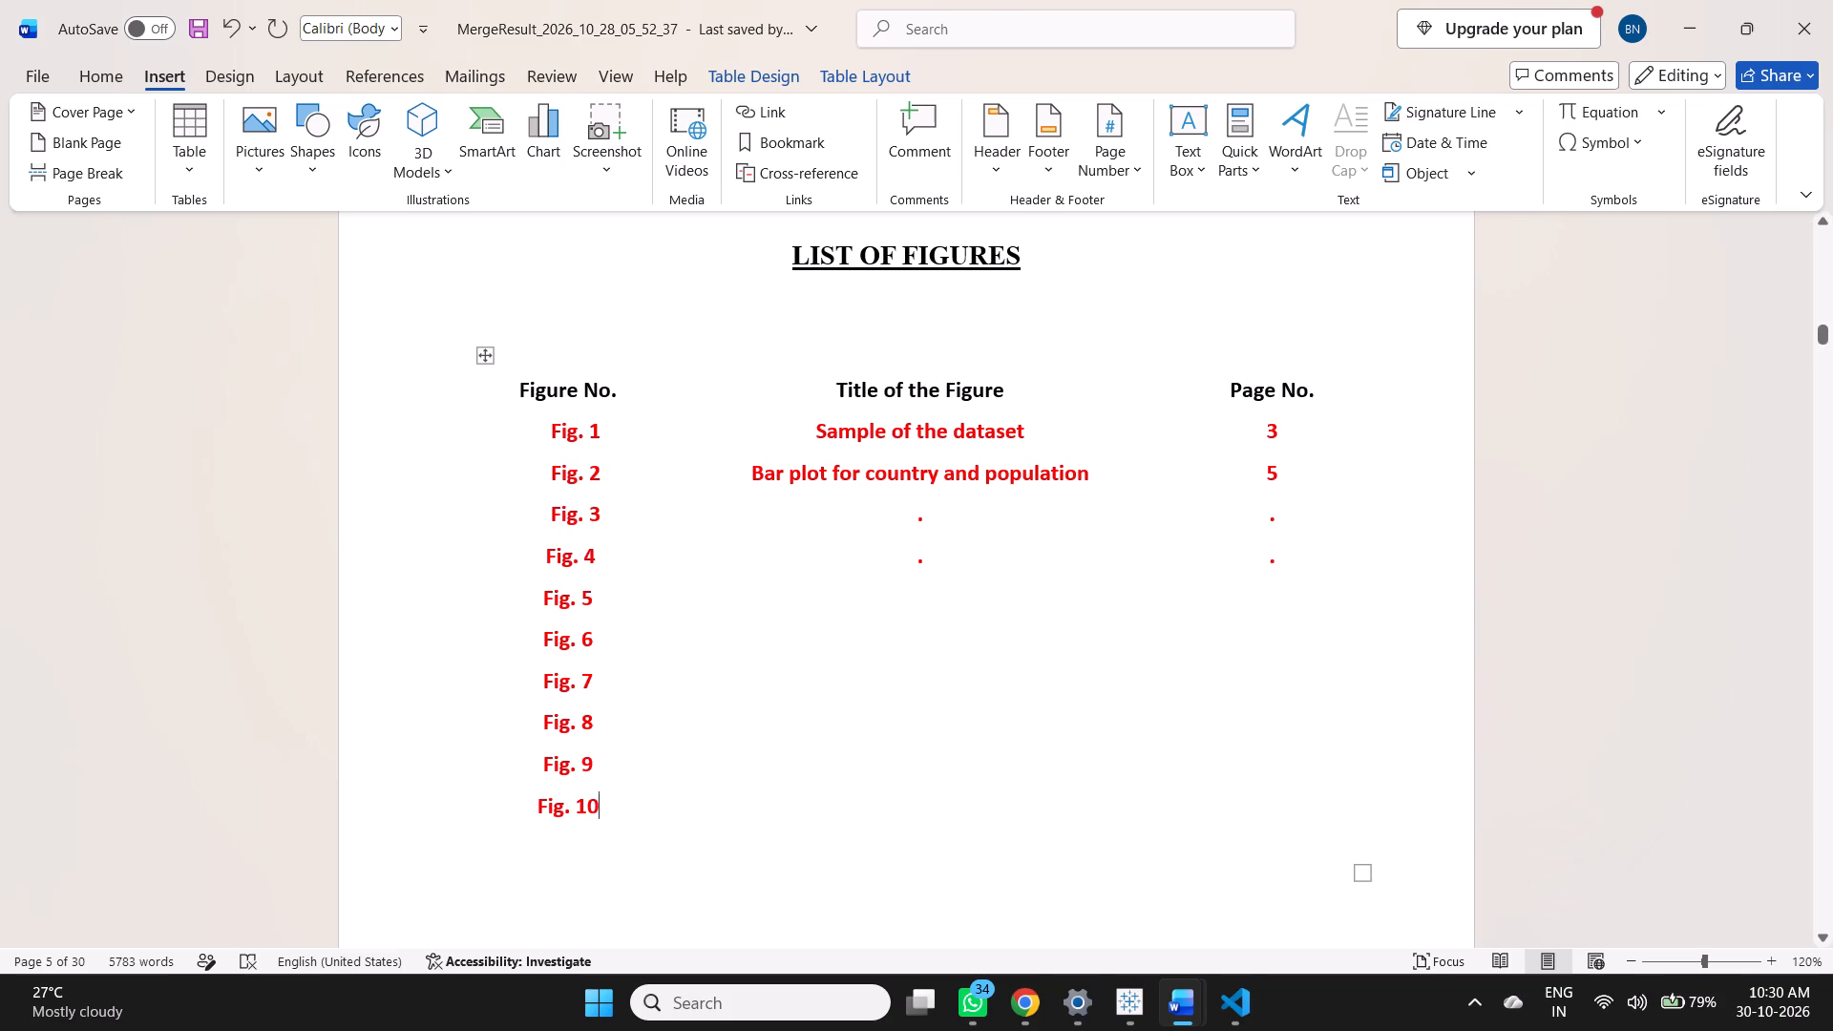
Remove the centring of the "Fig. 9" label and indent it with six leading spaces to line up with "Fig. 10".
left_click(544, 768)
key("BackSpace")
key("space")
key("space")
key("space")
key("space")
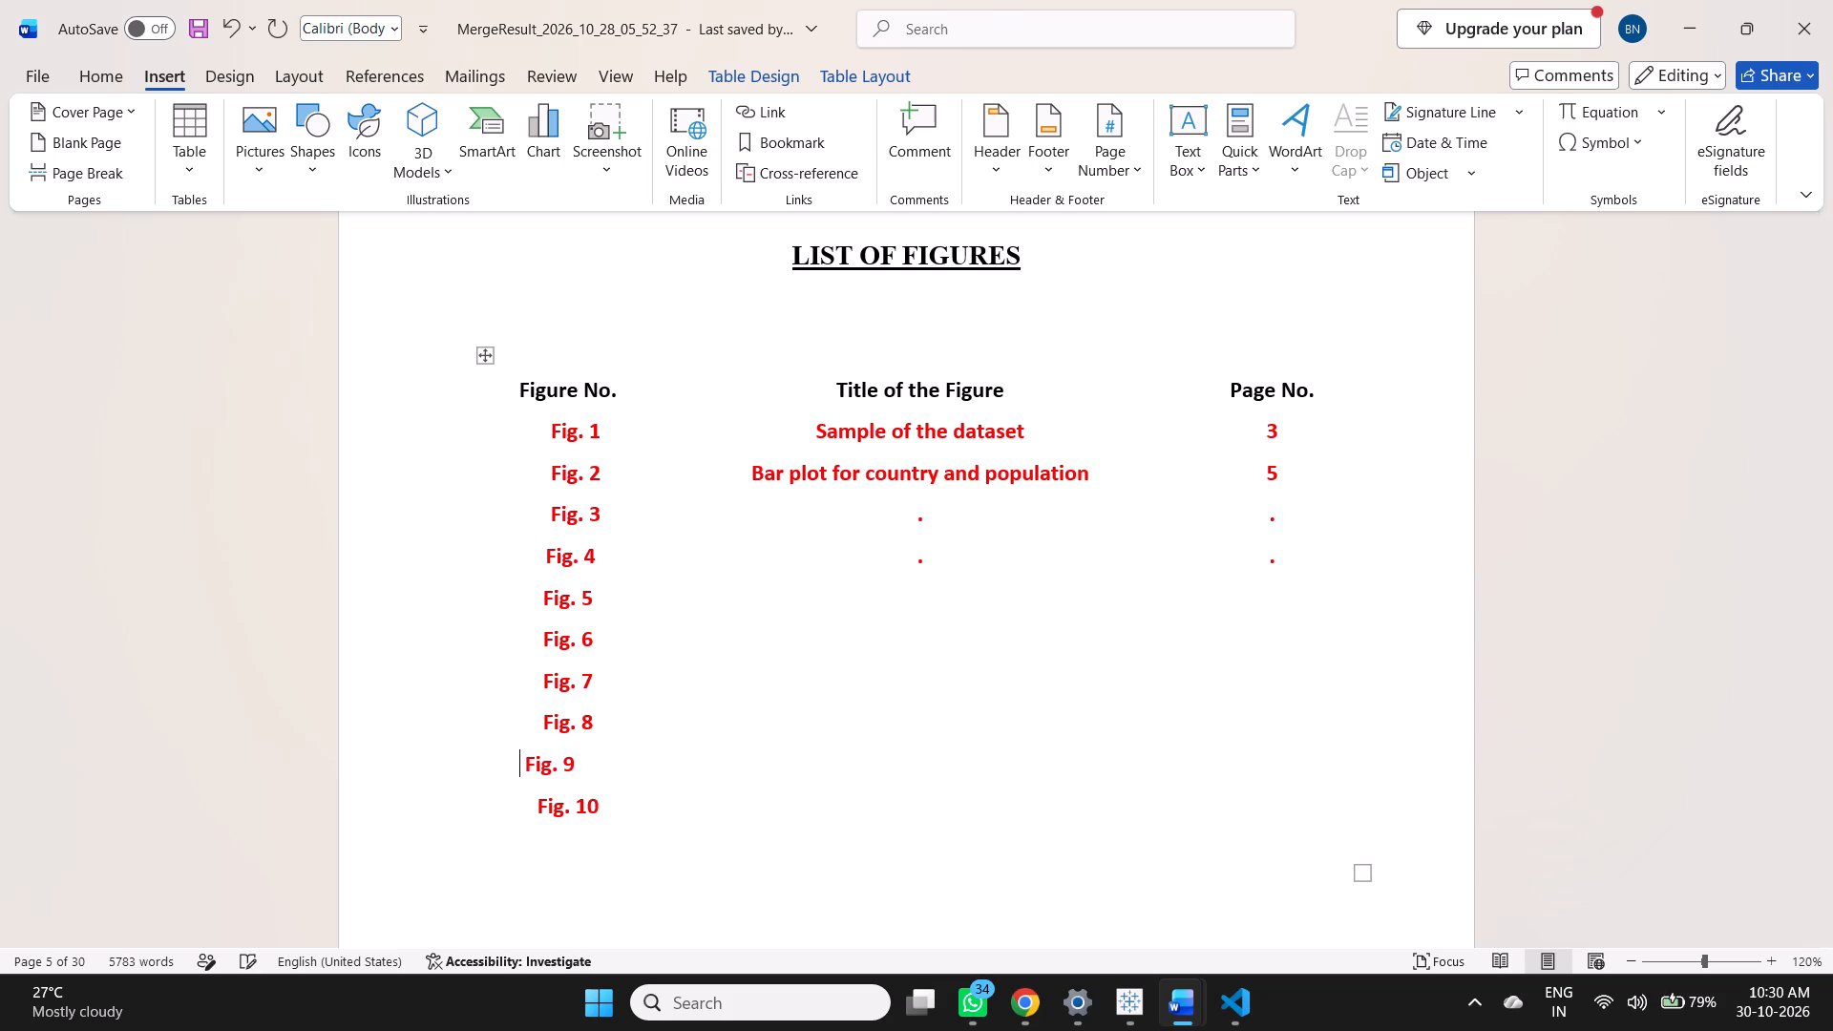
key("space")
key("space")
key("space")
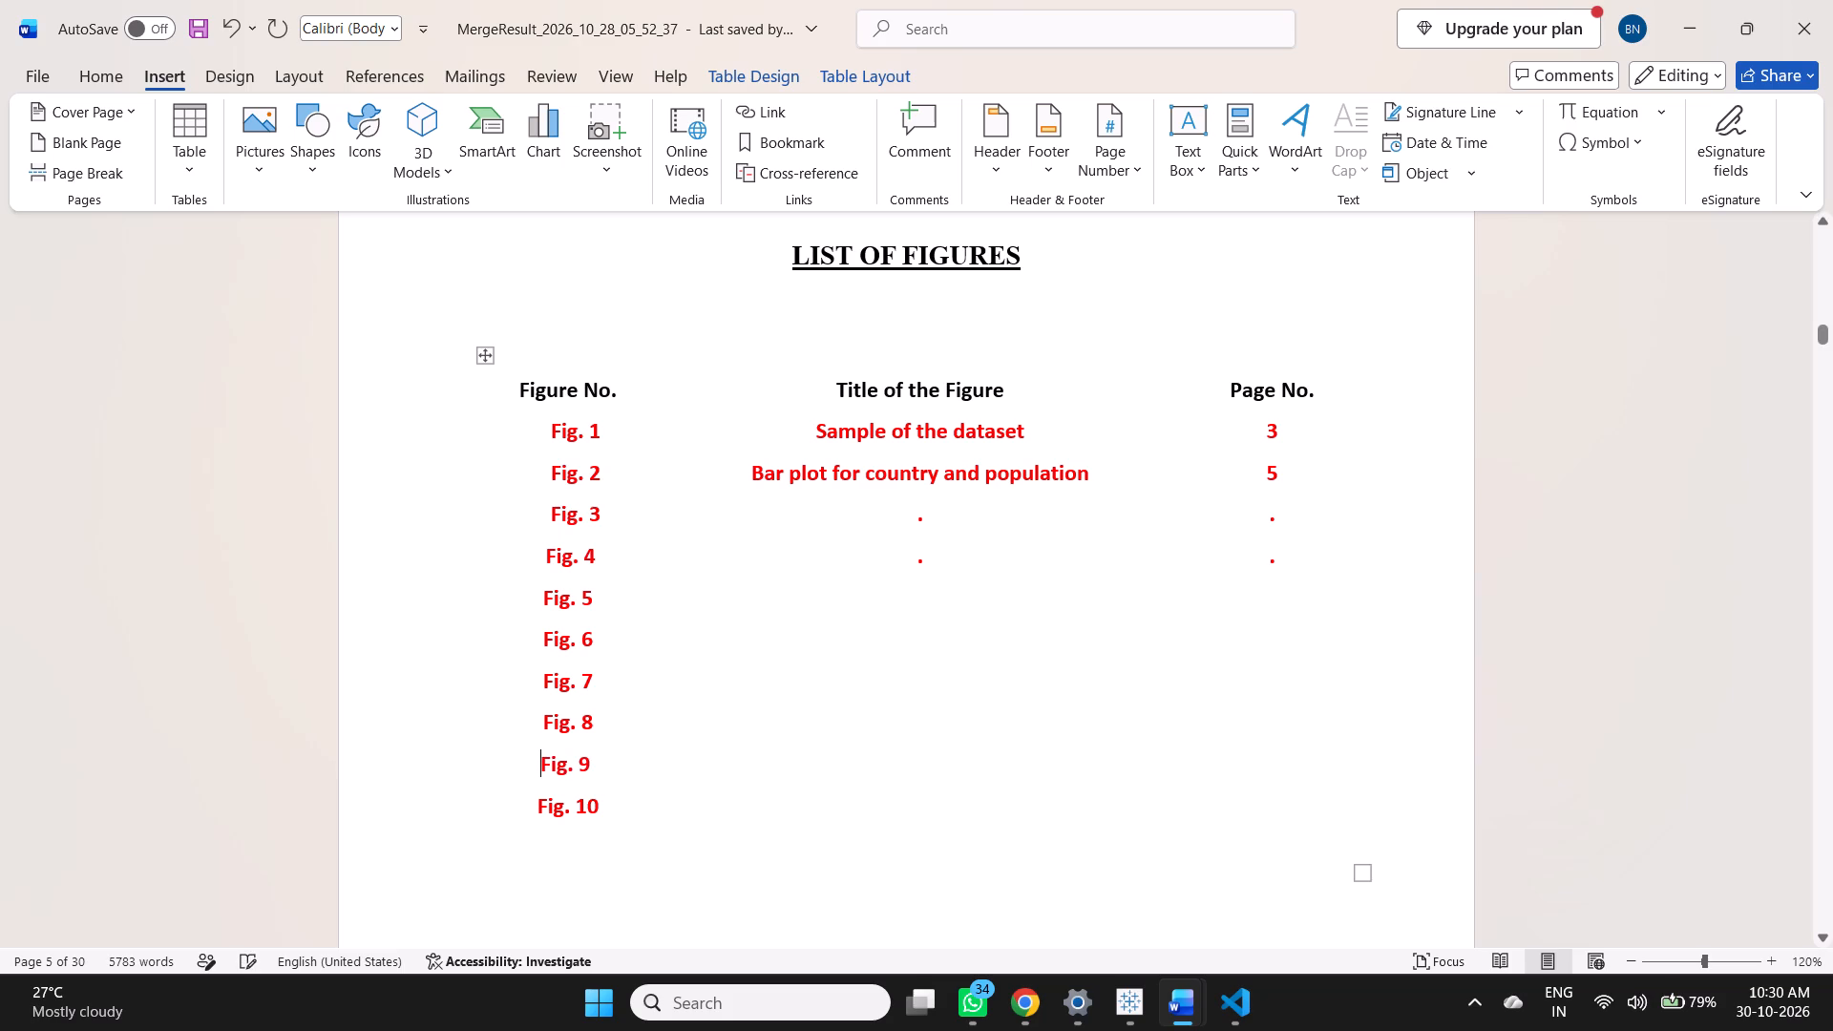
key("BackSpace")
Remove the centring of the "Fig. 8", "Fig. 7", "Fig. 6" and "Fig. 5" labels so they sit flush at the cell edge.
left_click(548, 722)
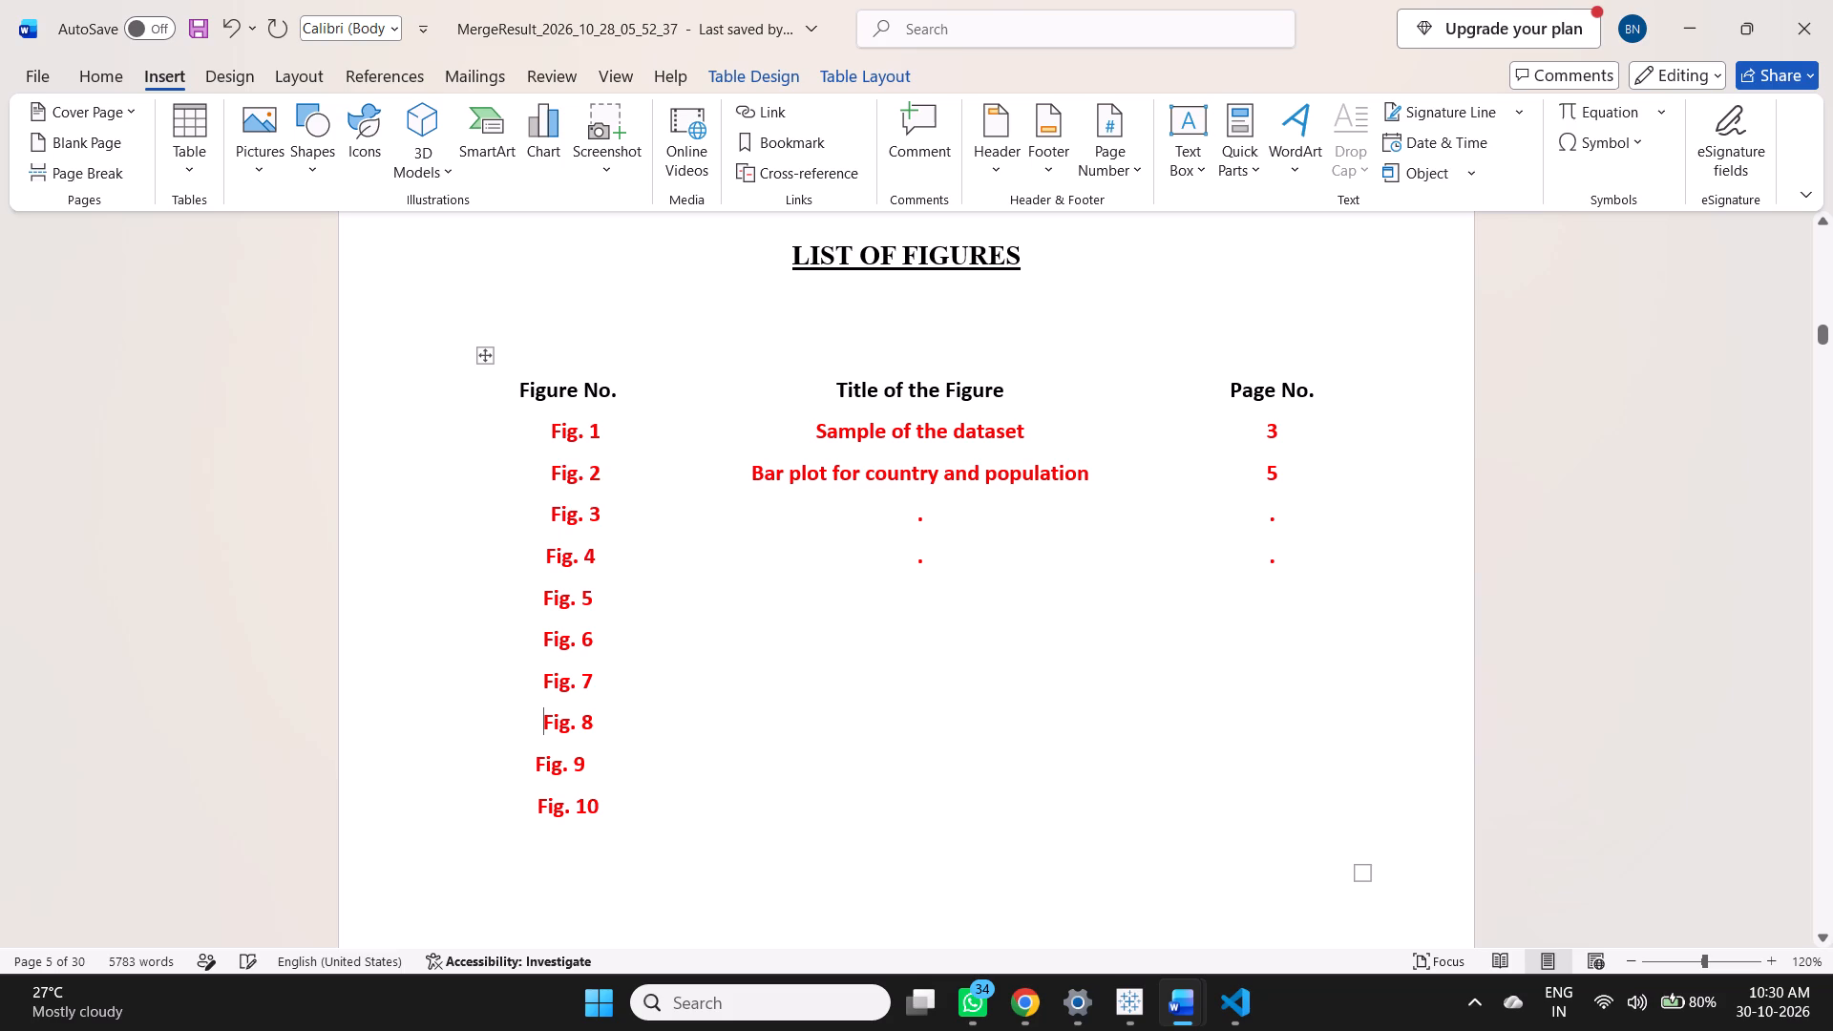
key("BackSpace")
left_click(545, 686)
key("BackSpace")
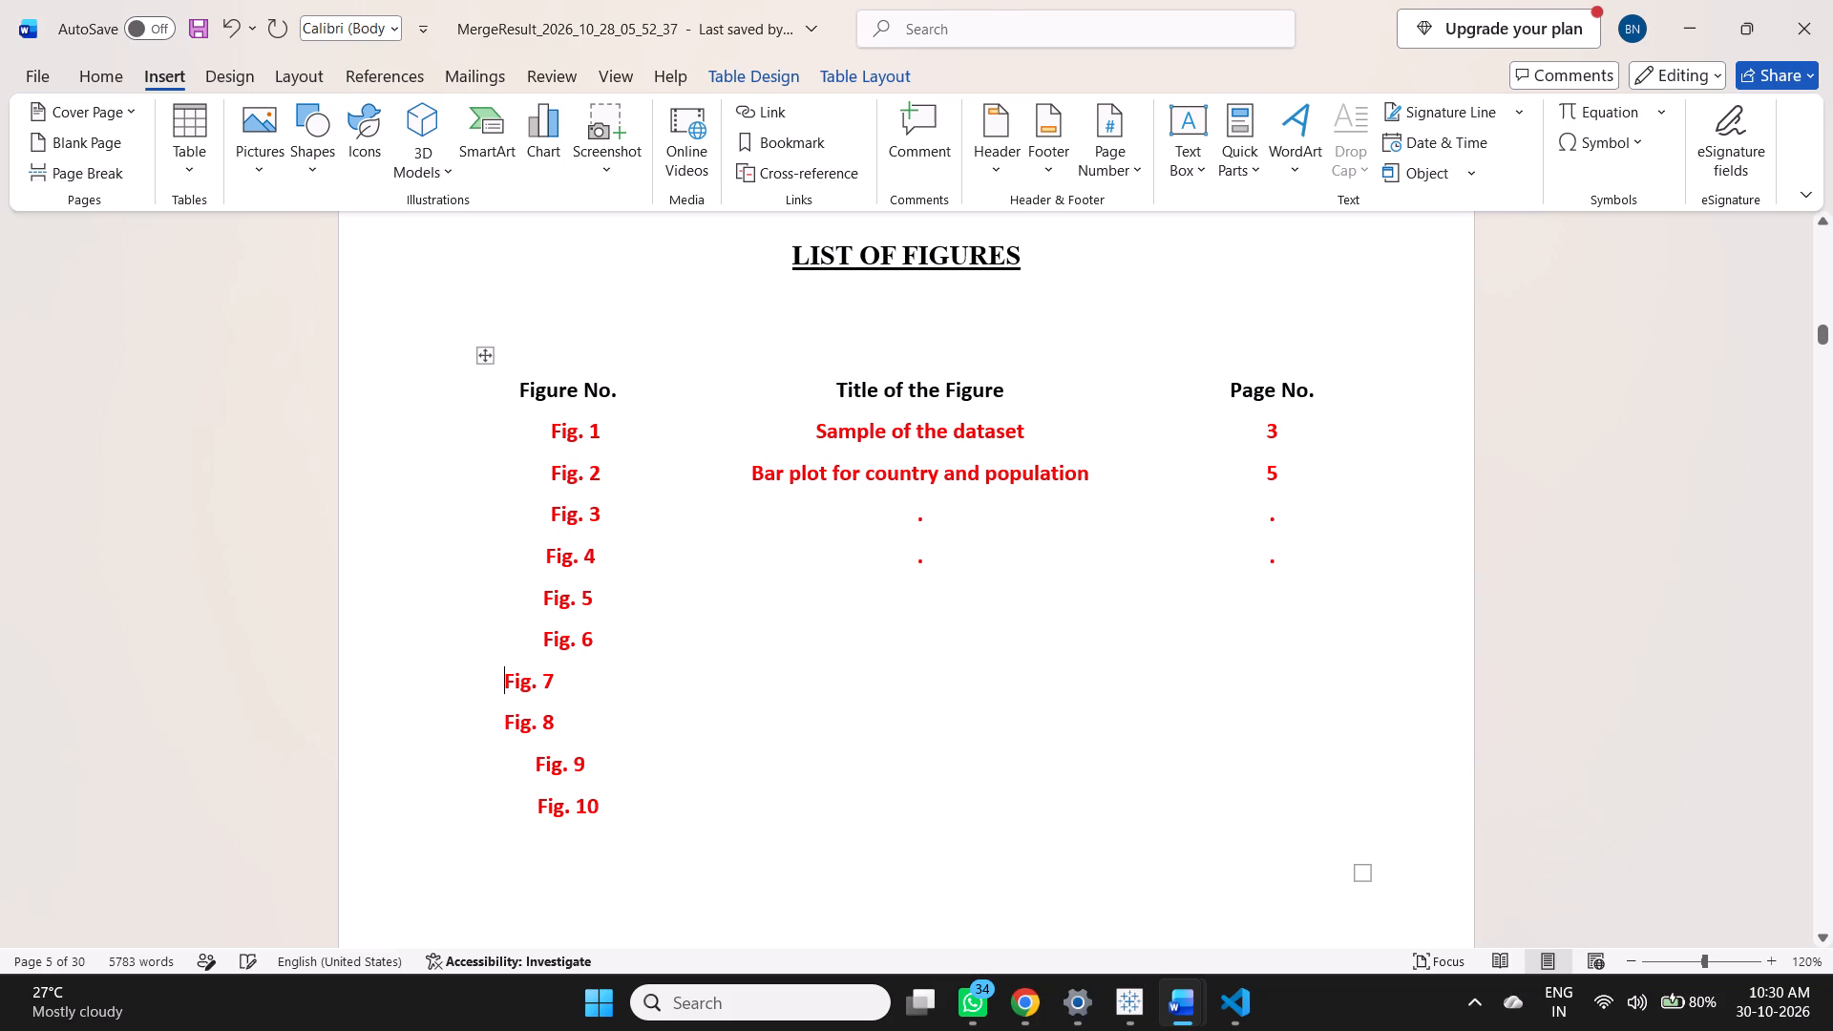
left_click(545, 639)
key("BackSpace")
left_click(544, 599)
key("BackSpace")
Trim leading spaces from the "Fig. 4", "Fig. 3", "Fig. 2" and "Fig. 1" labels, deleting one each and three from "Fig. 1".
left_click(548, 557)
key("BackSpace")
left_click(552, 512)
key("BackSpace")
left_click(553, 473)
key("BackSpace")
left_click(549, 424)
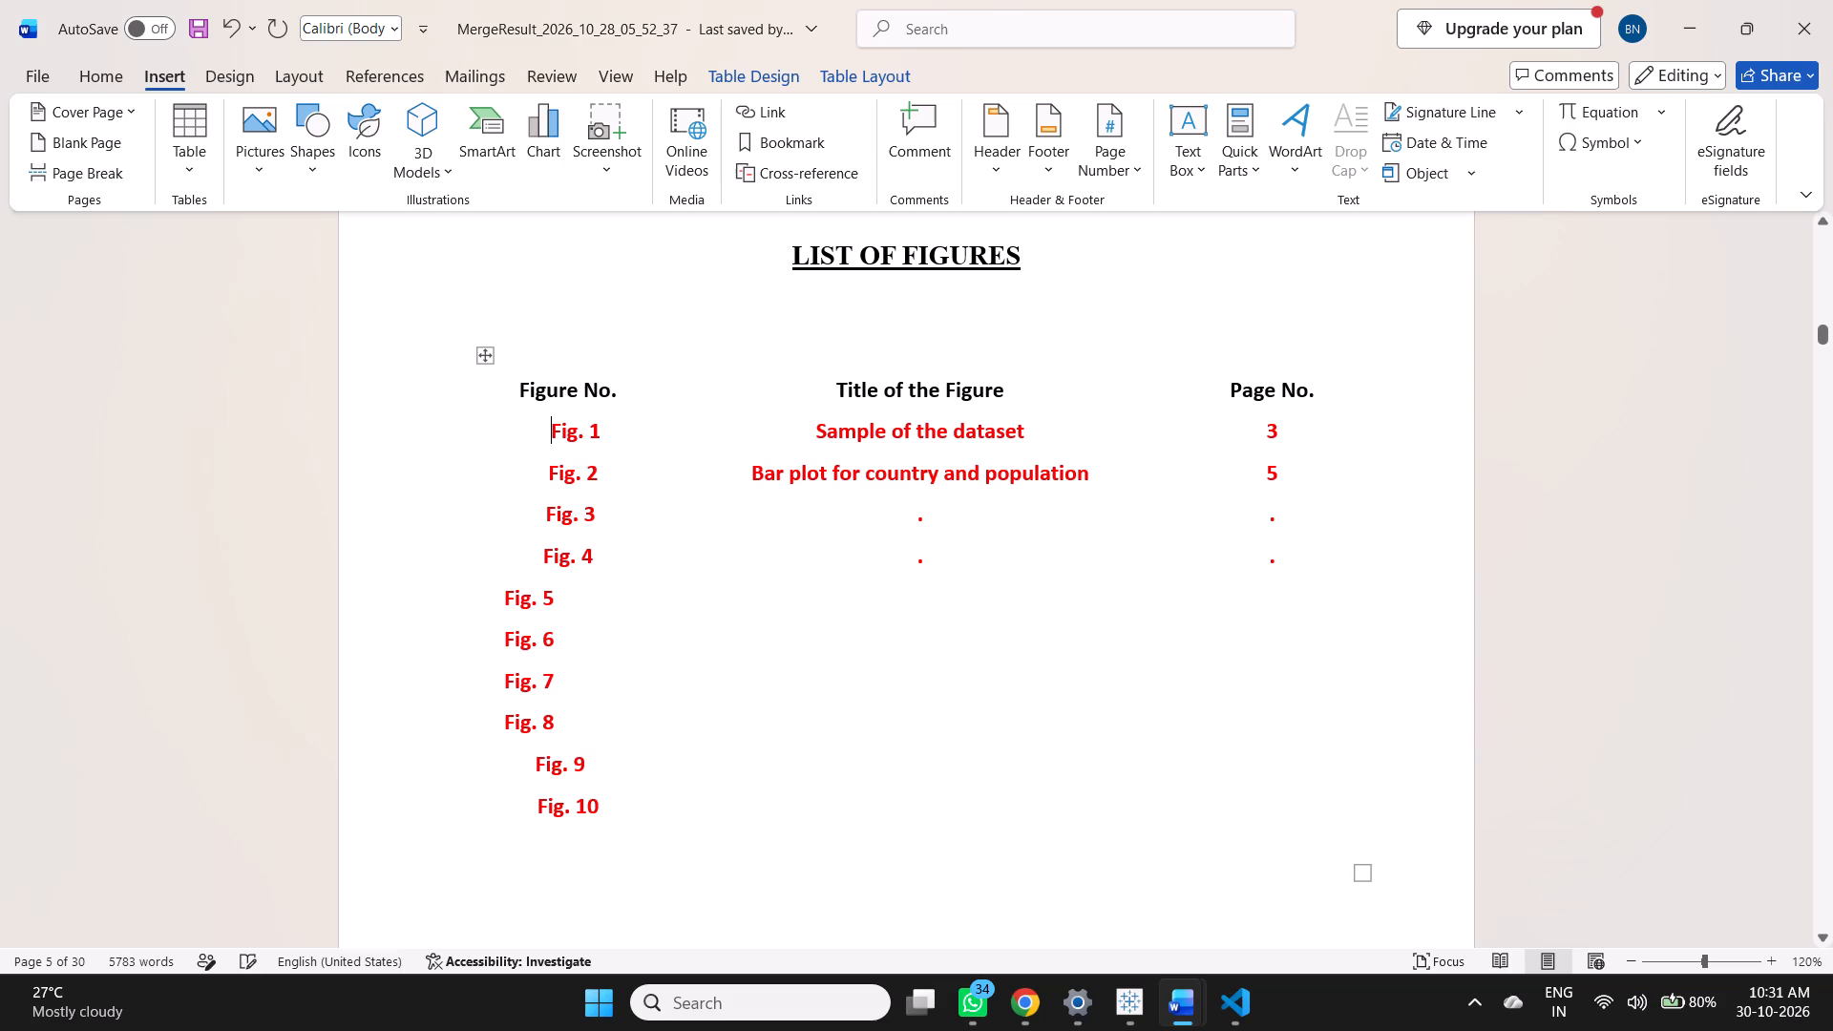
key("BackSpace")
key("BackSpace")
key("BackSpace")
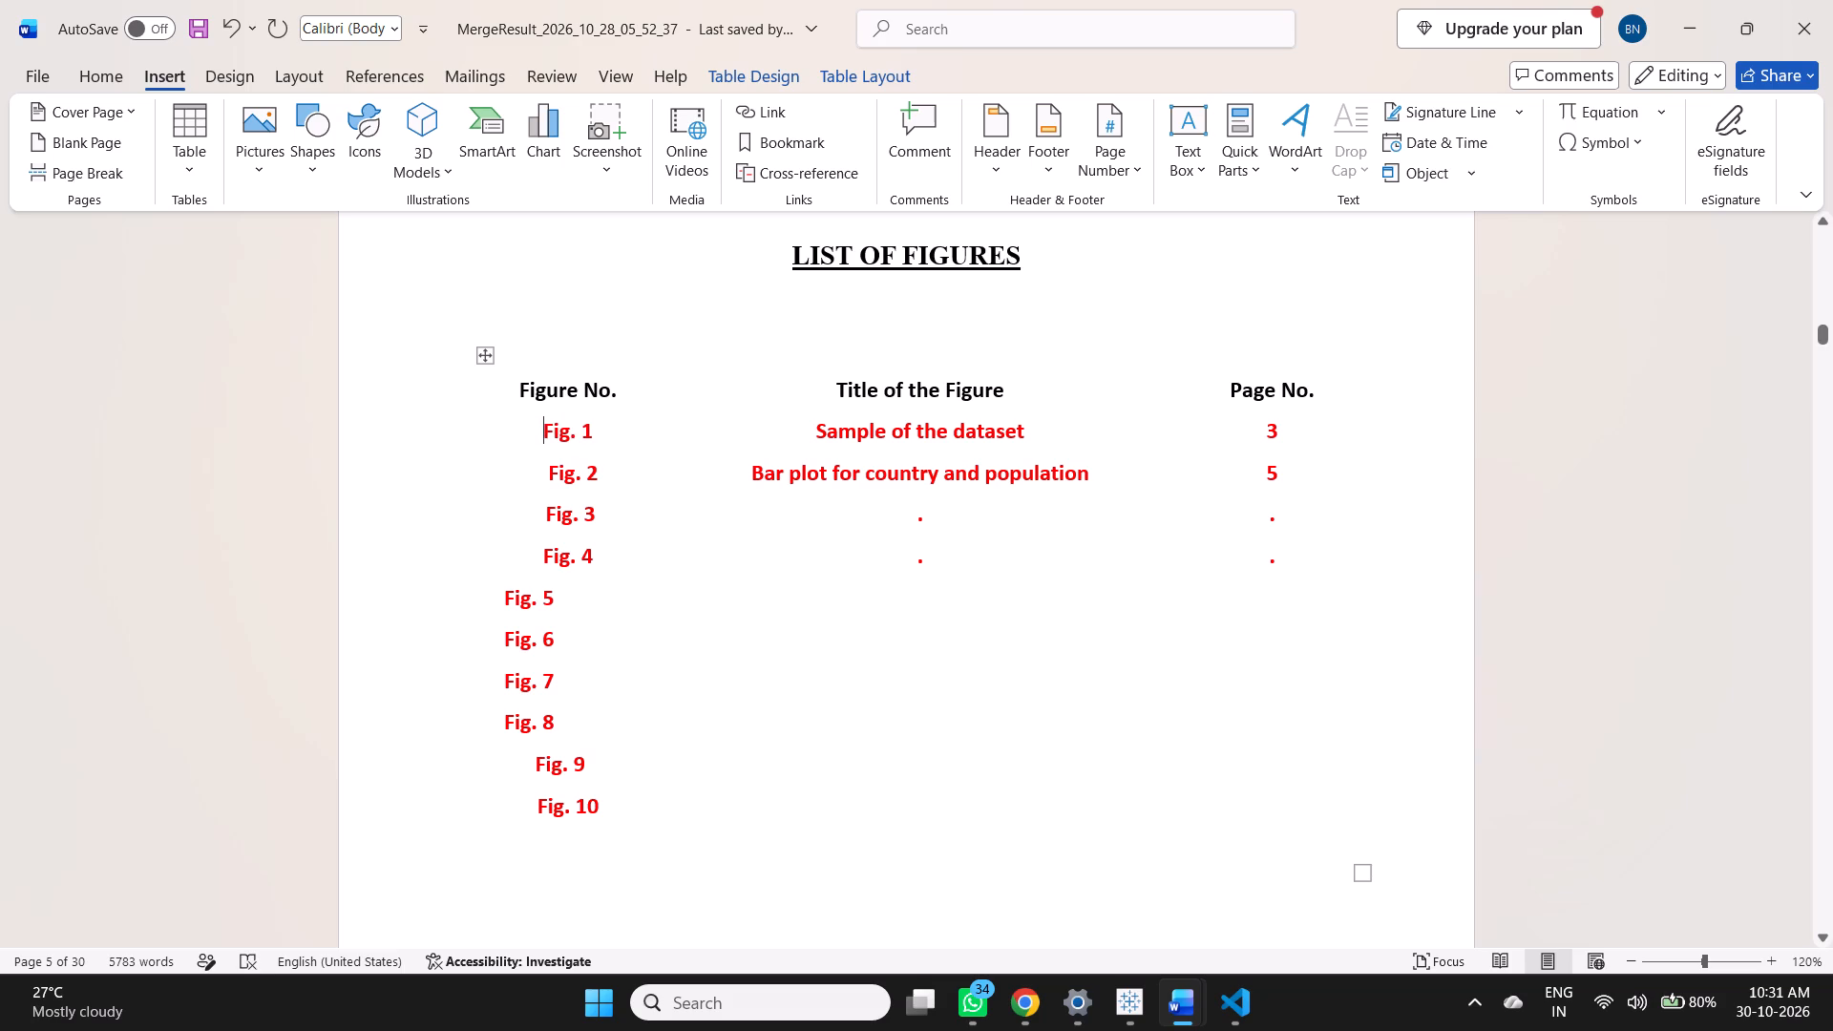
Indent the "Fig. 8" and "Fig. 7" labels with six leading spaces each to line up with "Fig. 9".
left_click(508, 717)
key("space")
key("space")
key("space")
key("space")
key("space")
key("space")
left_click(506, 680)
key("space")
key("space")
key("space")
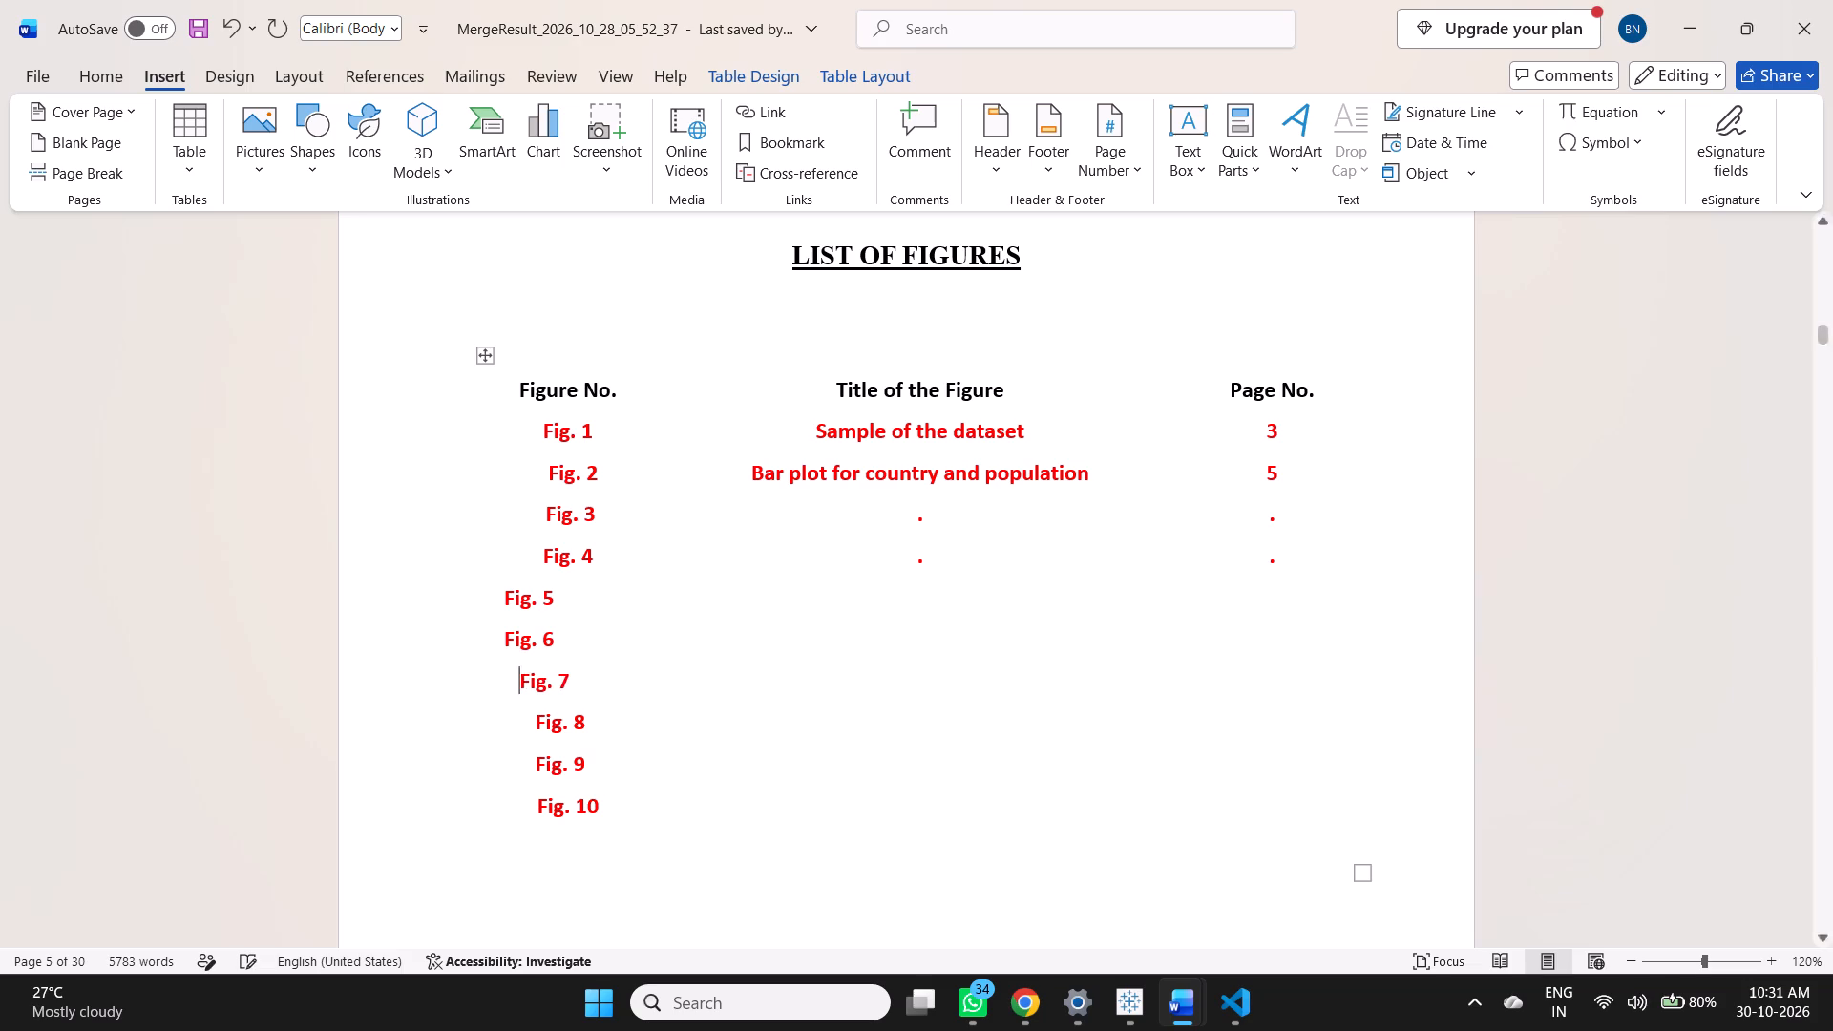
key("space")
key("space")
key("space")
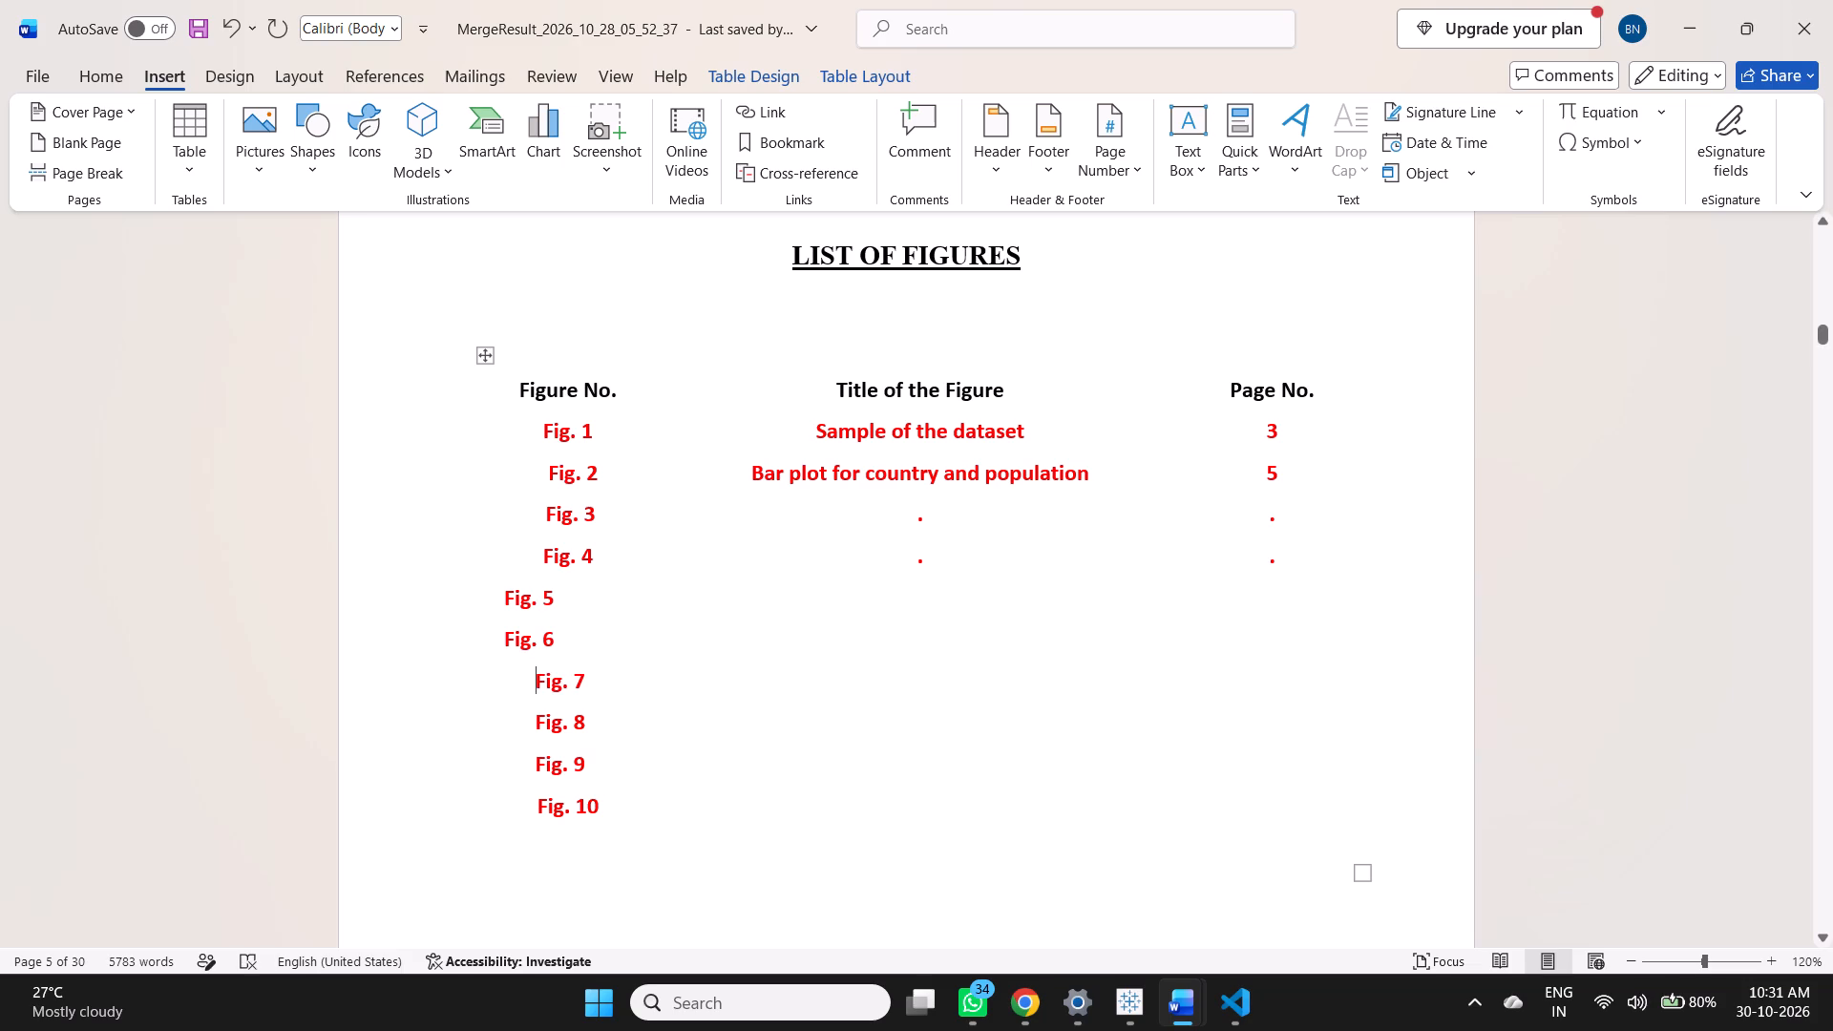
Indent the "Fig. 6" and "Fig. 5" labels with six leading spaces each to line up with the labels below.
left_click(505, 640)
key("space")
key("space")
key("space")
key("space")
key("space")
key("space")
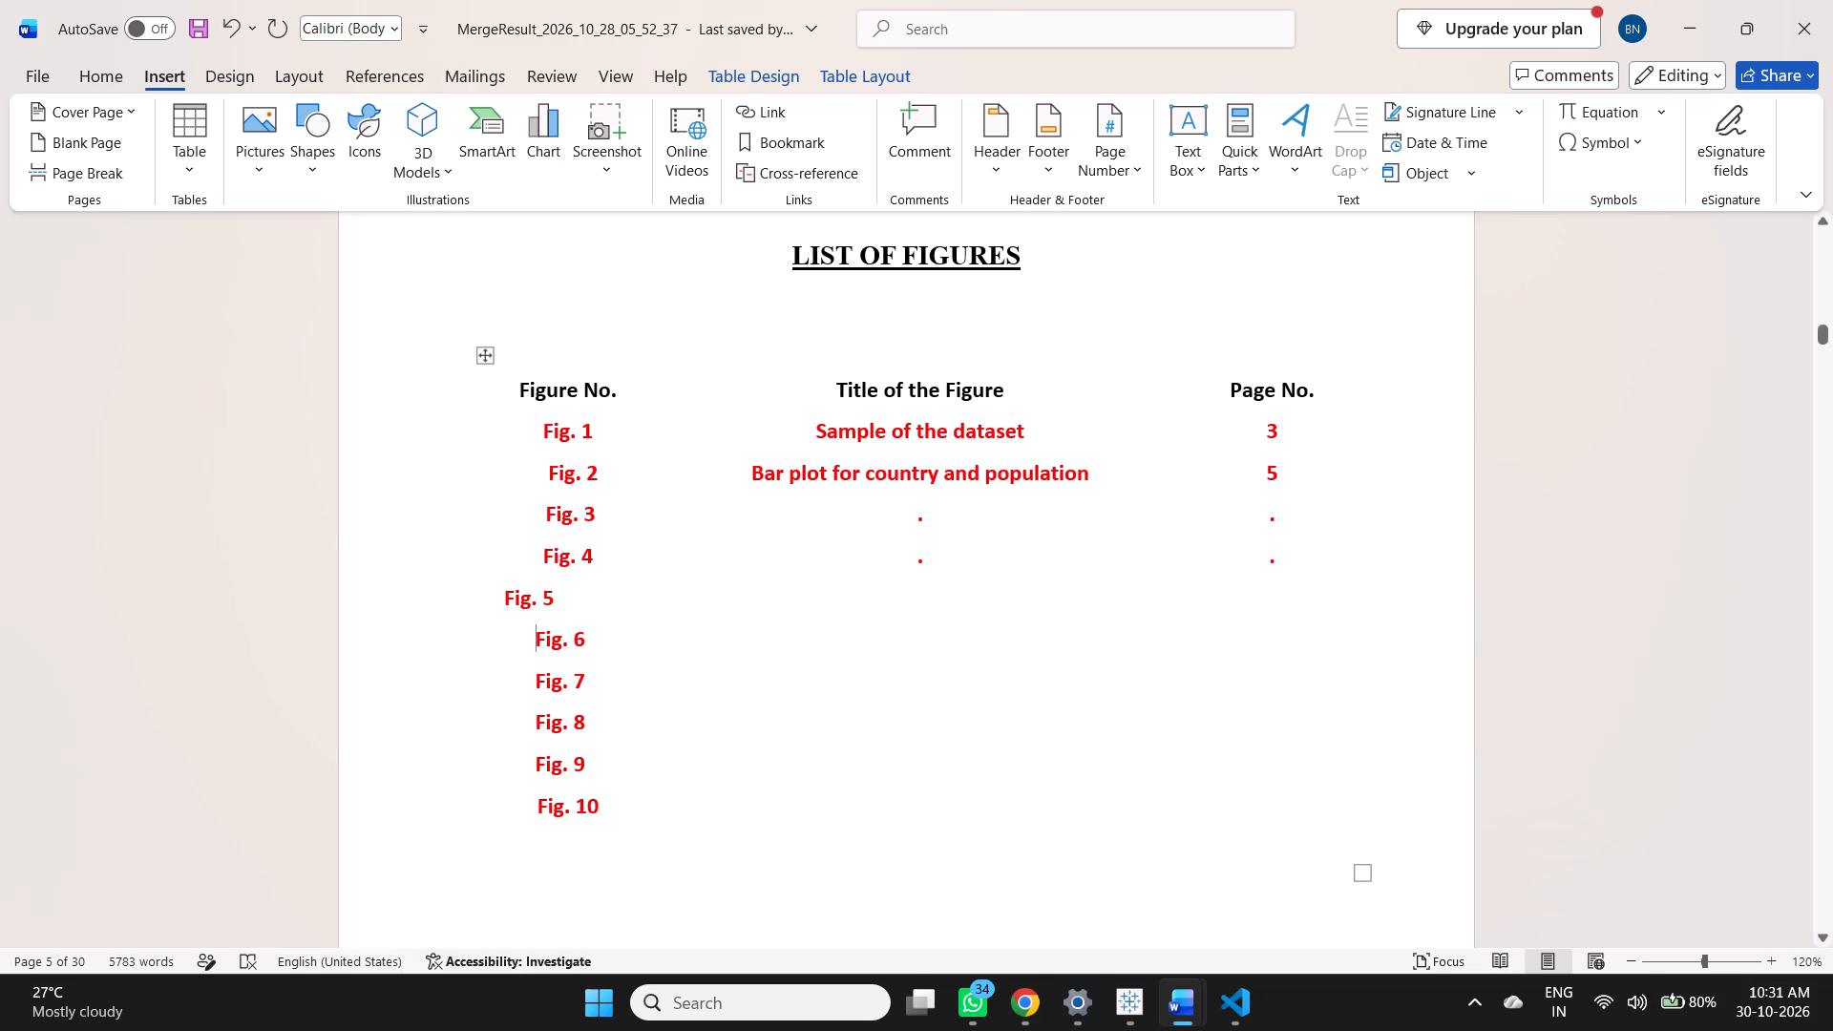
left_click(514, 615)
left_click(506, 595)
key("space")
key("space")
key("space")
key("space")
key("space")
key("space")
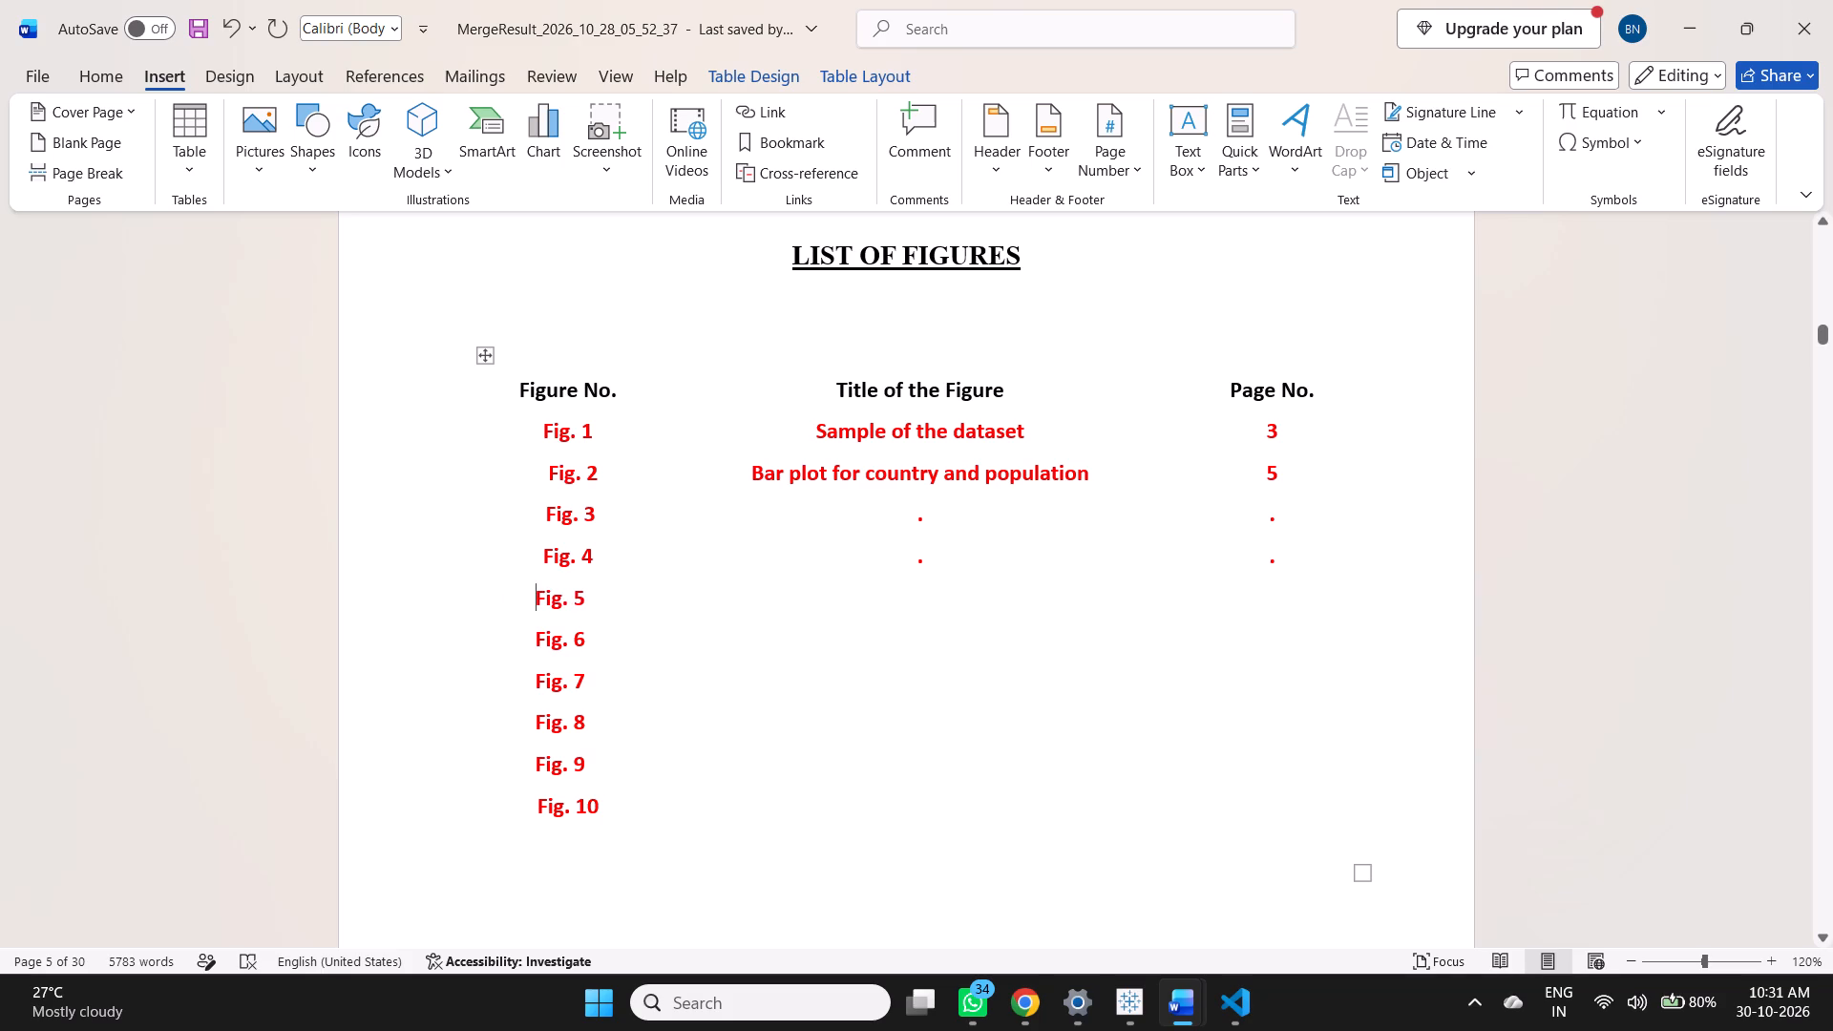
Remove the centring of the "Fig. 4" label and indent it with six leading spaces to line up with "Fig. 5".
left_click(545, 558)
key("BackSpace")
key("space")
key("space")
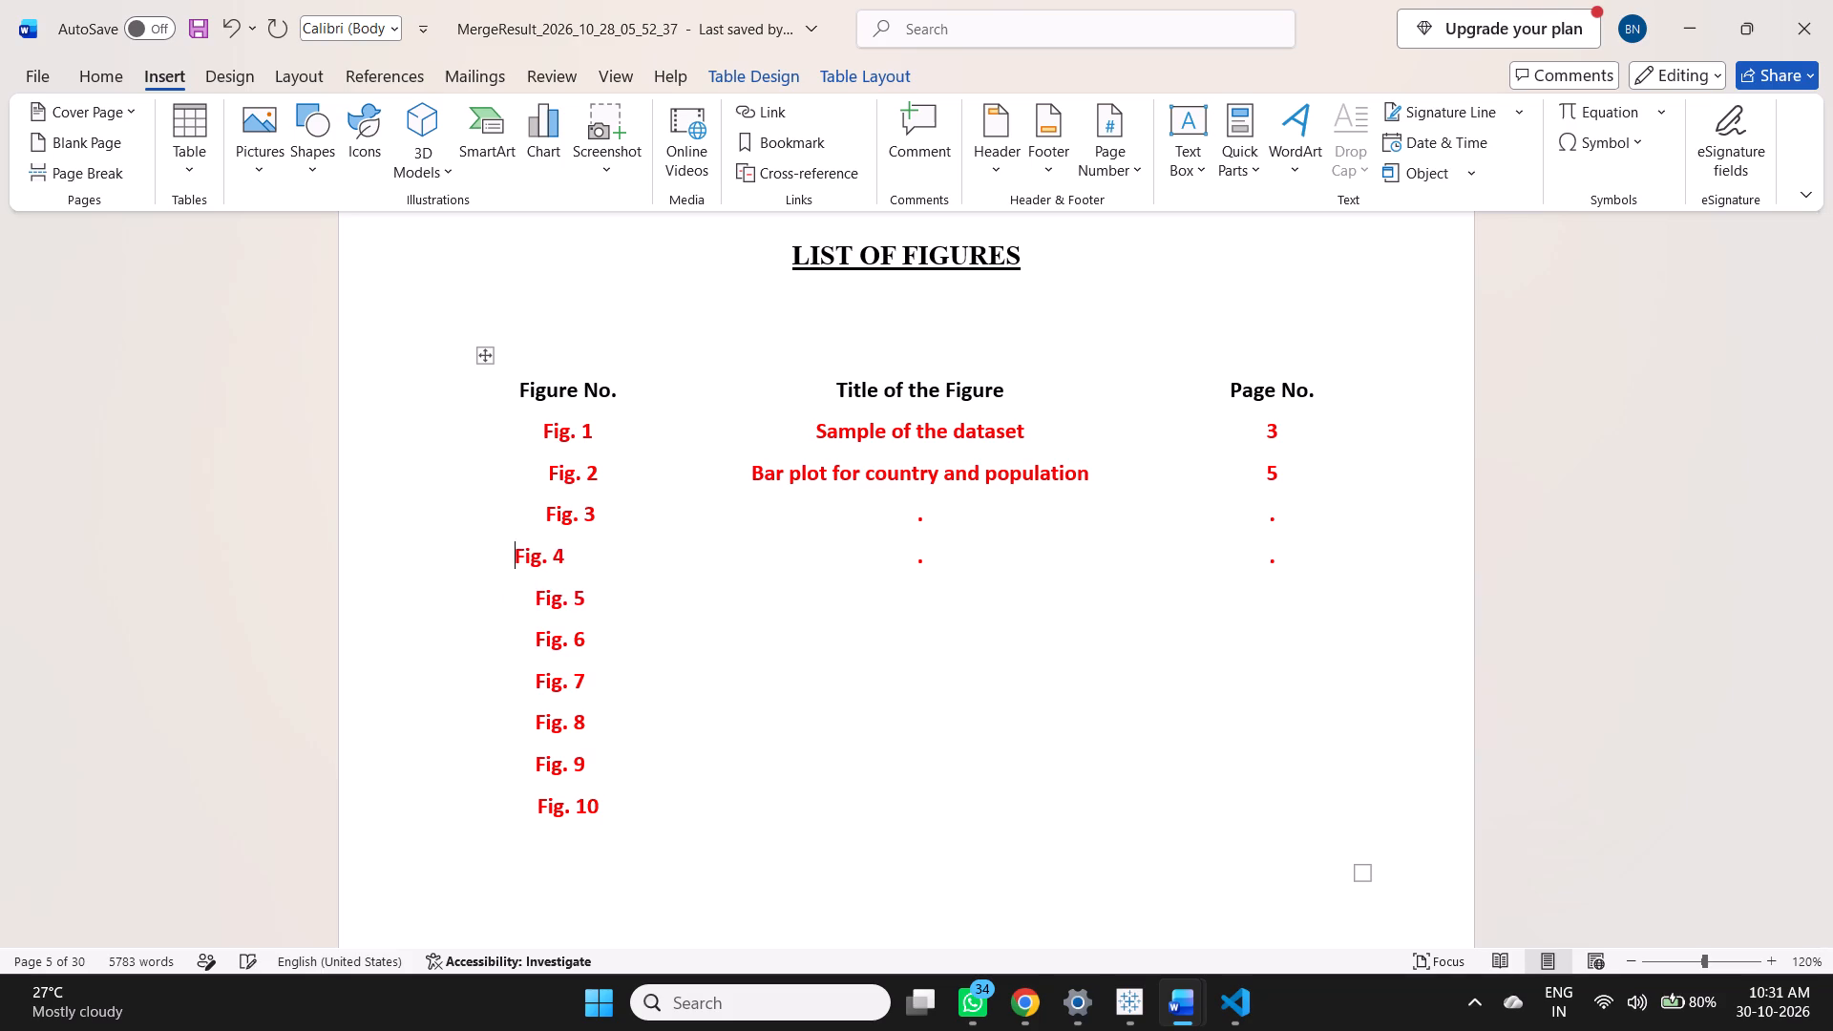
key("space")
key("space")
key("space")
key("space")
Adjust the alignment and leading spaces of the "Fig. 3" and "Fig. 2" labels so both line up with "Fig. 4".
key("Up")
key("Right")
key("BackSpace")
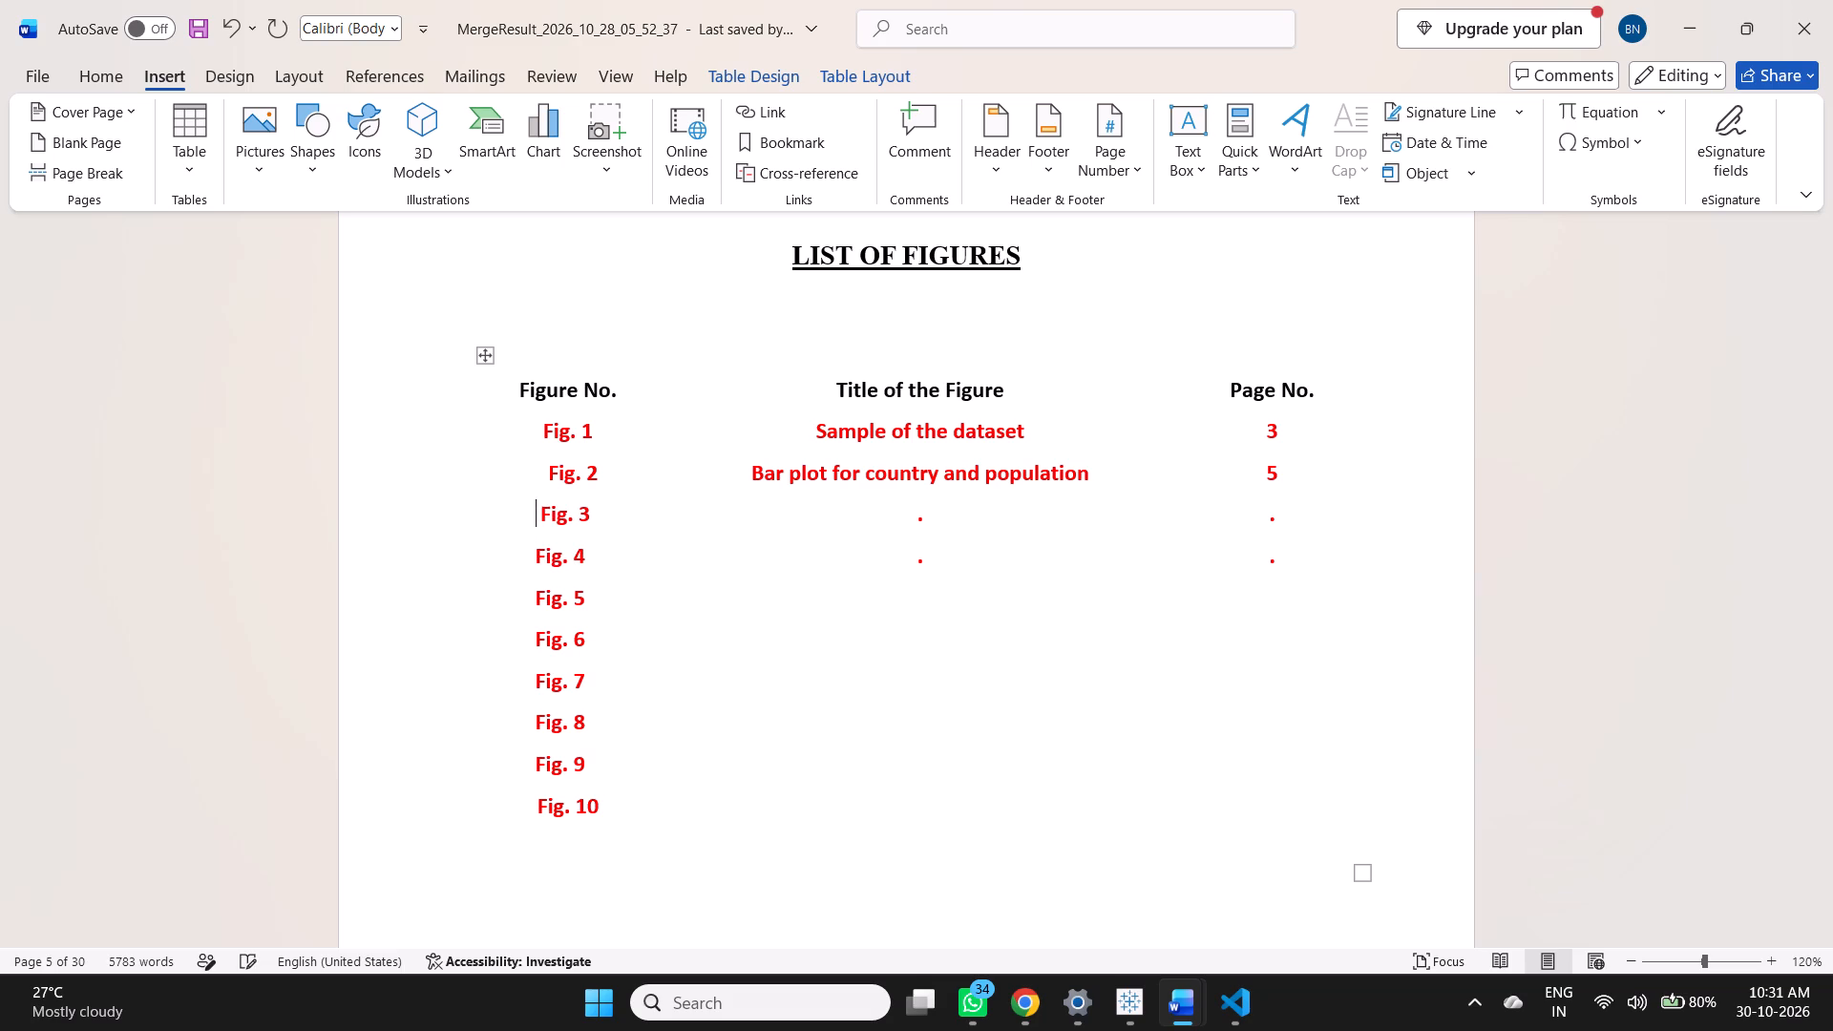
key("BackSpace")
key("Up")
key("BackSpace")
key("space")
key("space")
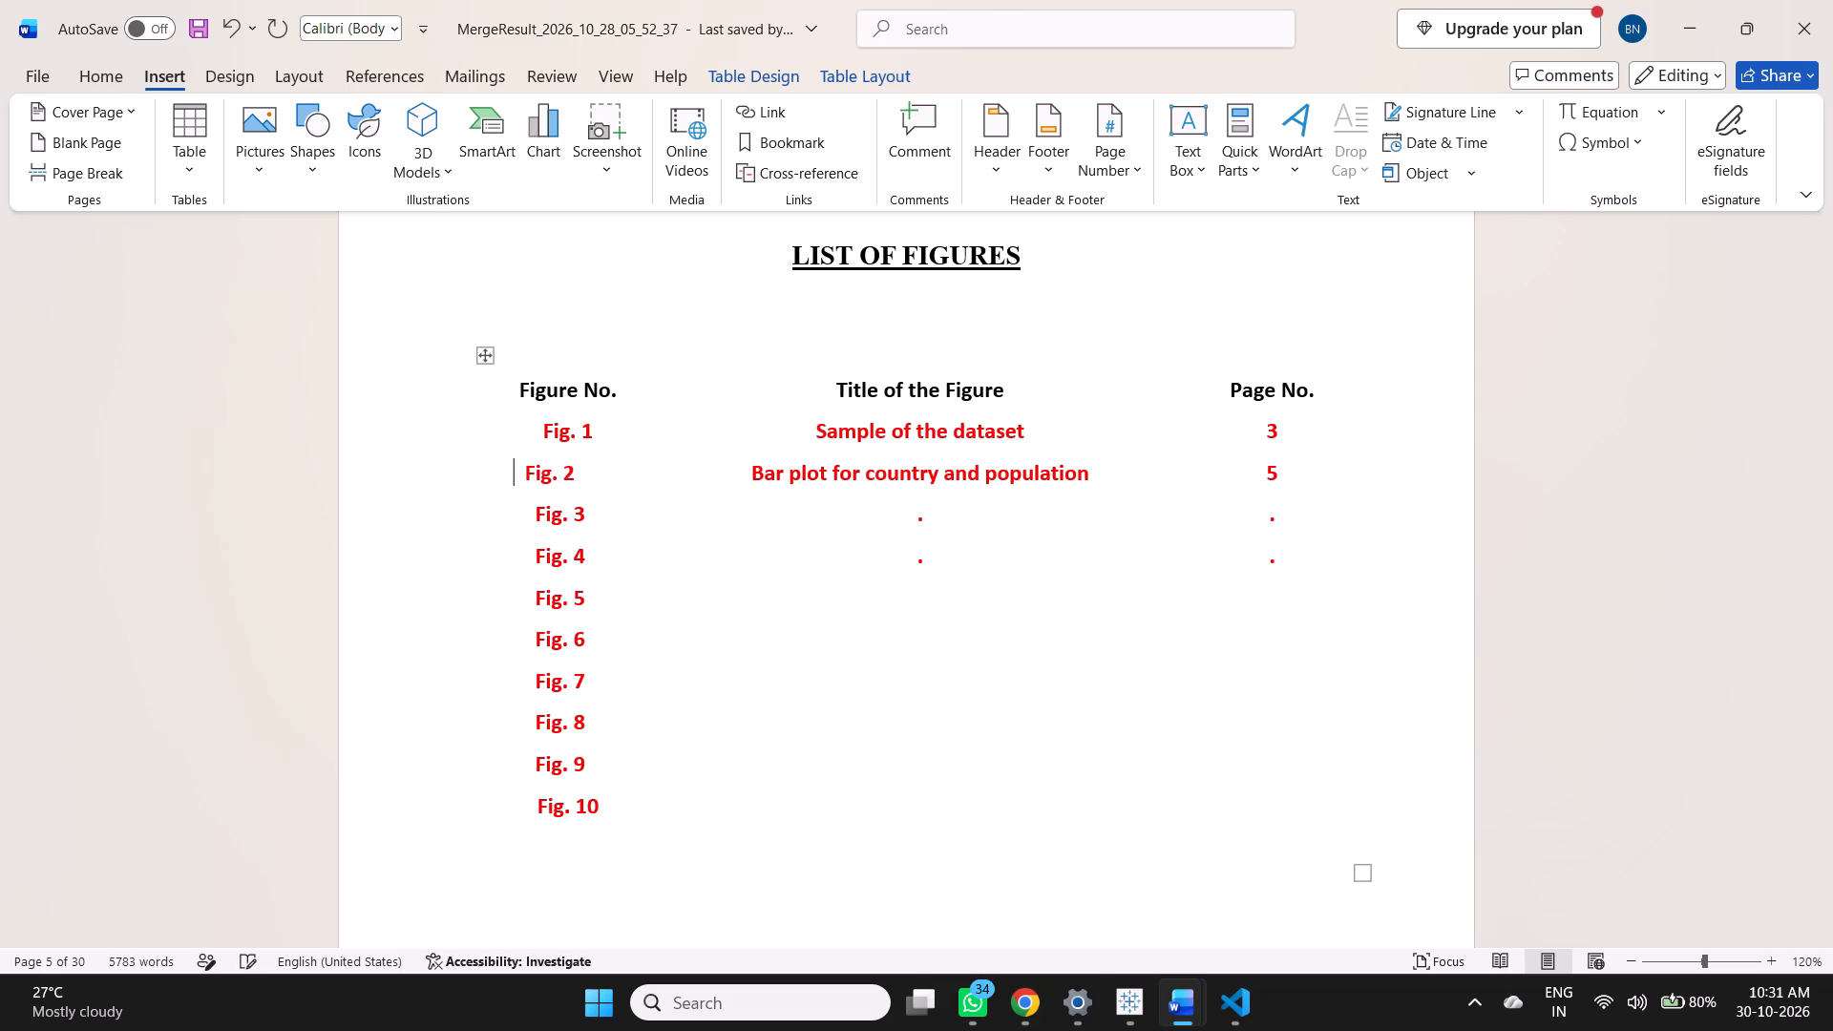
key("space")
key("space")
Remove the centring of the "Fig. 1" label and indent it with six leading spaces to line up with "Fig. 2".
key("Up")
key("BackSpace")
key("space")
key("space")
key("space")
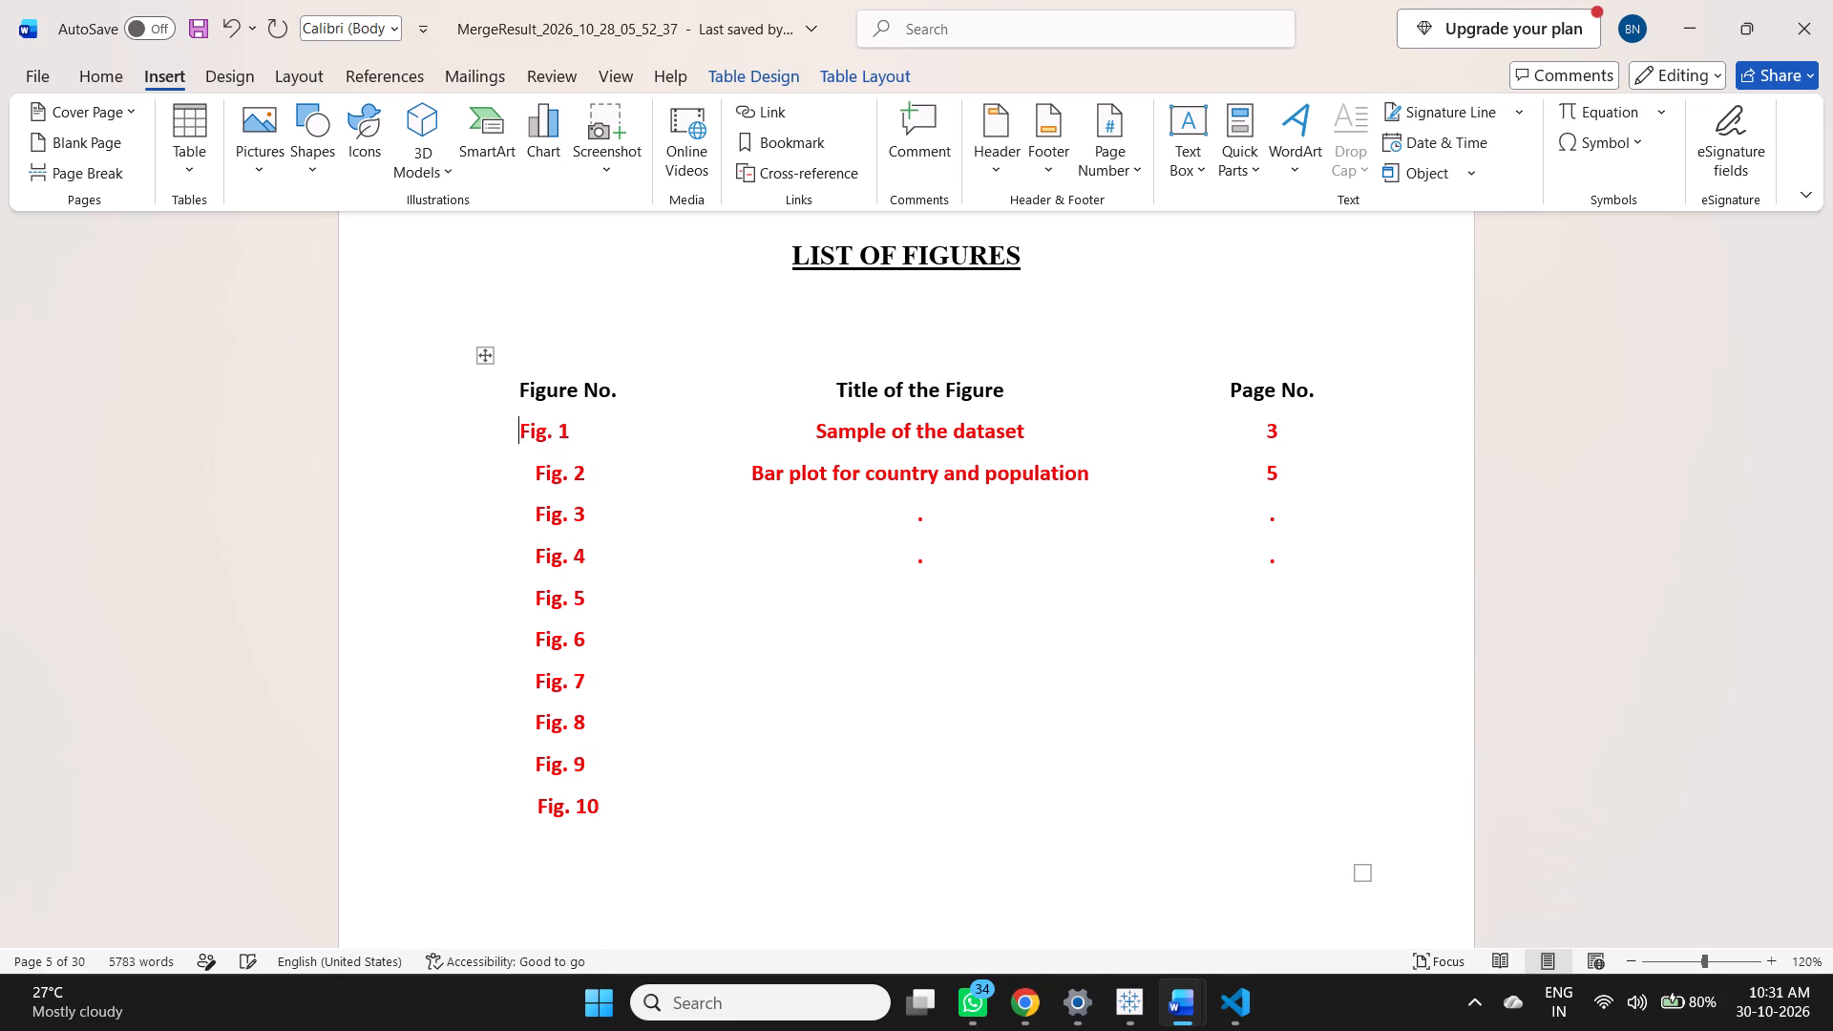
key("space")
key("space")
key("space")
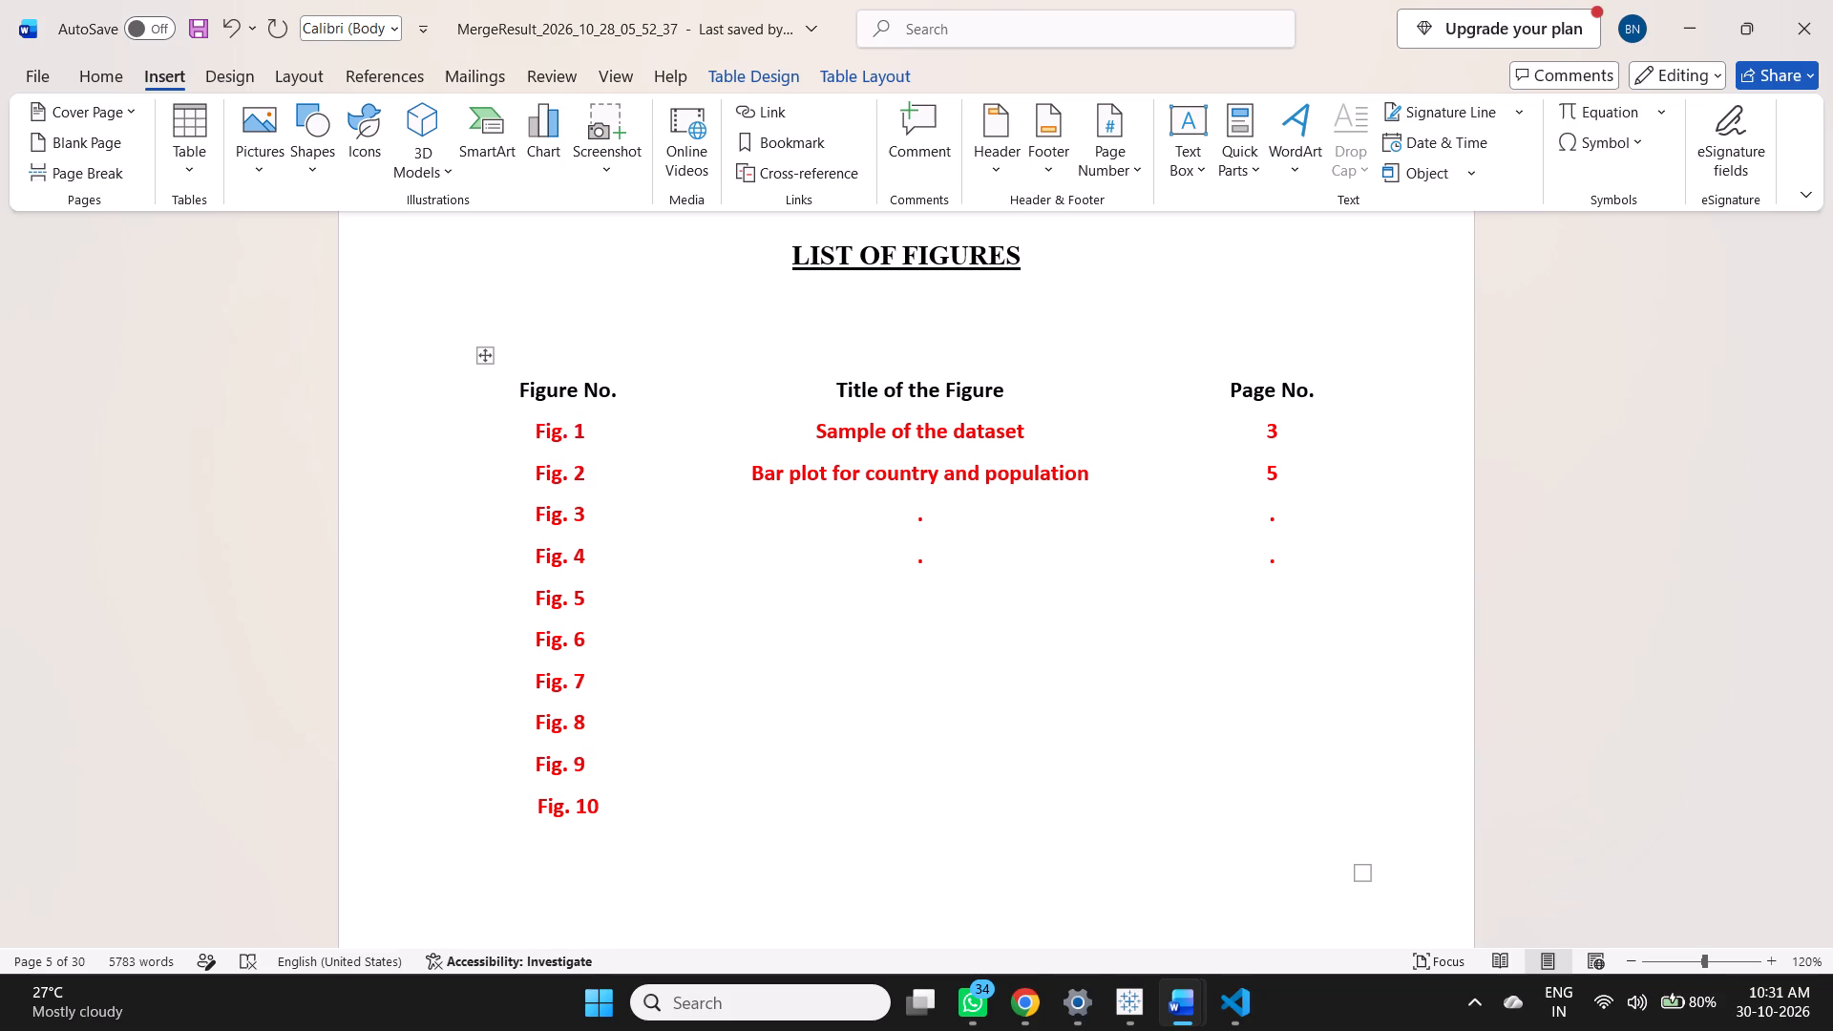
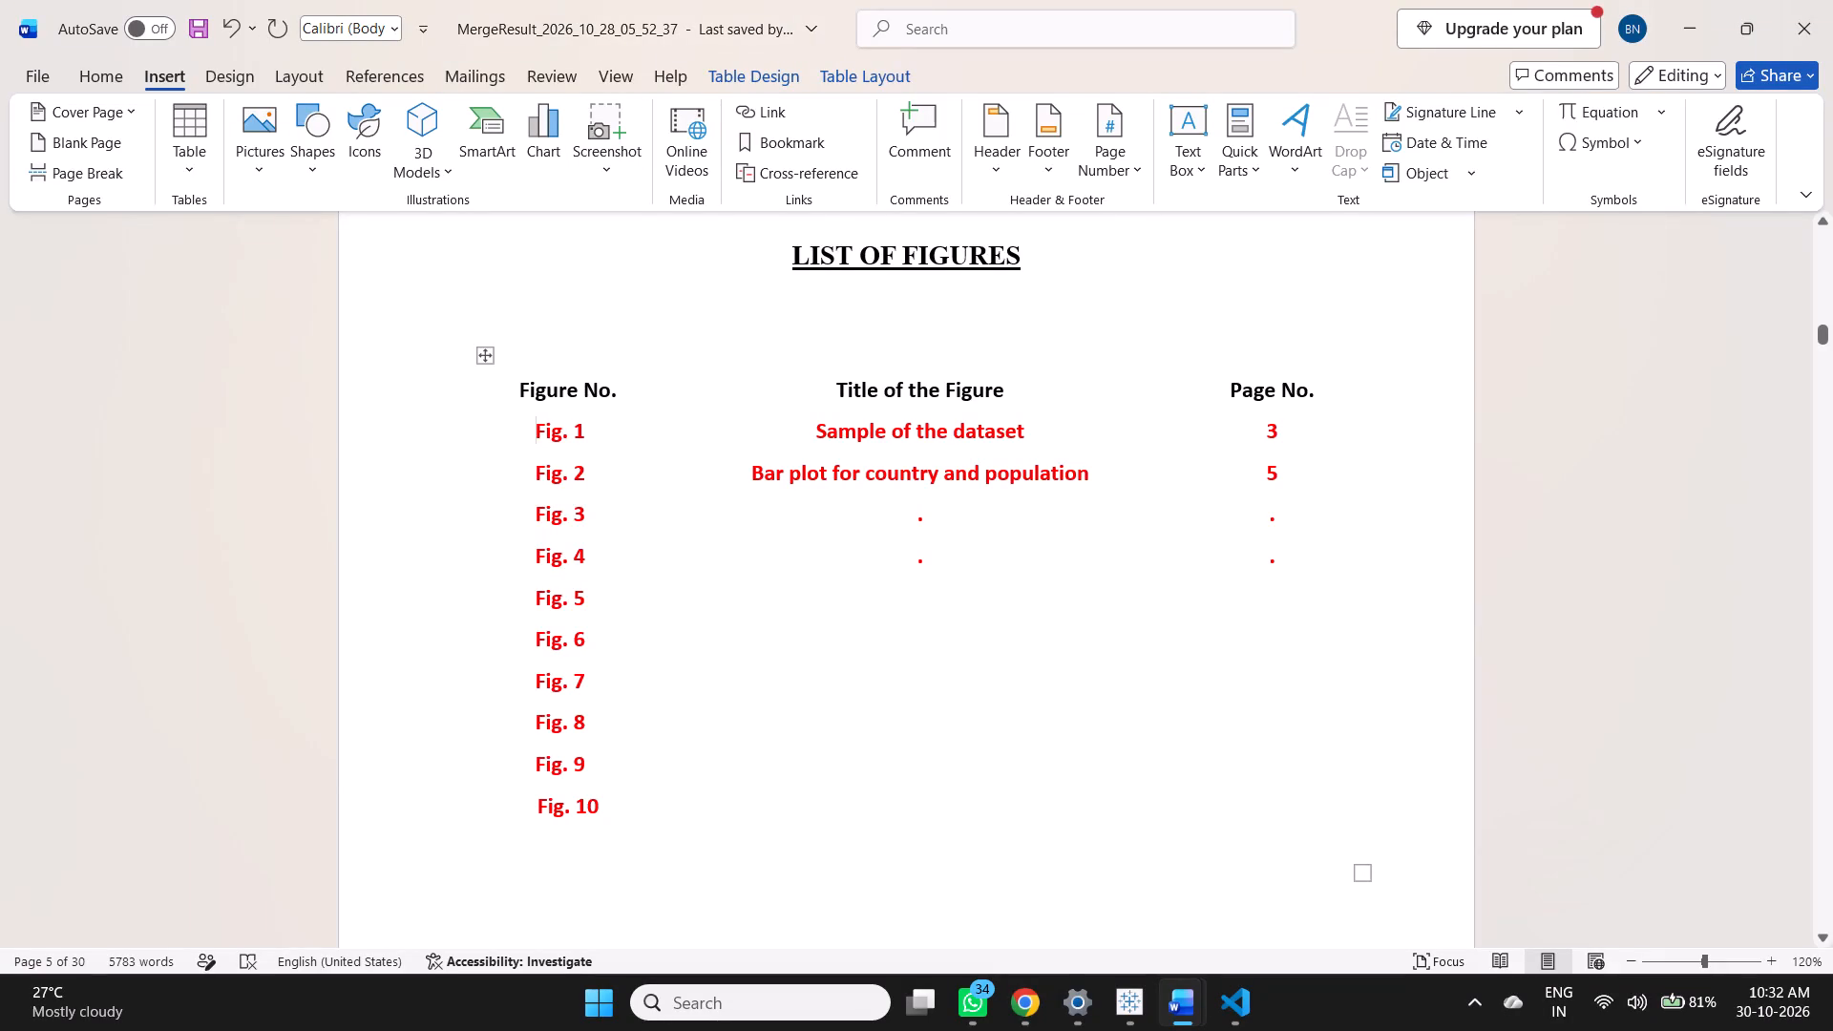
Replace the placeholder dot in the Fig. 3 title with "Data Flow Diagram – level 1".
left_click(758, 518)
key("shift+d")
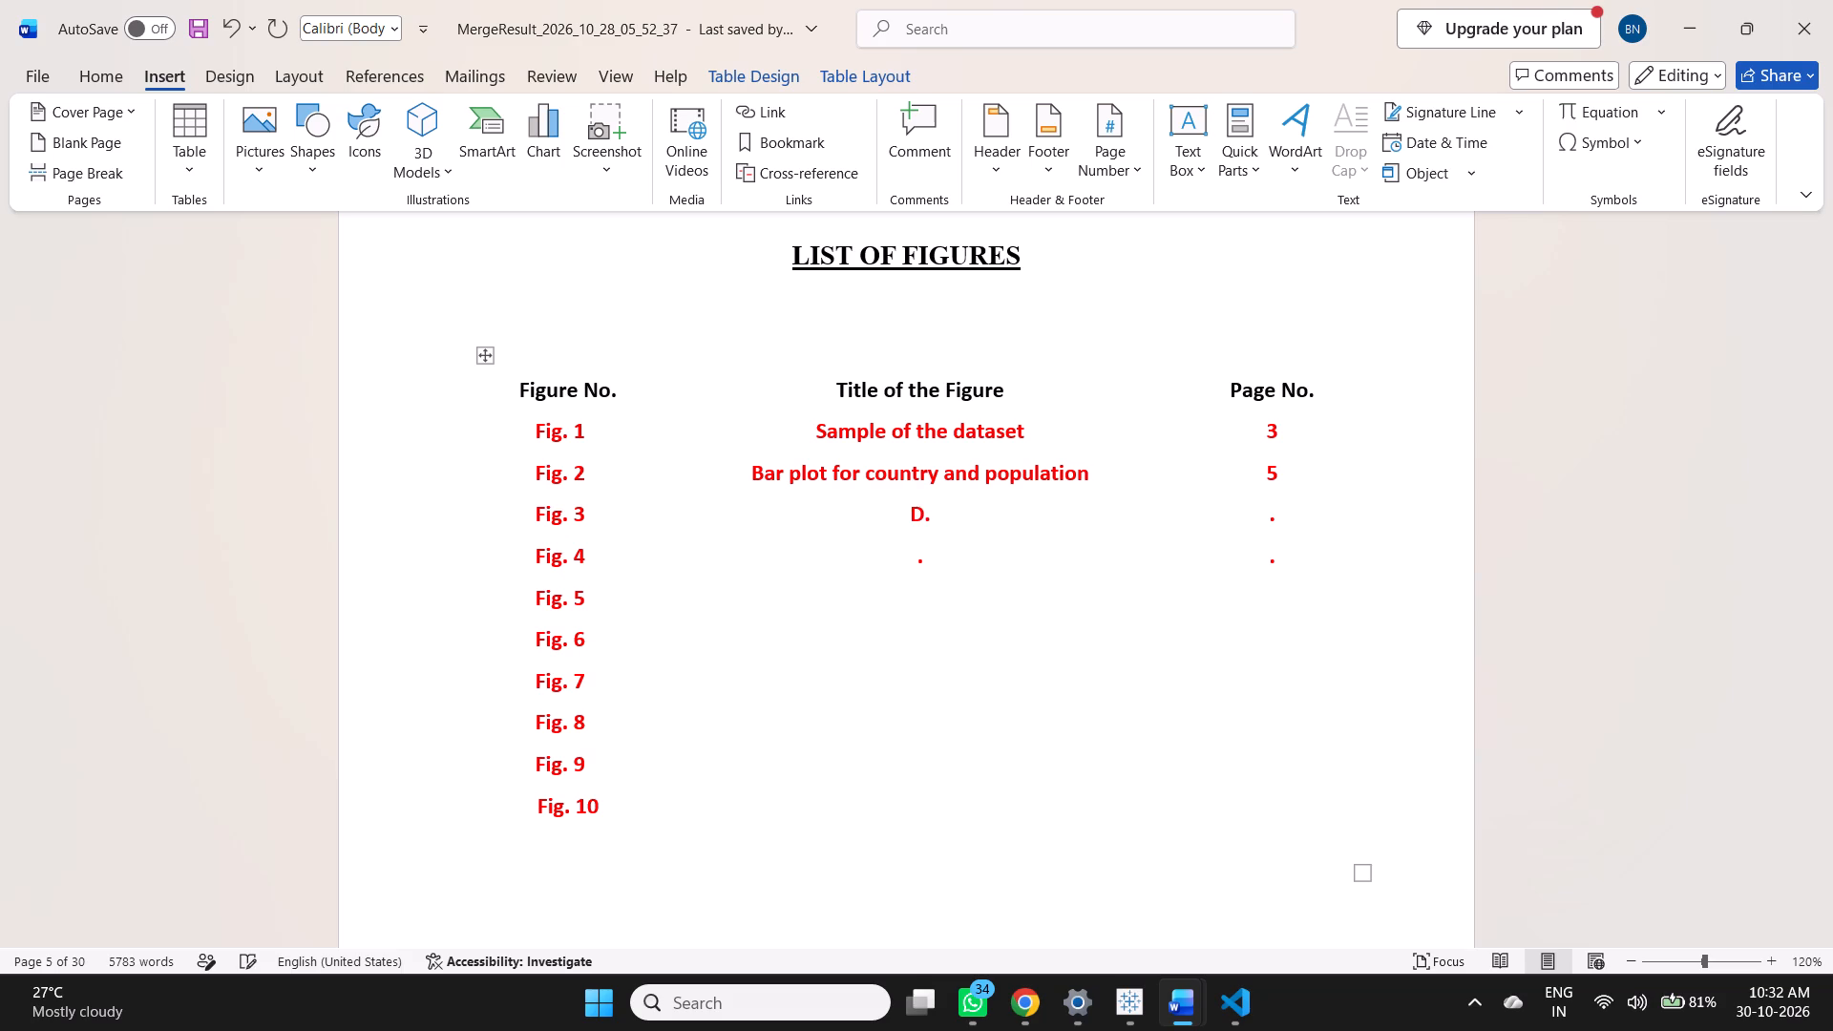
type("ata")
key("space")
key("shift+f")
type("low D")
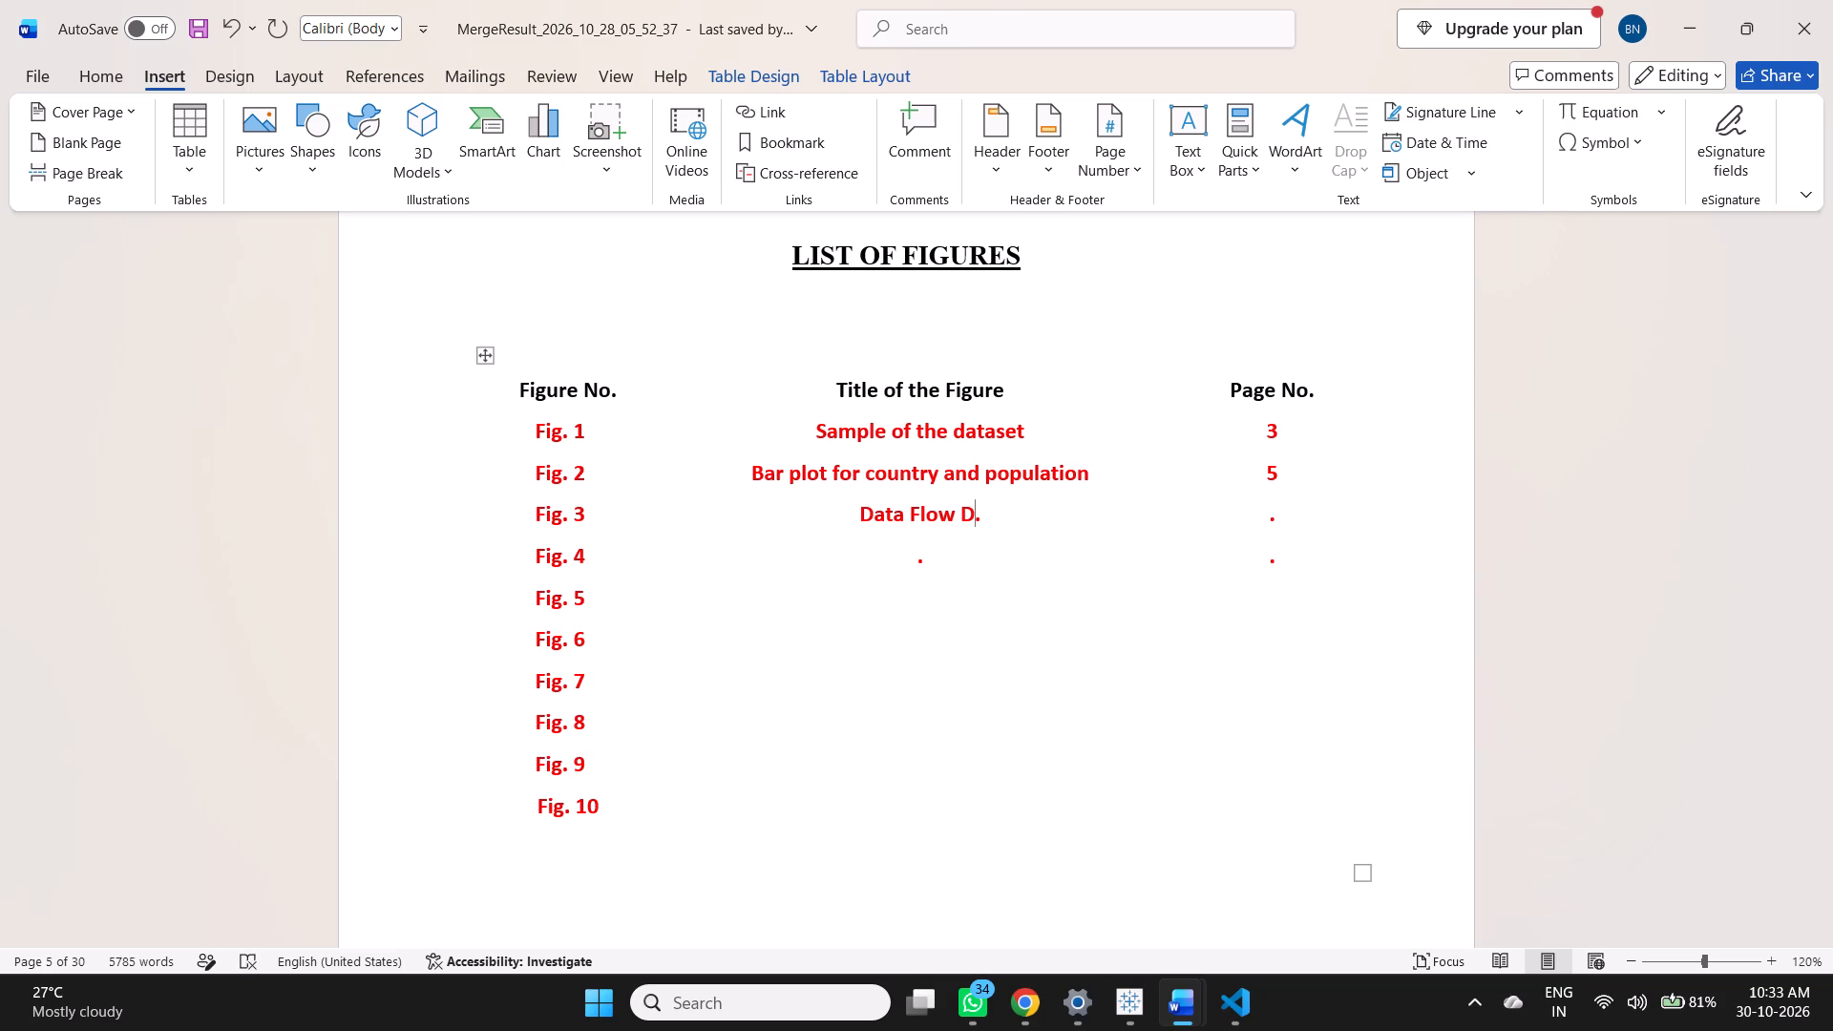
type("iagram")
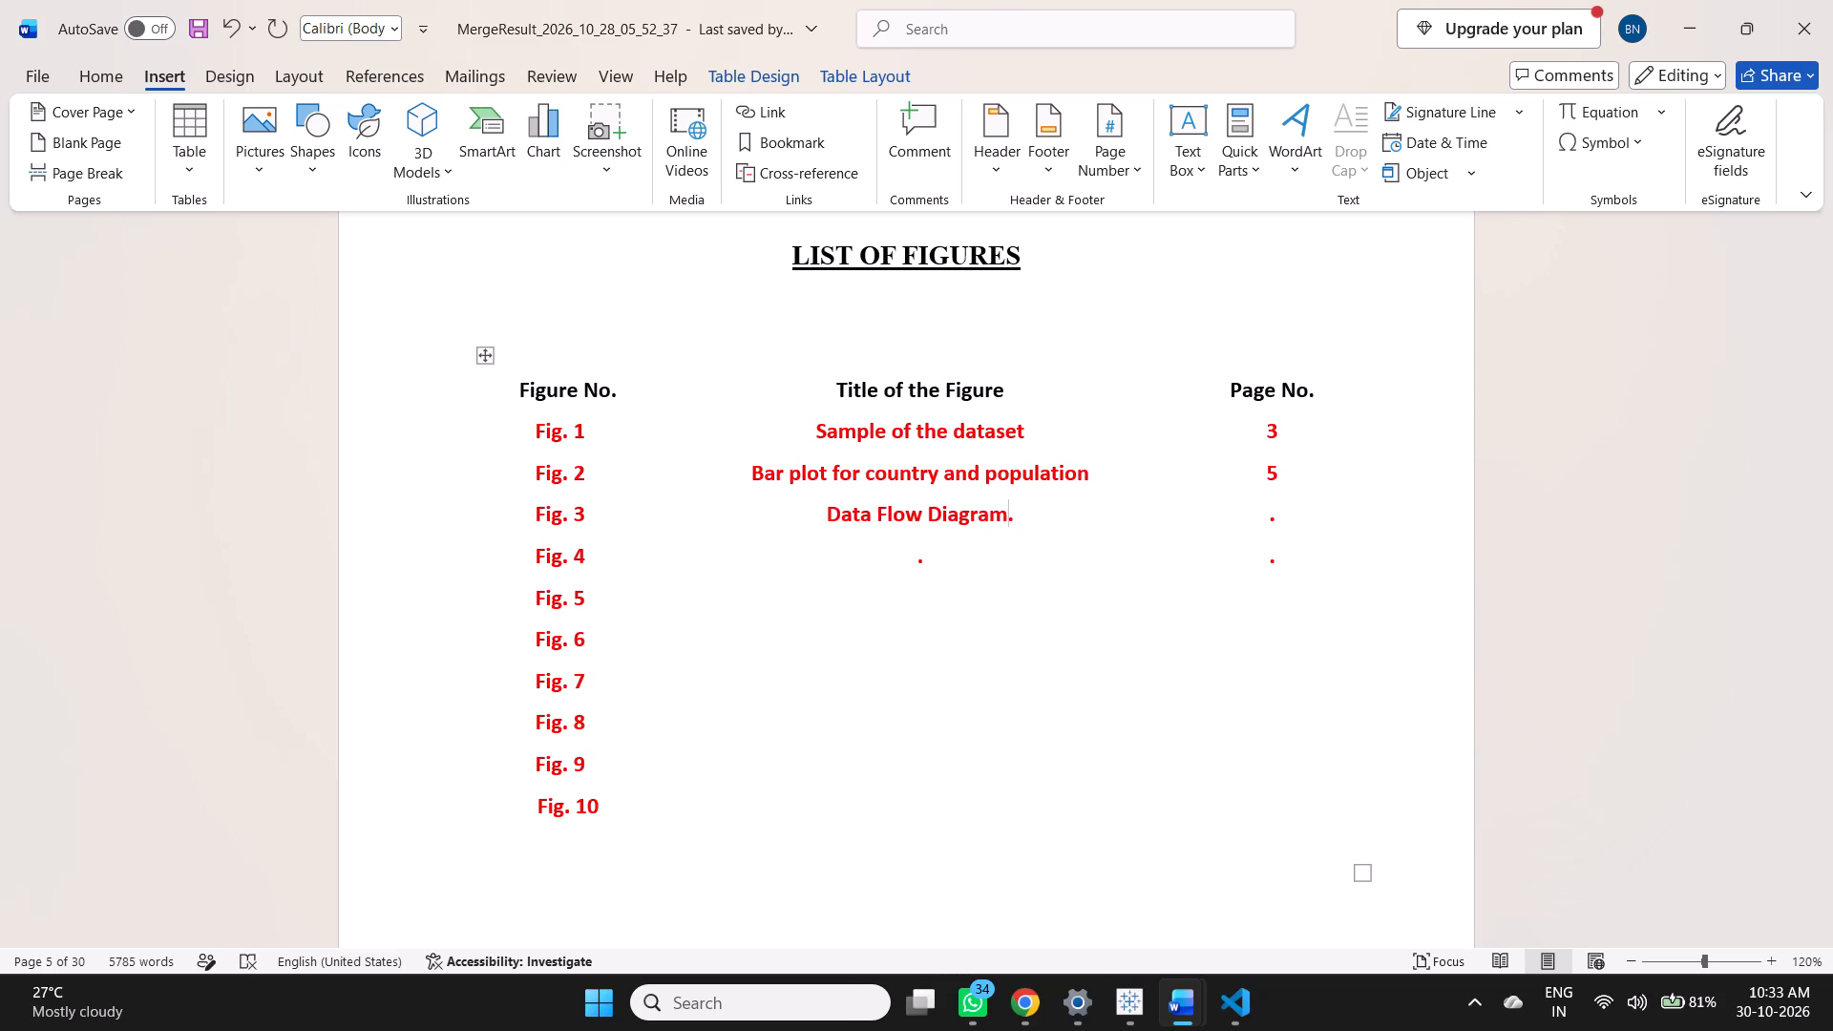
key("space")
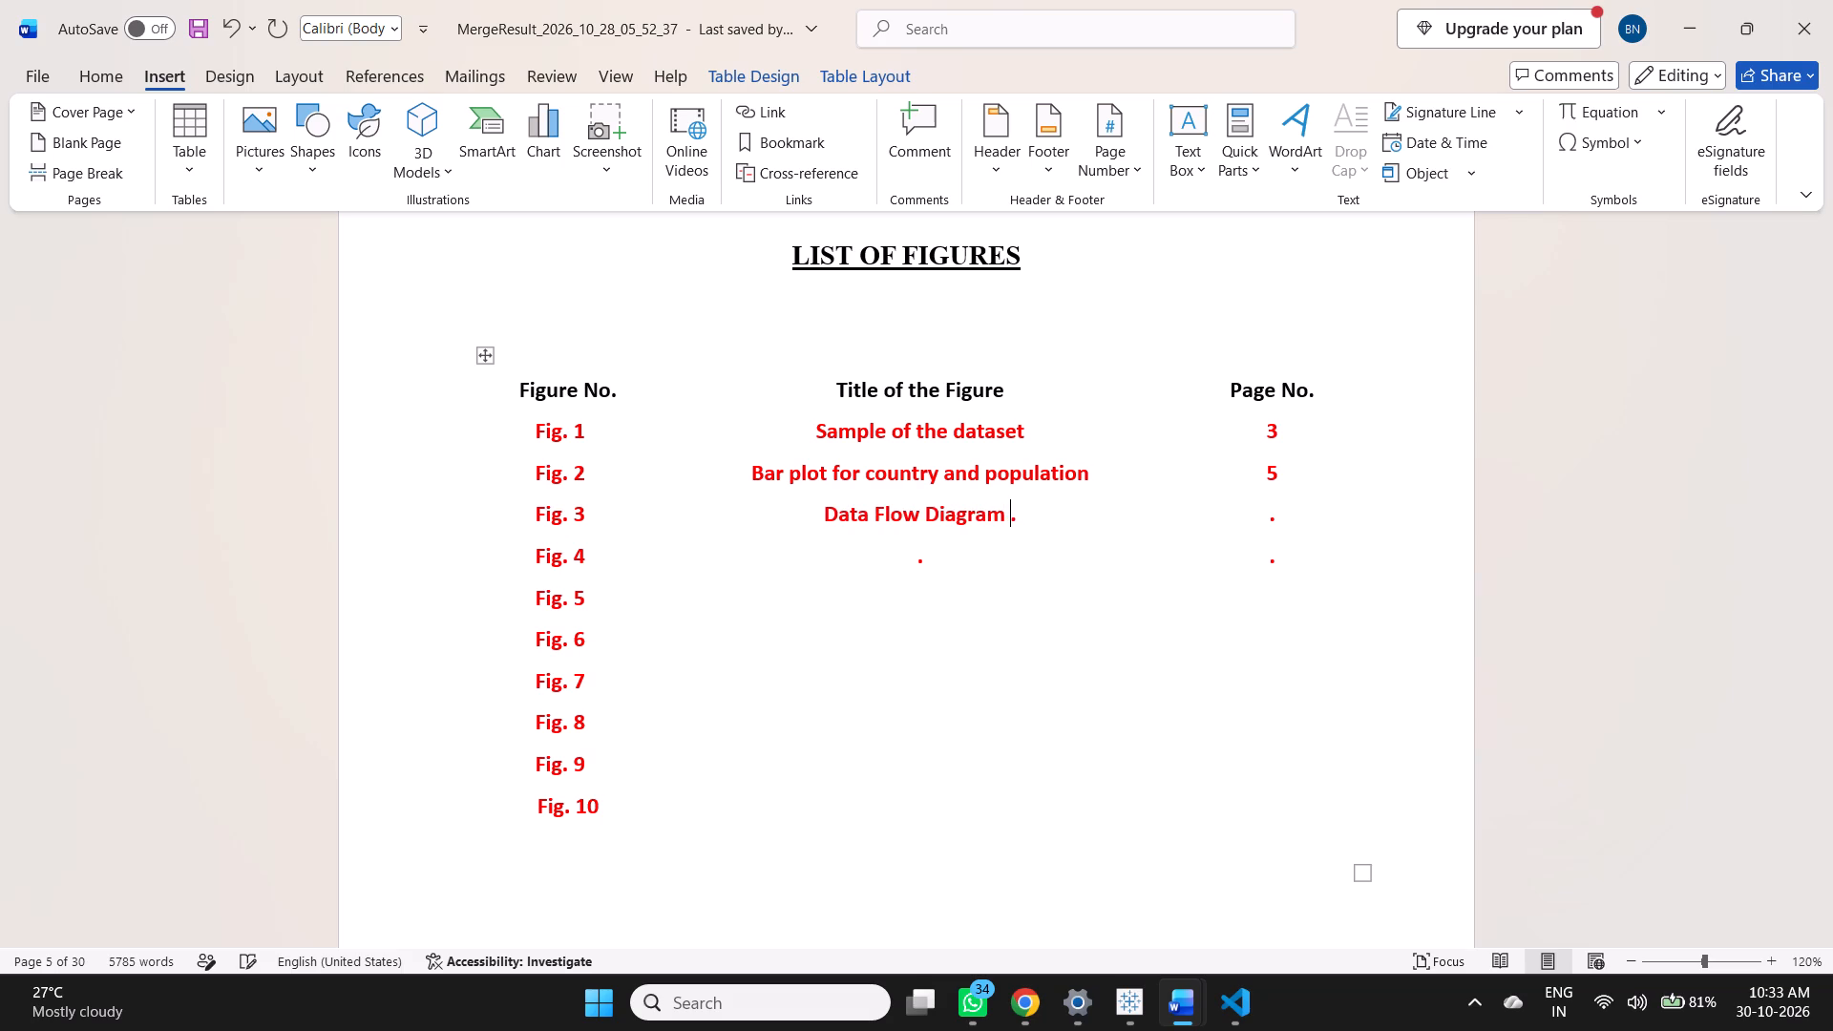
type("-")
key("space")
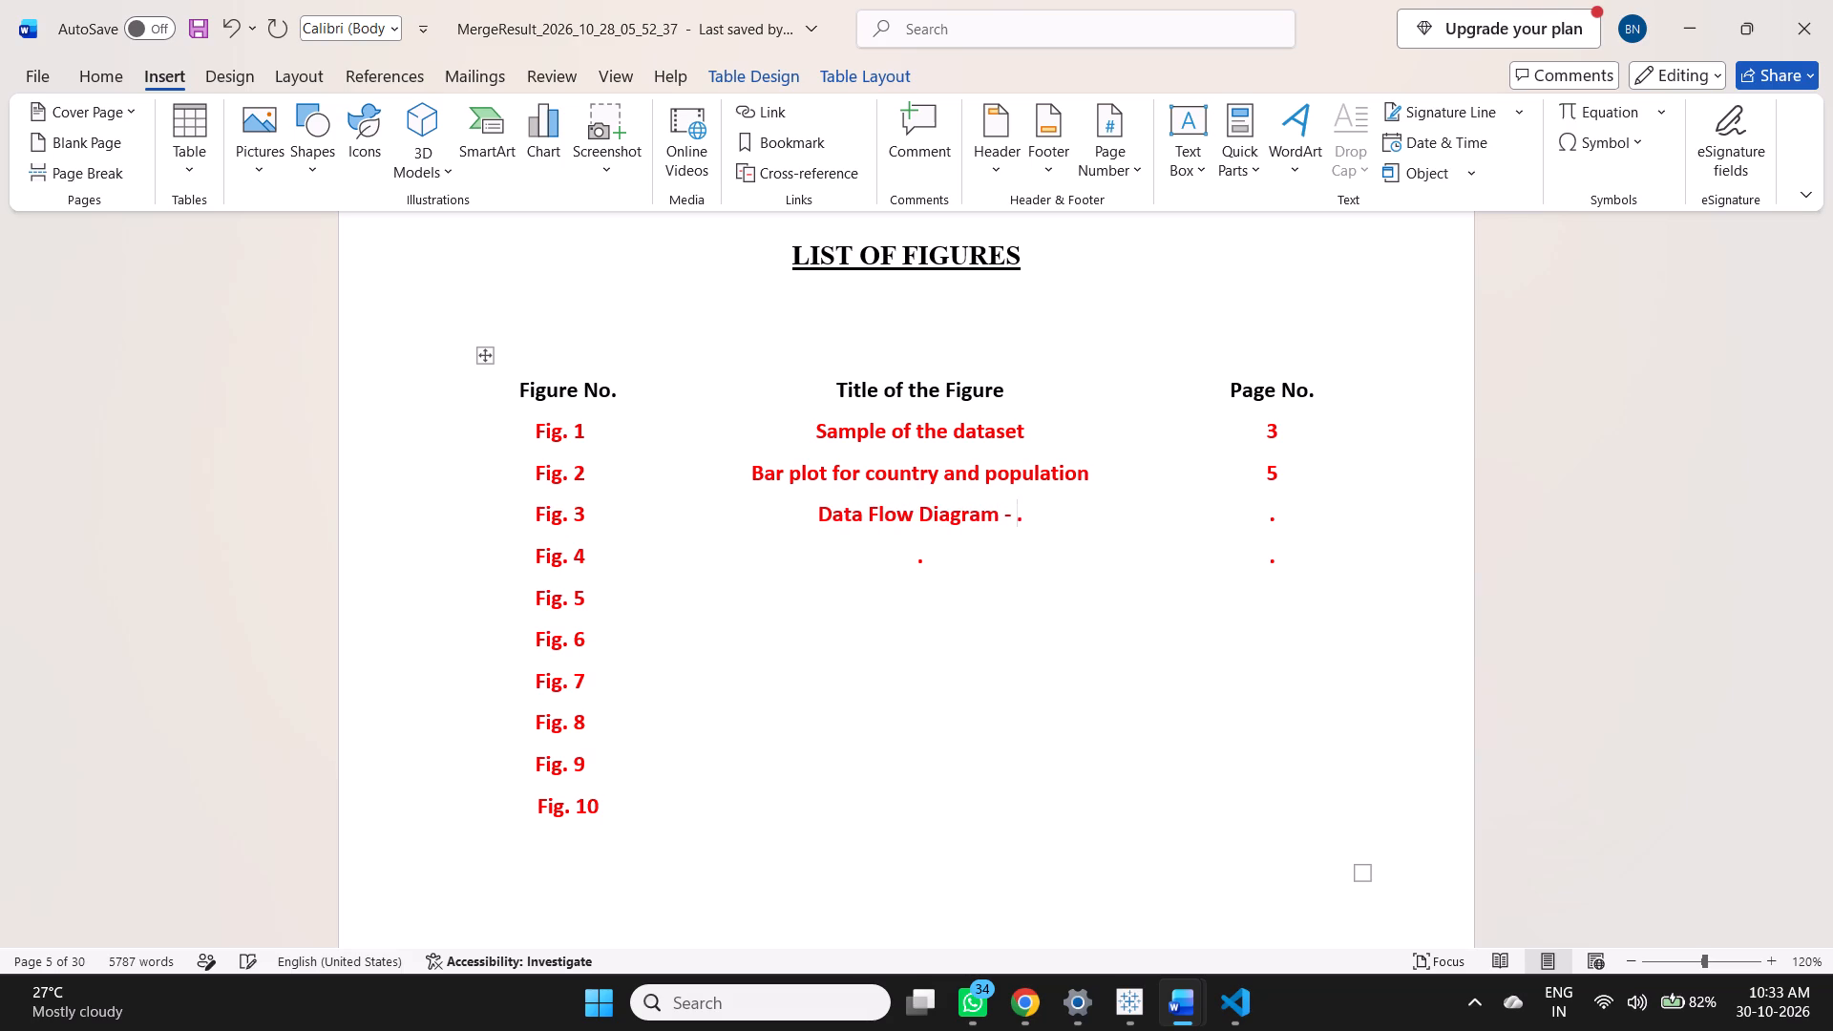
type("level")
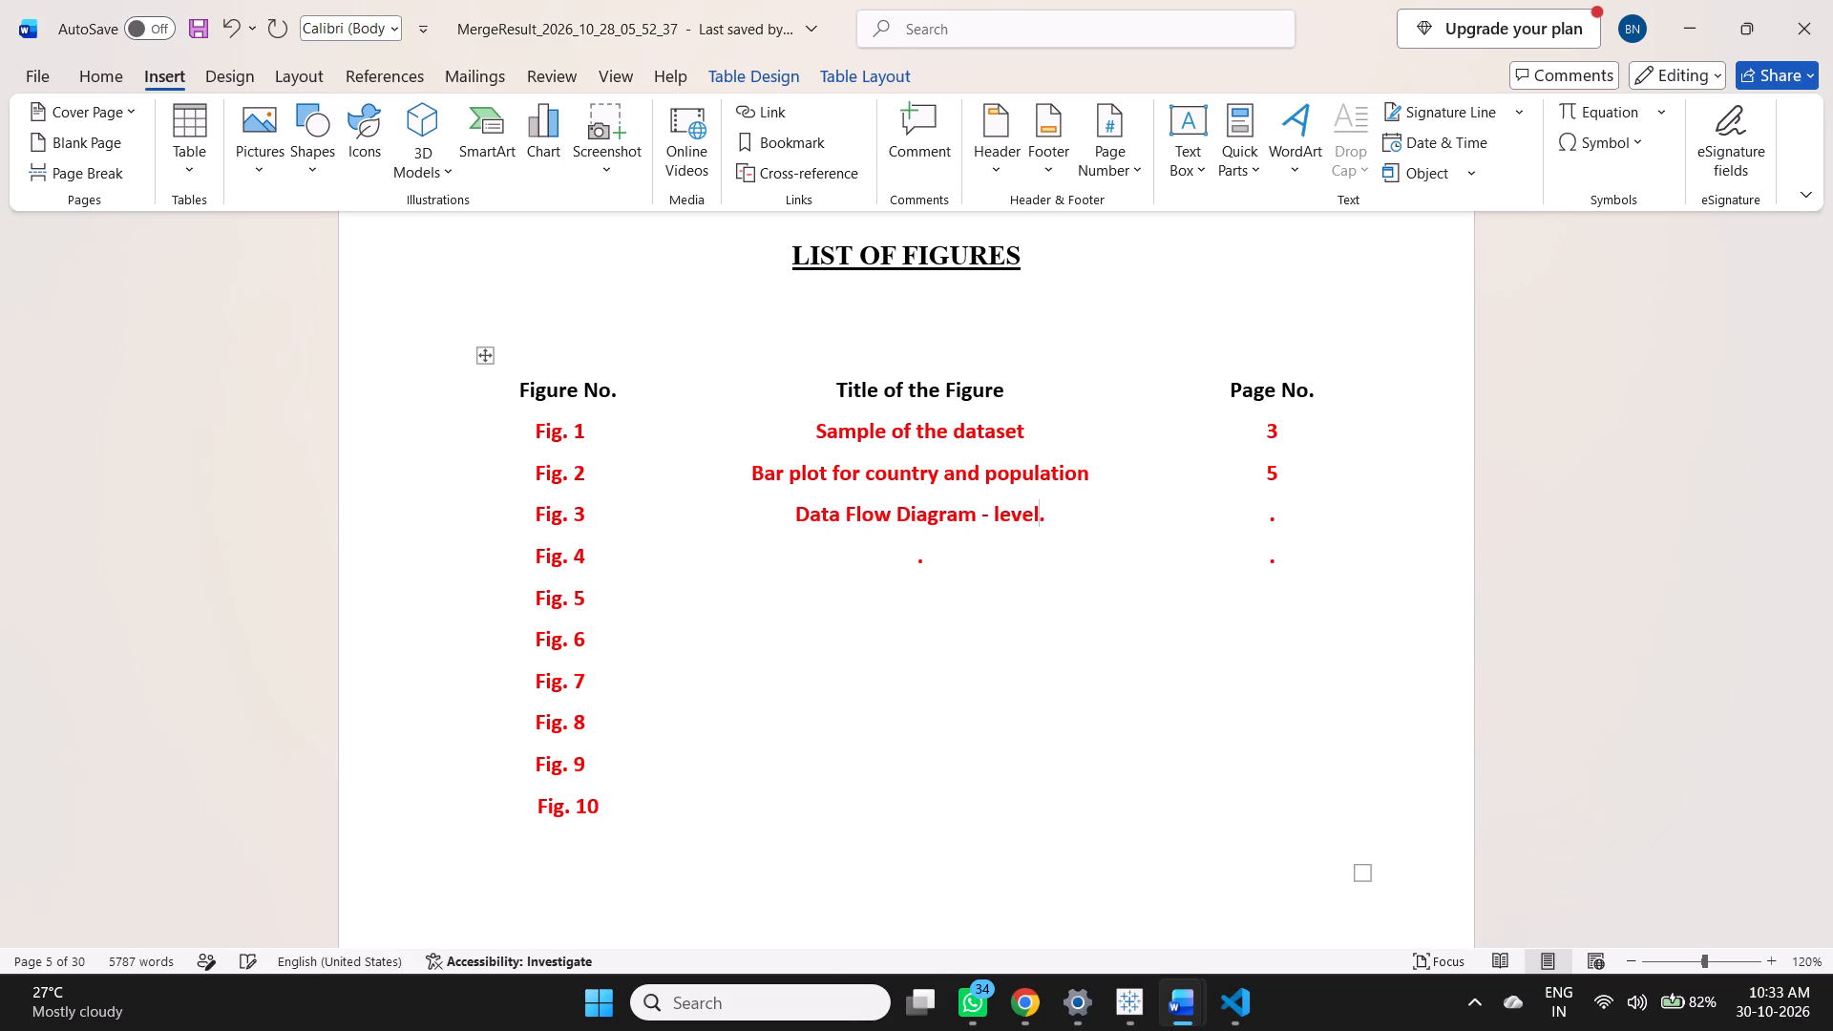
key("space")
type("1")
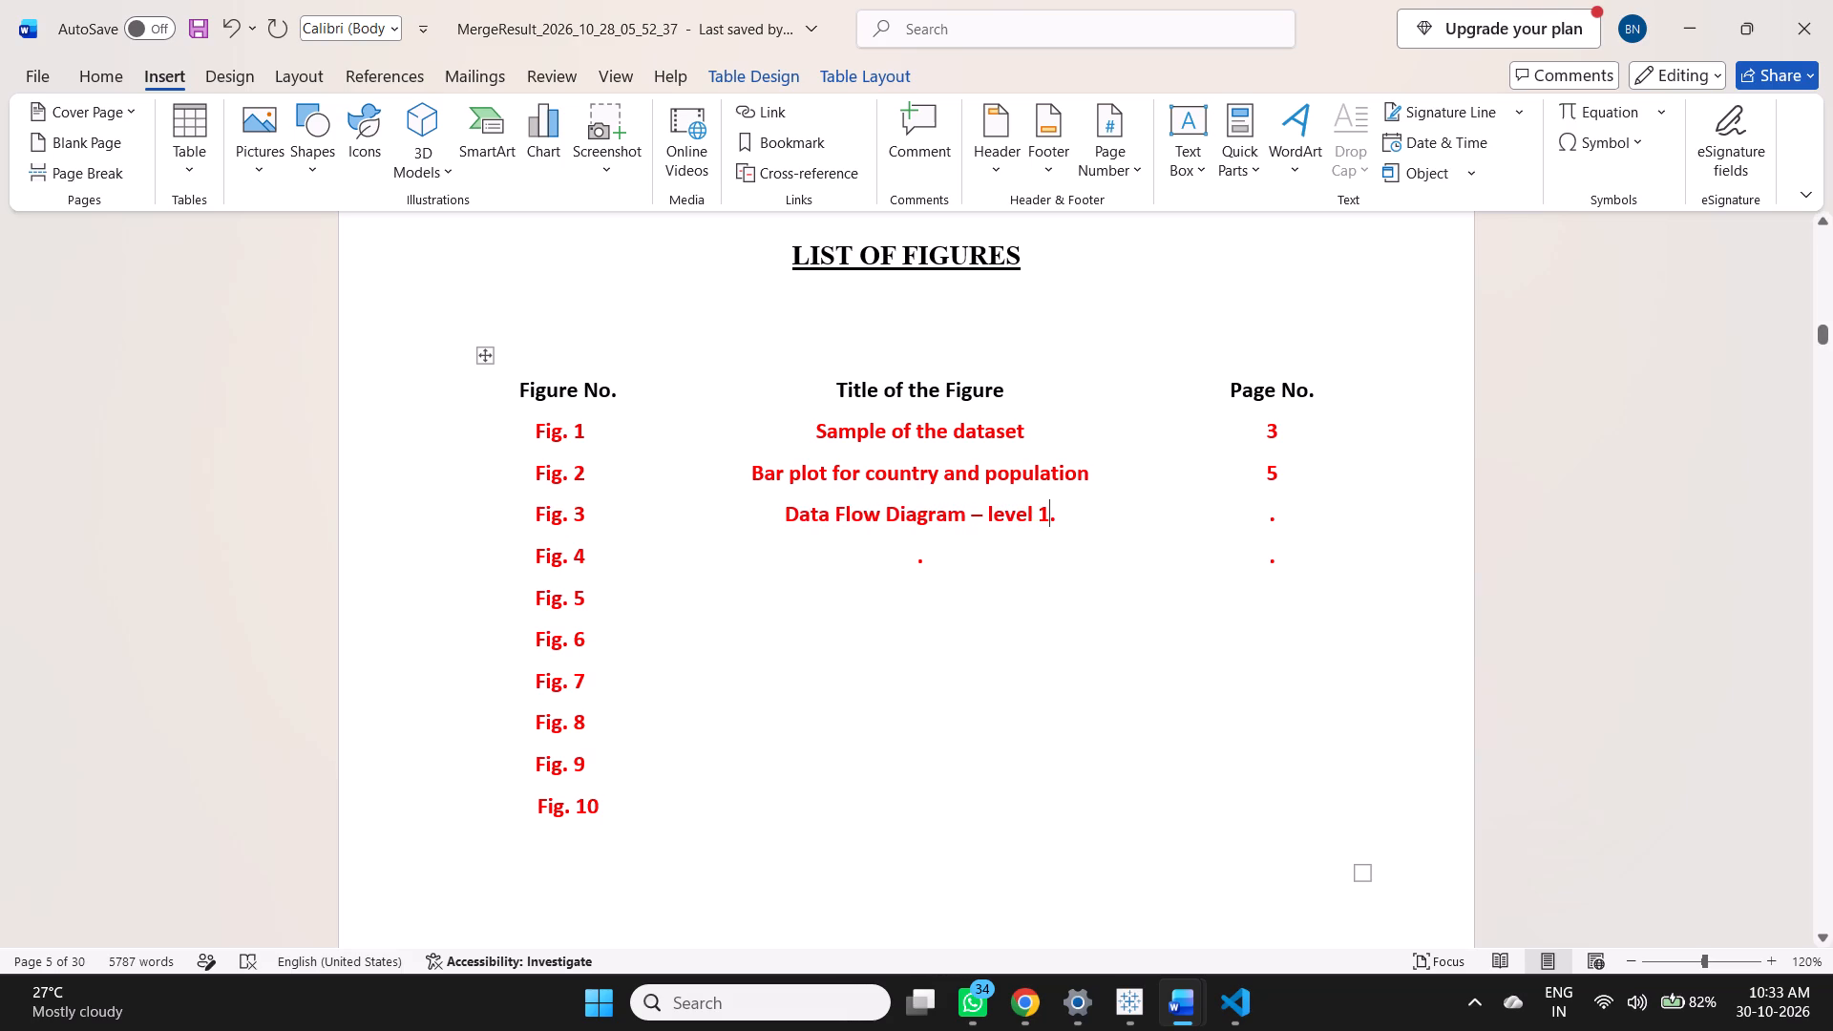
left_click(1087, 523)
key("BackSpace")
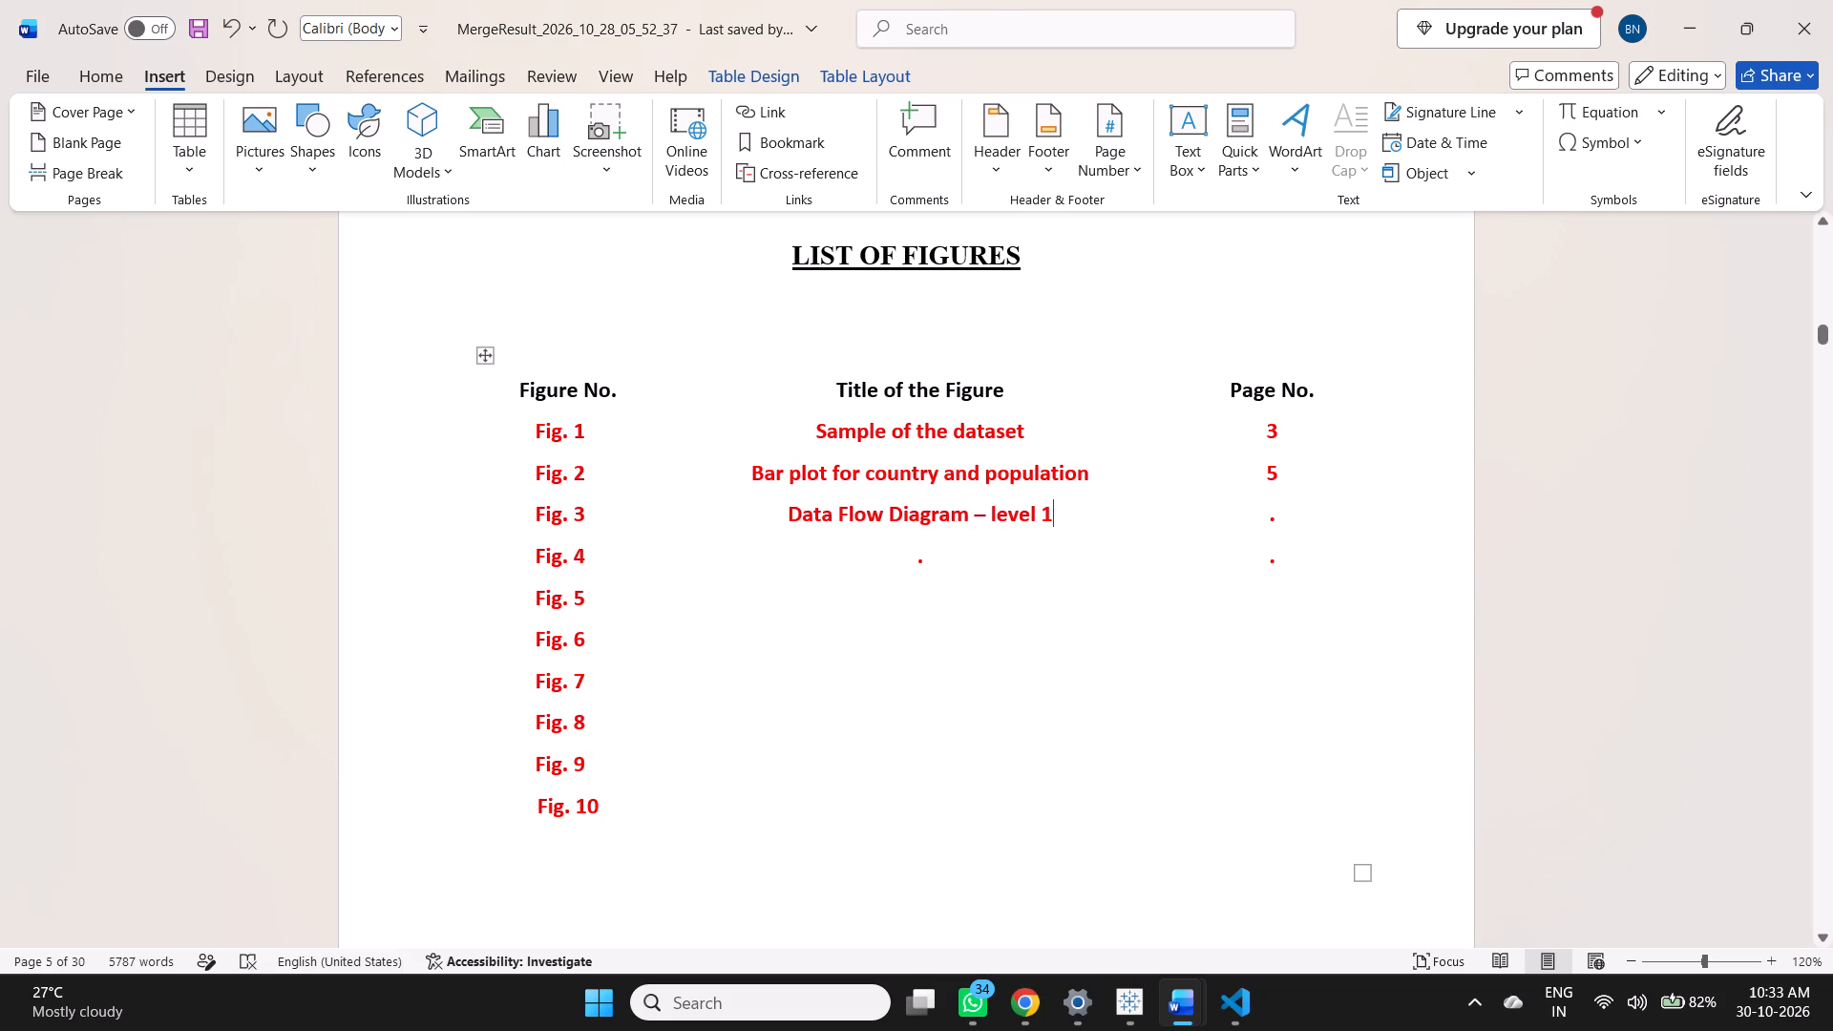
Replace the placeholder dot in the Fig. 4 title with "Home Page of Pet Vision AI".
left_click(856, 563)
type("Home")
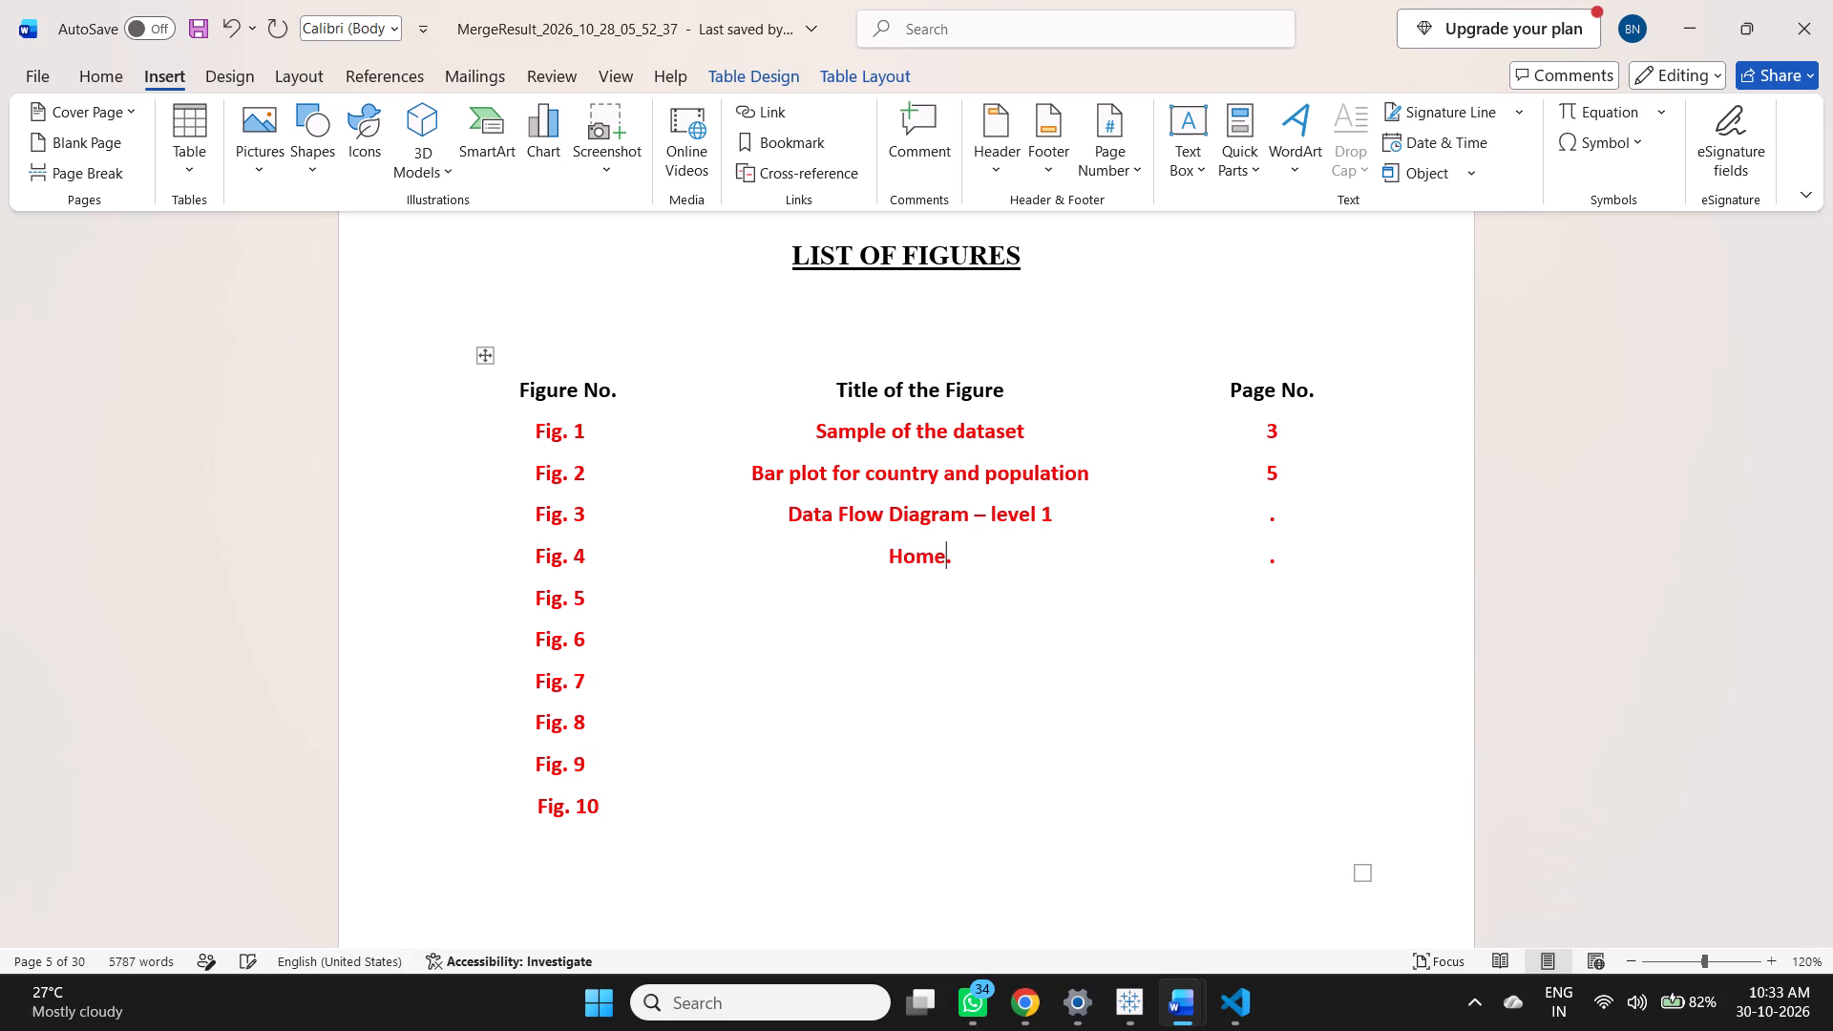
key("space")
type("Page")
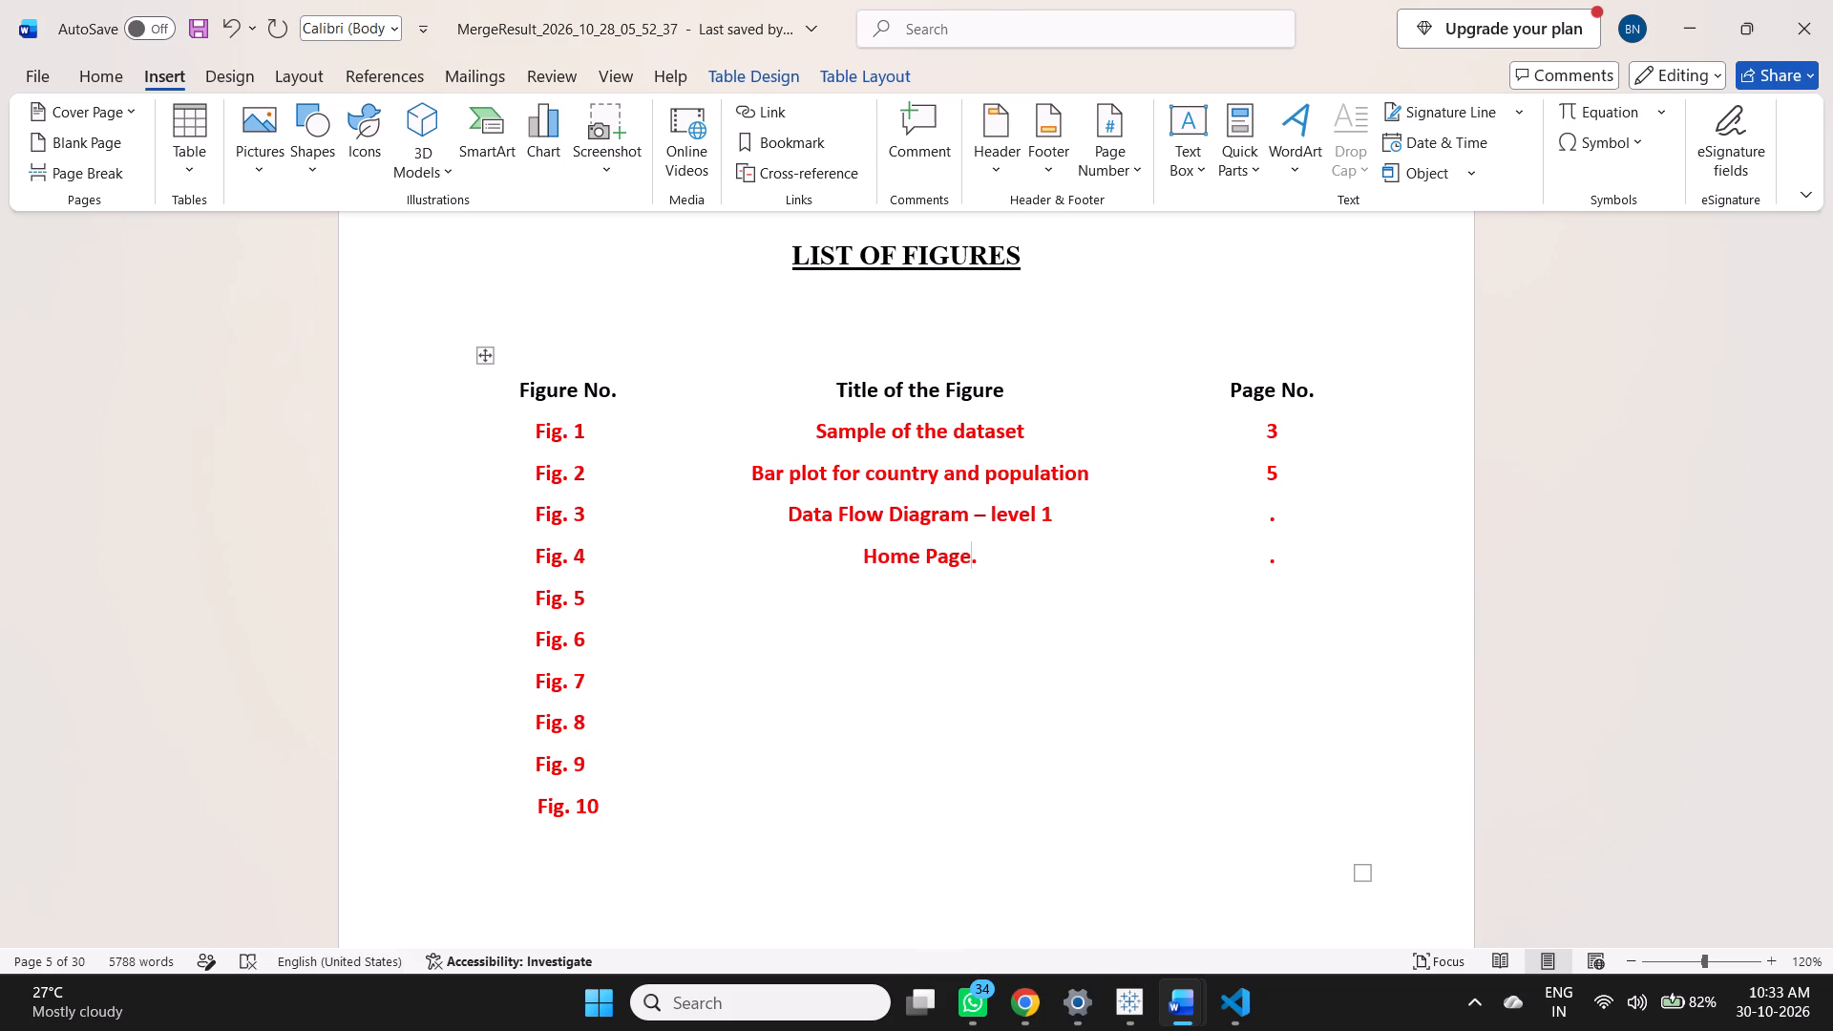
key("space")
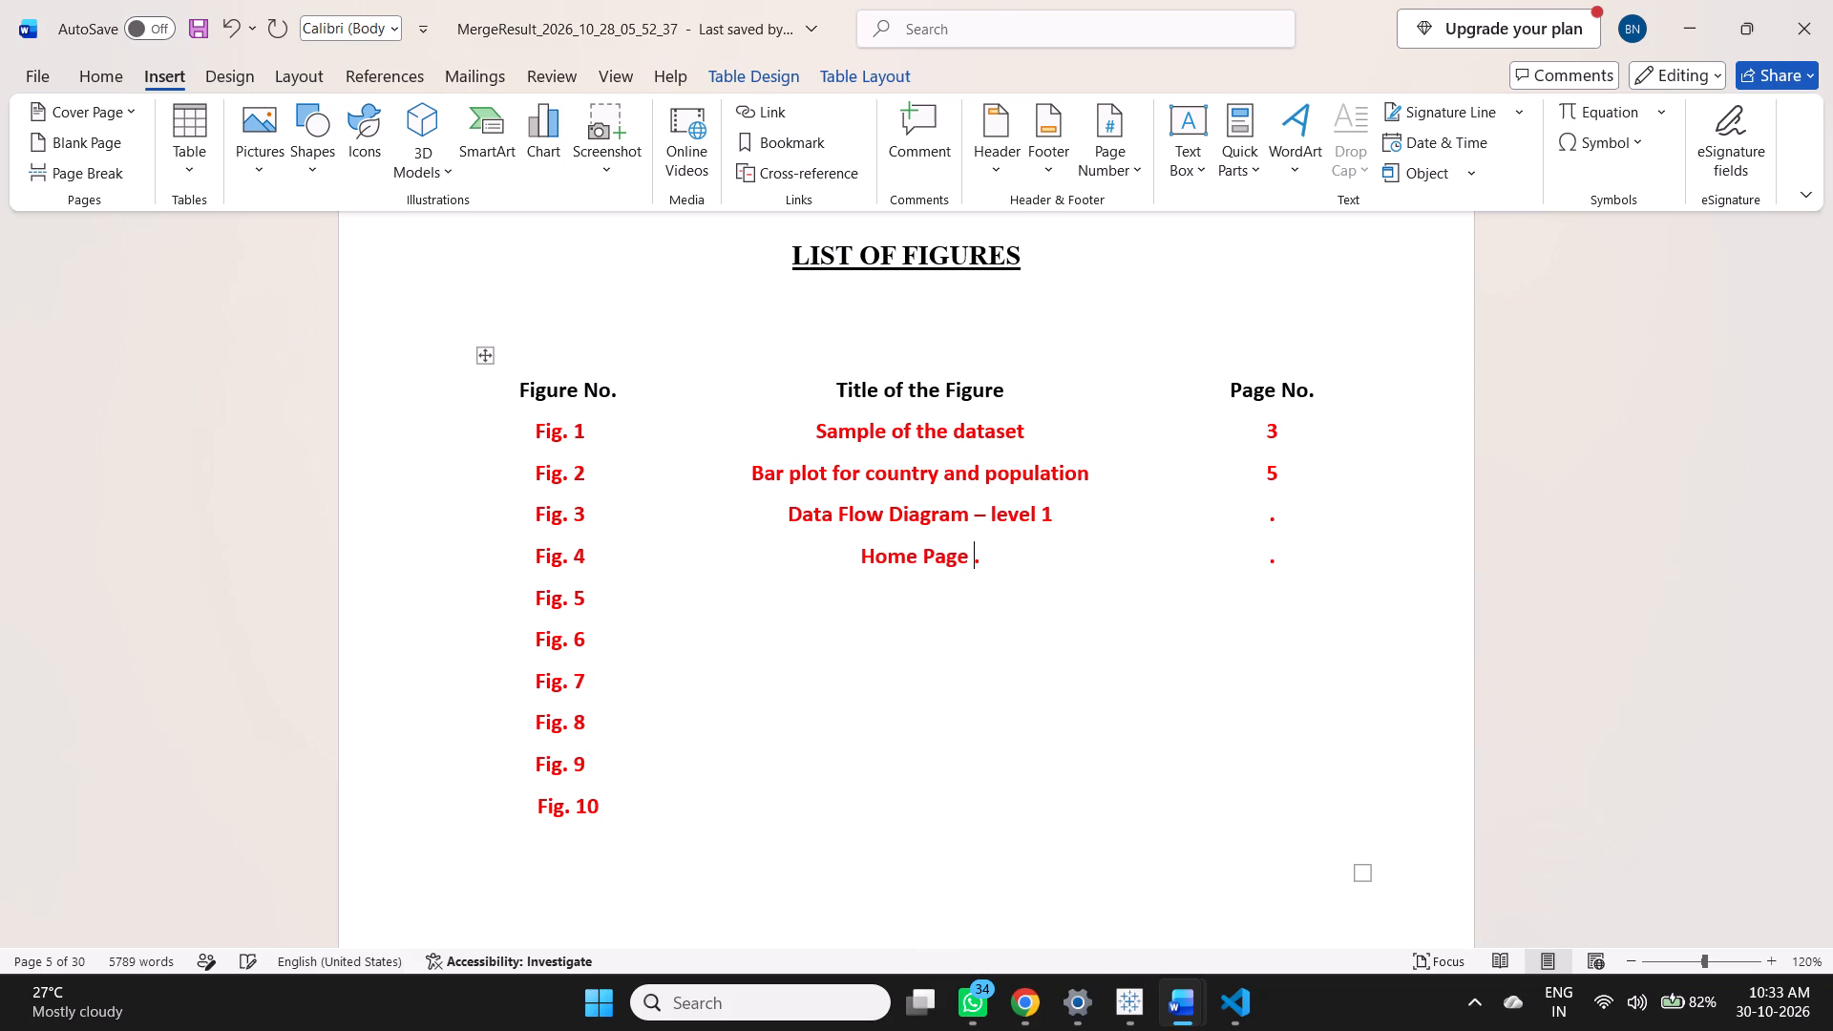
type("of Pet")
key("space")
type("Vision AI")
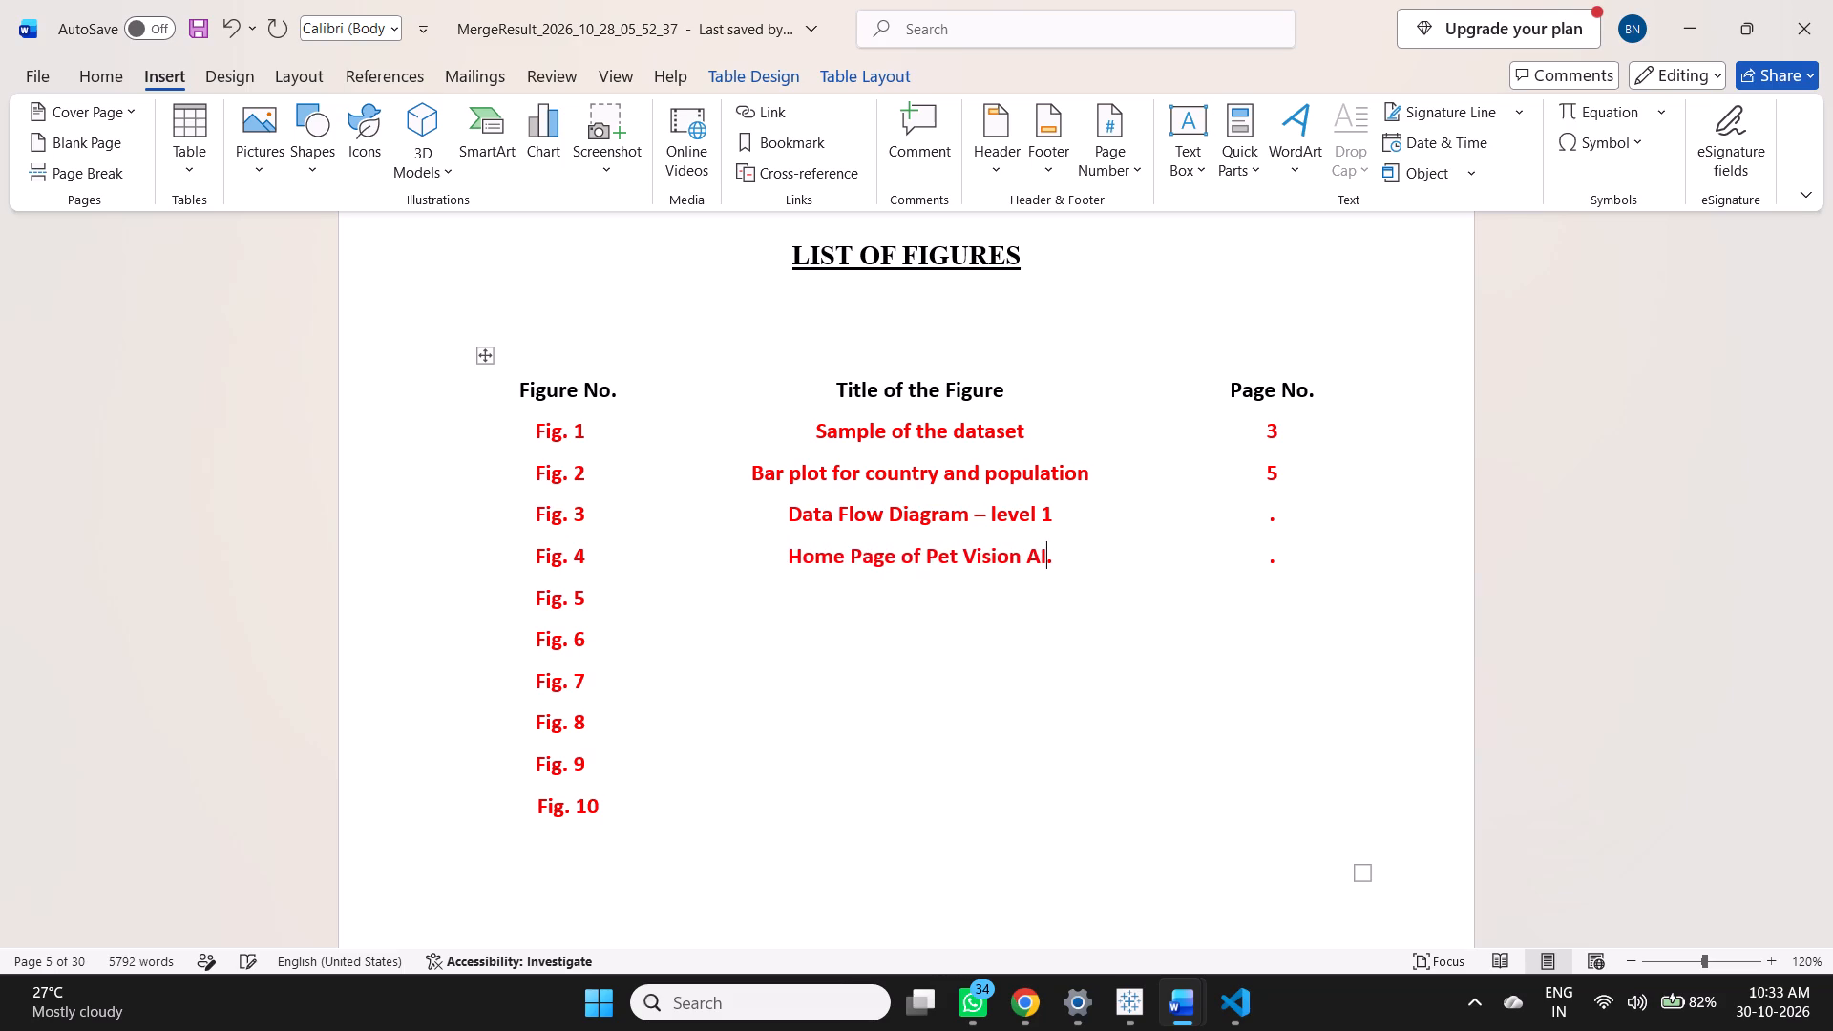
key("Right")
key("BackSpace")
Enter "Image Submission Interface" as the title for Fig. 5.
left_click(885, 615)
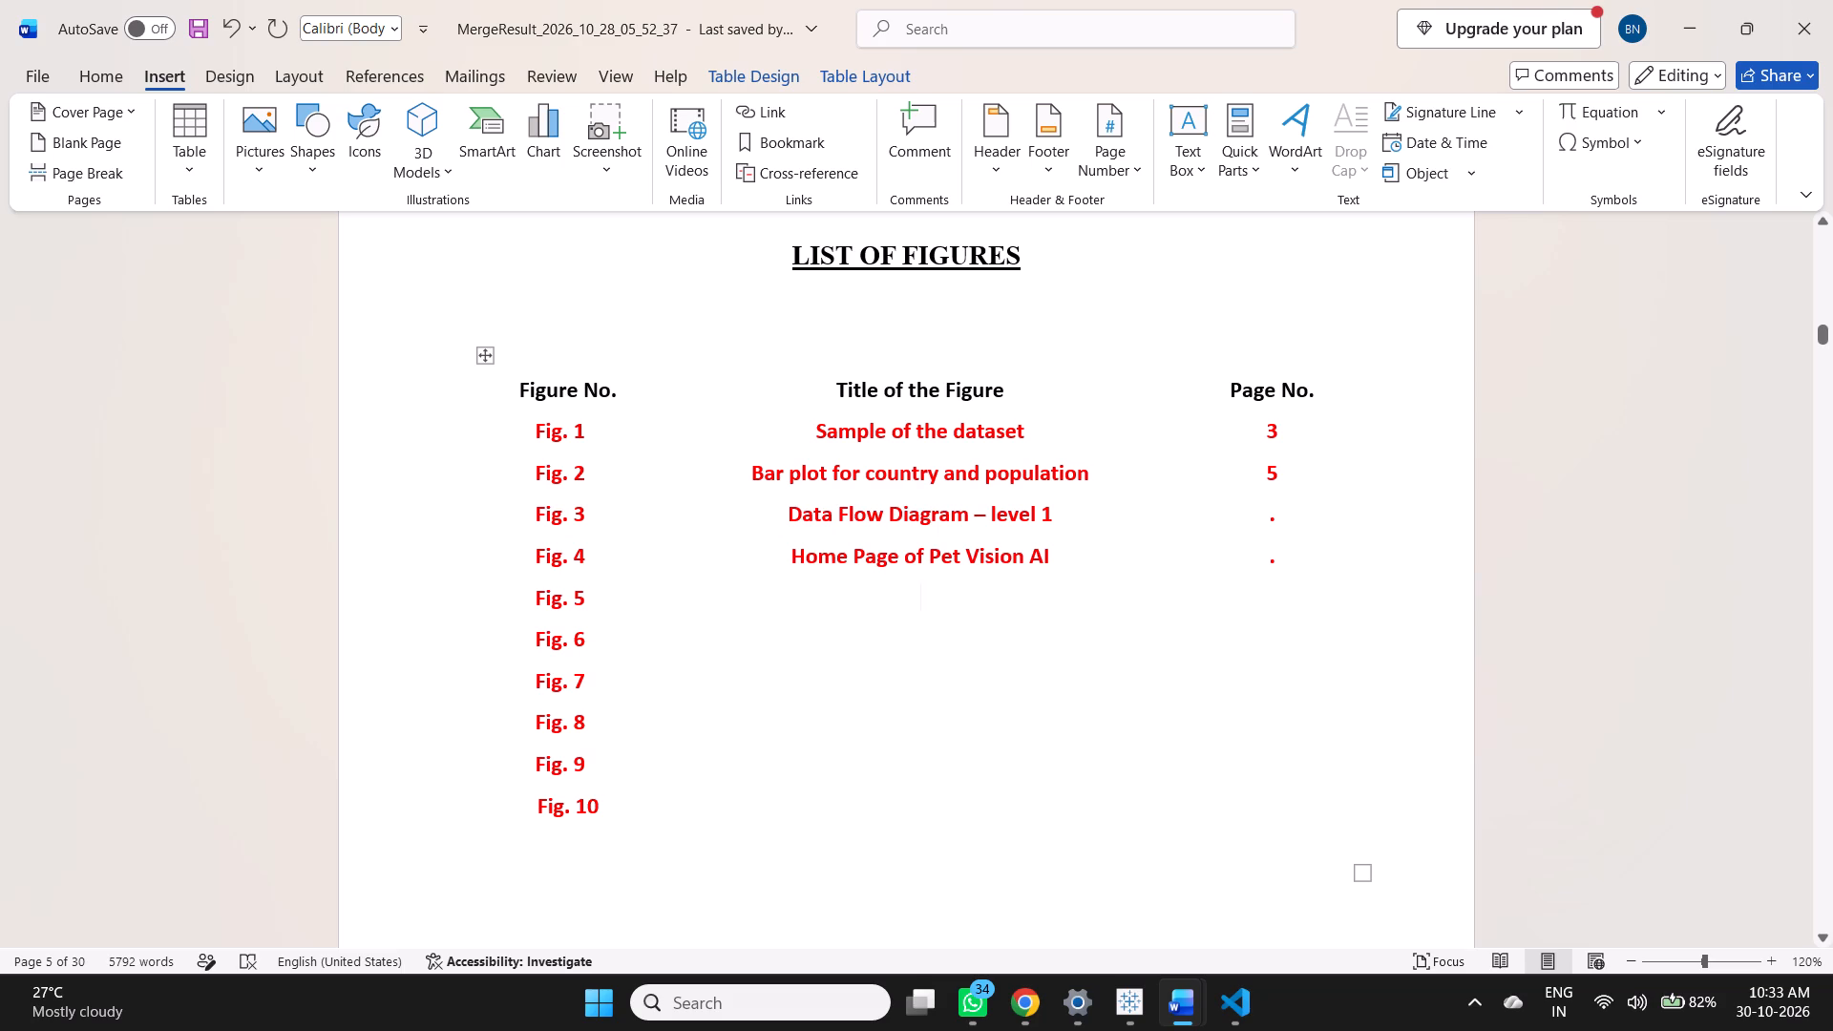
type("Image")
key("space")
type("Submission")
key("space")
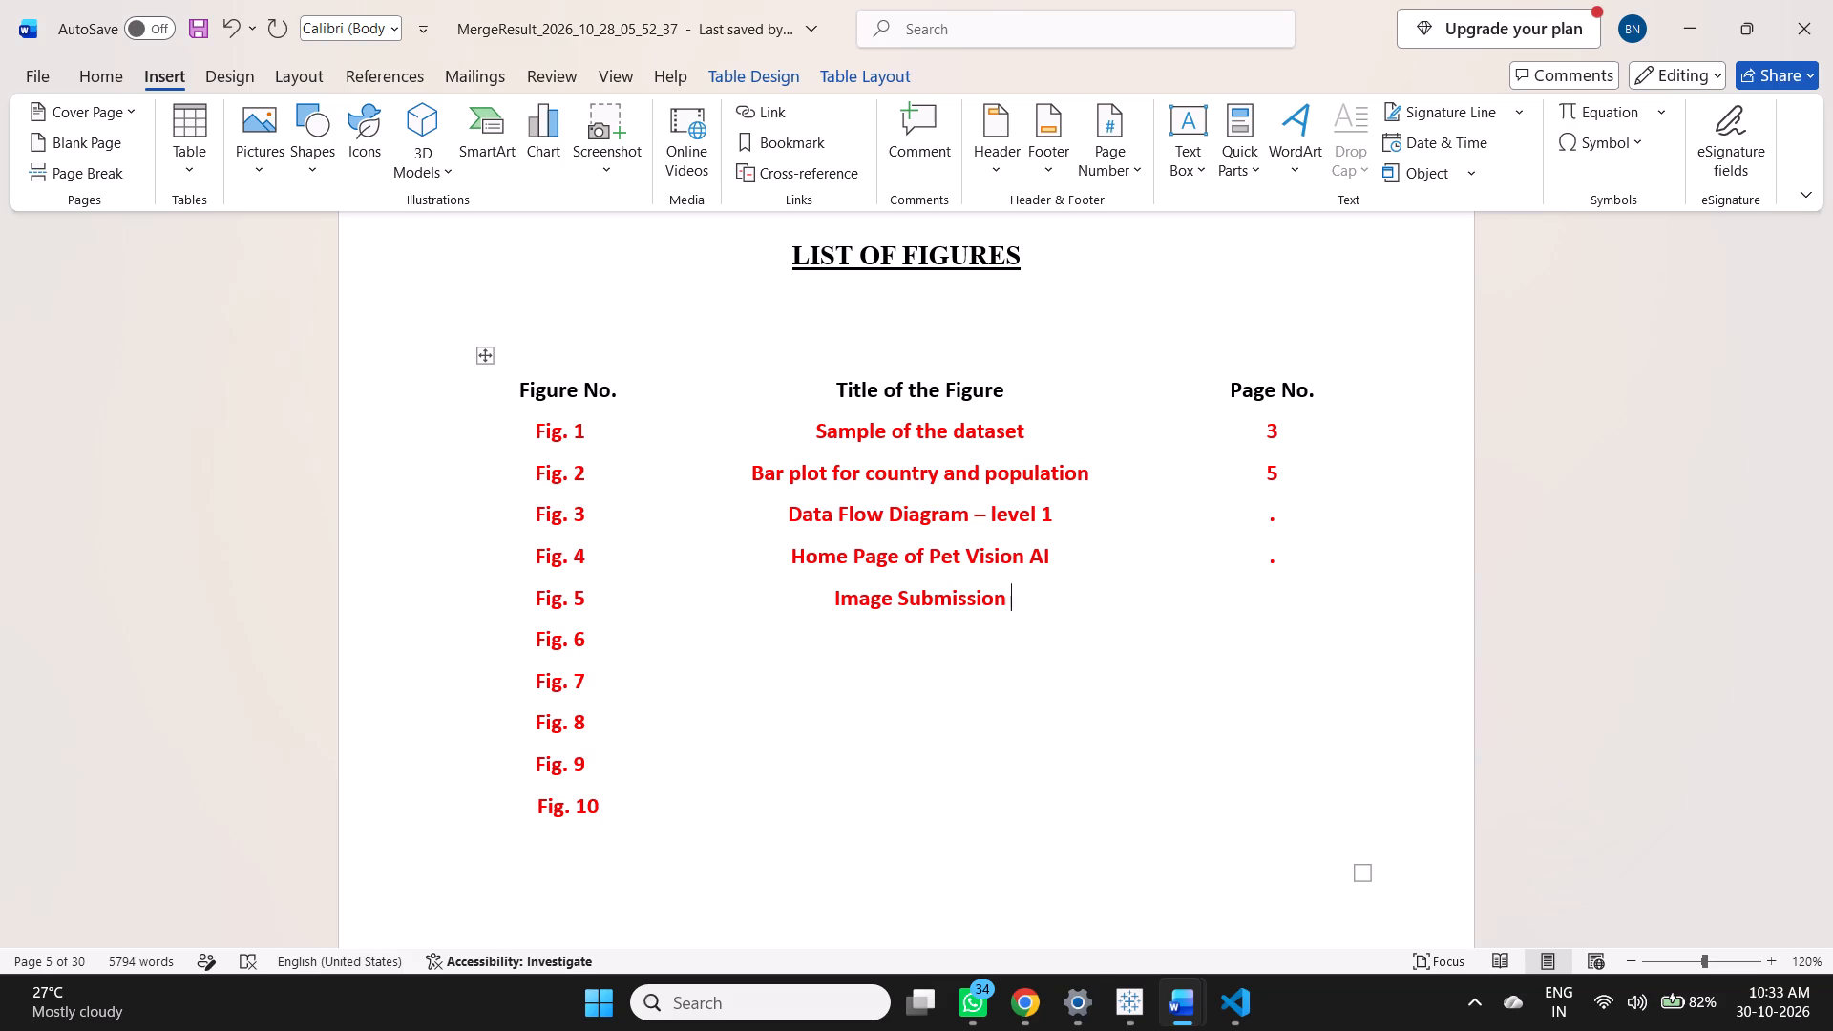
type("Interface")
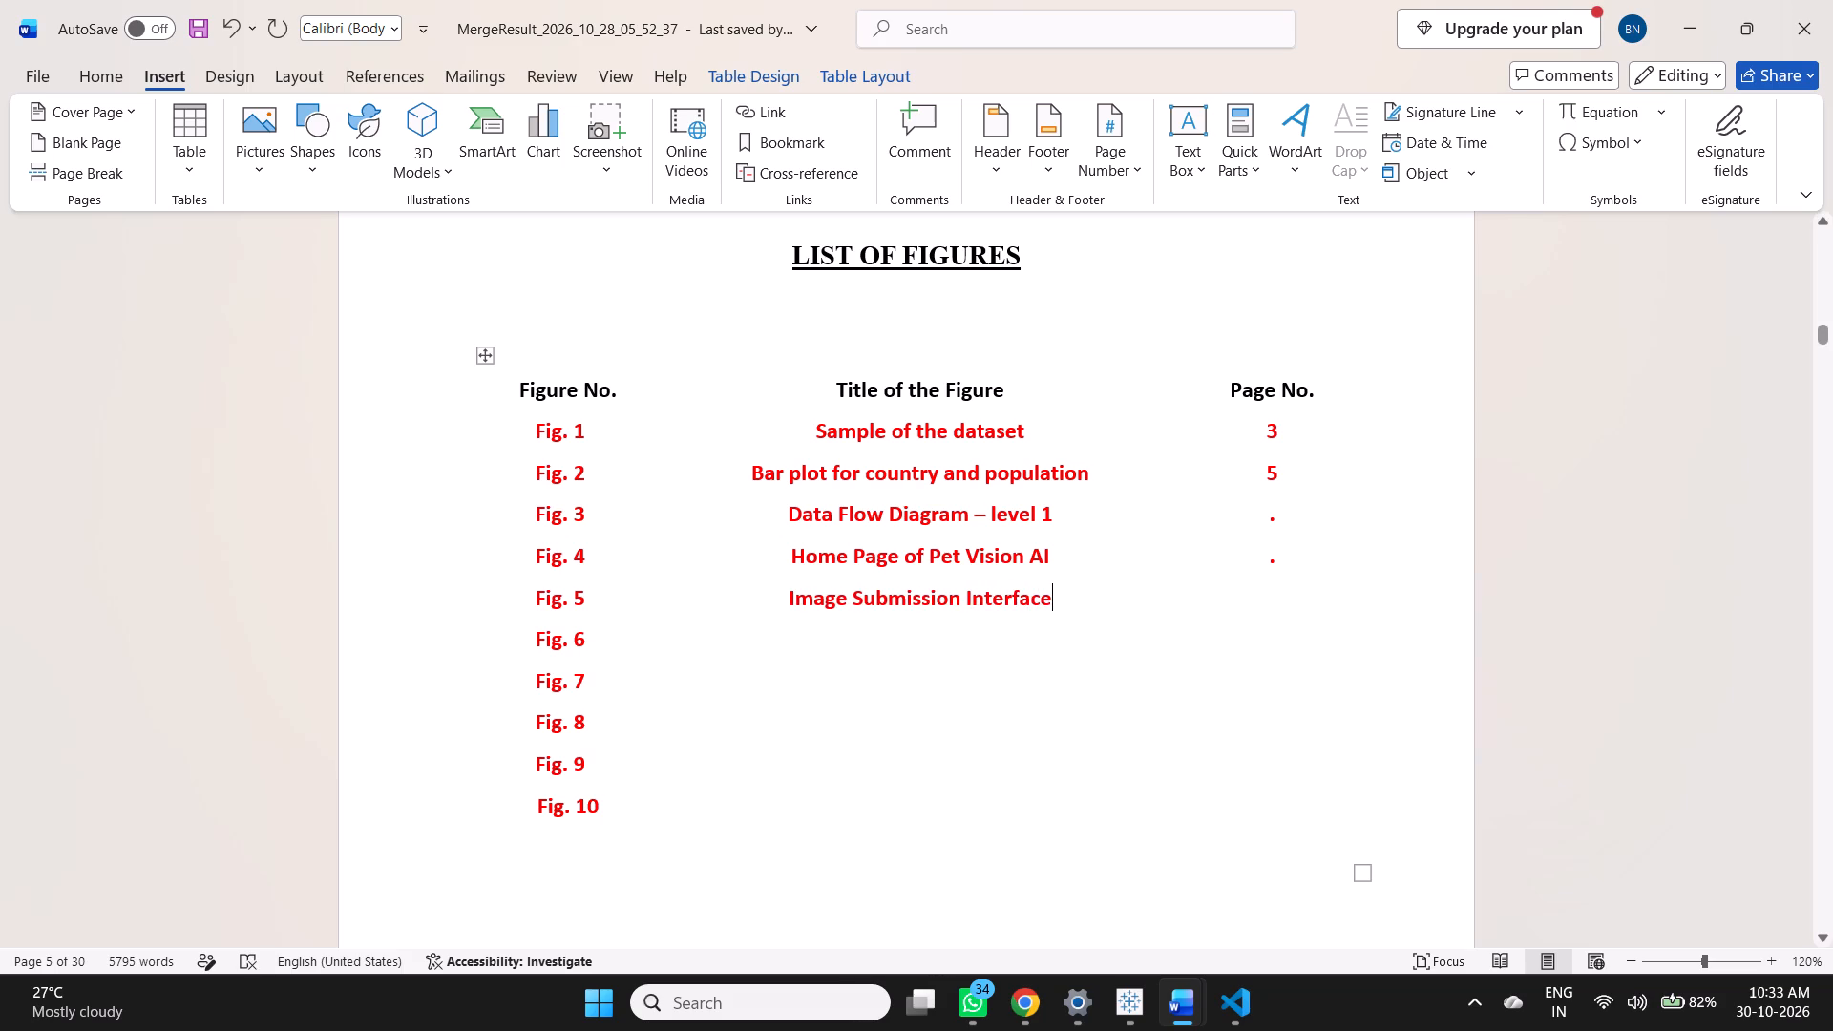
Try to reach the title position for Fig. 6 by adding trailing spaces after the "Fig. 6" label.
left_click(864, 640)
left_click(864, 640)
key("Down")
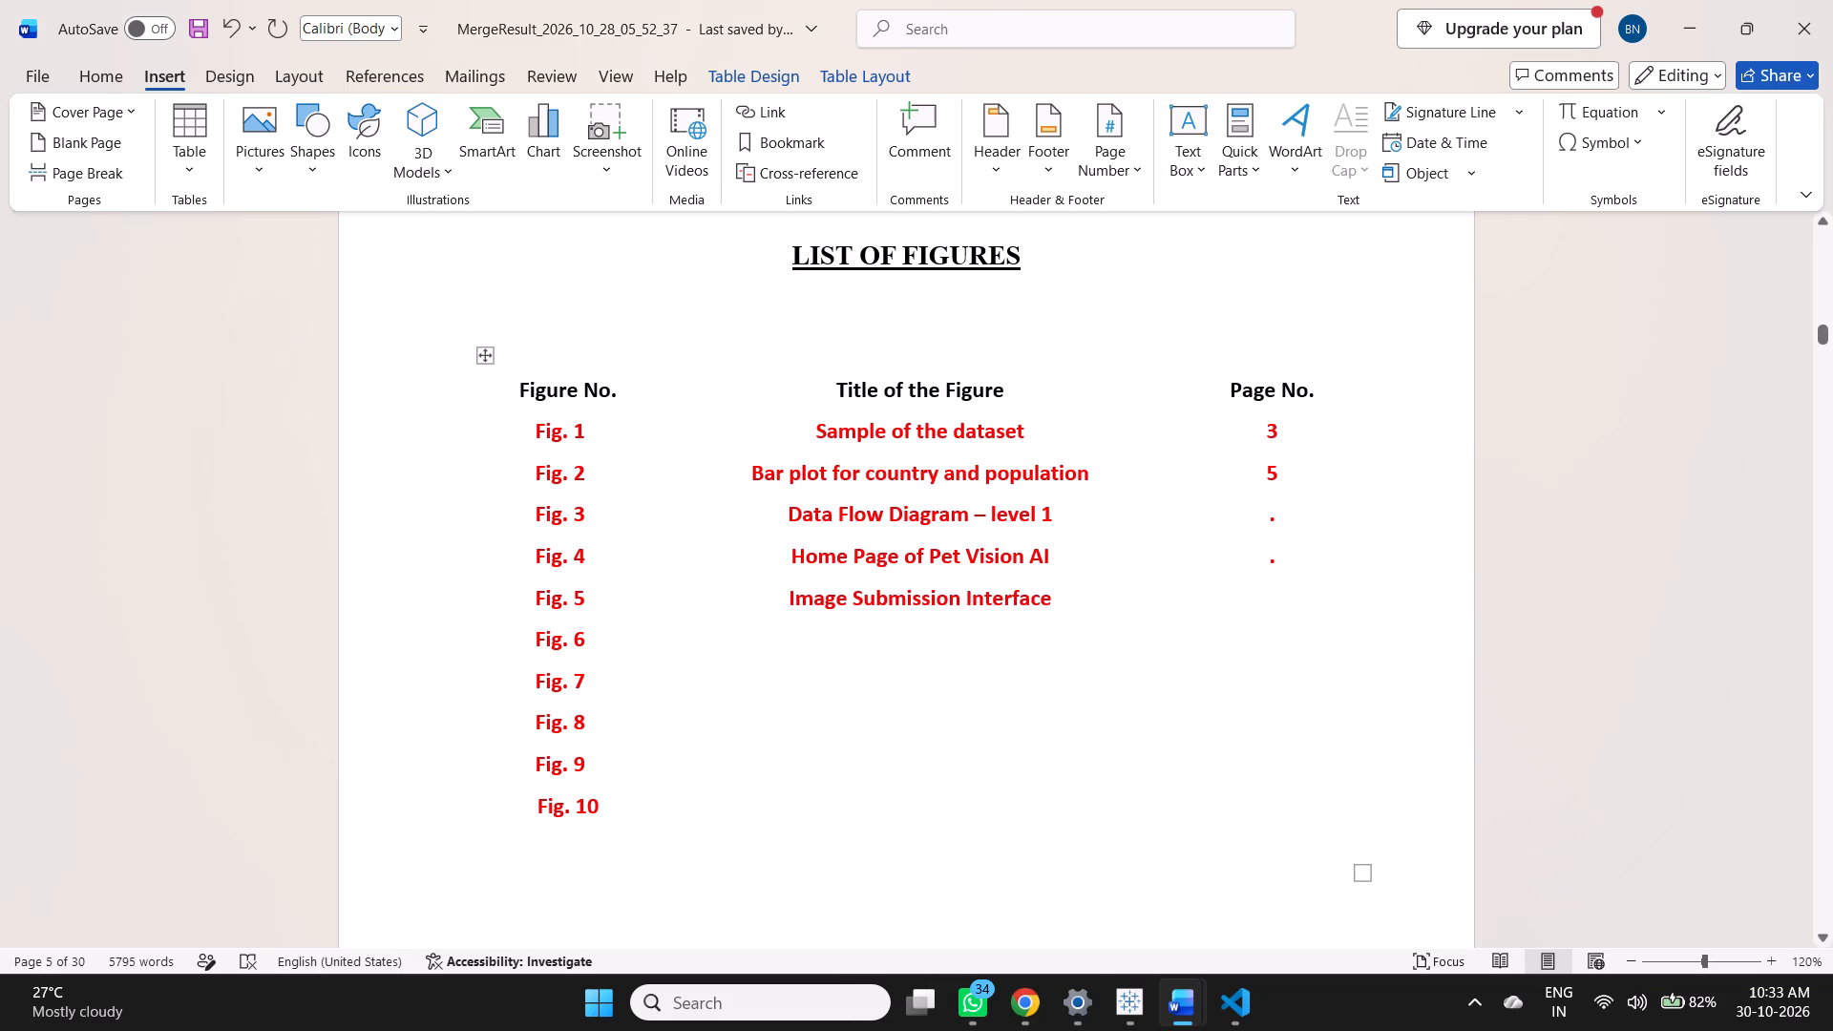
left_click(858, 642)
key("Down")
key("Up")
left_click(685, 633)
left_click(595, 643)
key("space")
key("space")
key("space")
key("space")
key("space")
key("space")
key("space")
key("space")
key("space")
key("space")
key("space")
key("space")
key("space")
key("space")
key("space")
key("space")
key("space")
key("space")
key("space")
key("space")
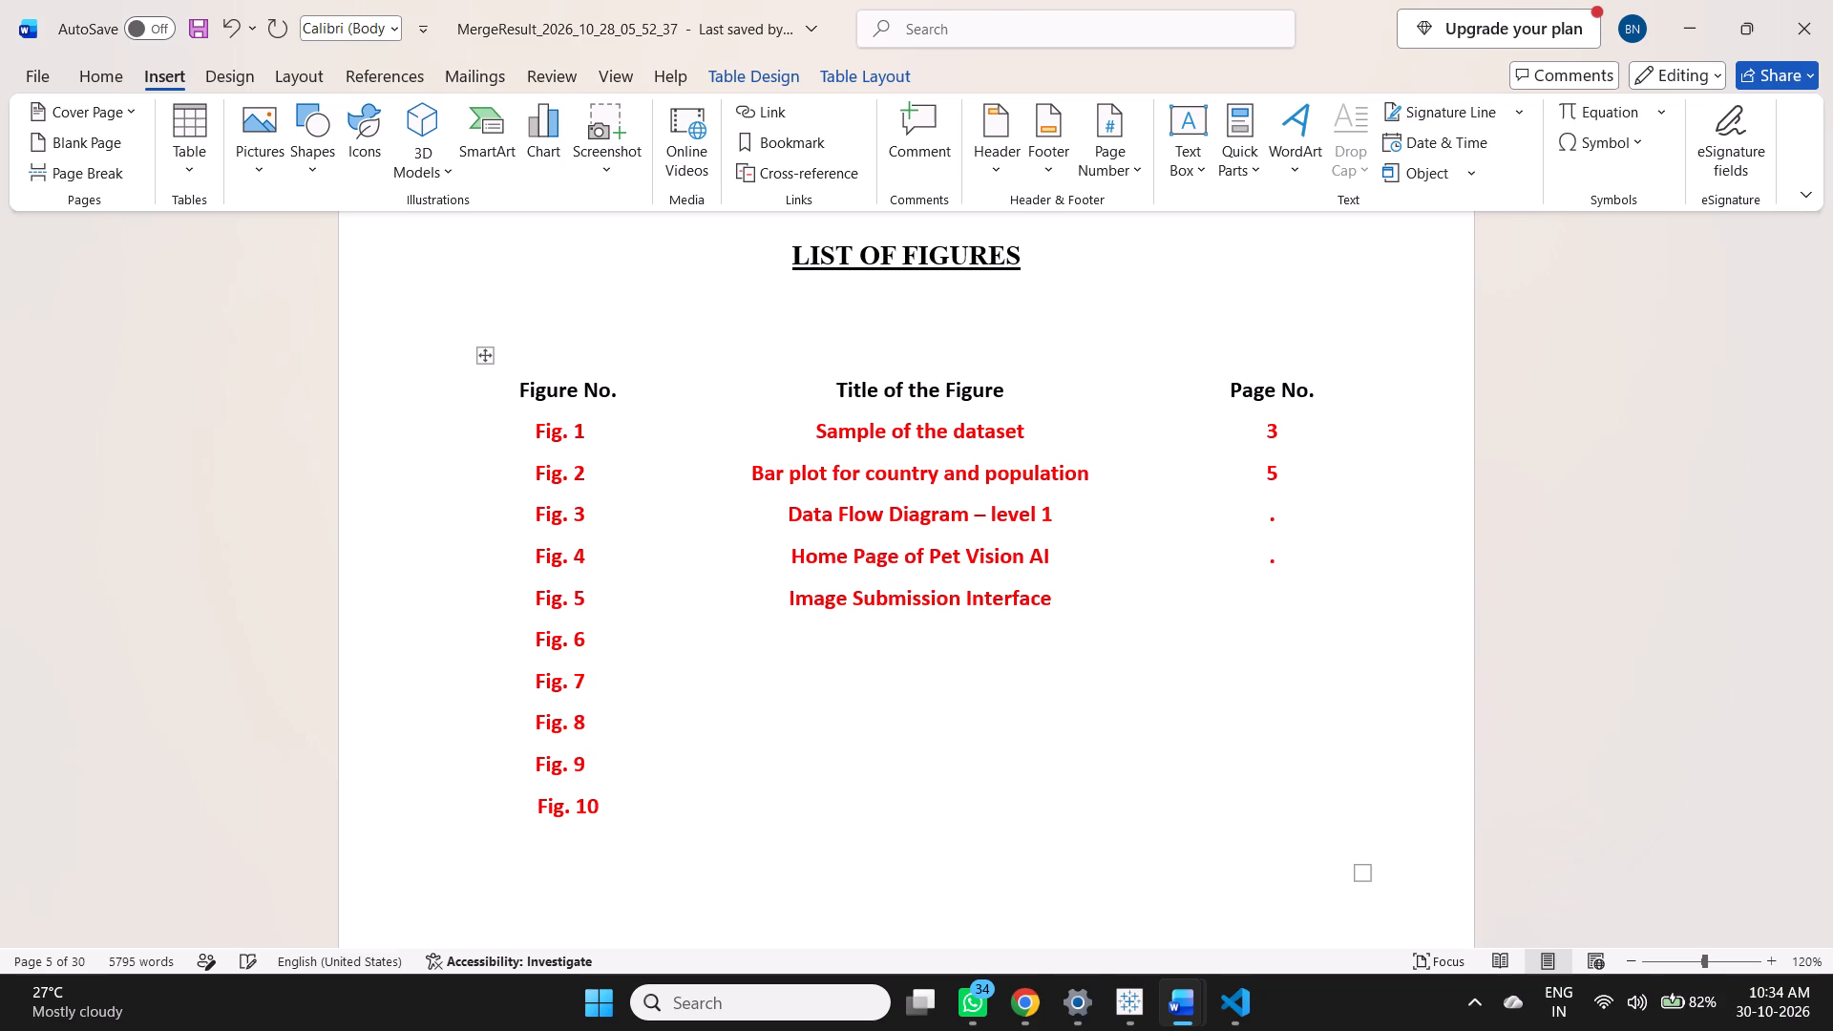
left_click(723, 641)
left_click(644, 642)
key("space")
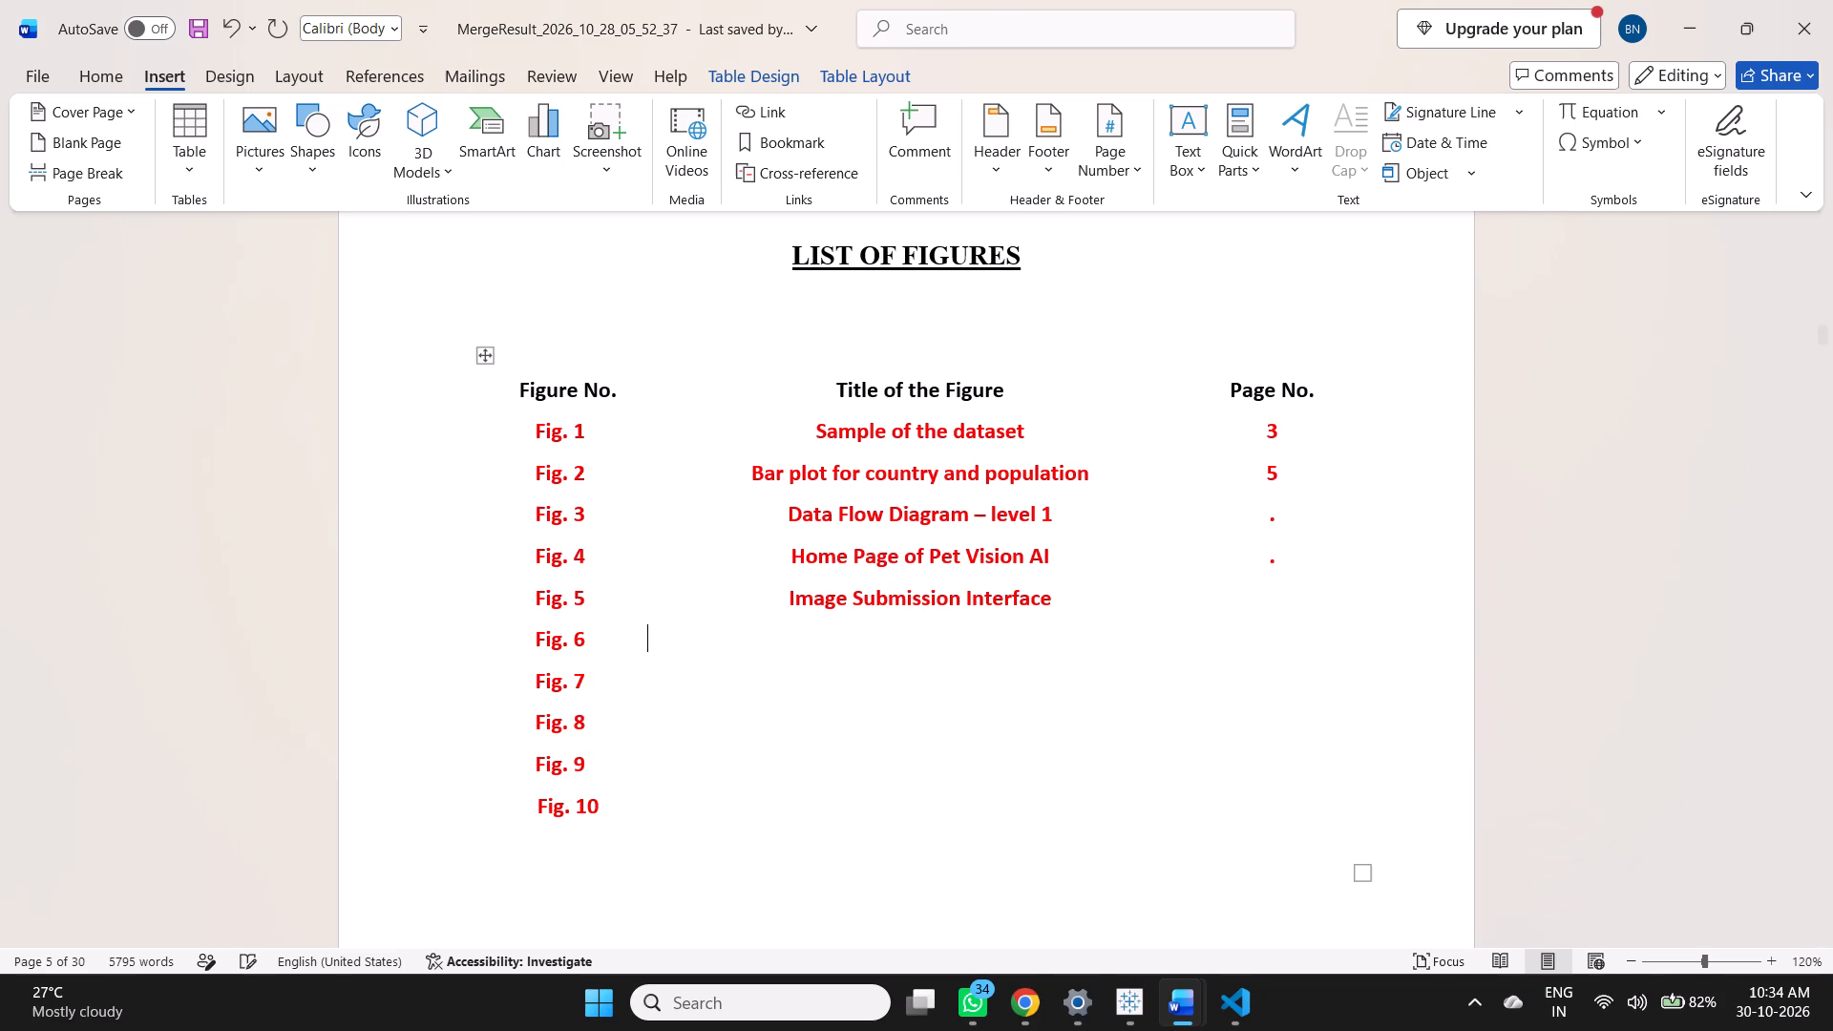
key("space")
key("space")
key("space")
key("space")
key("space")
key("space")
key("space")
Enter "Consolidated Screening Report" as the title for Fig. 6 in the title column.
double_click(832, 649)
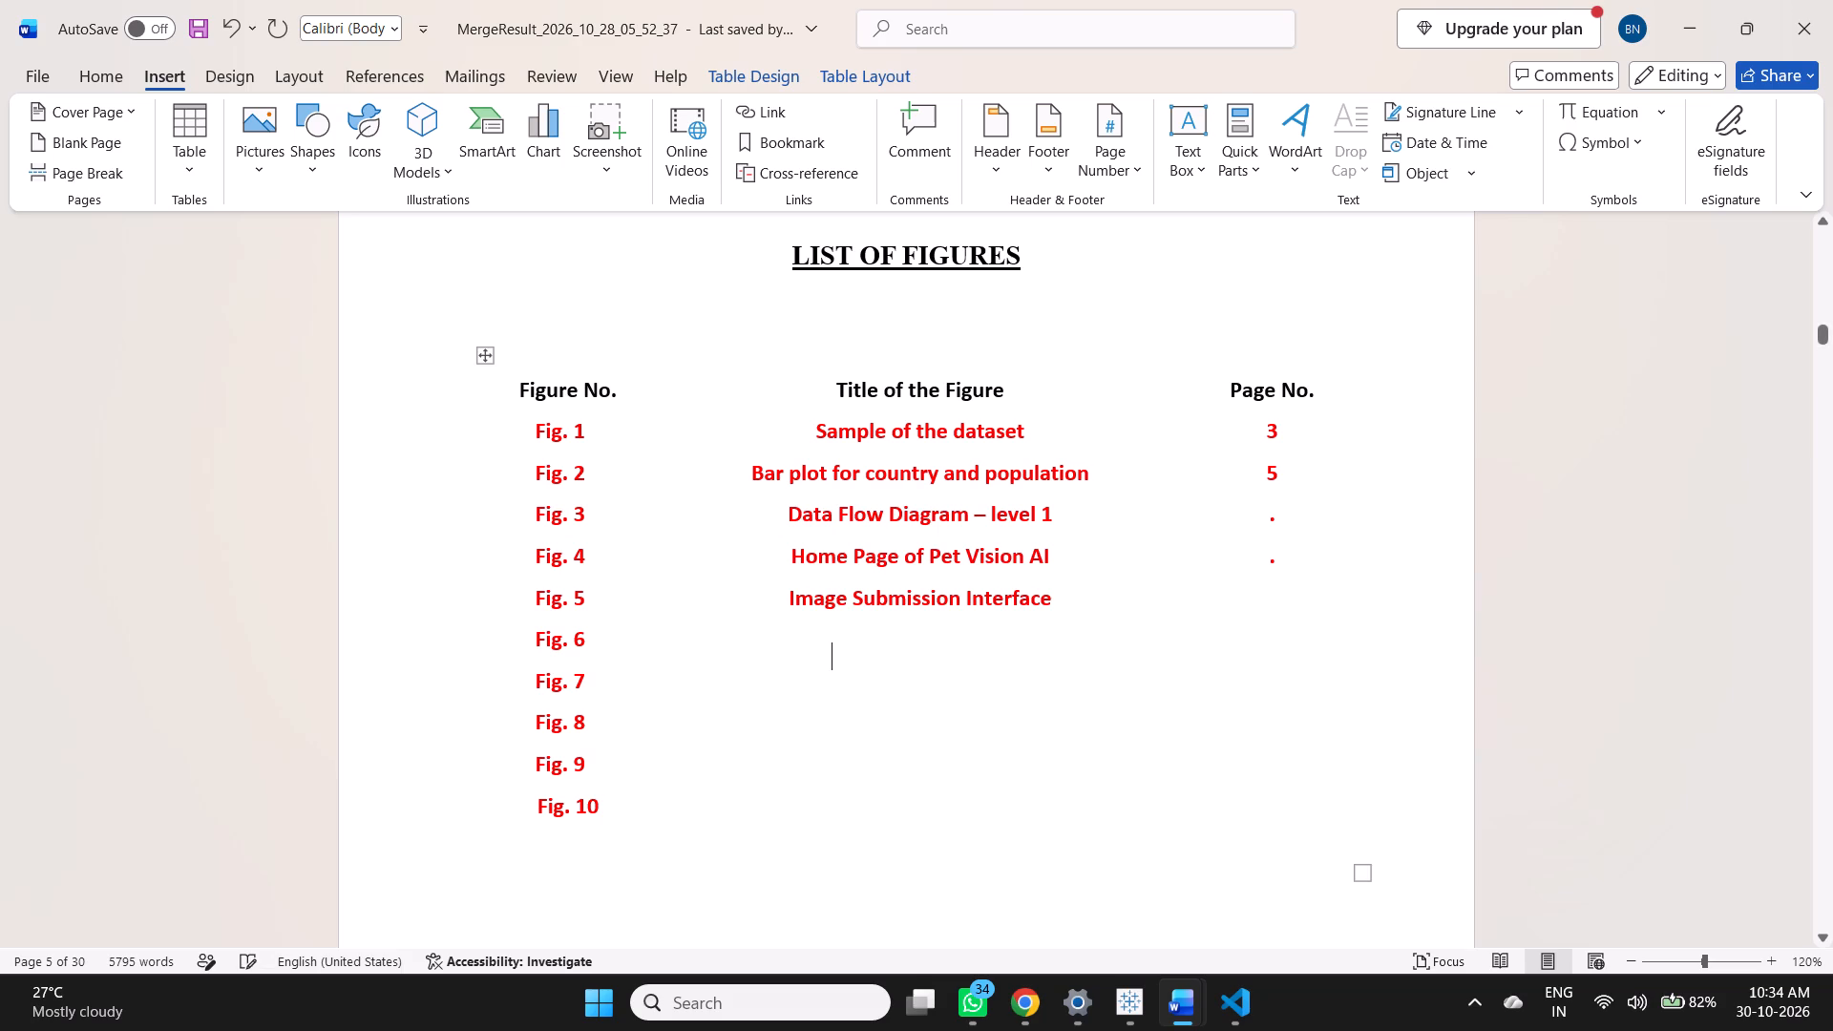
double_click(834, 635)
key("shift+c")
type("on")
type("soli")
type("dt")
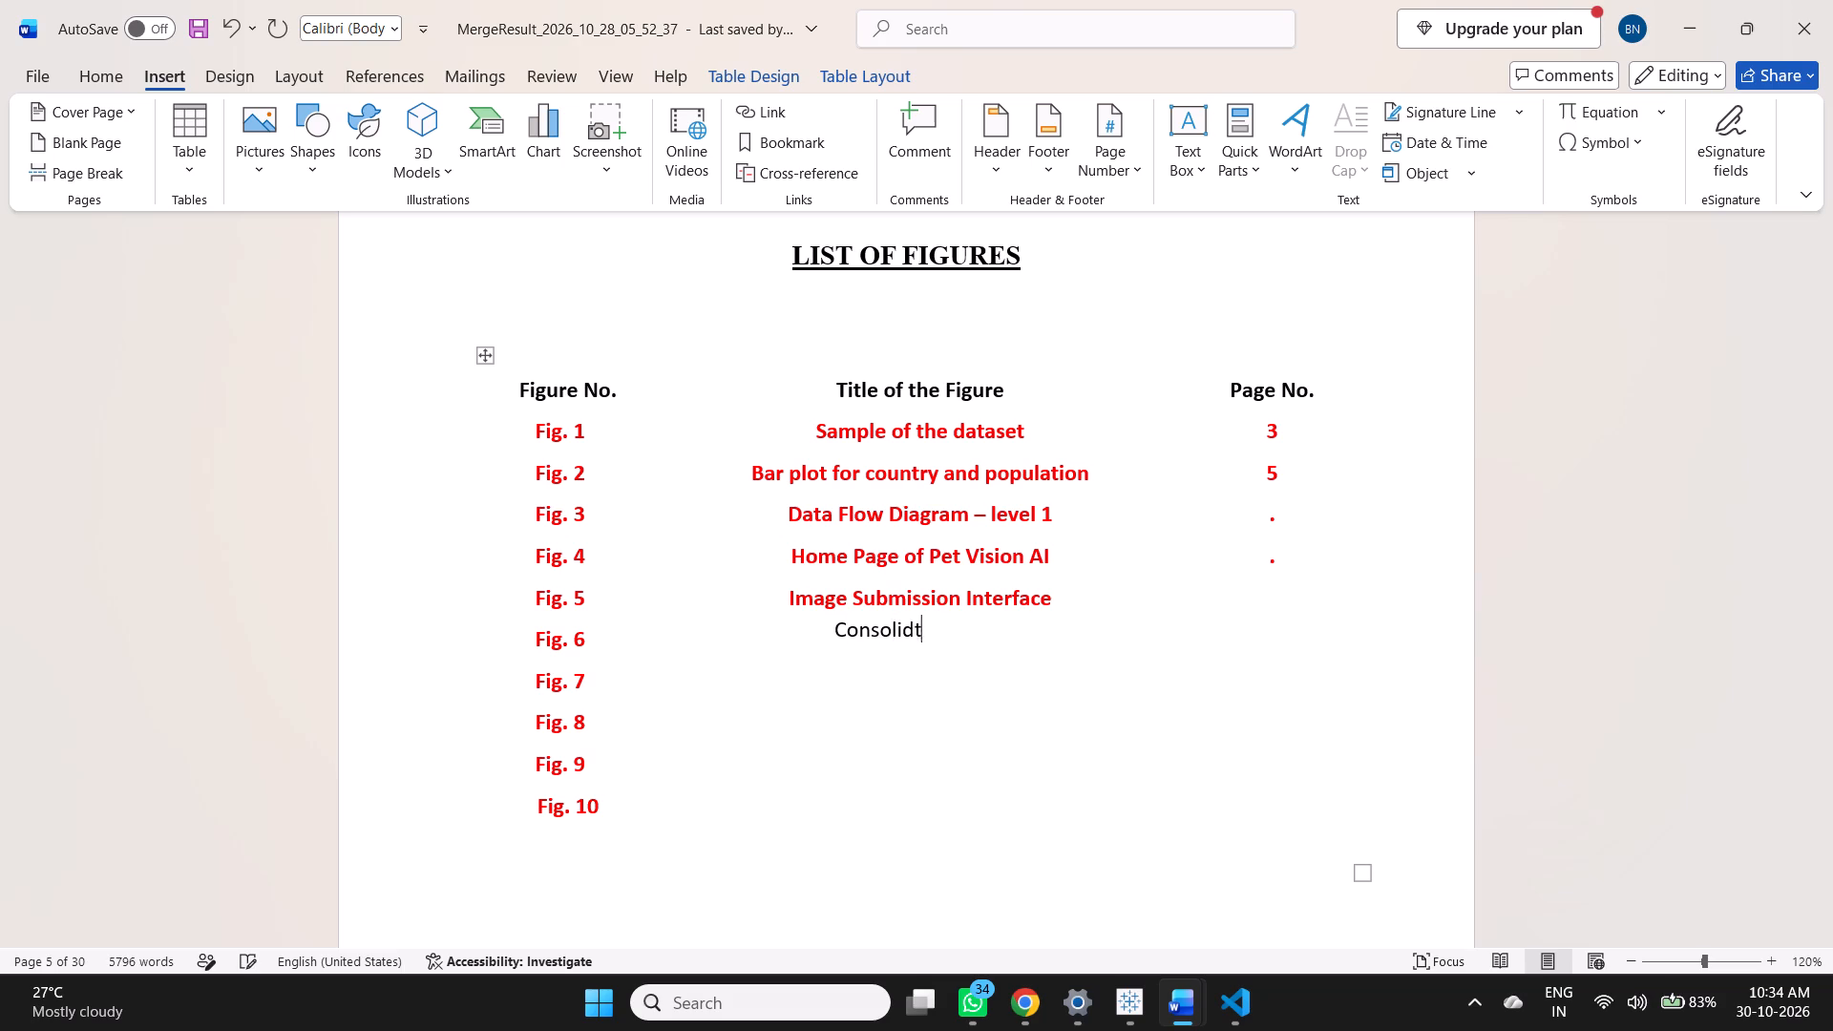
key("BackSpace")
type("ated")
key("space")
type("Screeno")
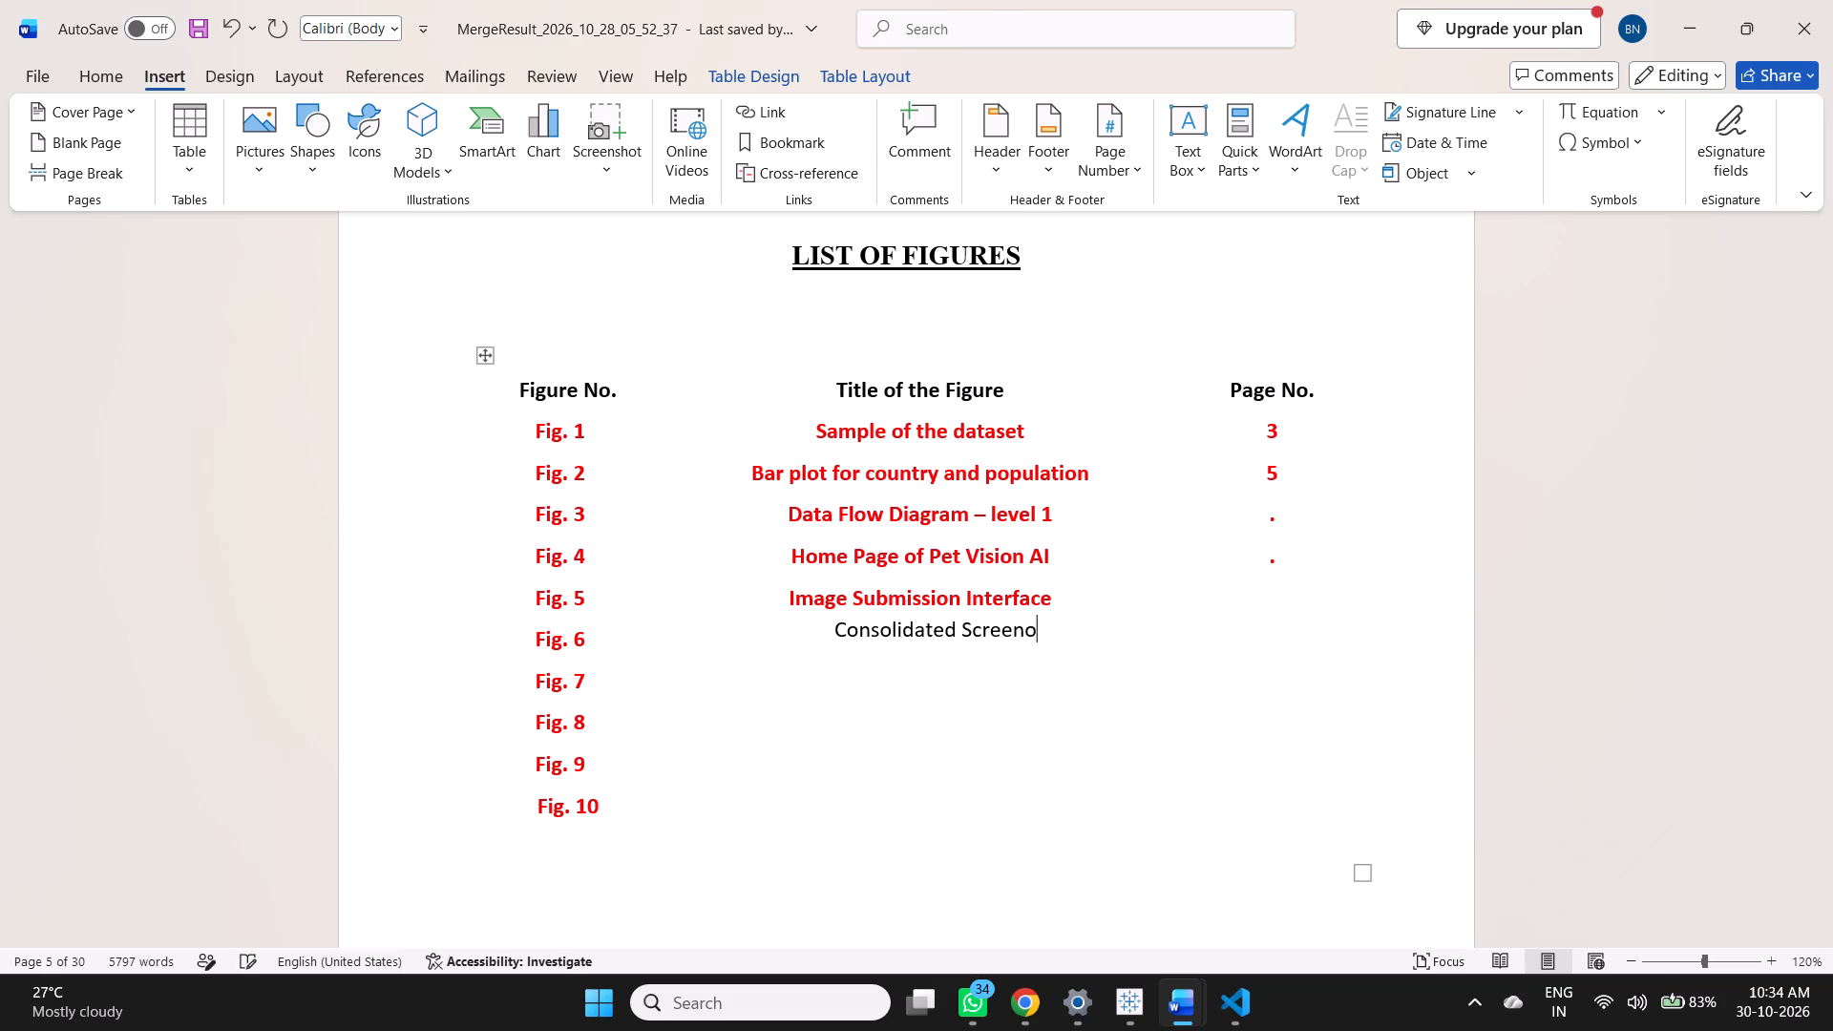
key("BackSpace")
type("ing")
key("space")
type("Re")
type("port")
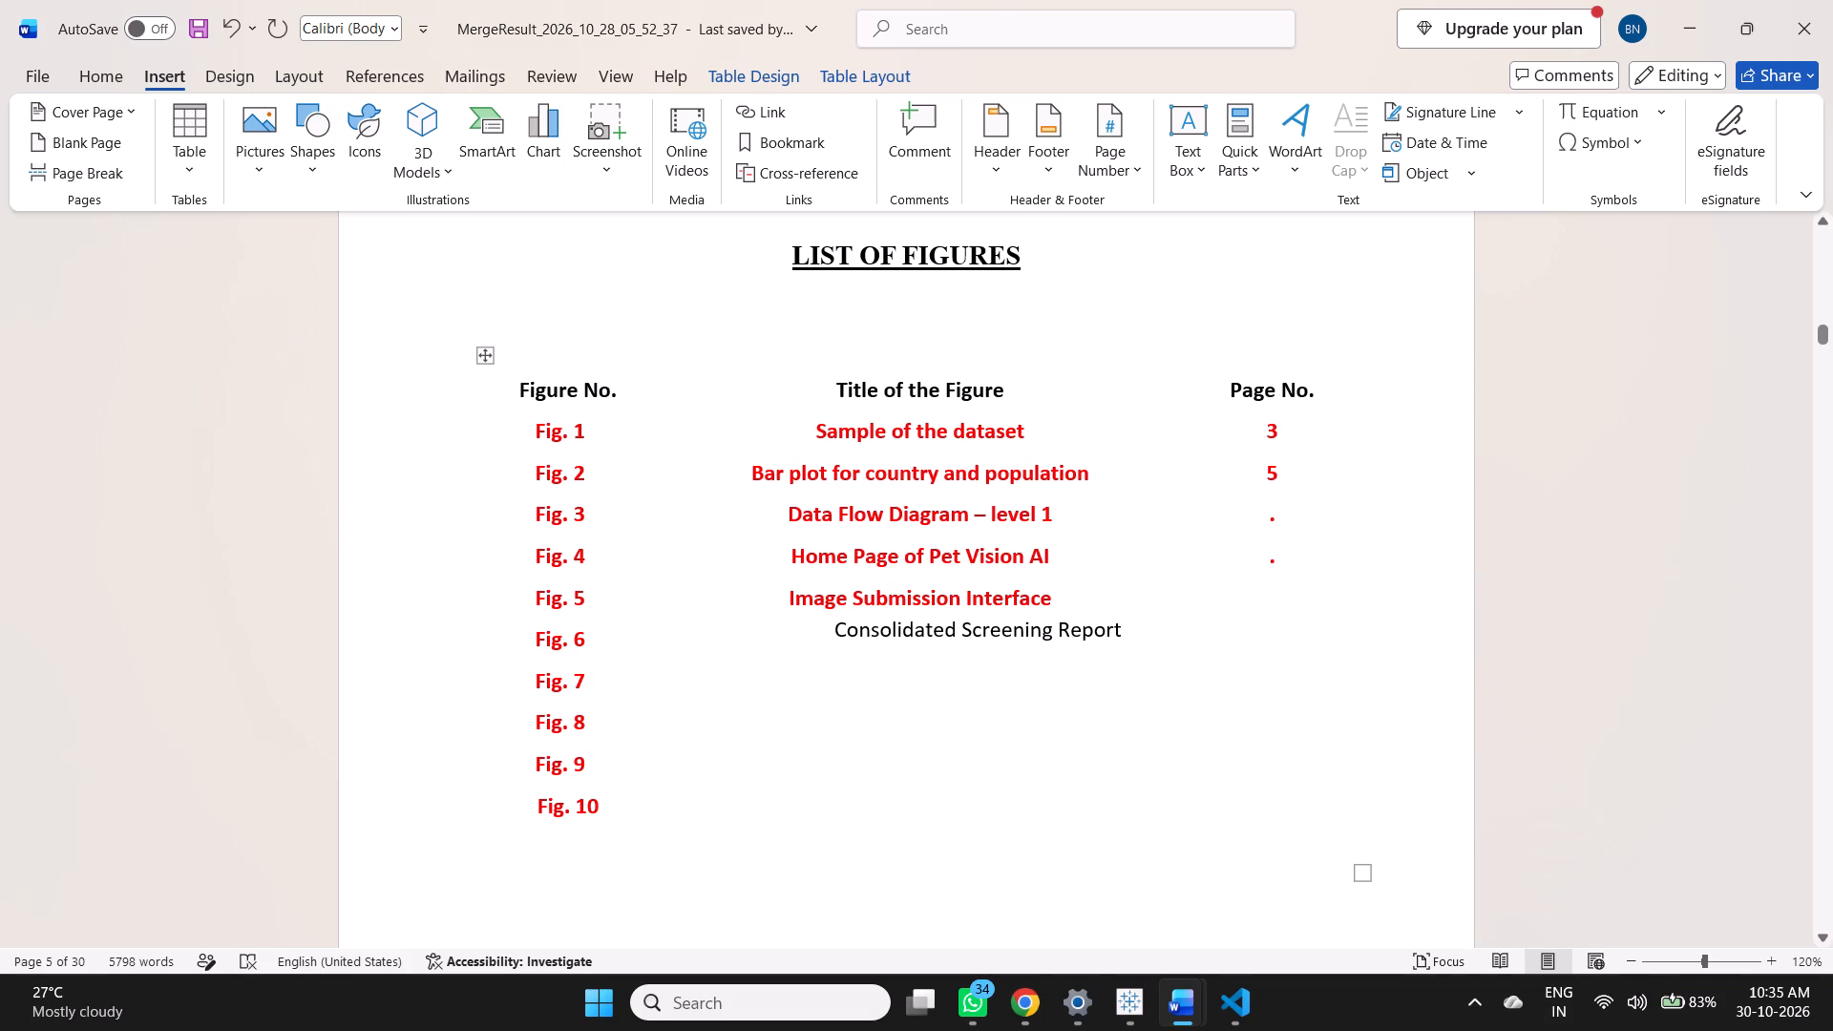
Enter "Screening Summary" as the title for Fig. 7, in line with its figure number.
double_click(825, 679)
key("shift+o")
key("w")
type("ner")
key("BackSpace")
key("BackSpace")
key("BackSpace")
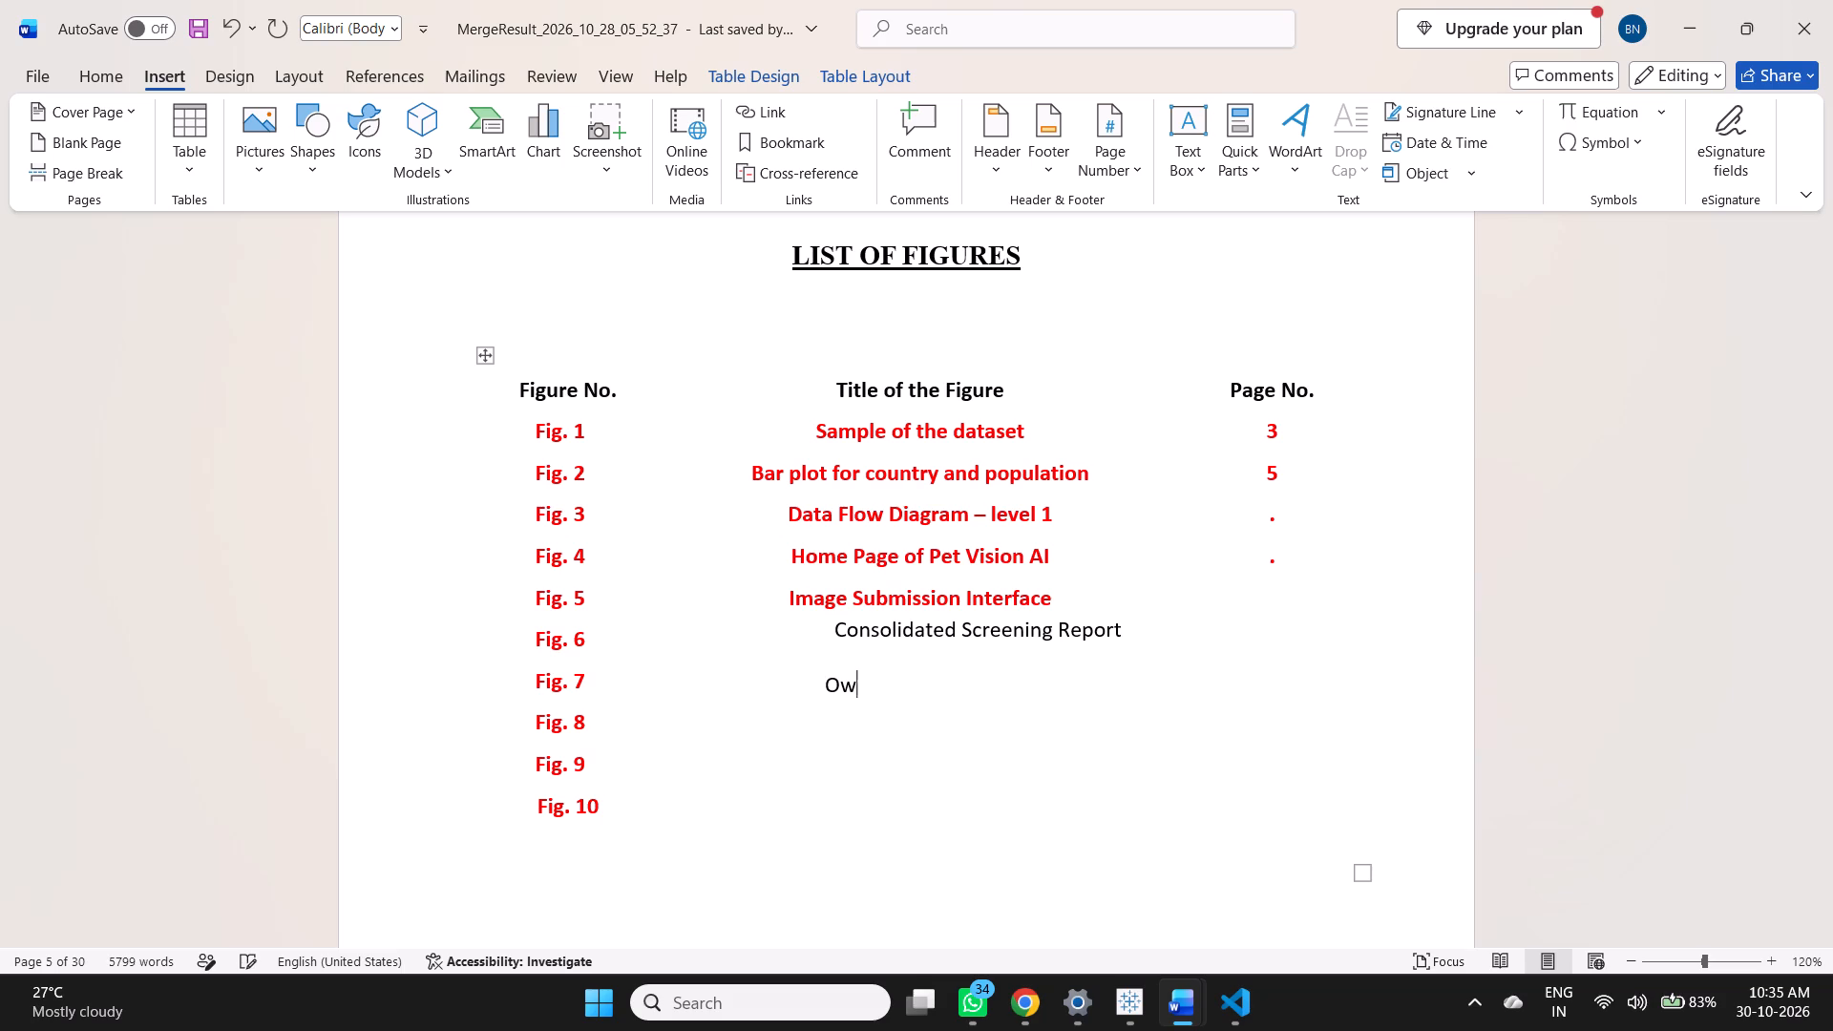
key("BackSpace")
key("BackSpace")
type("Sc")
type("reening")
key("space")
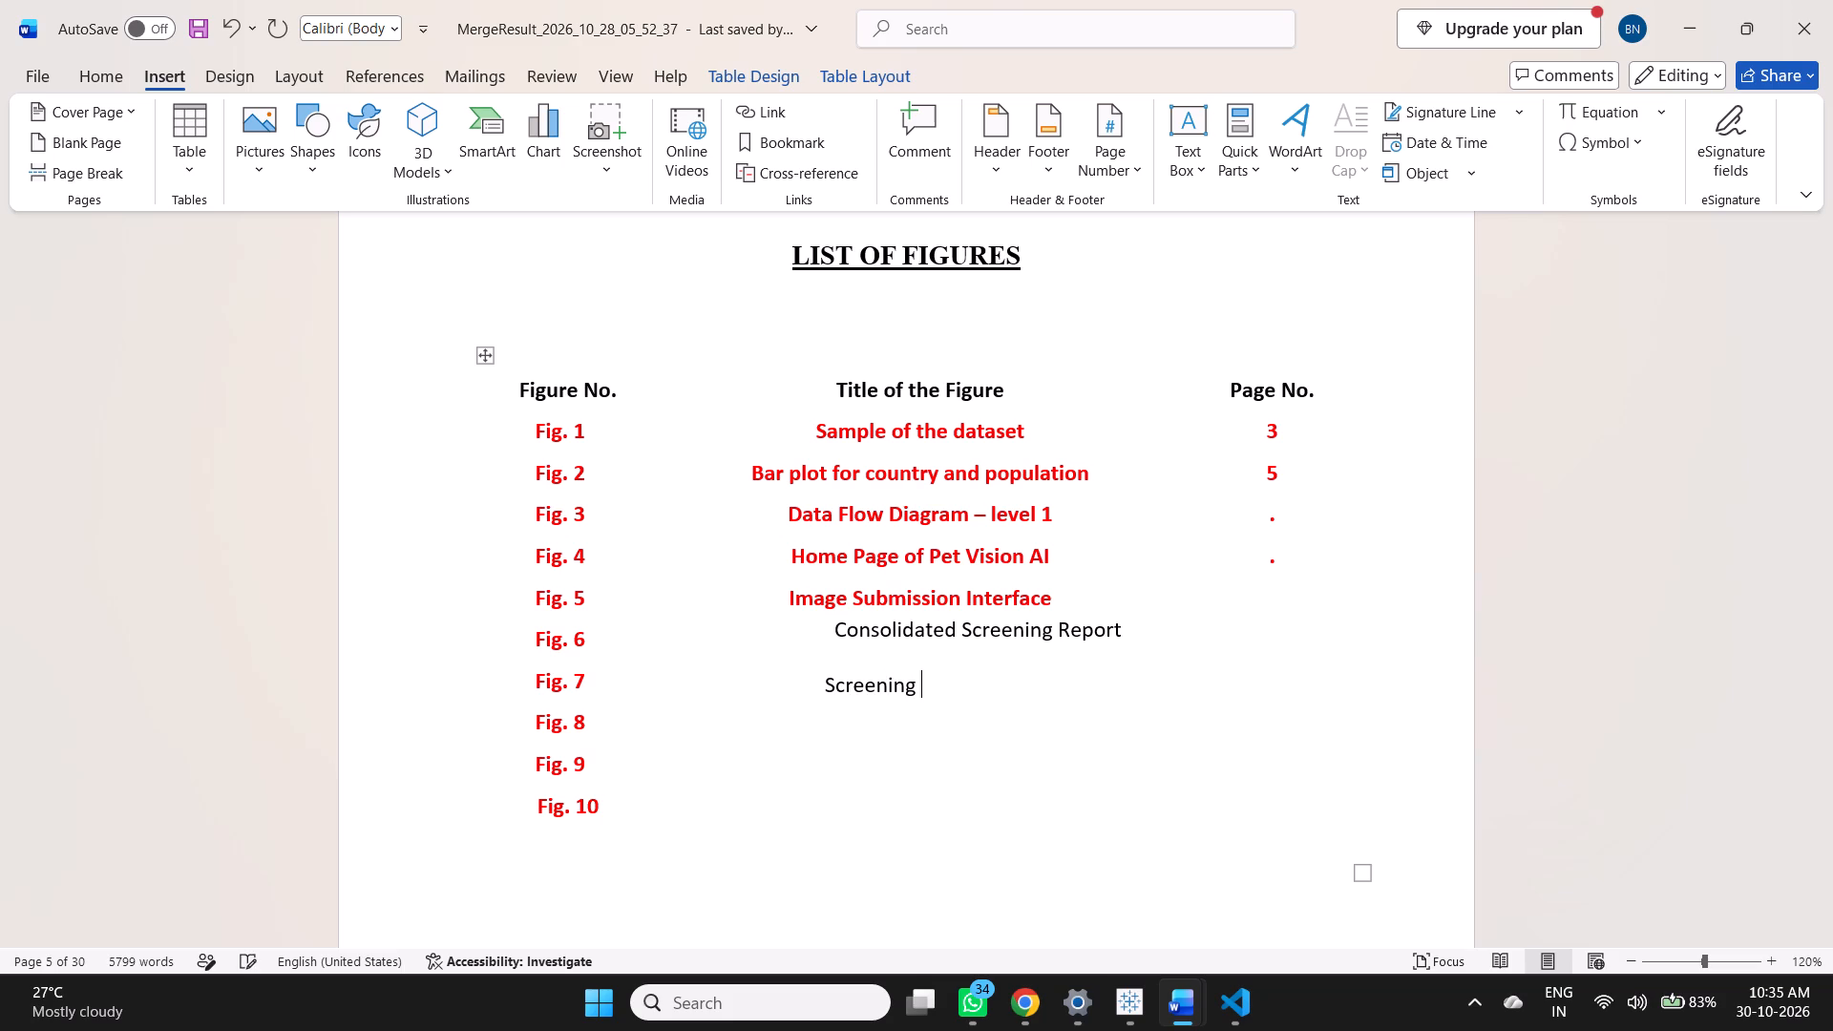
type("Summary")
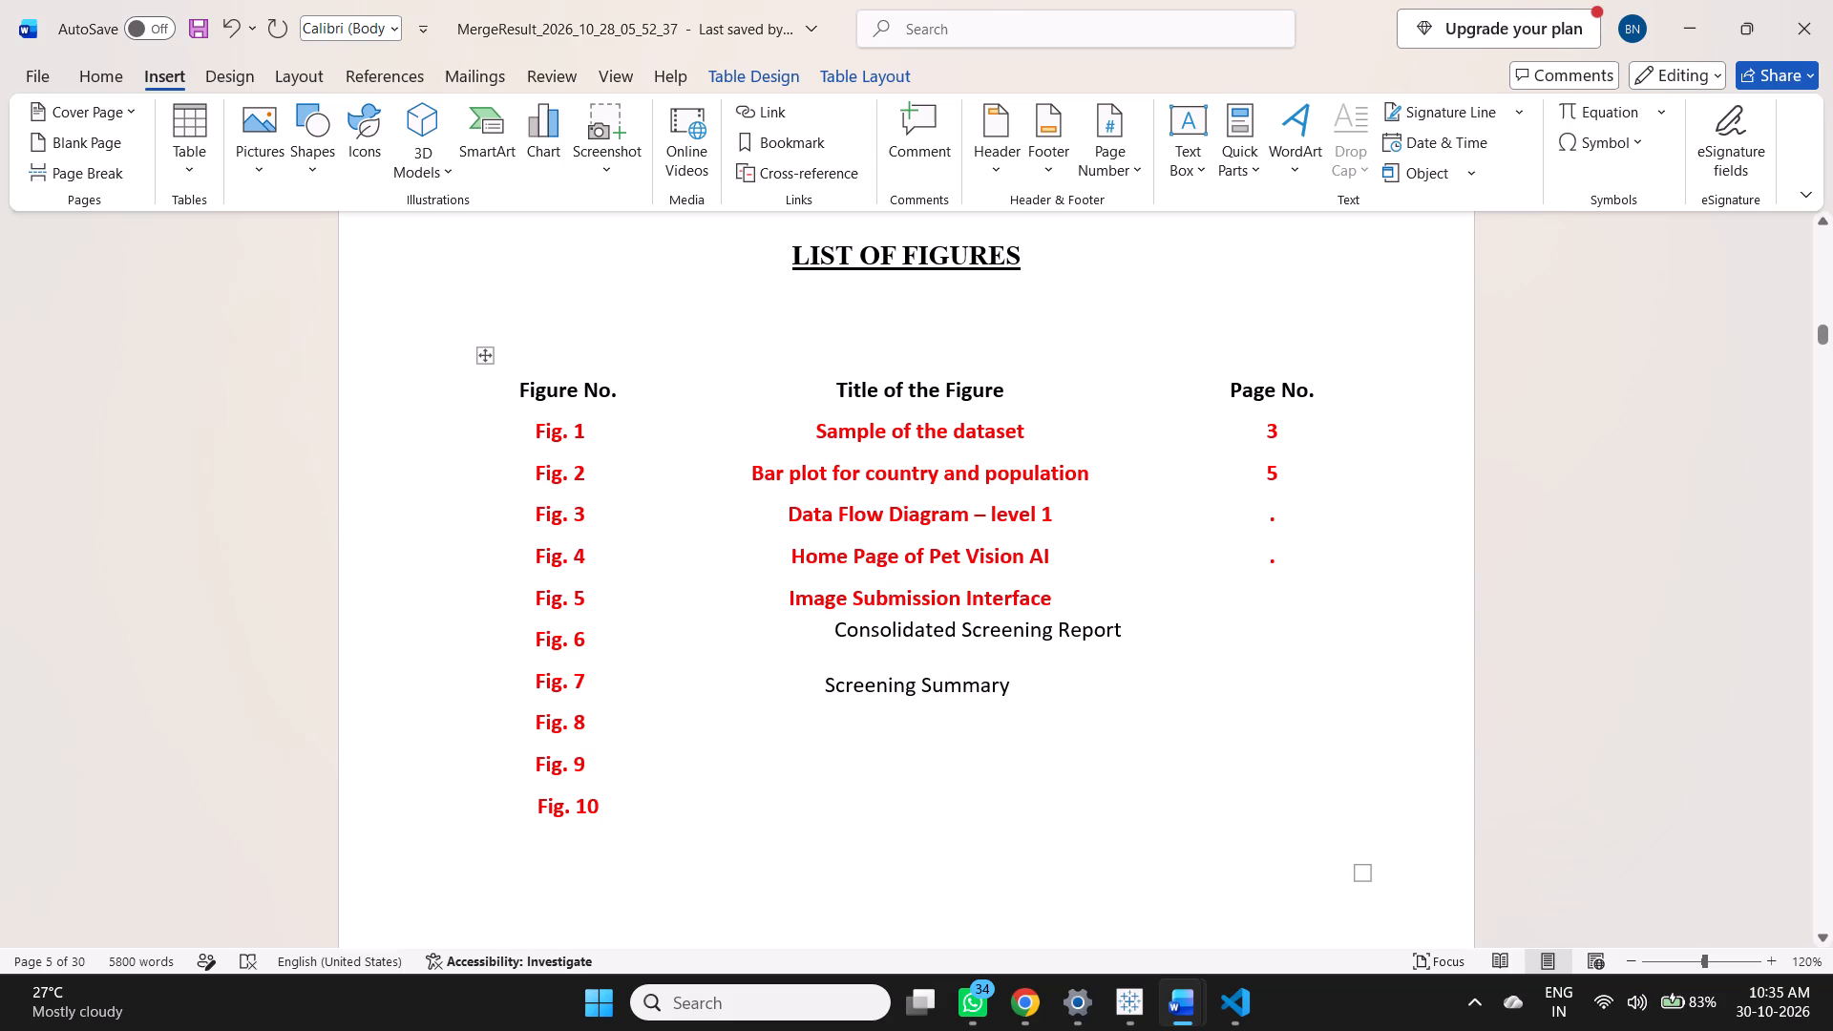
Enter "Owner Guidance by Pet Vision AI" as the title for Fig. 8.
double_click(893, 722)
type("Ow")
key("n")
type("er")
key("space")
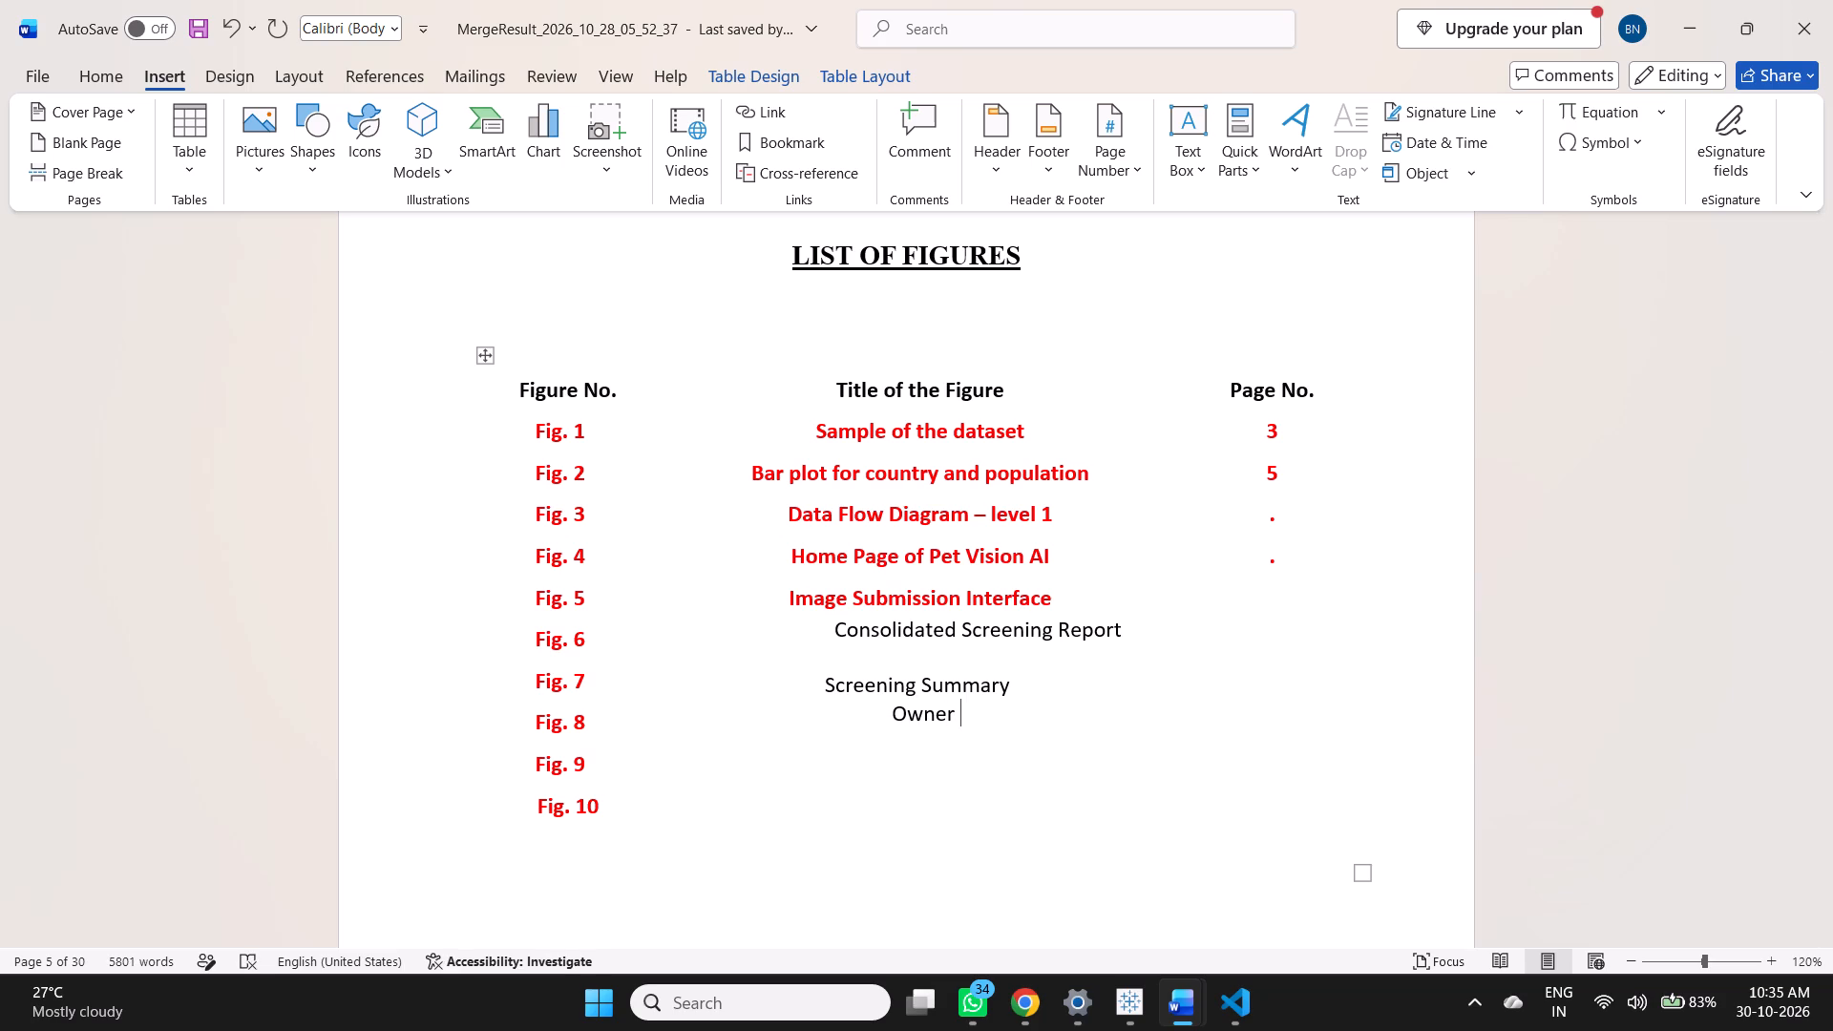
type("Gui")
type("dance")
key("space")
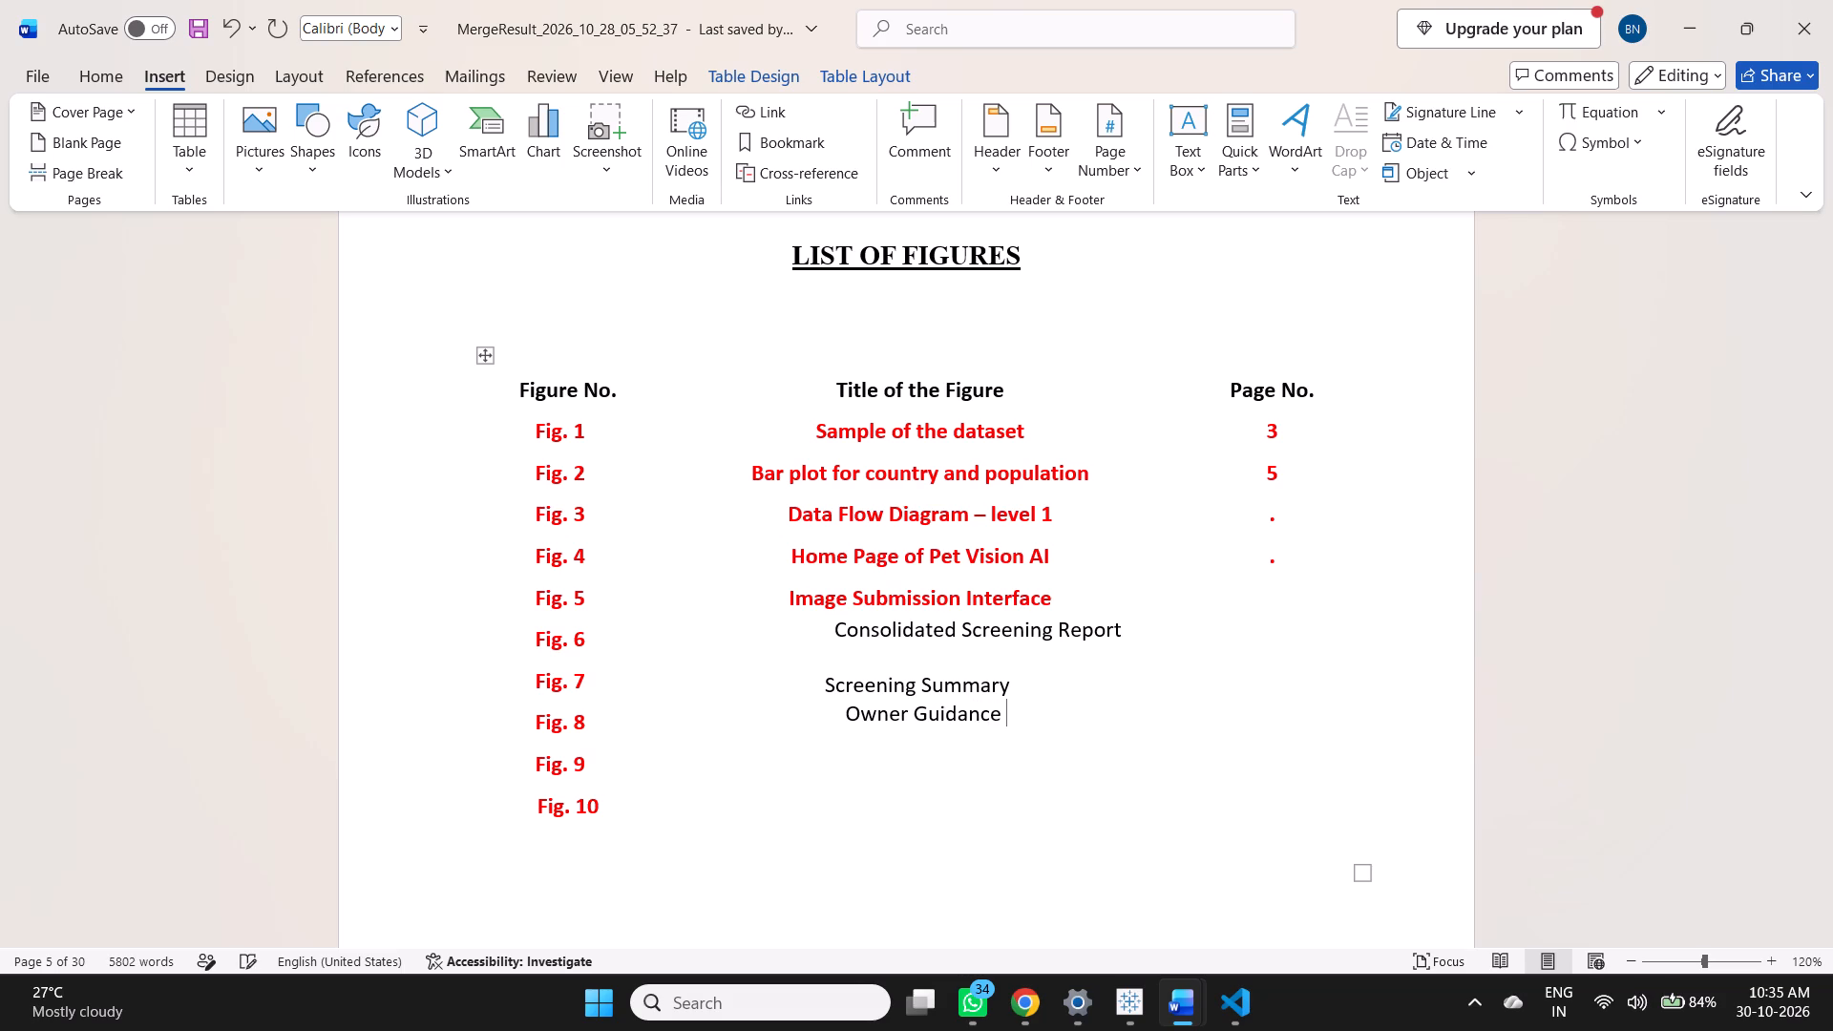
type("by")
key("space")
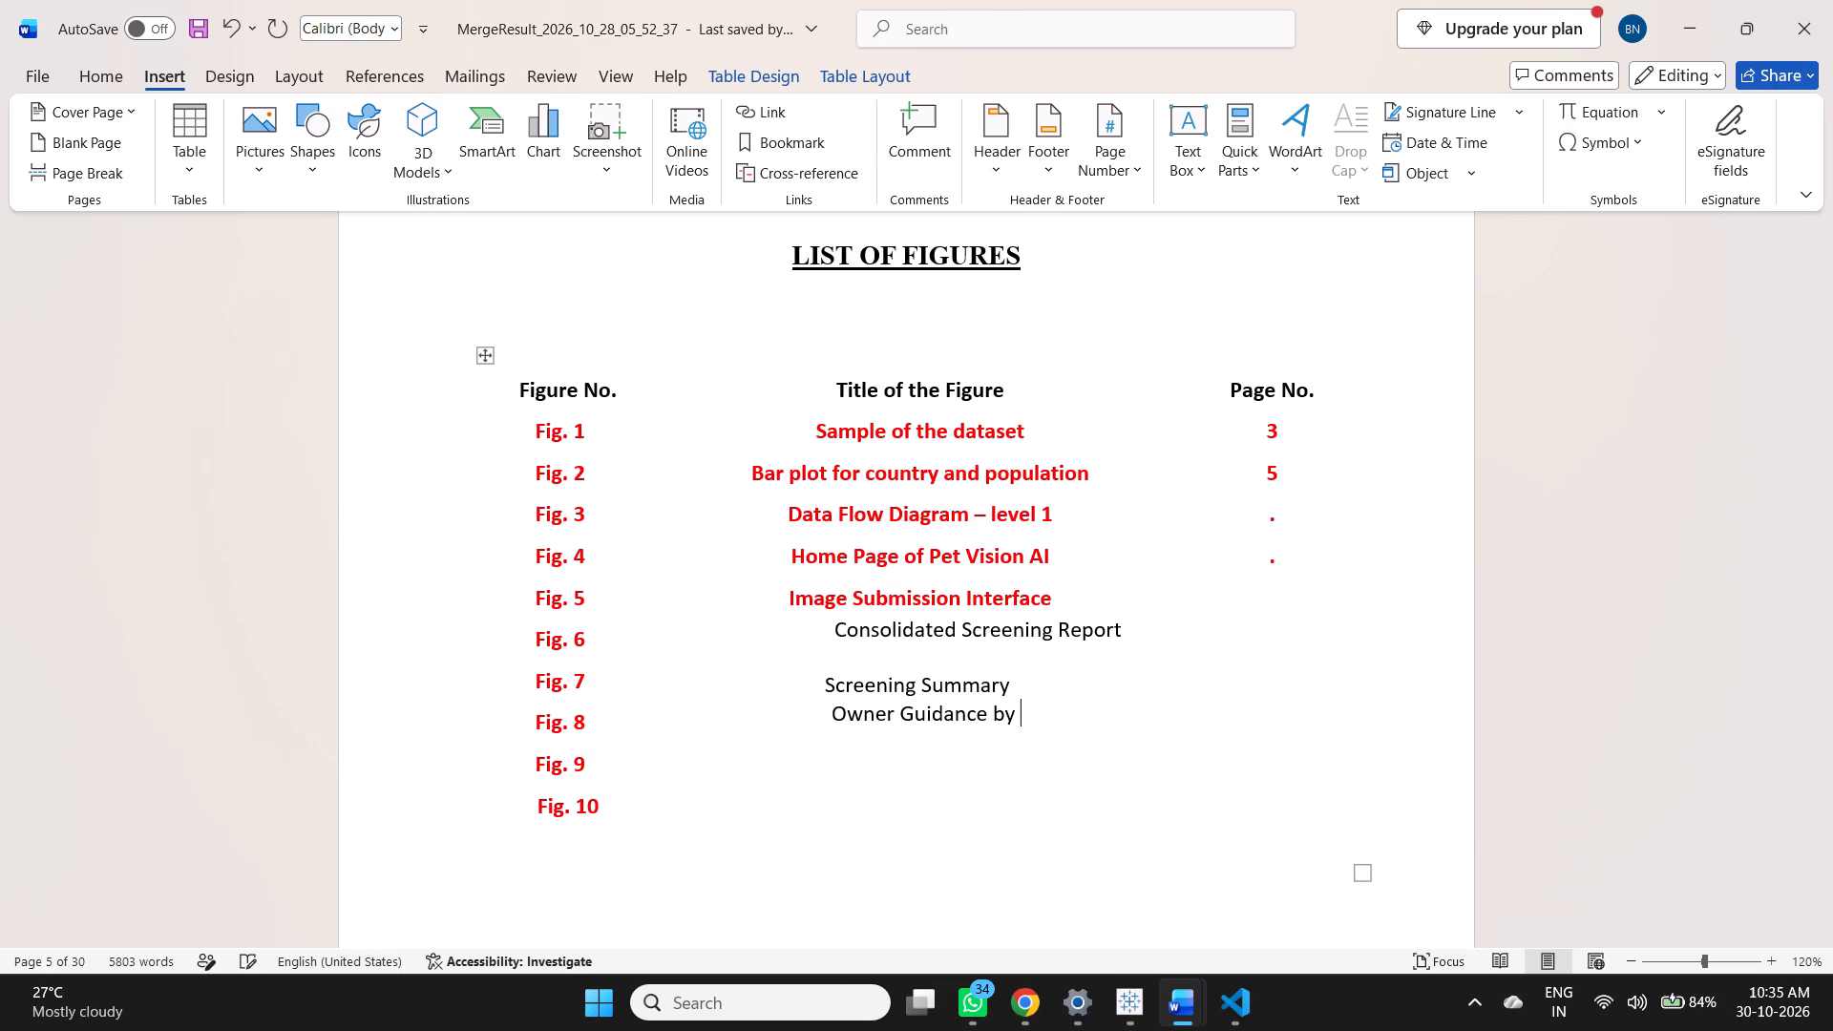
type("Pet")
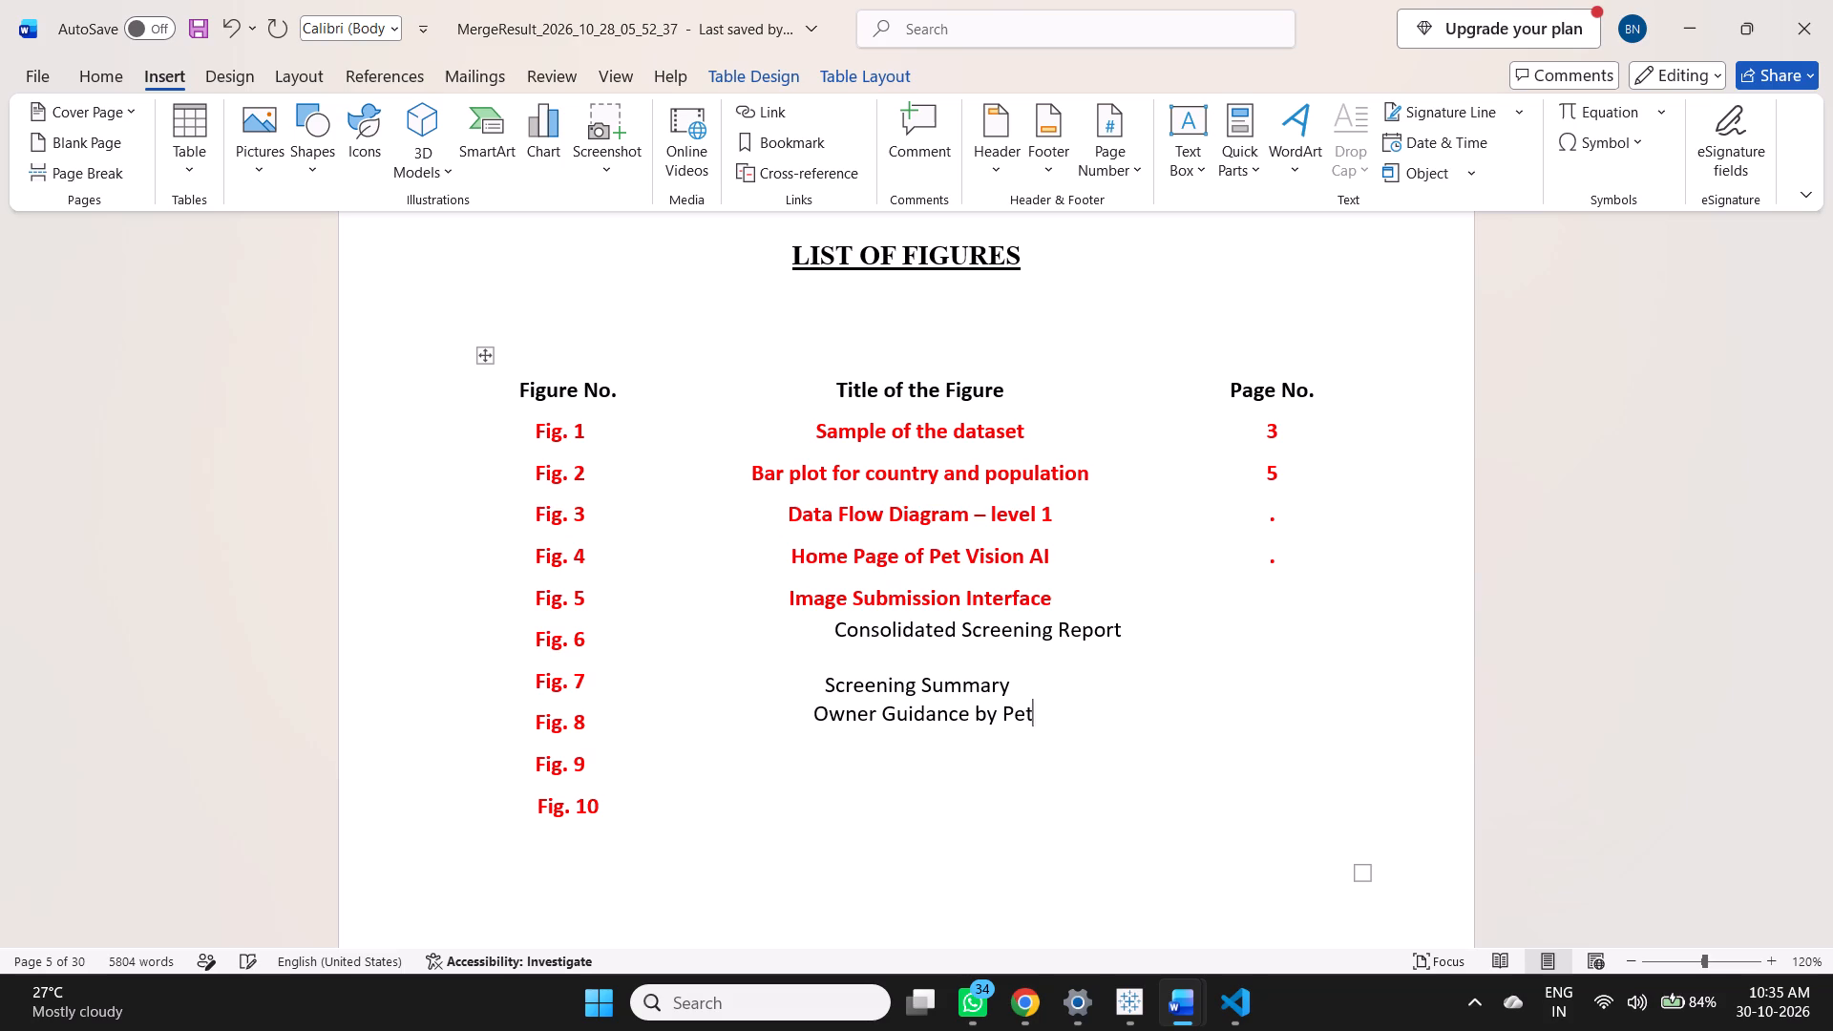
key("space")
type("Vision AI")
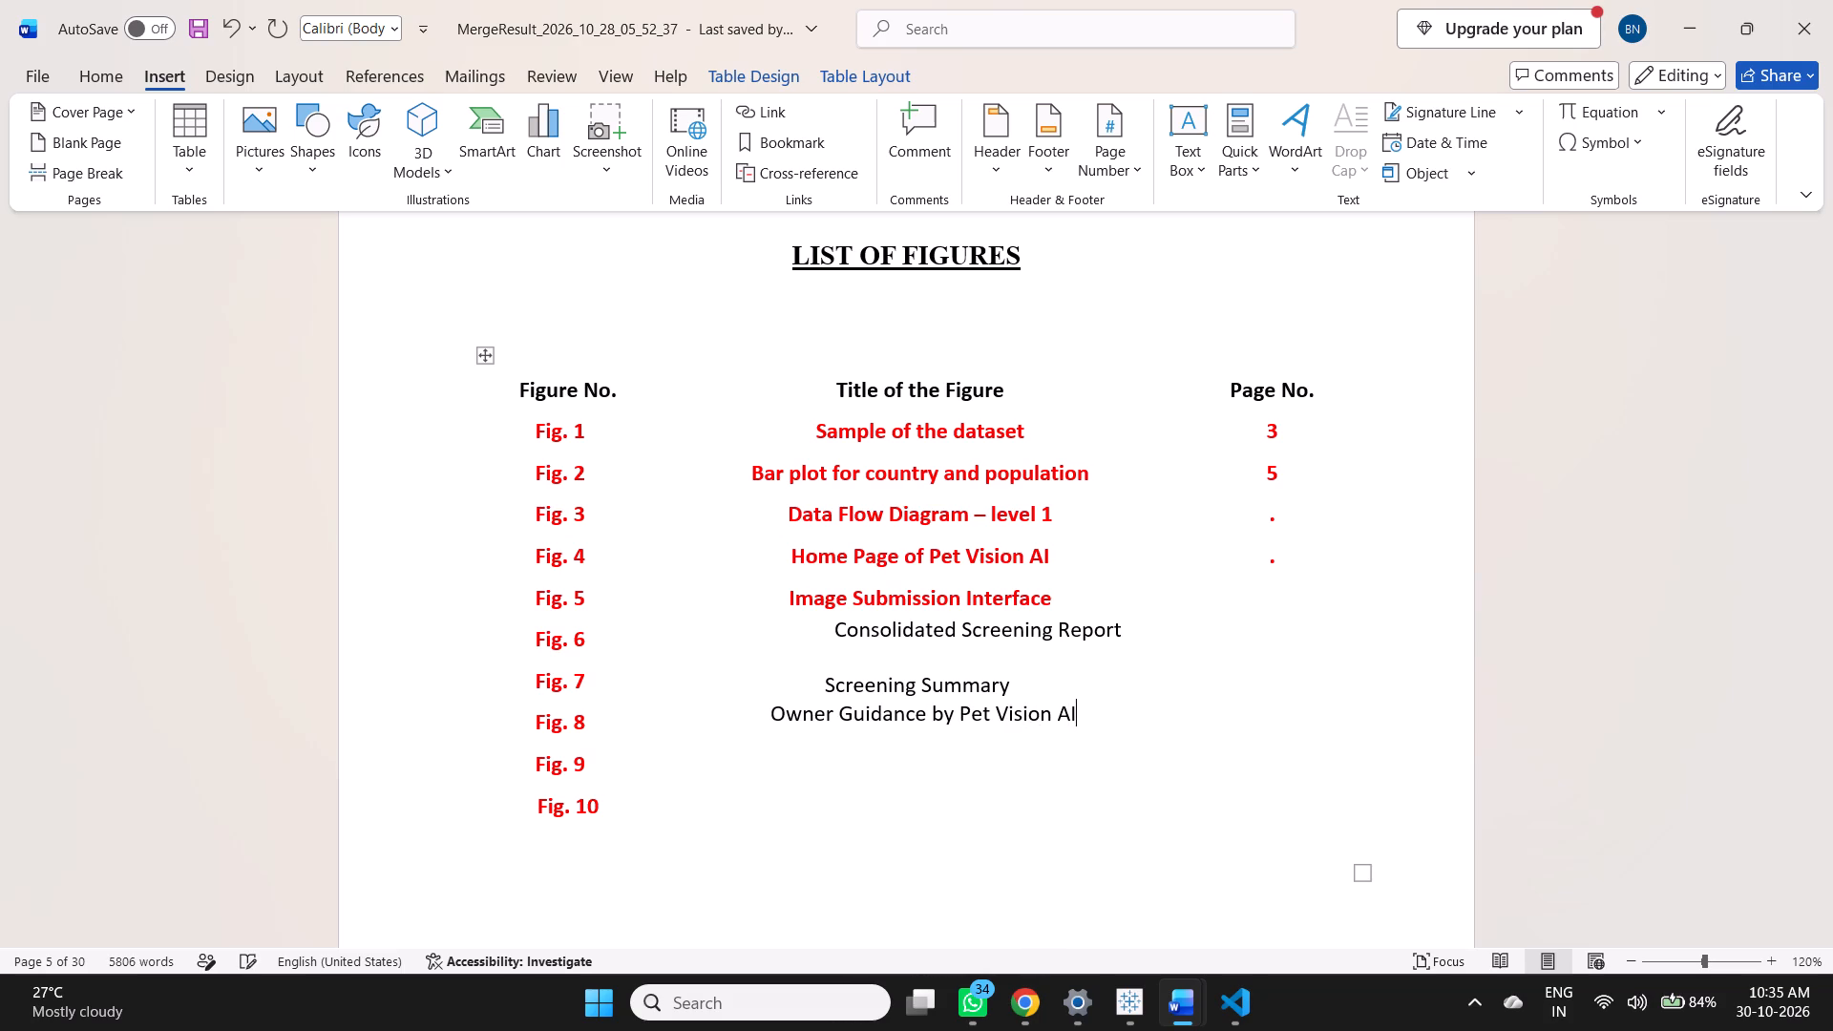
Enter "Animalless Gate Graph" as the title for Fig. 9, in line with its figure number.
double_click(840, 750)
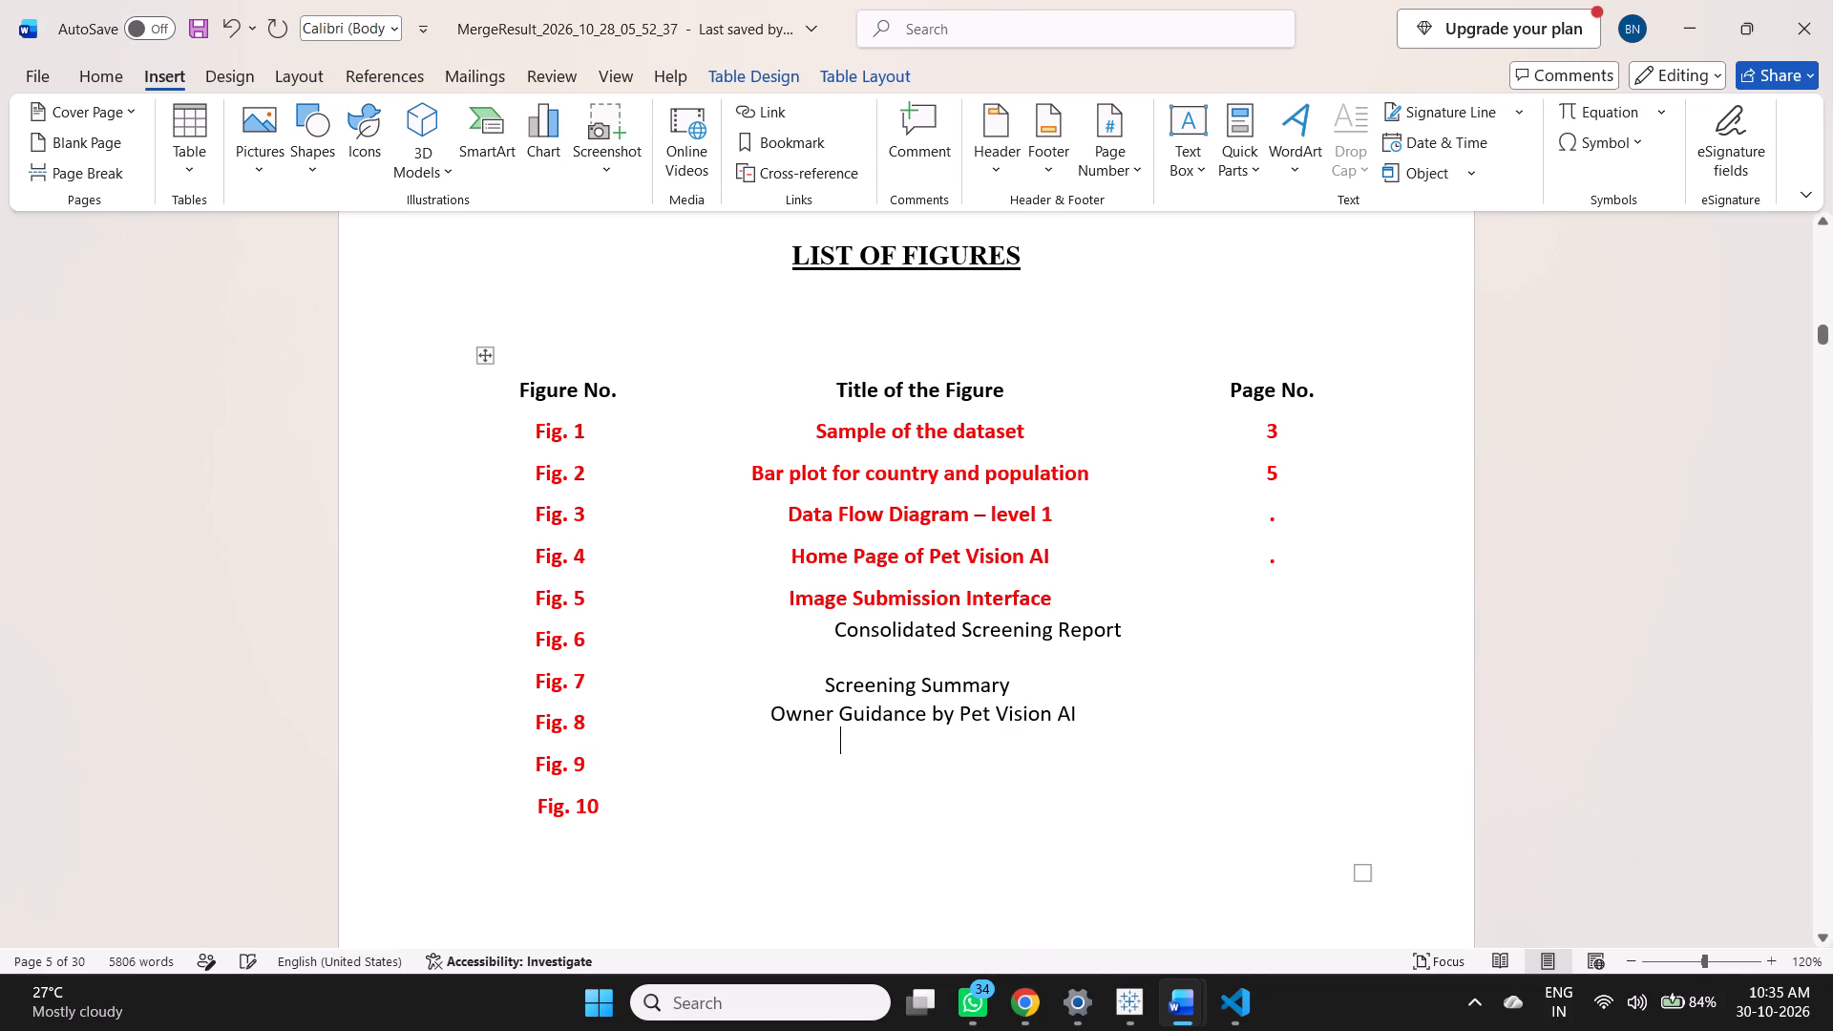
double_click(827, 764)
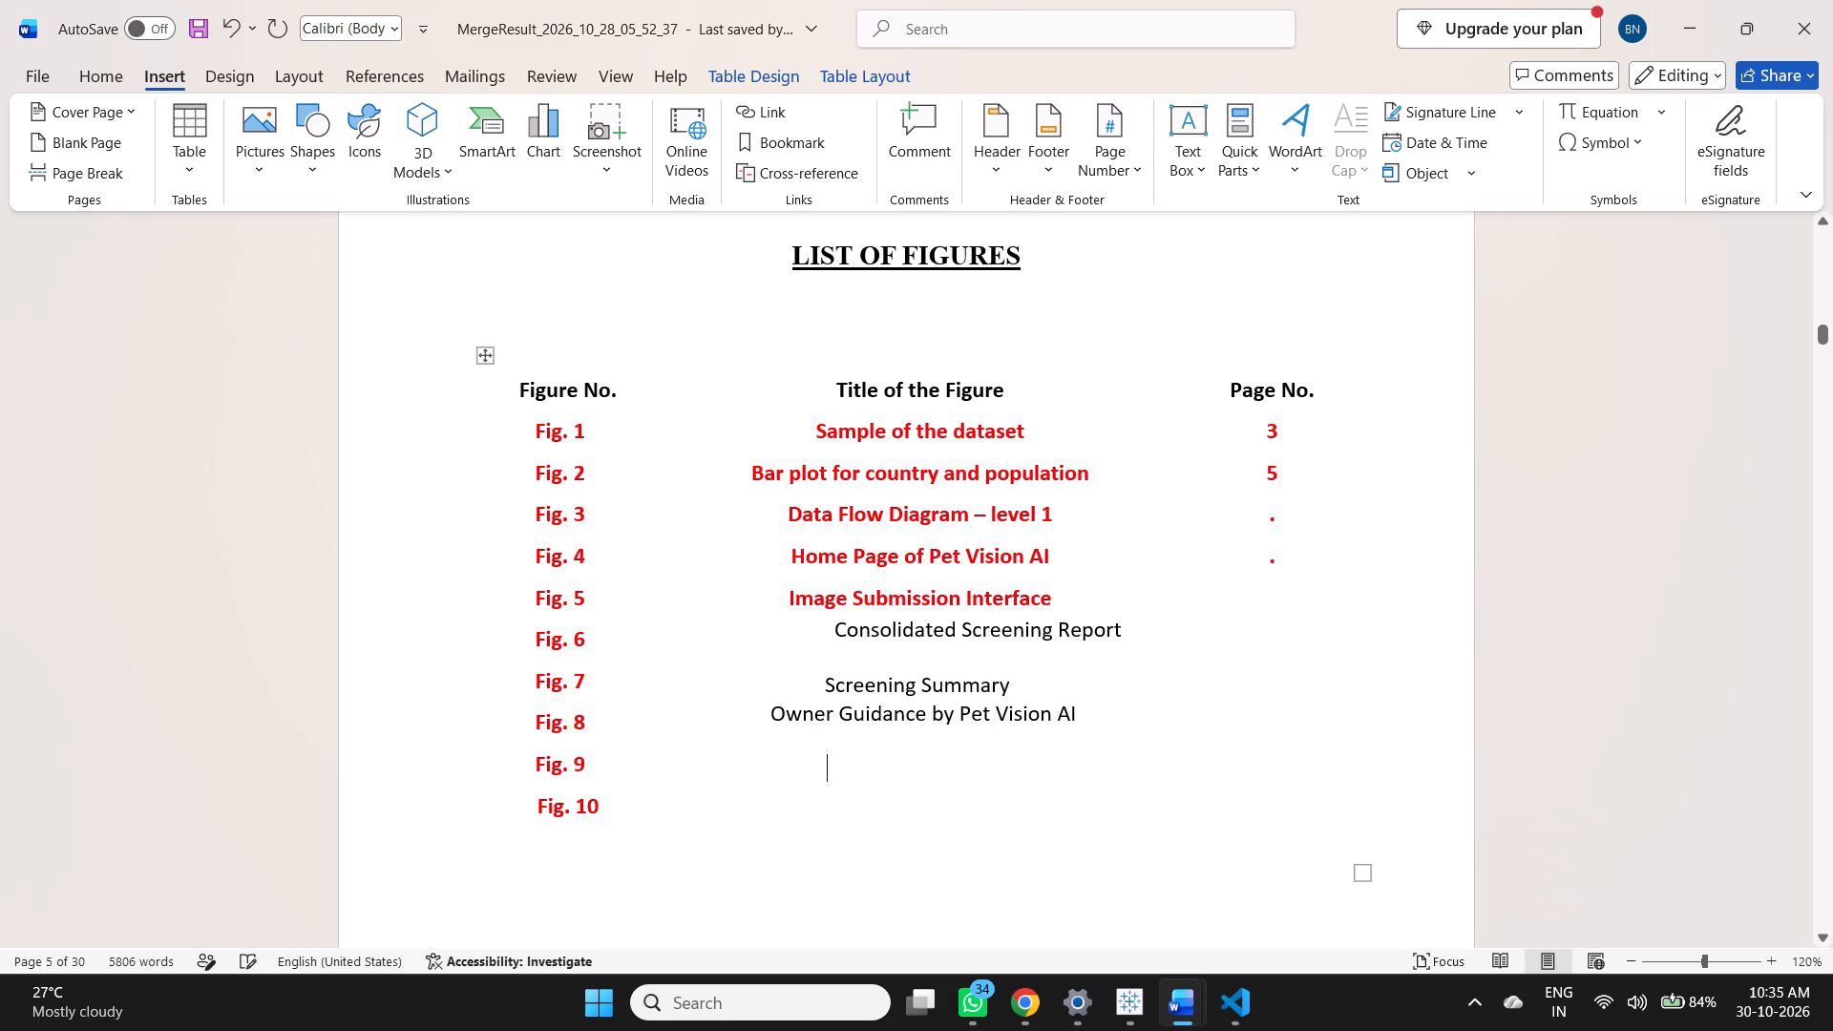
left_click(827, 764)
left_click(827, 769)
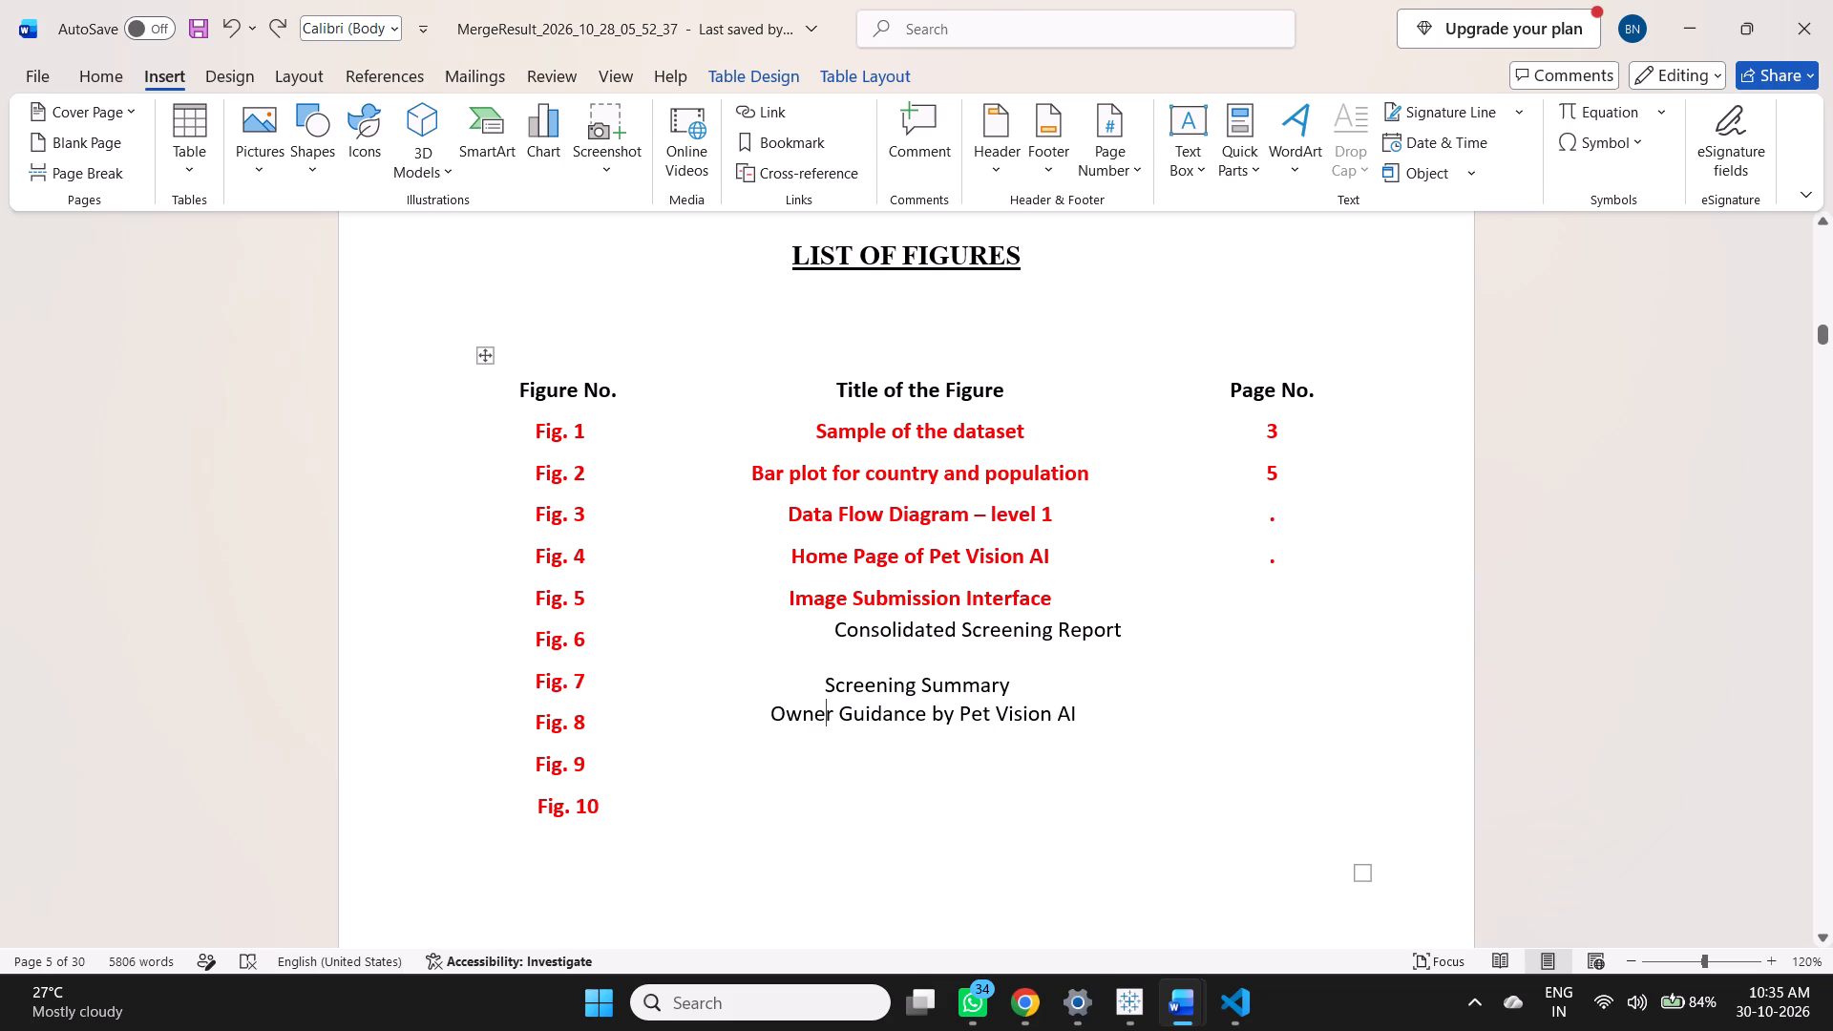
double_click(827, 769)
type("Animal")
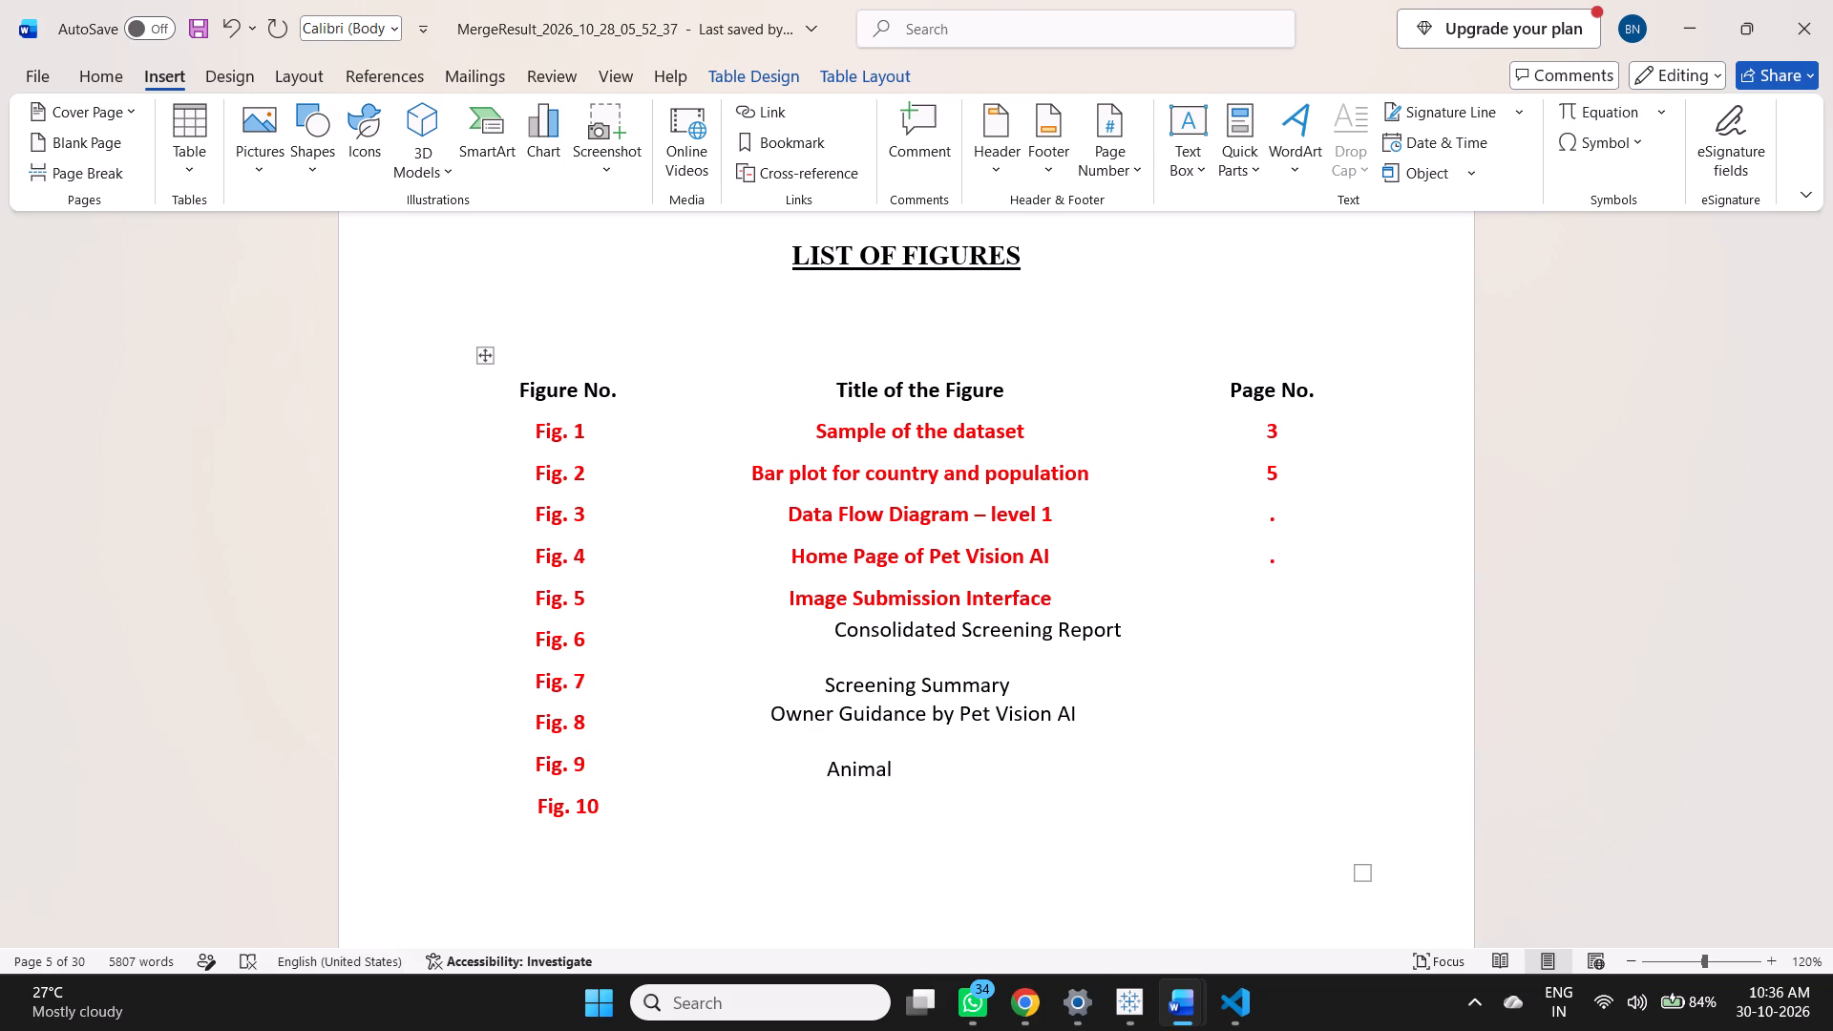
type("ess")
key("space")
type("Gate Grap")
key("h")
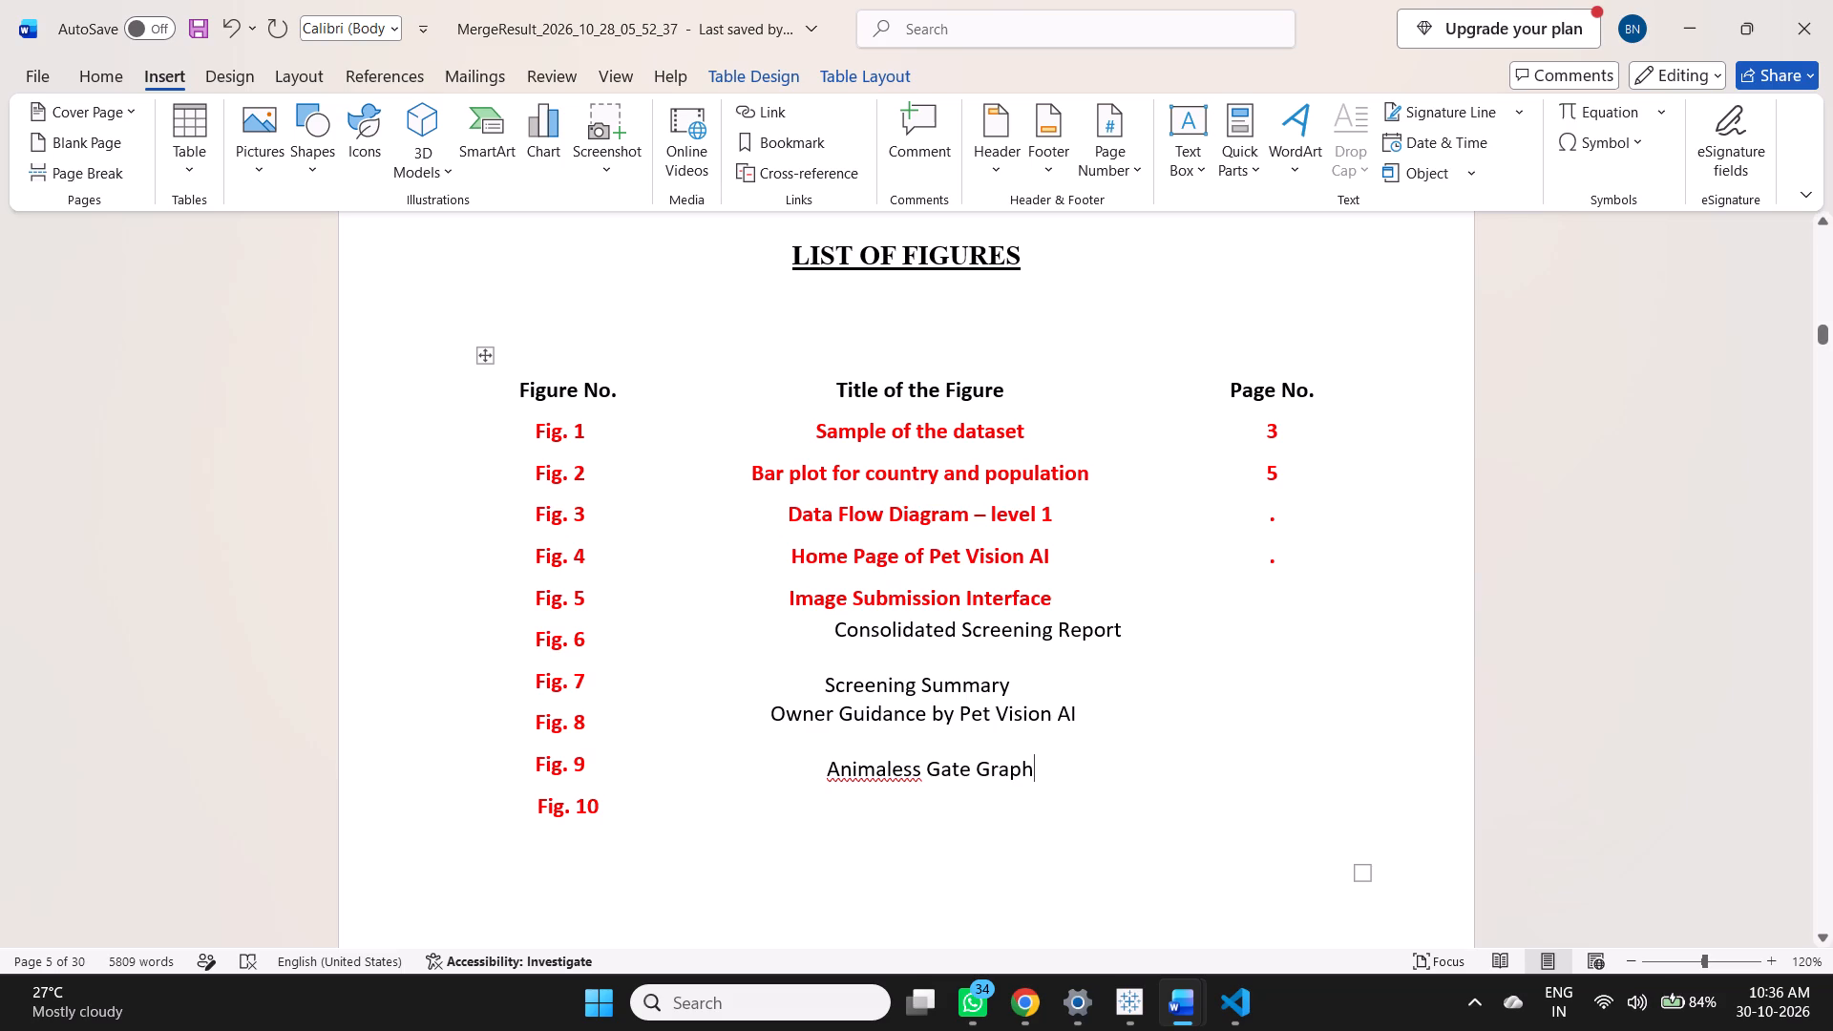
left_click(881, 770)
key("l")
Enter "Species Validator Graph" as the title for Fig. 10 in the title column.
double_click(897, 814)
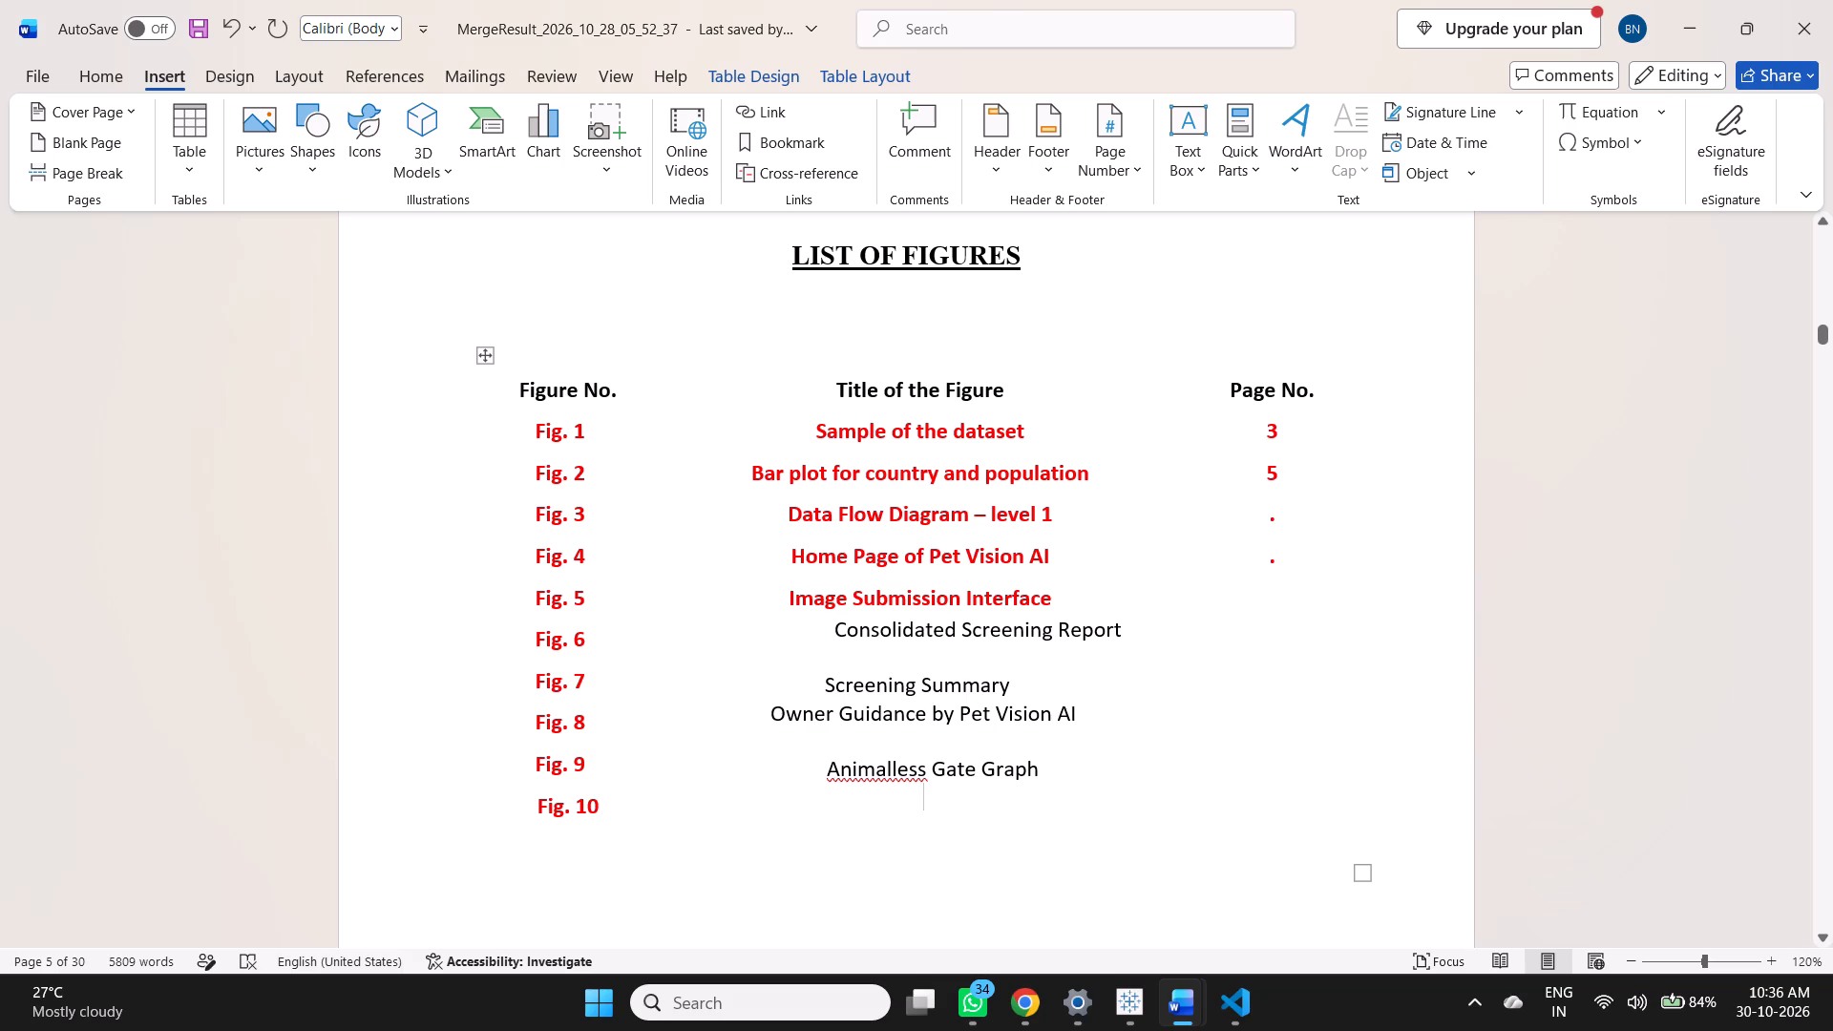
key("shift+s")
key("p")
type("ecies Validator")
key("space")
type("Gra")
type("ph")
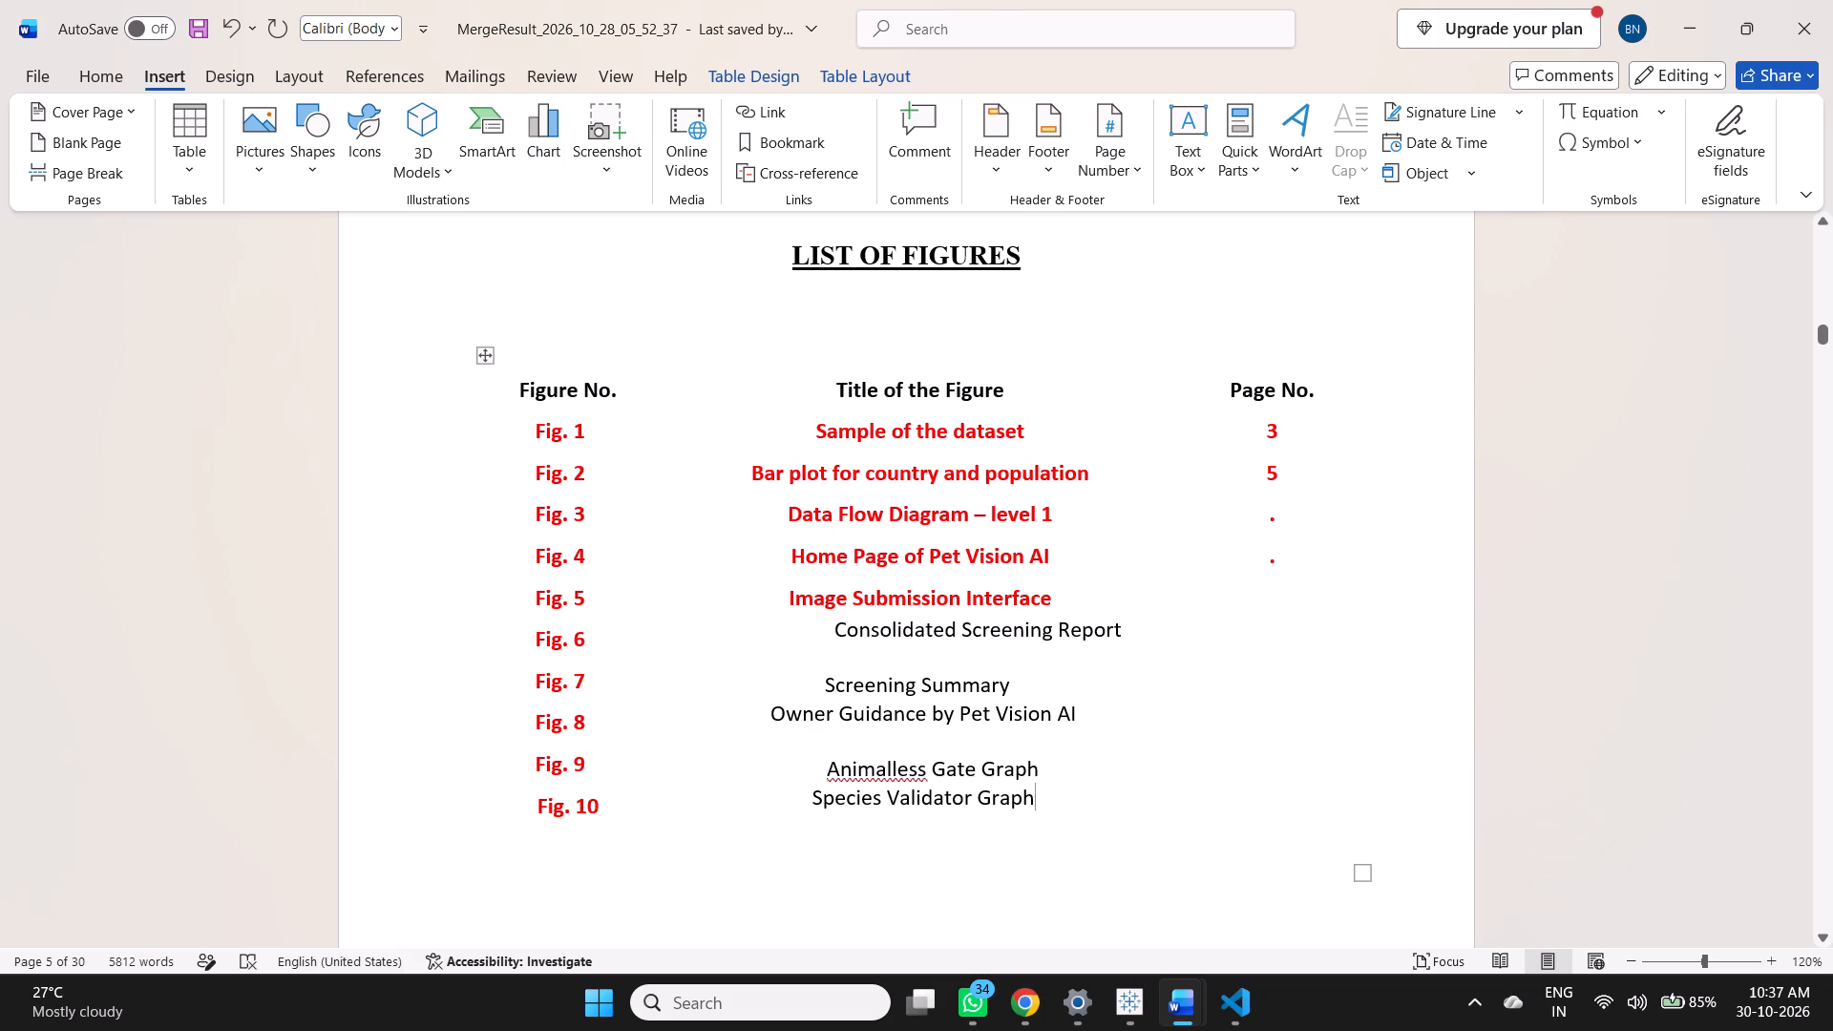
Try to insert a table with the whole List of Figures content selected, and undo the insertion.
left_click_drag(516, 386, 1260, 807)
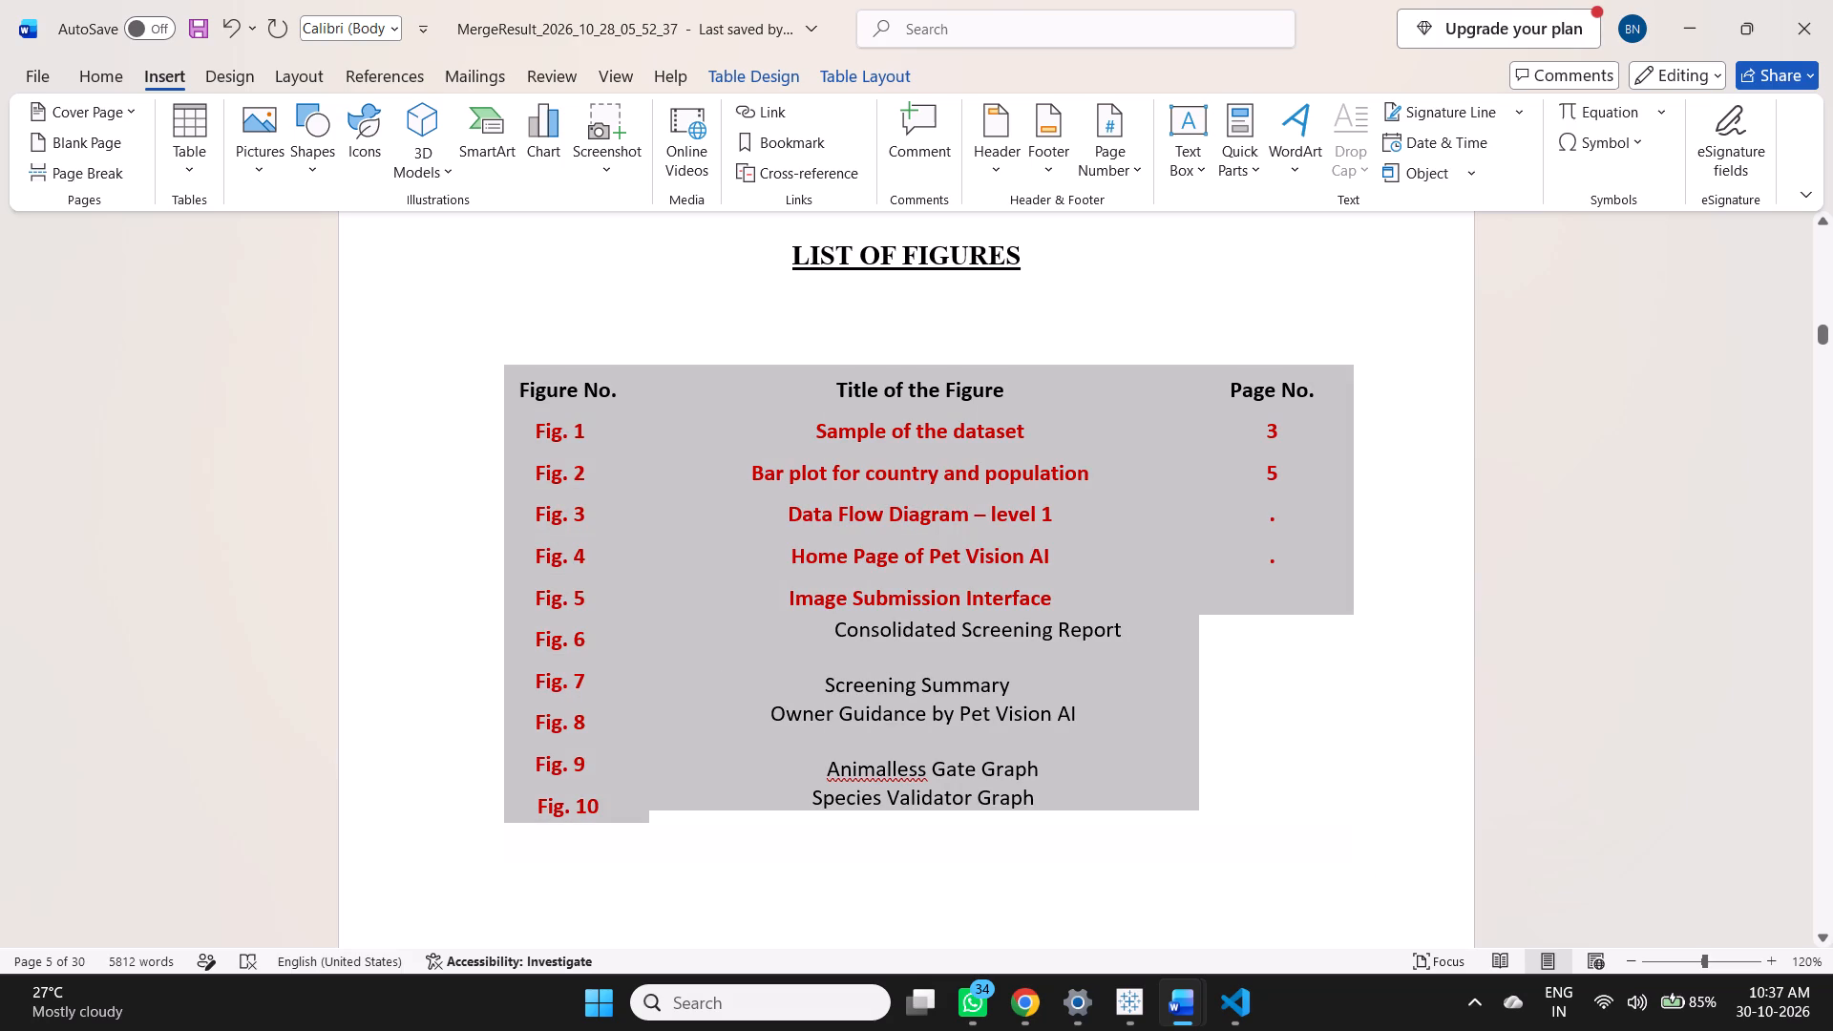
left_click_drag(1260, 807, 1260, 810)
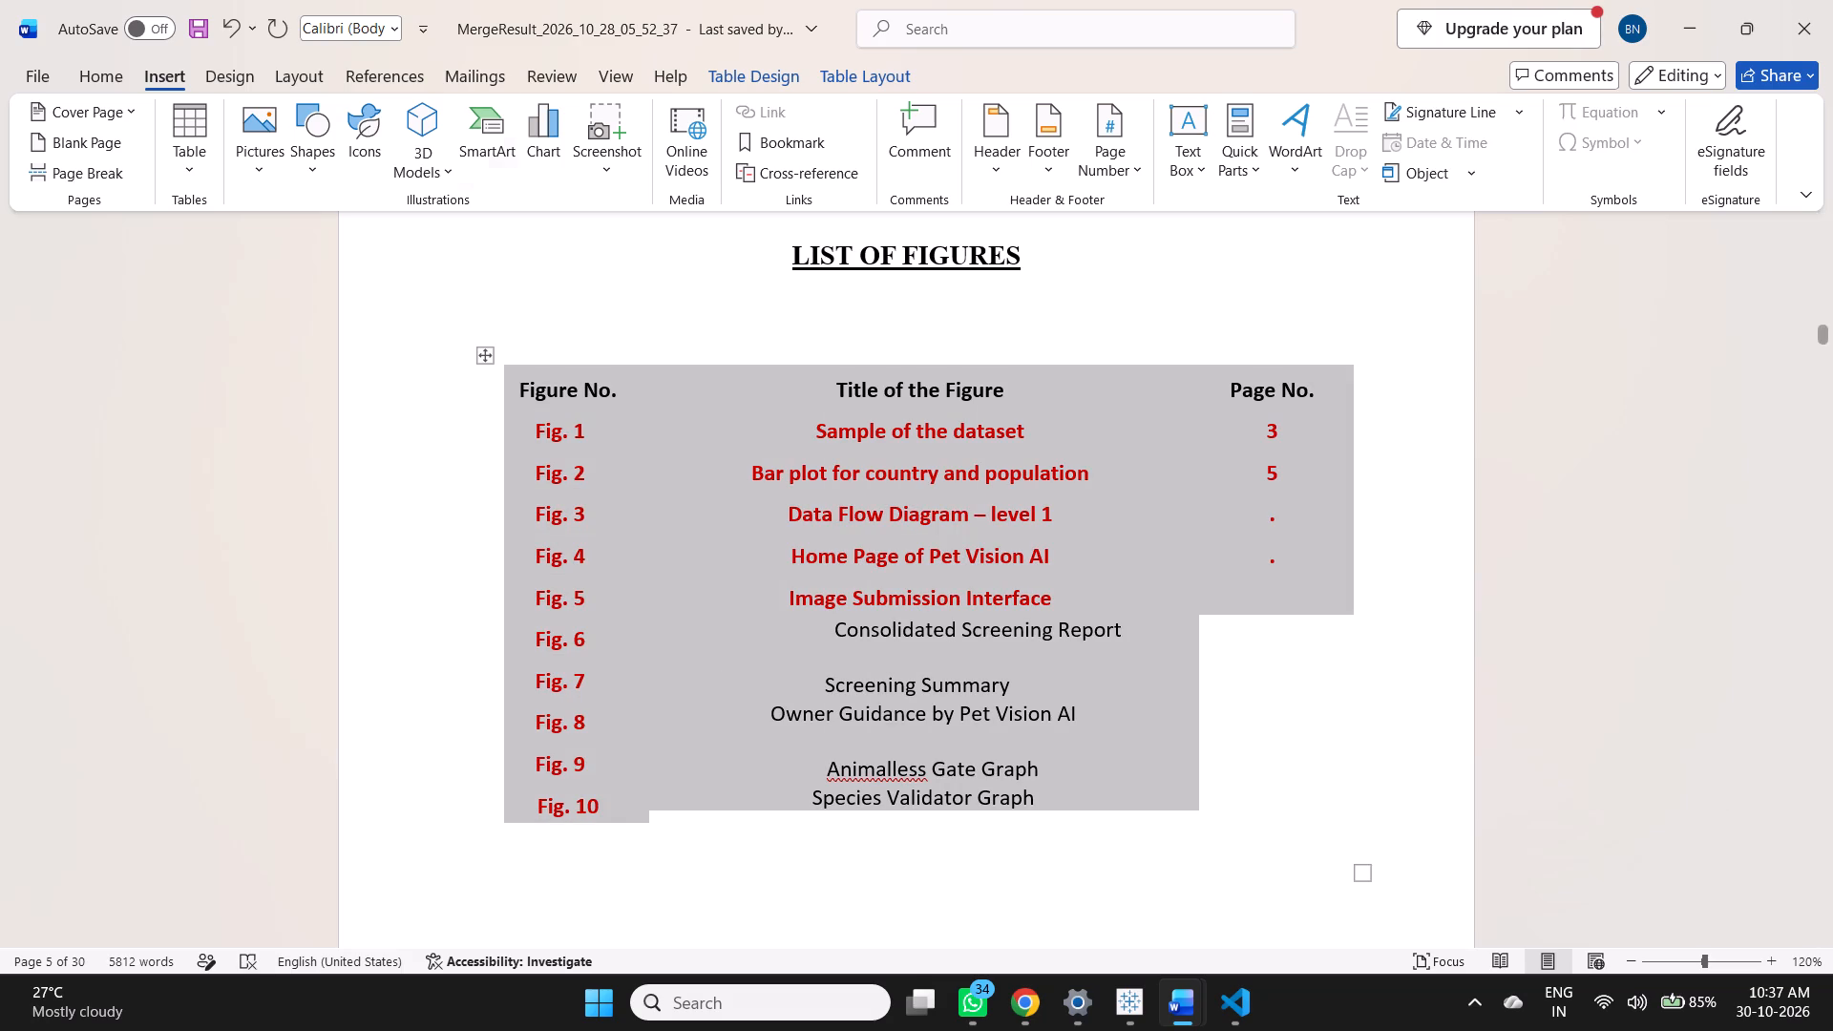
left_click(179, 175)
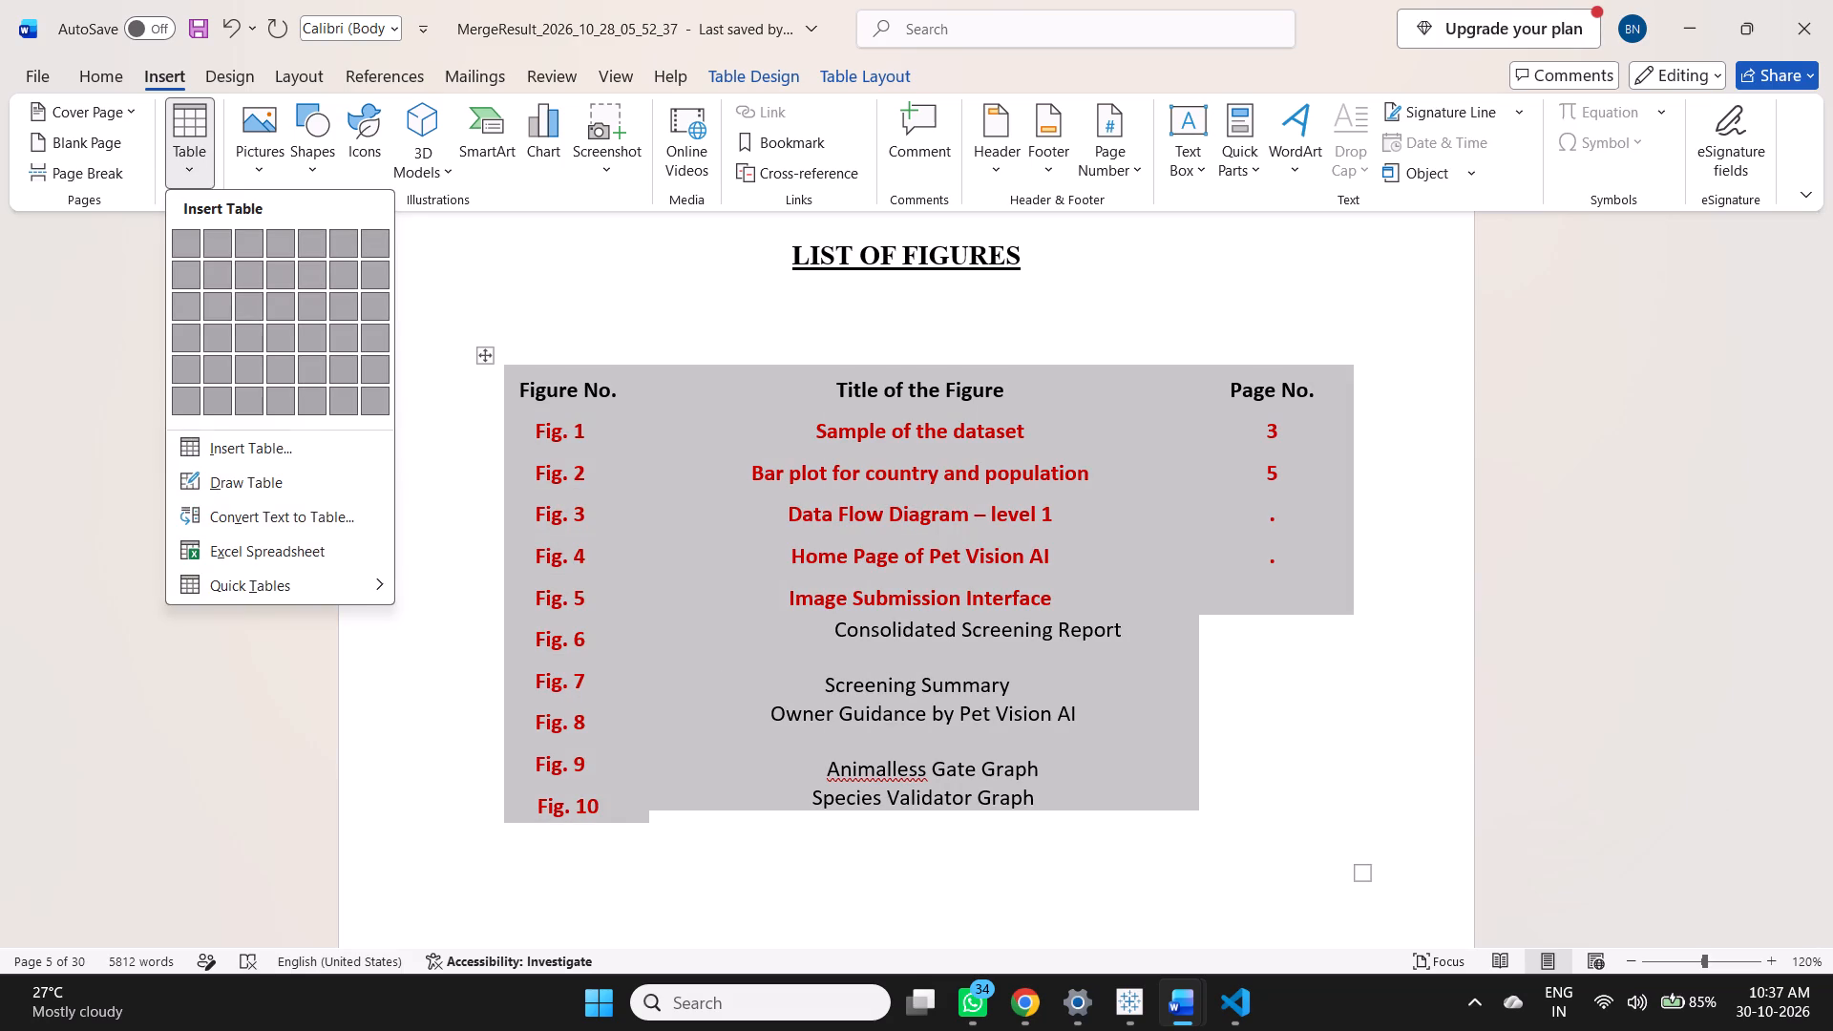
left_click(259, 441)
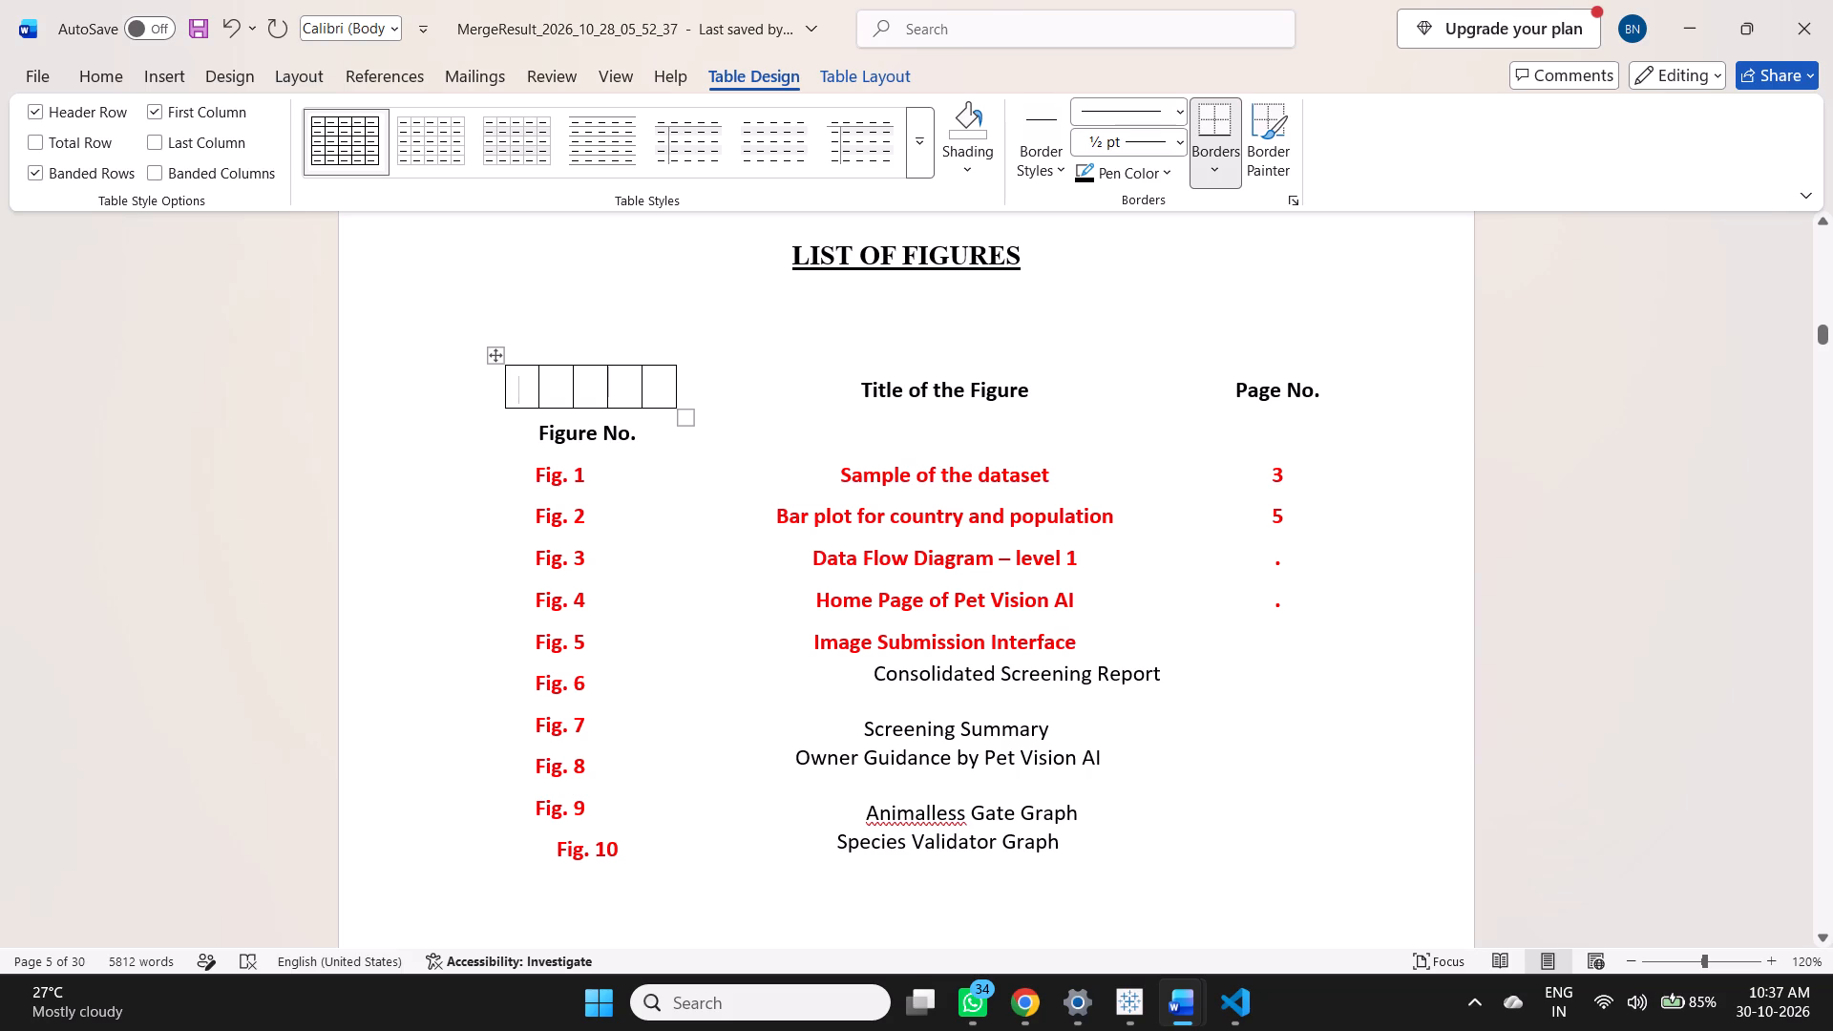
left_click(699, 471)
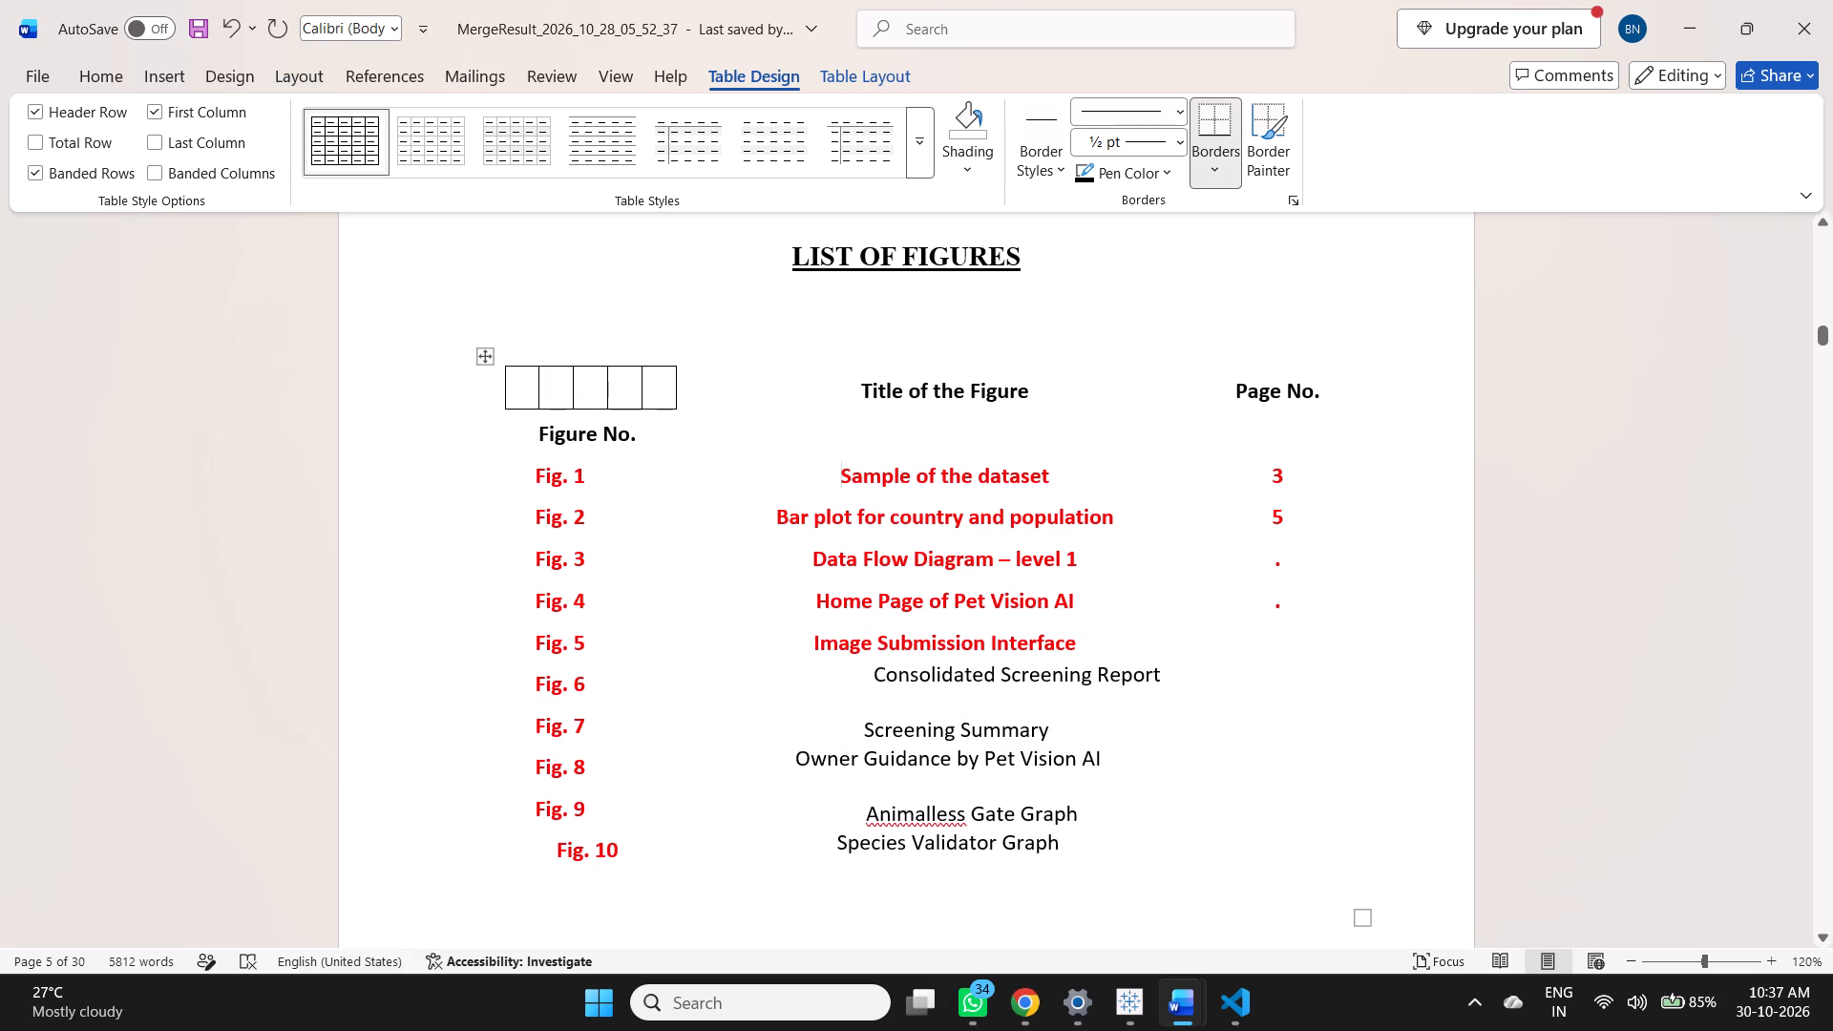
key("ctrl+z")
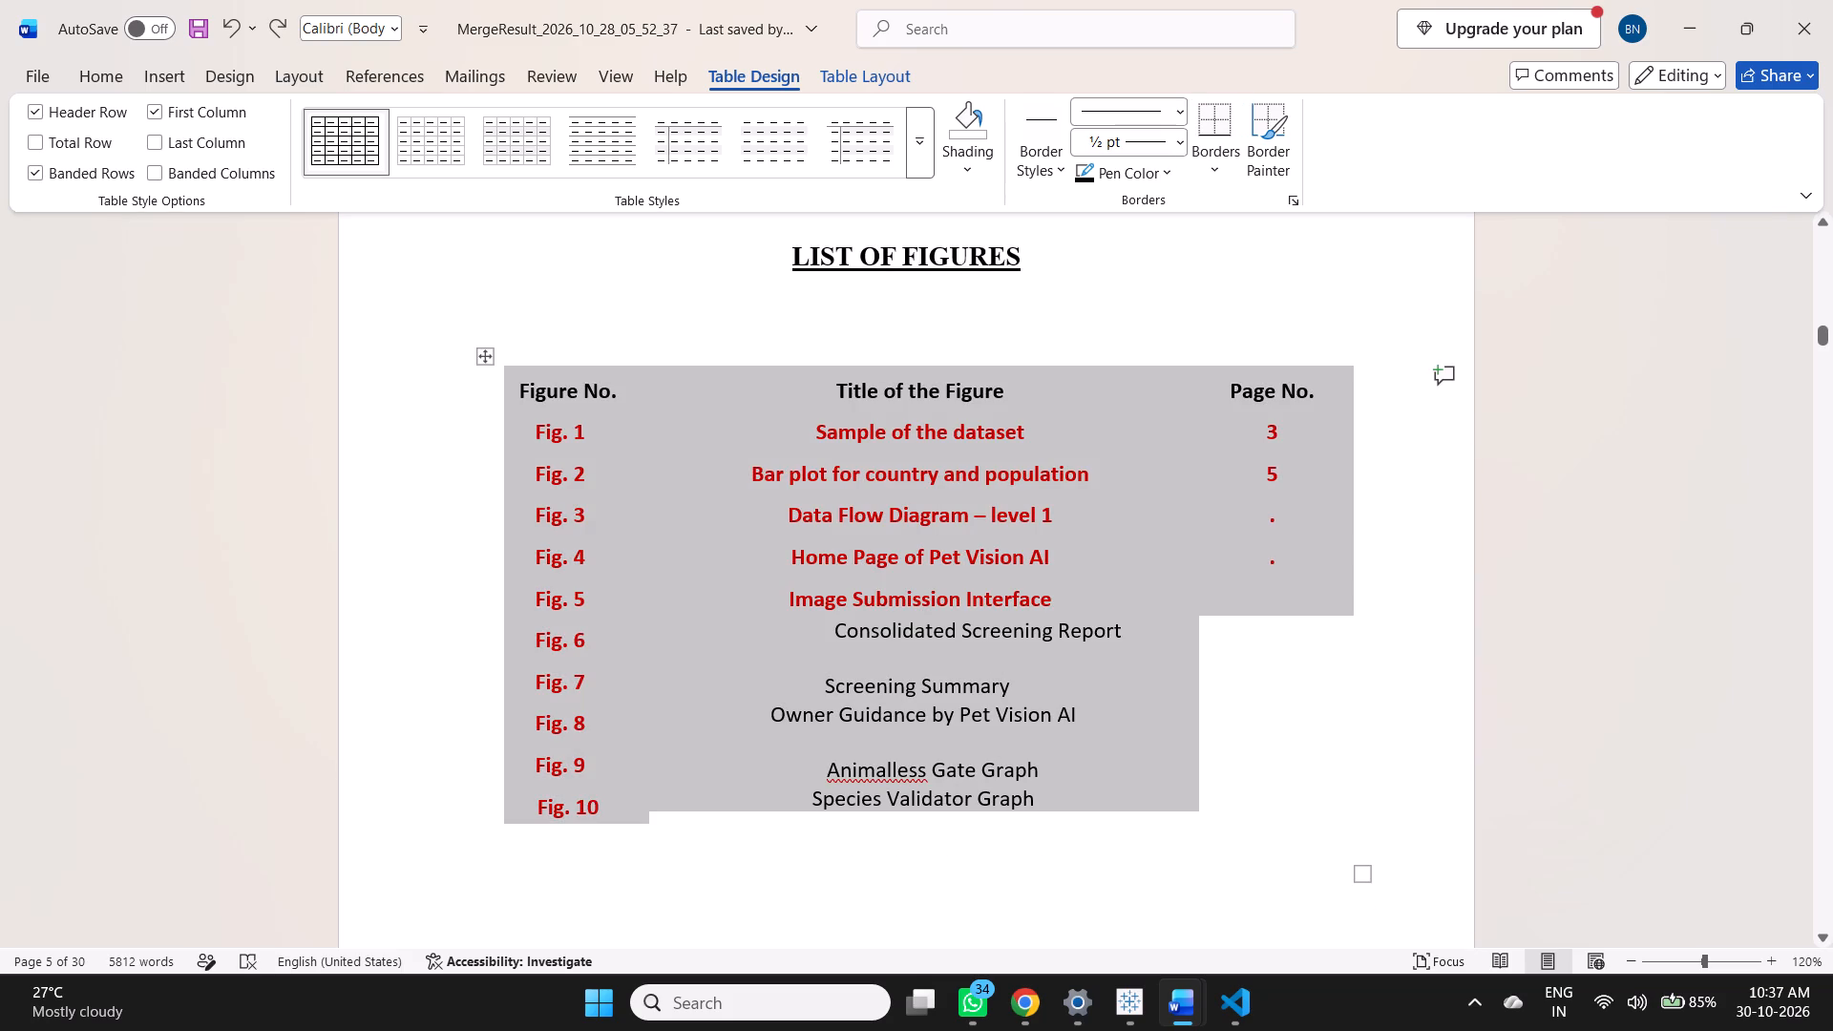
Apply the plain bordered grid table style to the List of Figures table.
scroll(718, 511, "down", 14)
scroll(704, 495, "up", 13)
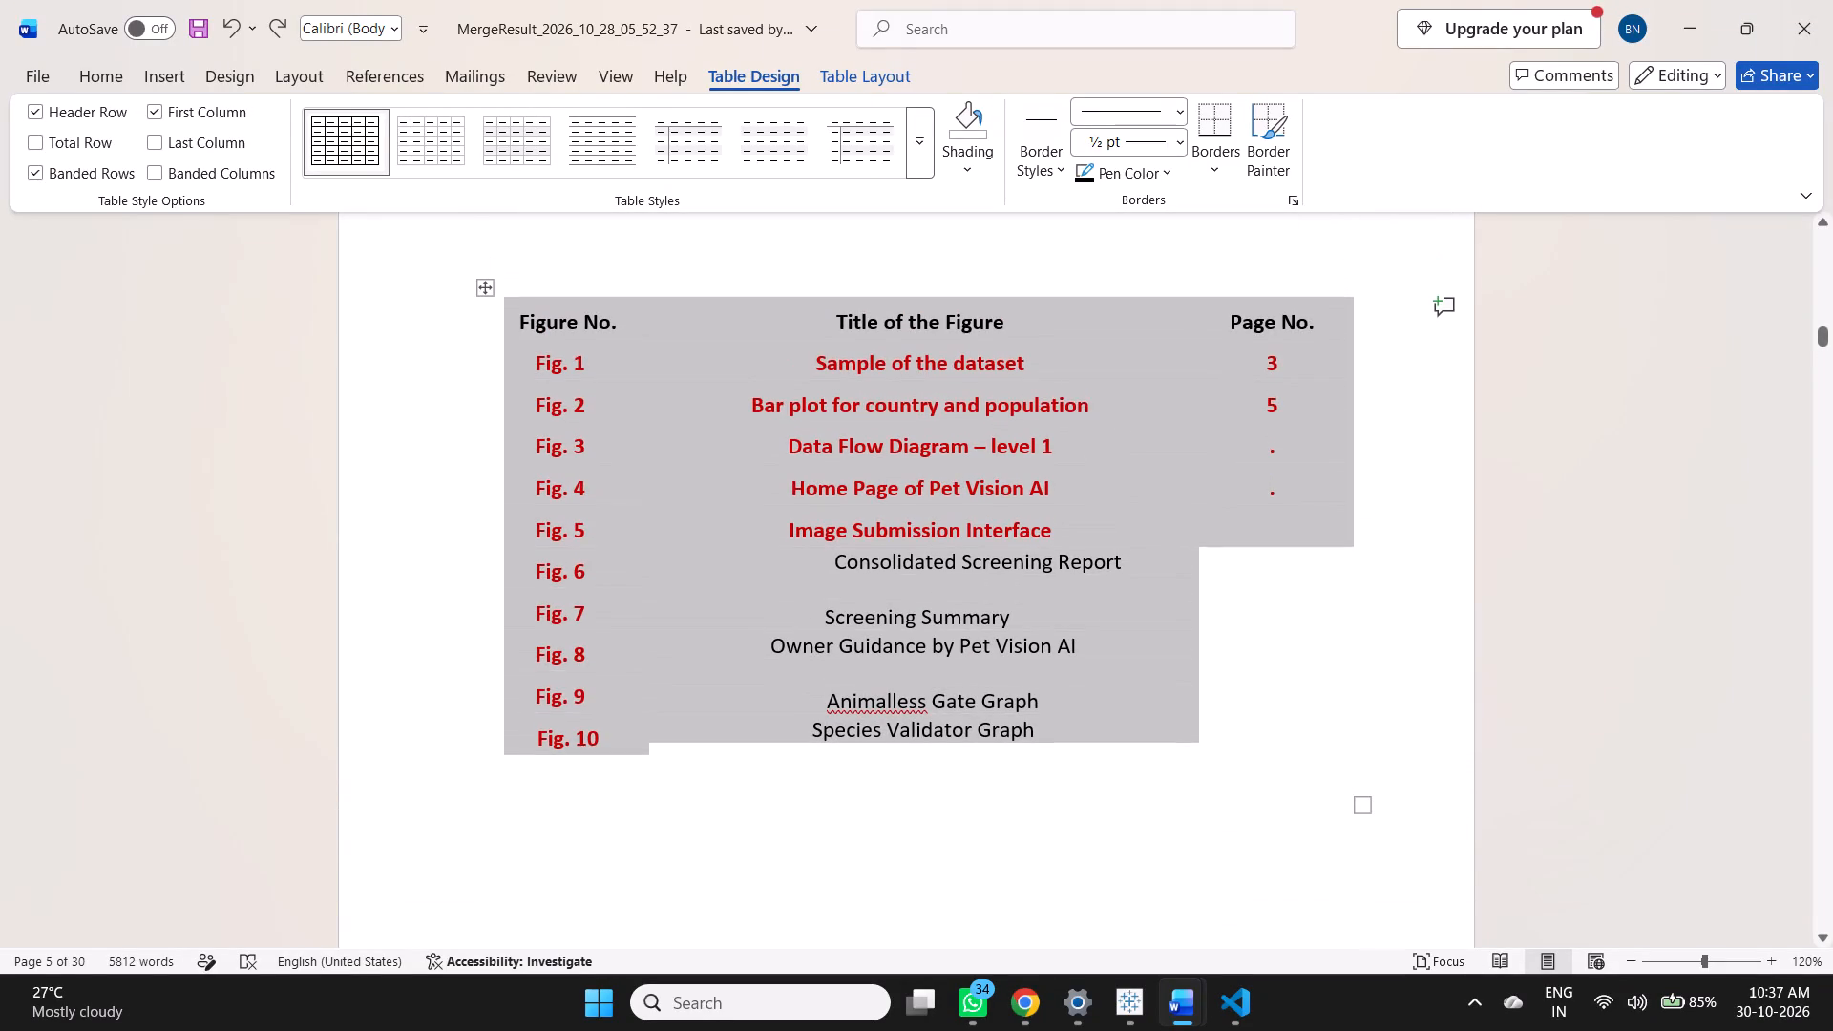
left_click(652, 343)
left_click_drag(516, 317, 650, 325)
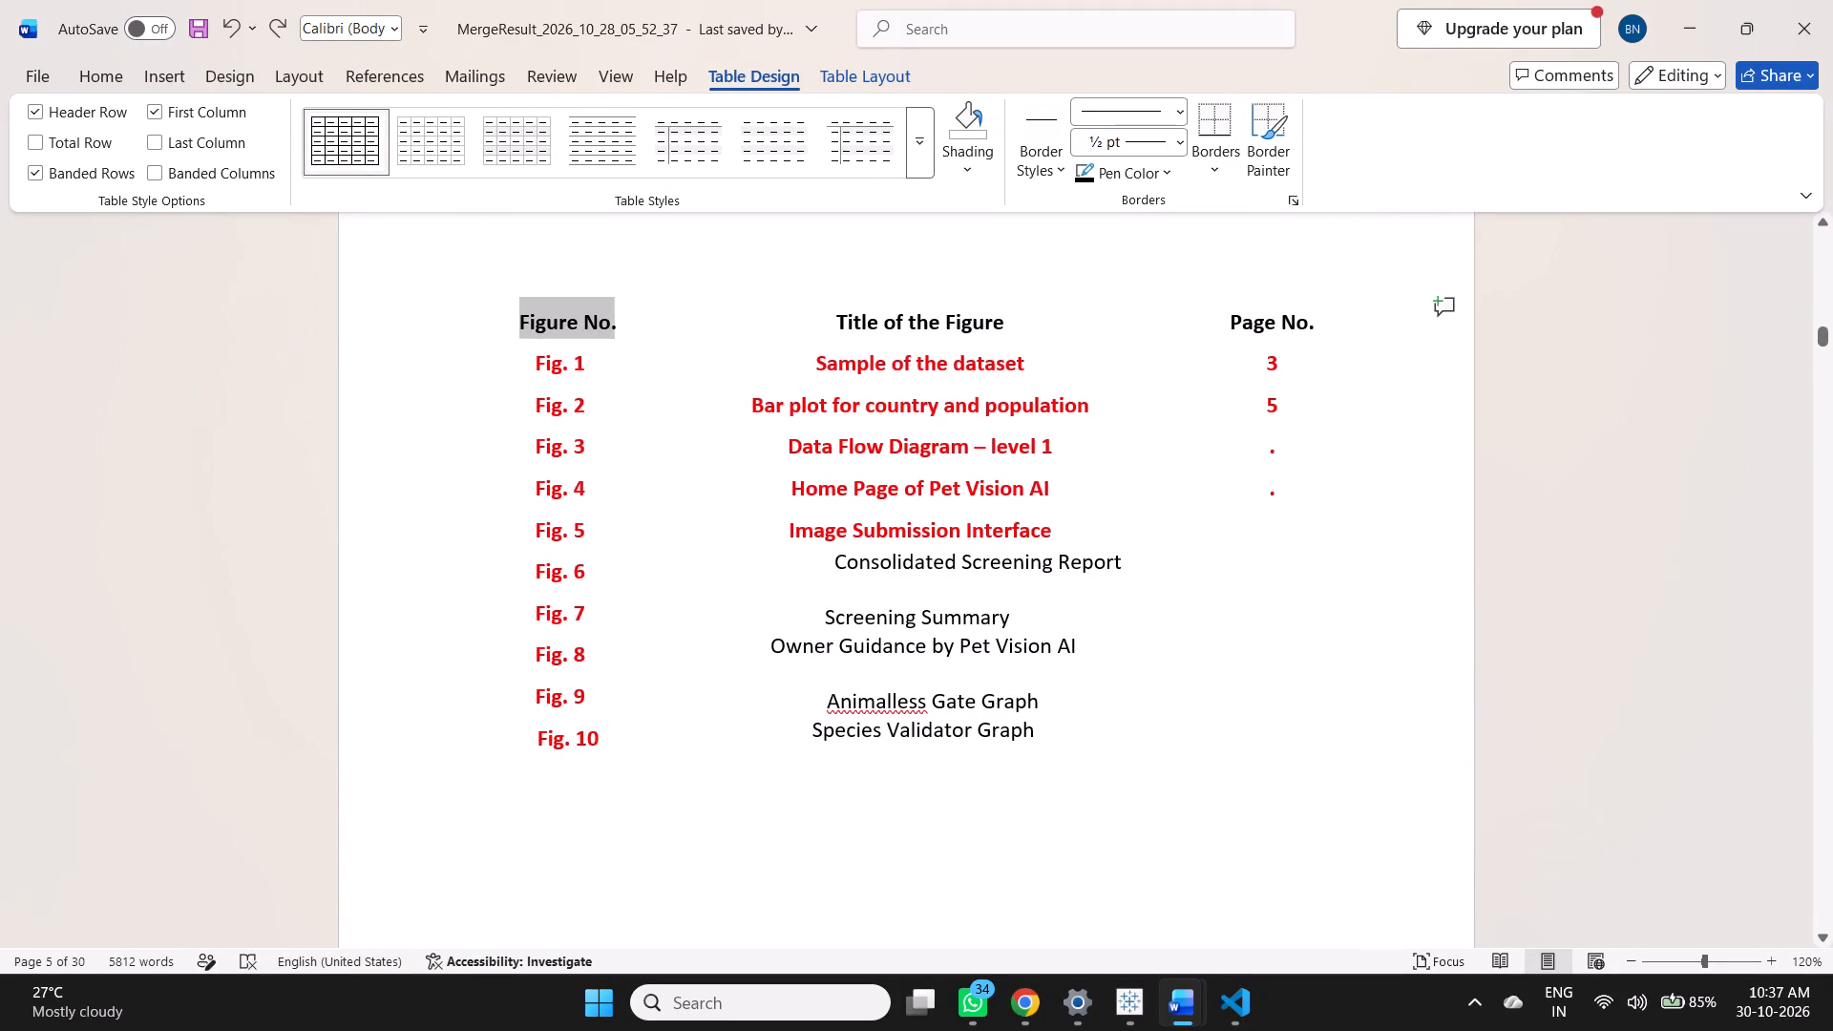
left_click_drag(650, 325, 1189, 333)
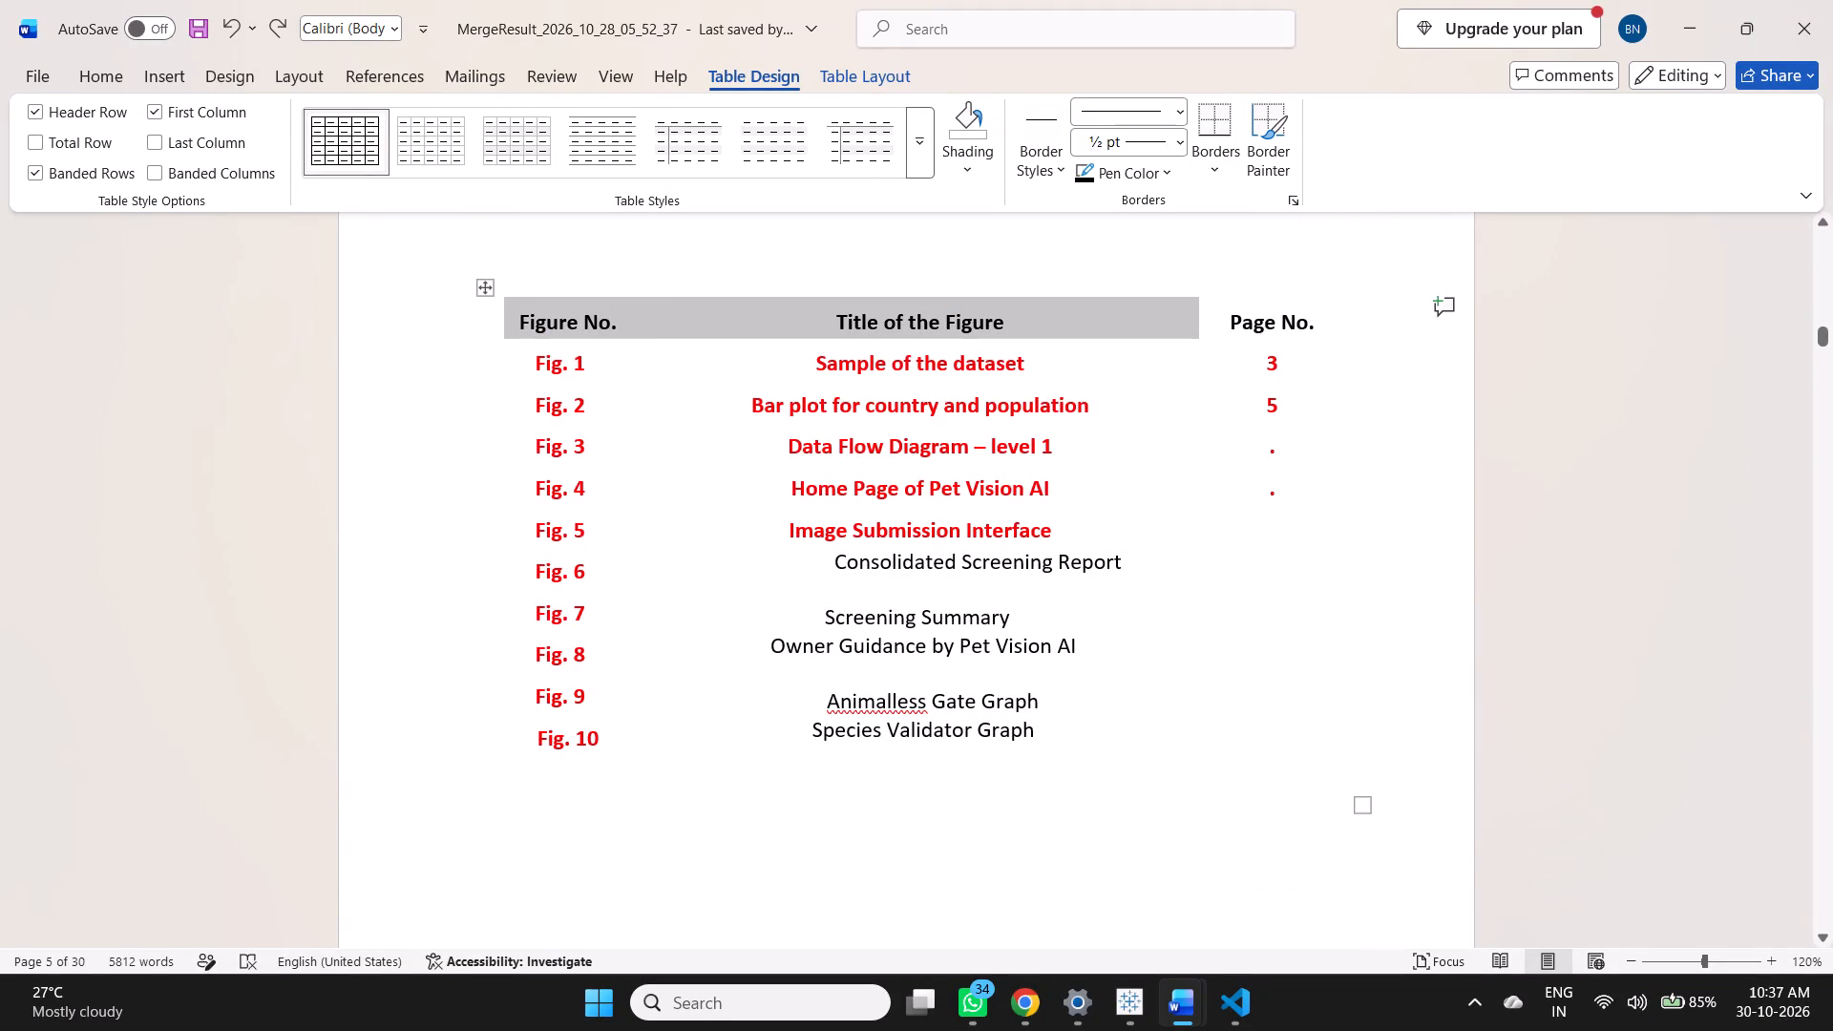
left_click(1085, 318)
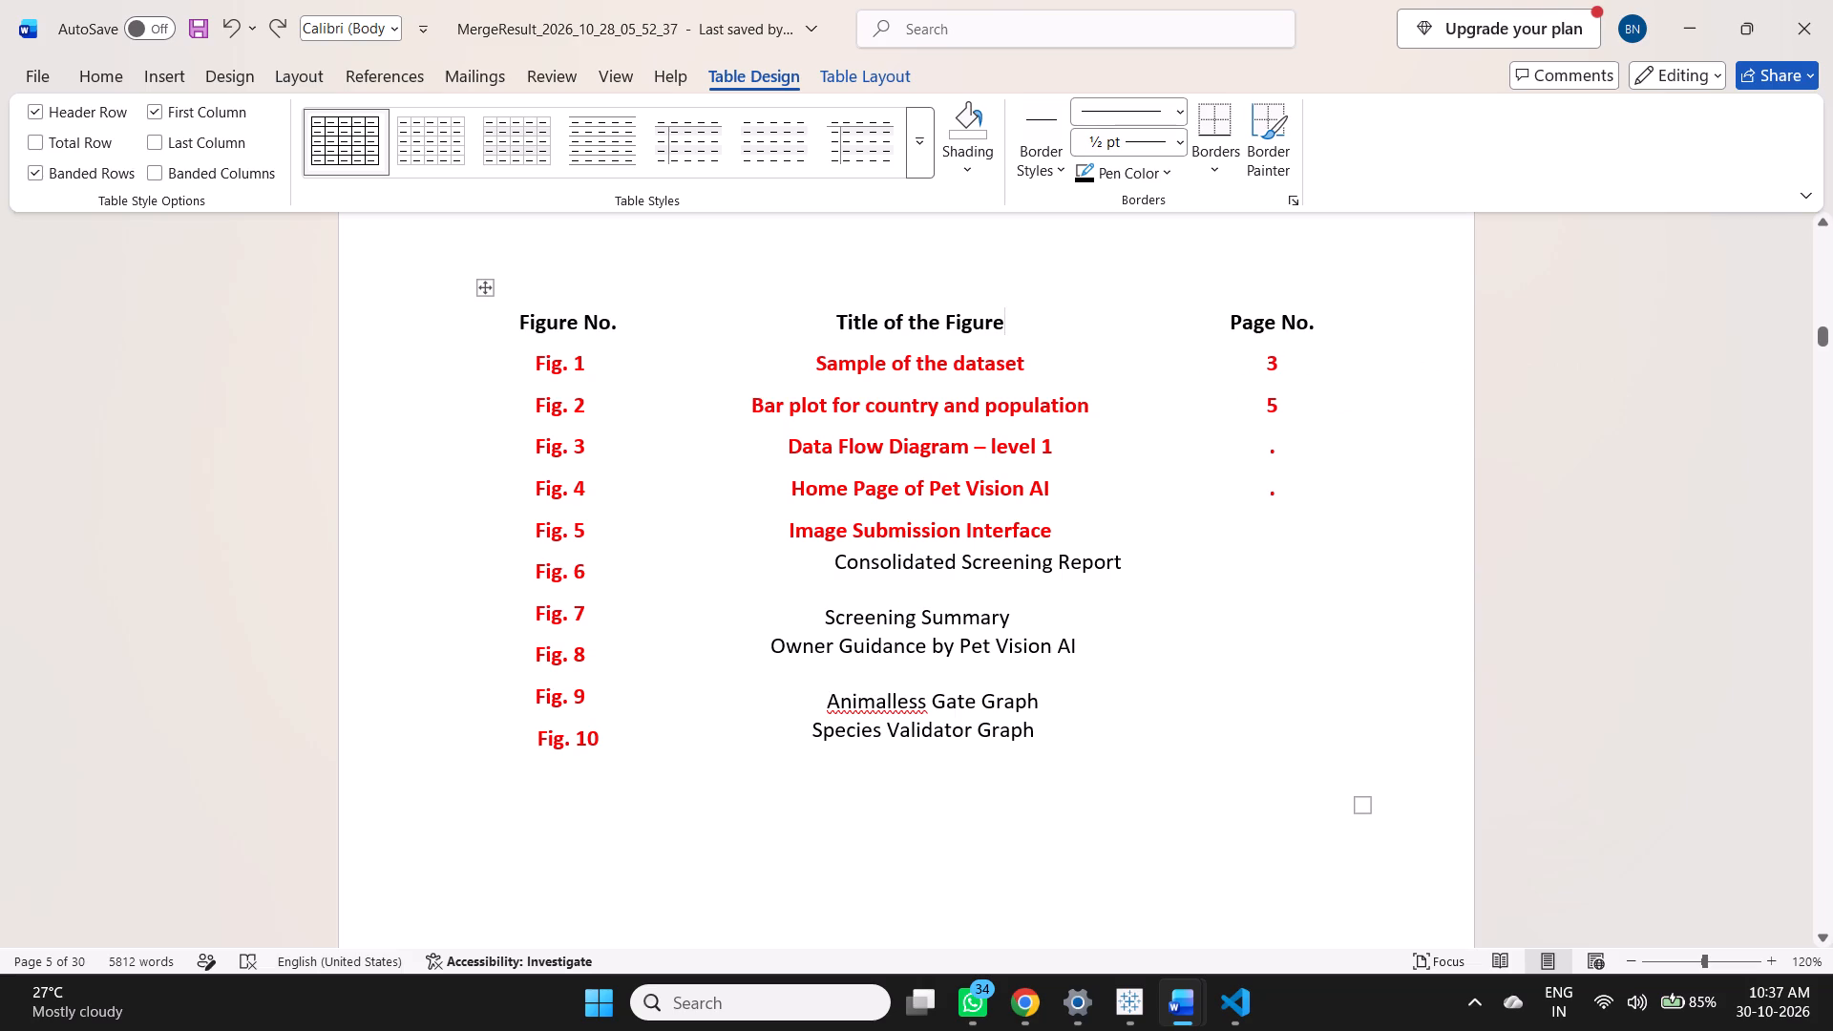
left_click_drag(515, 318, 1289, 389)
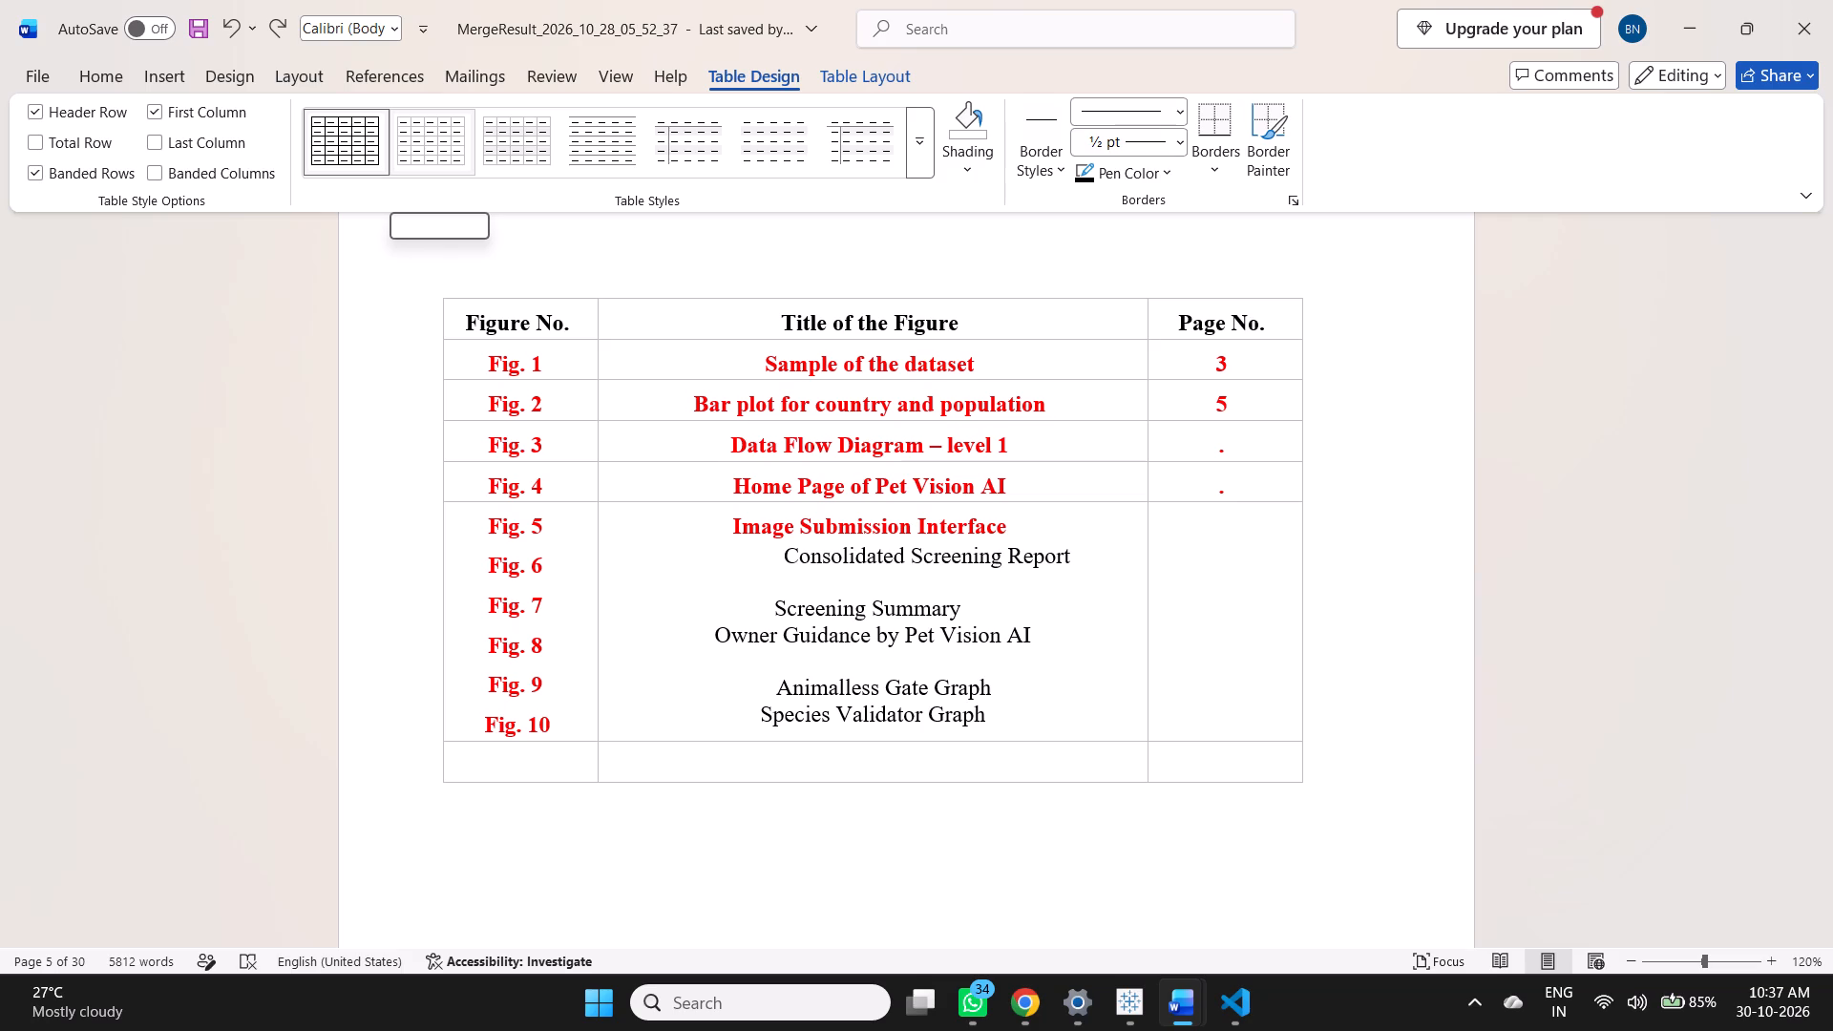
left_click(362, 142)
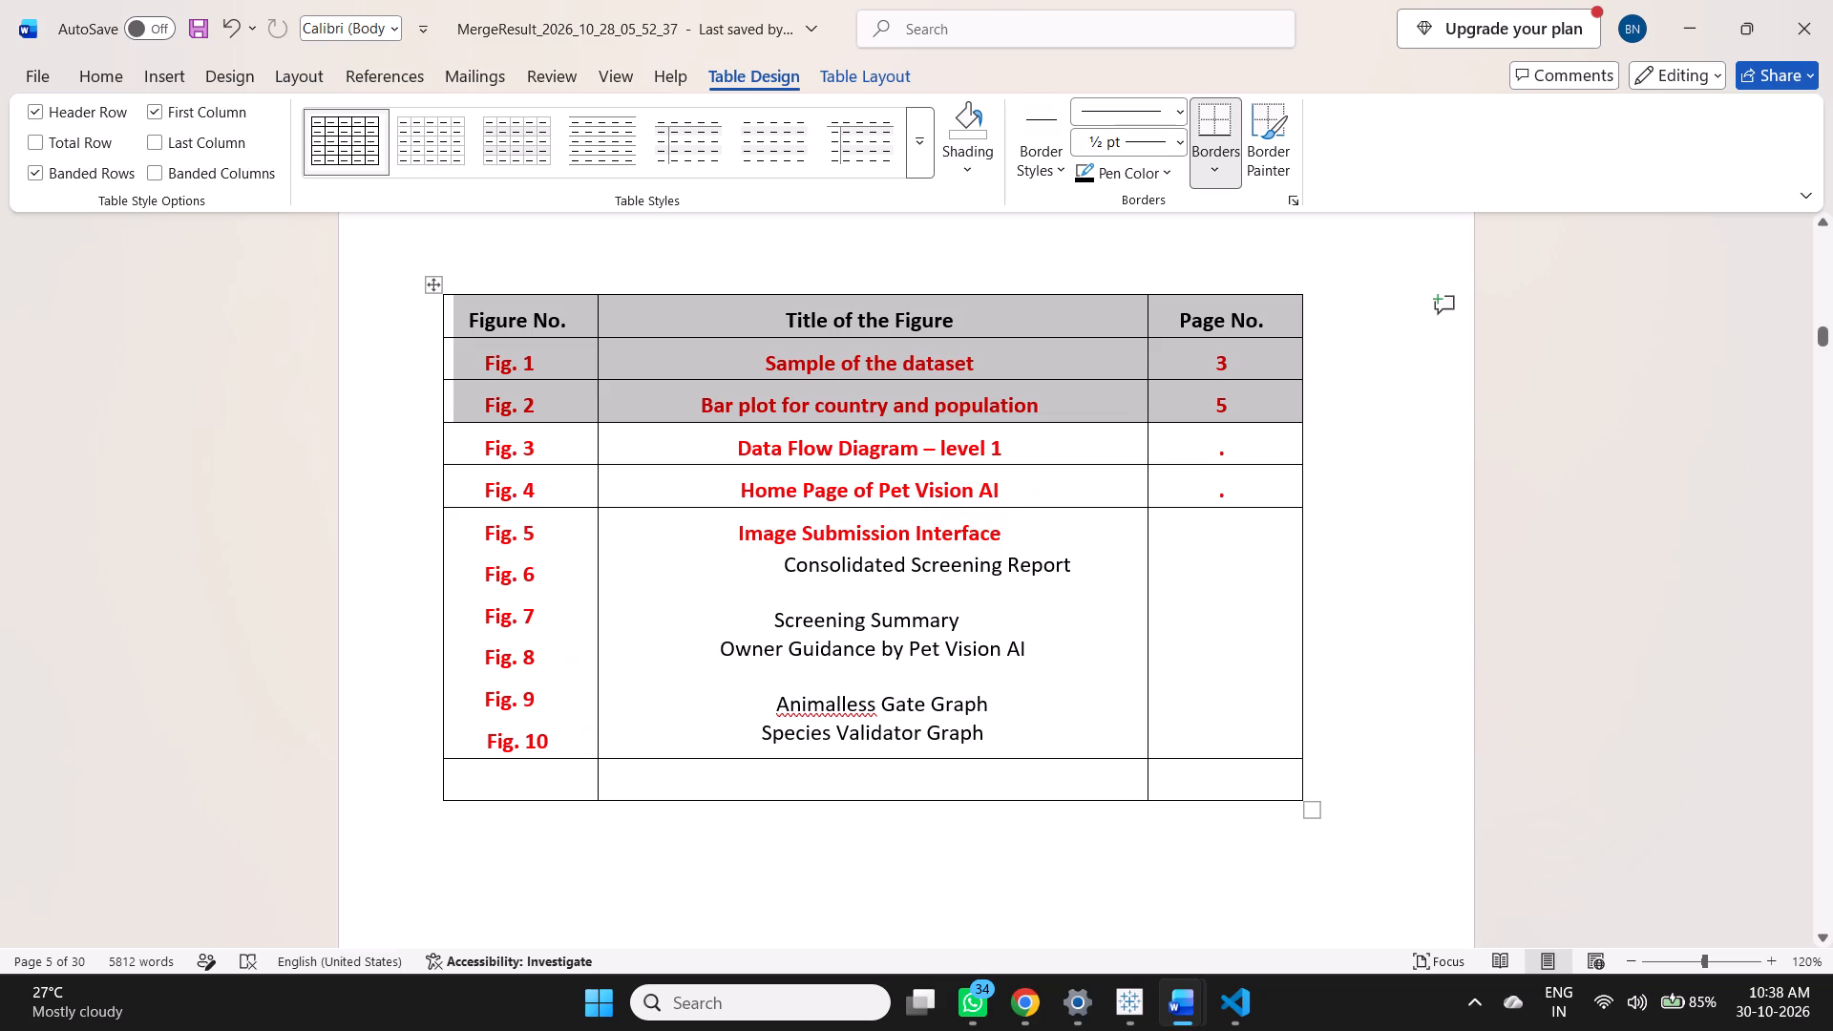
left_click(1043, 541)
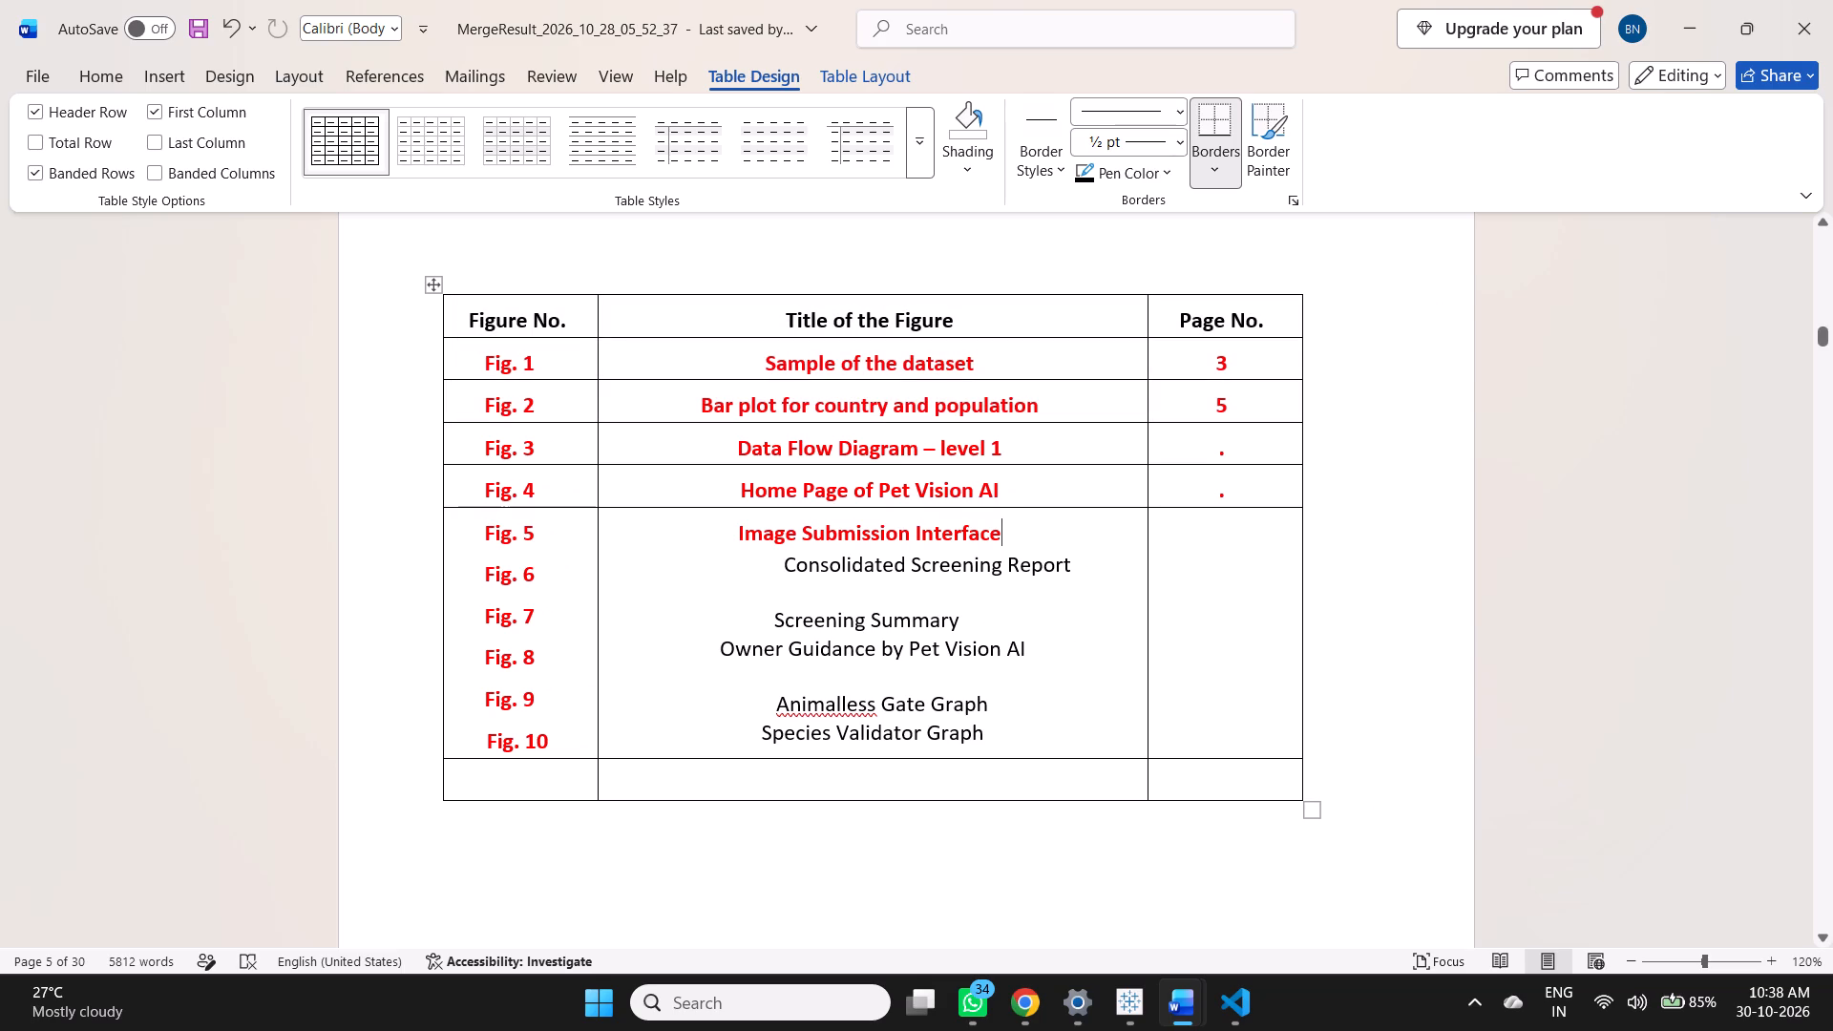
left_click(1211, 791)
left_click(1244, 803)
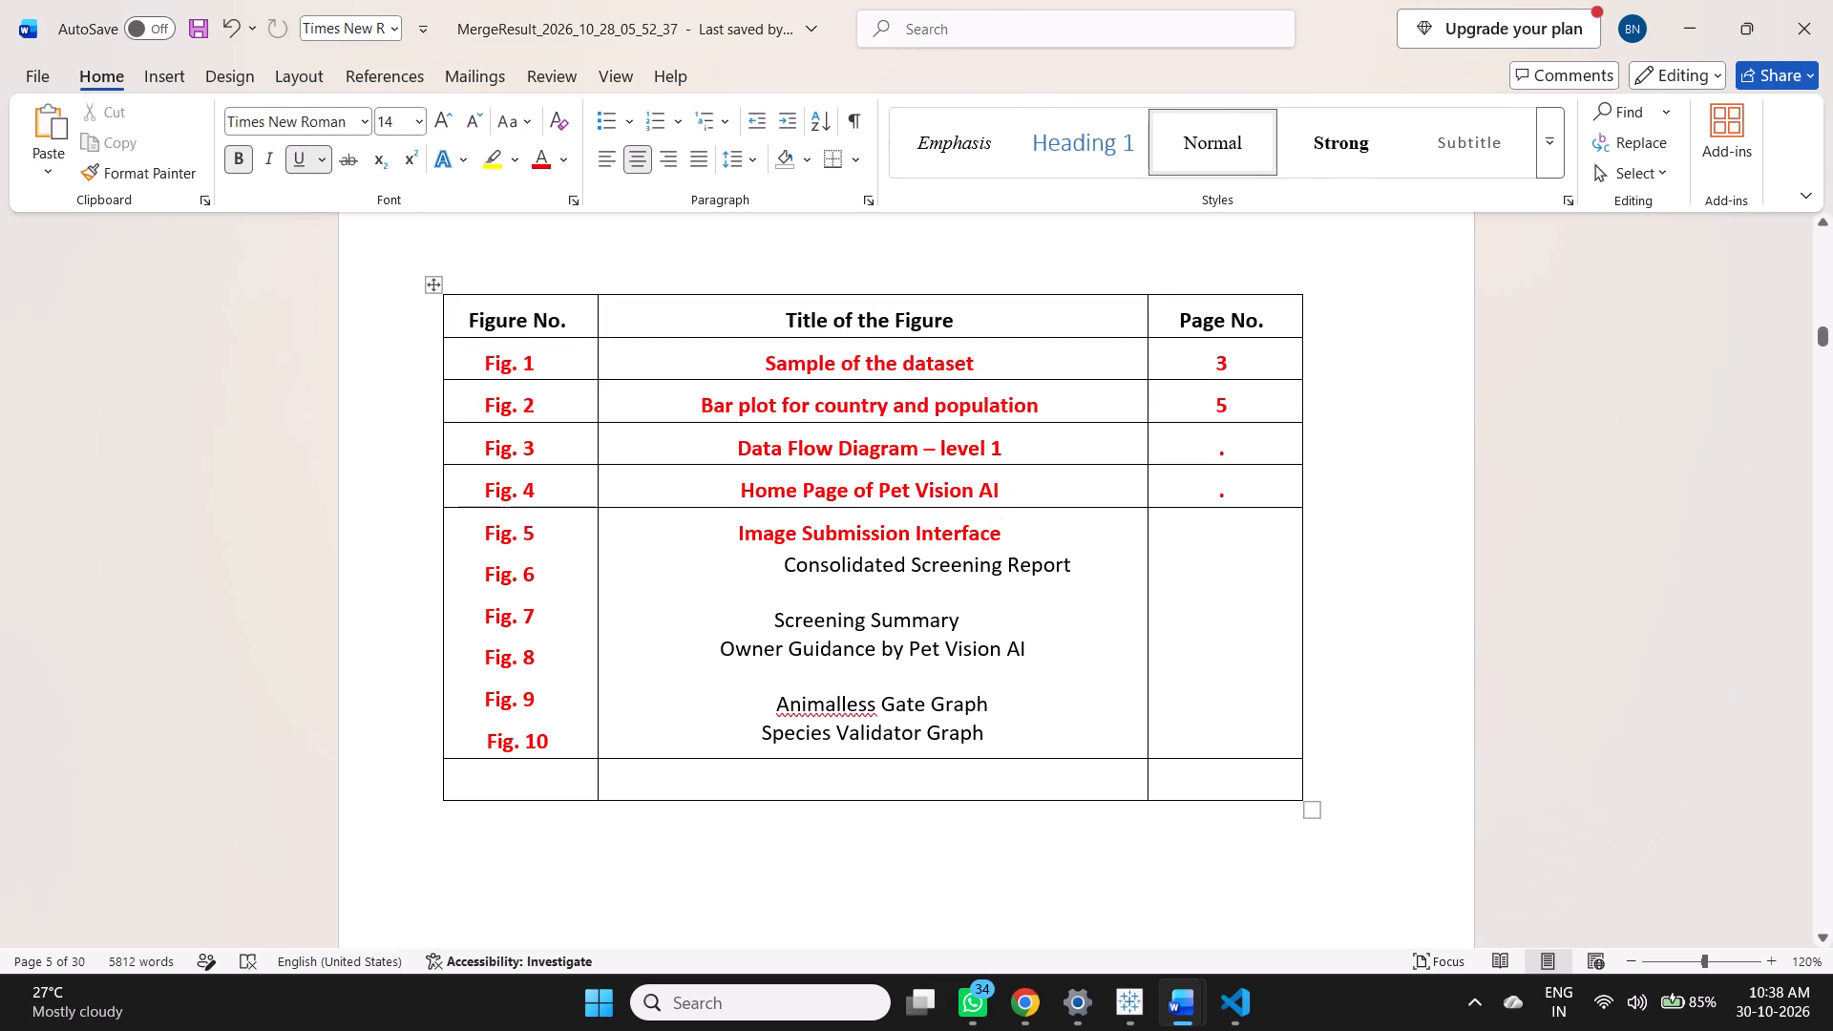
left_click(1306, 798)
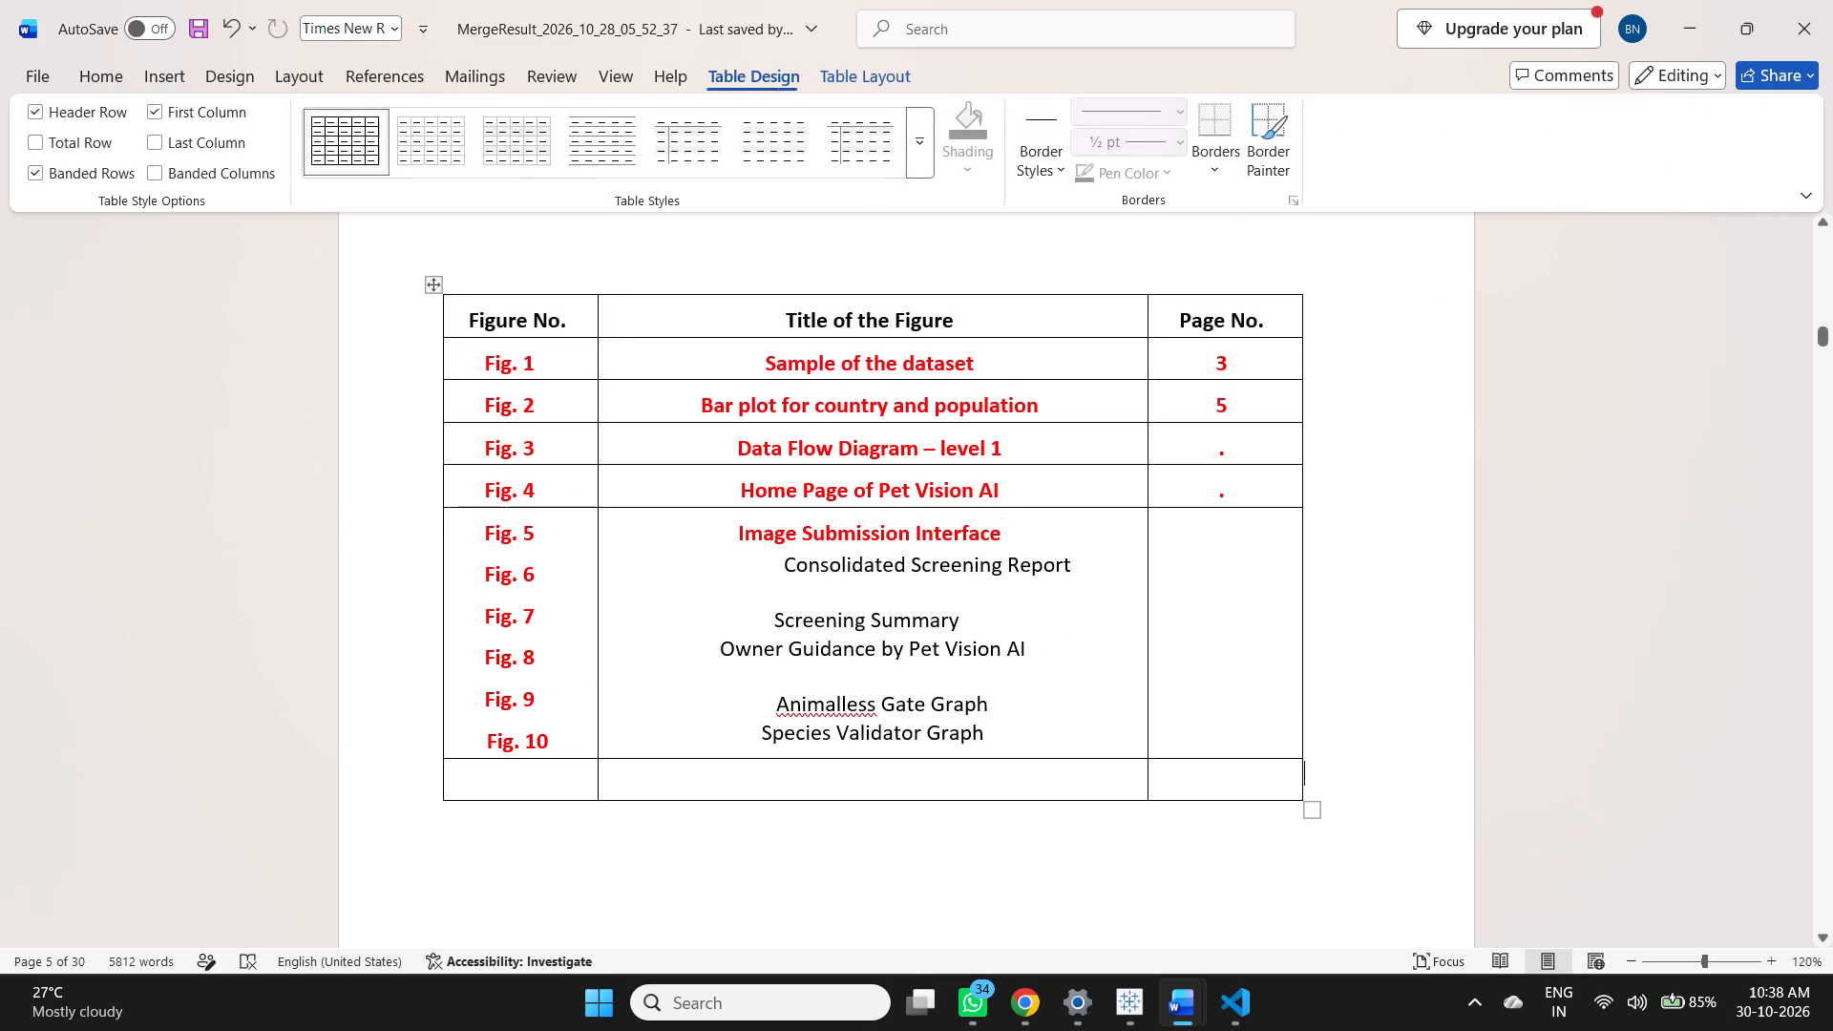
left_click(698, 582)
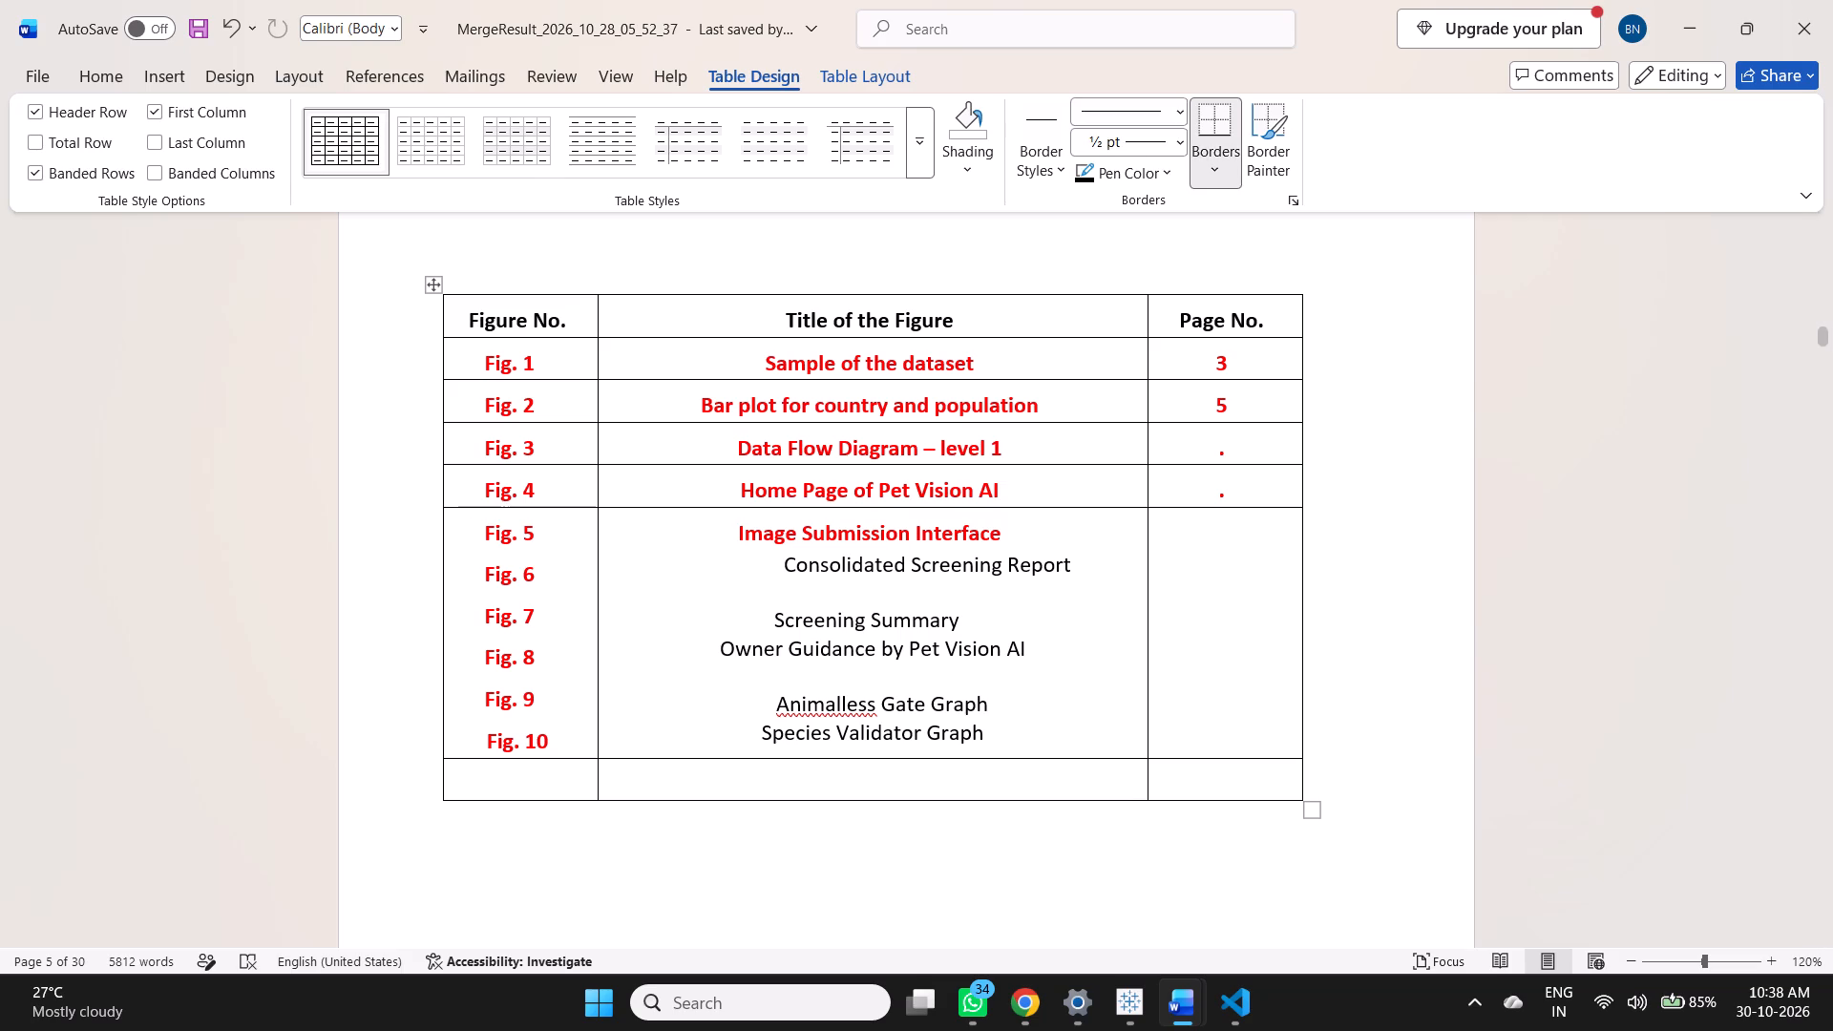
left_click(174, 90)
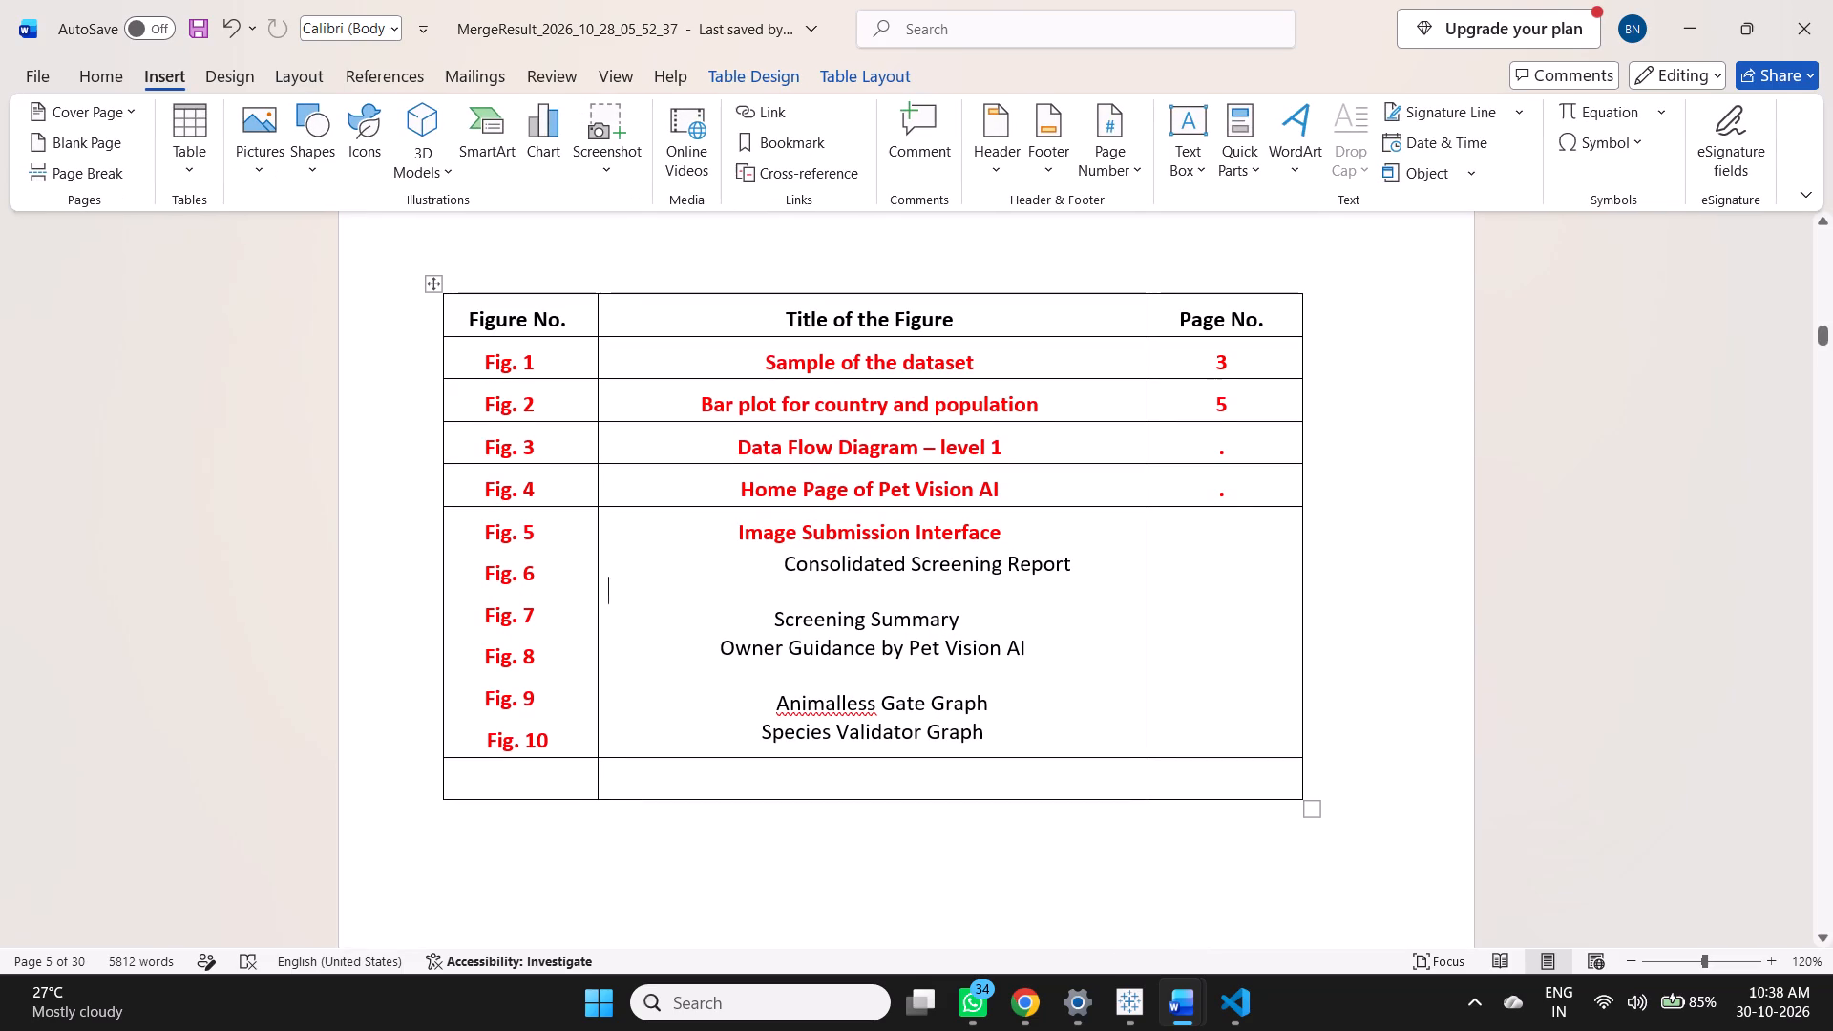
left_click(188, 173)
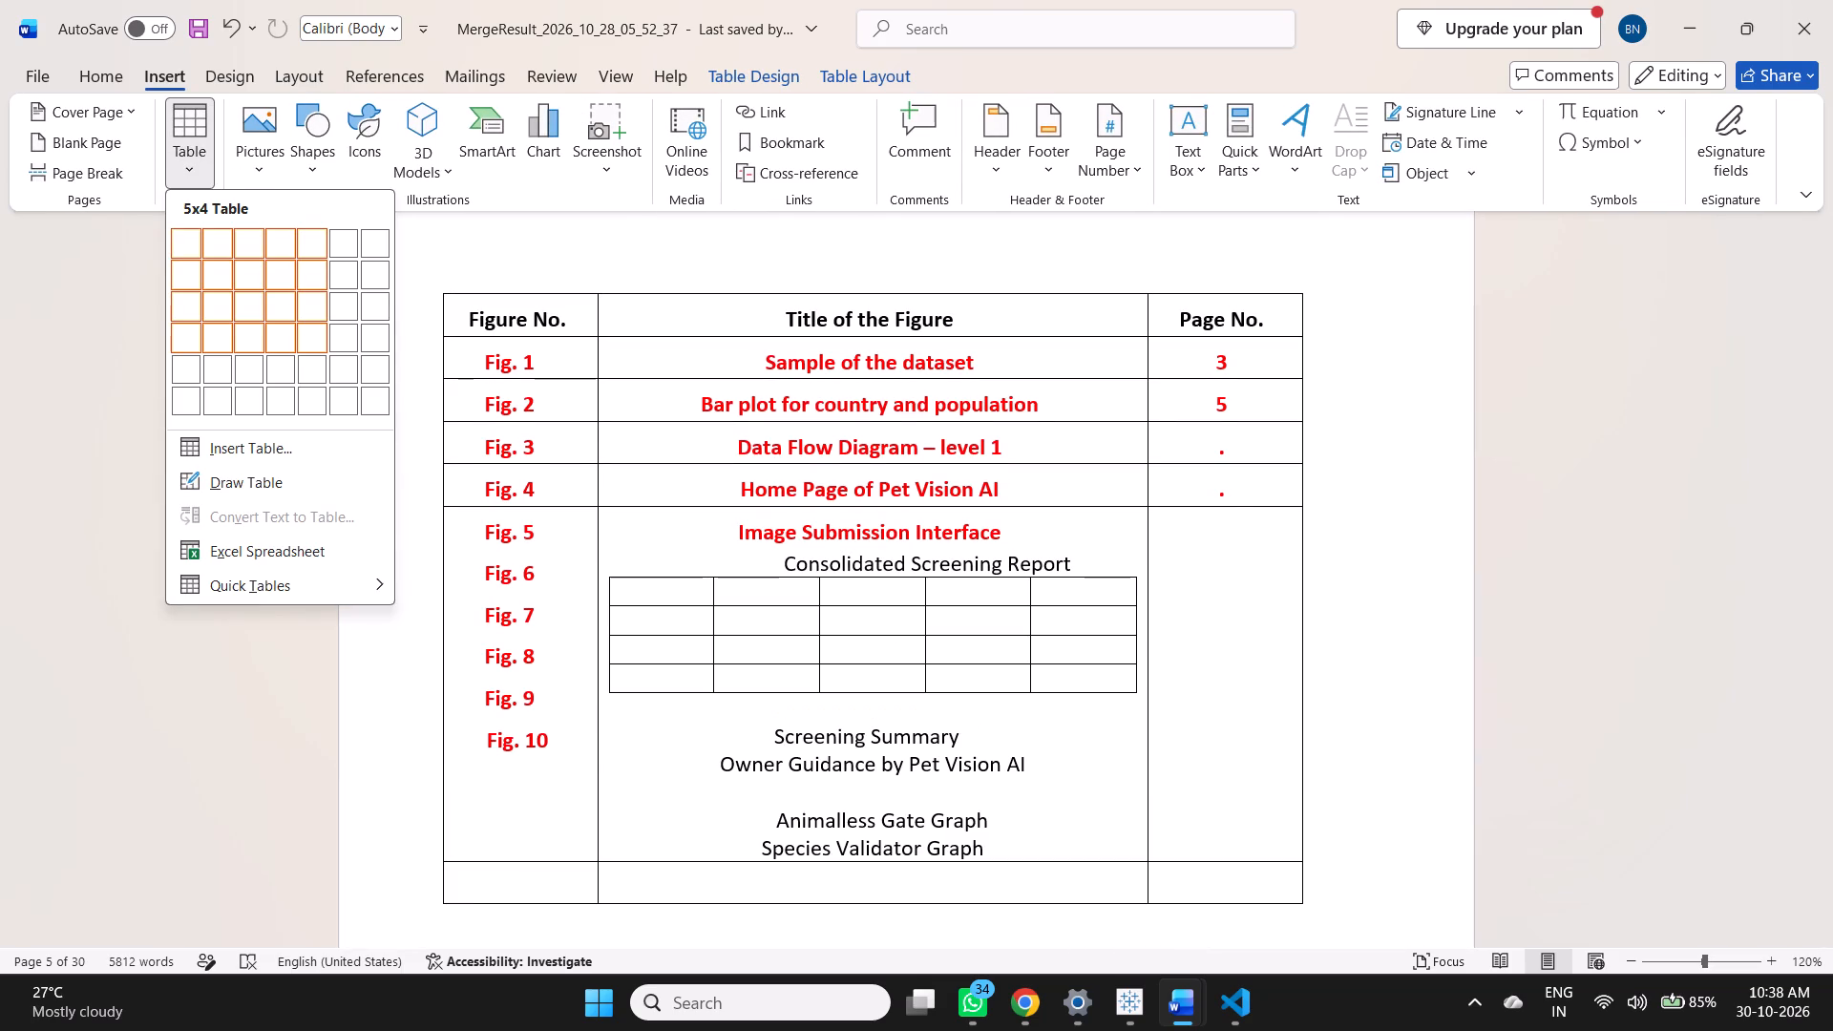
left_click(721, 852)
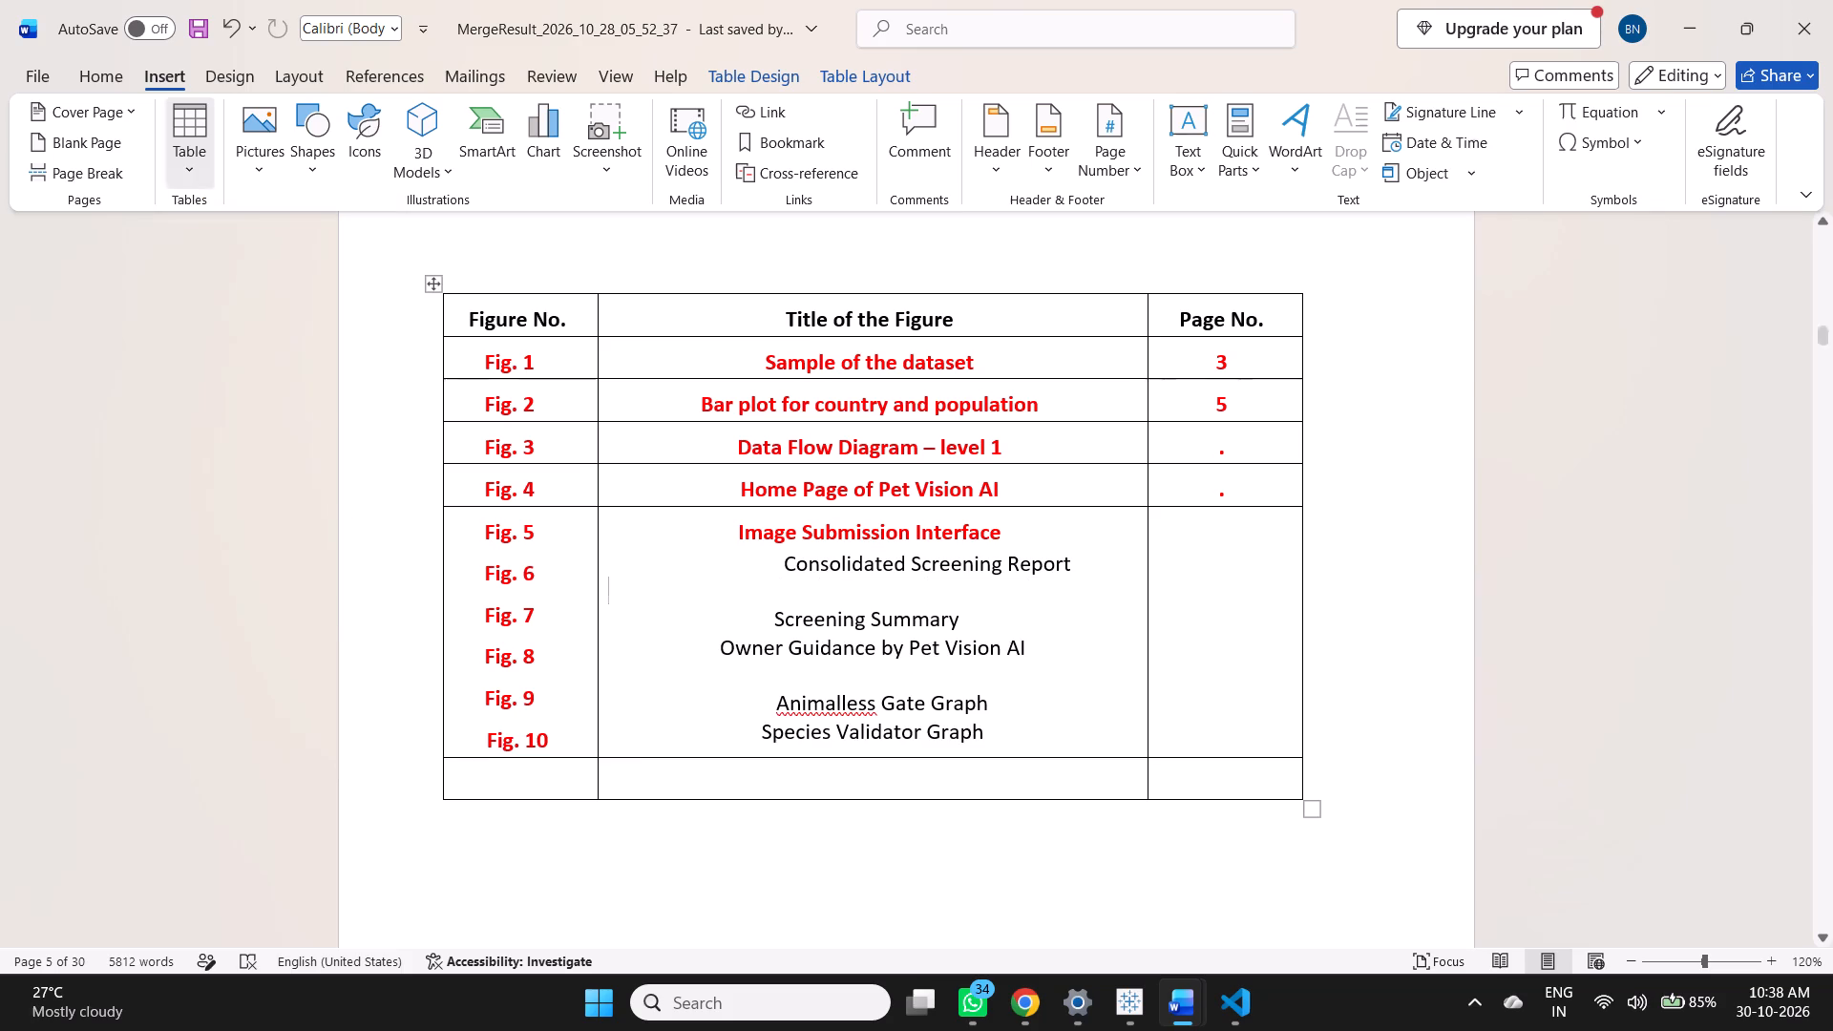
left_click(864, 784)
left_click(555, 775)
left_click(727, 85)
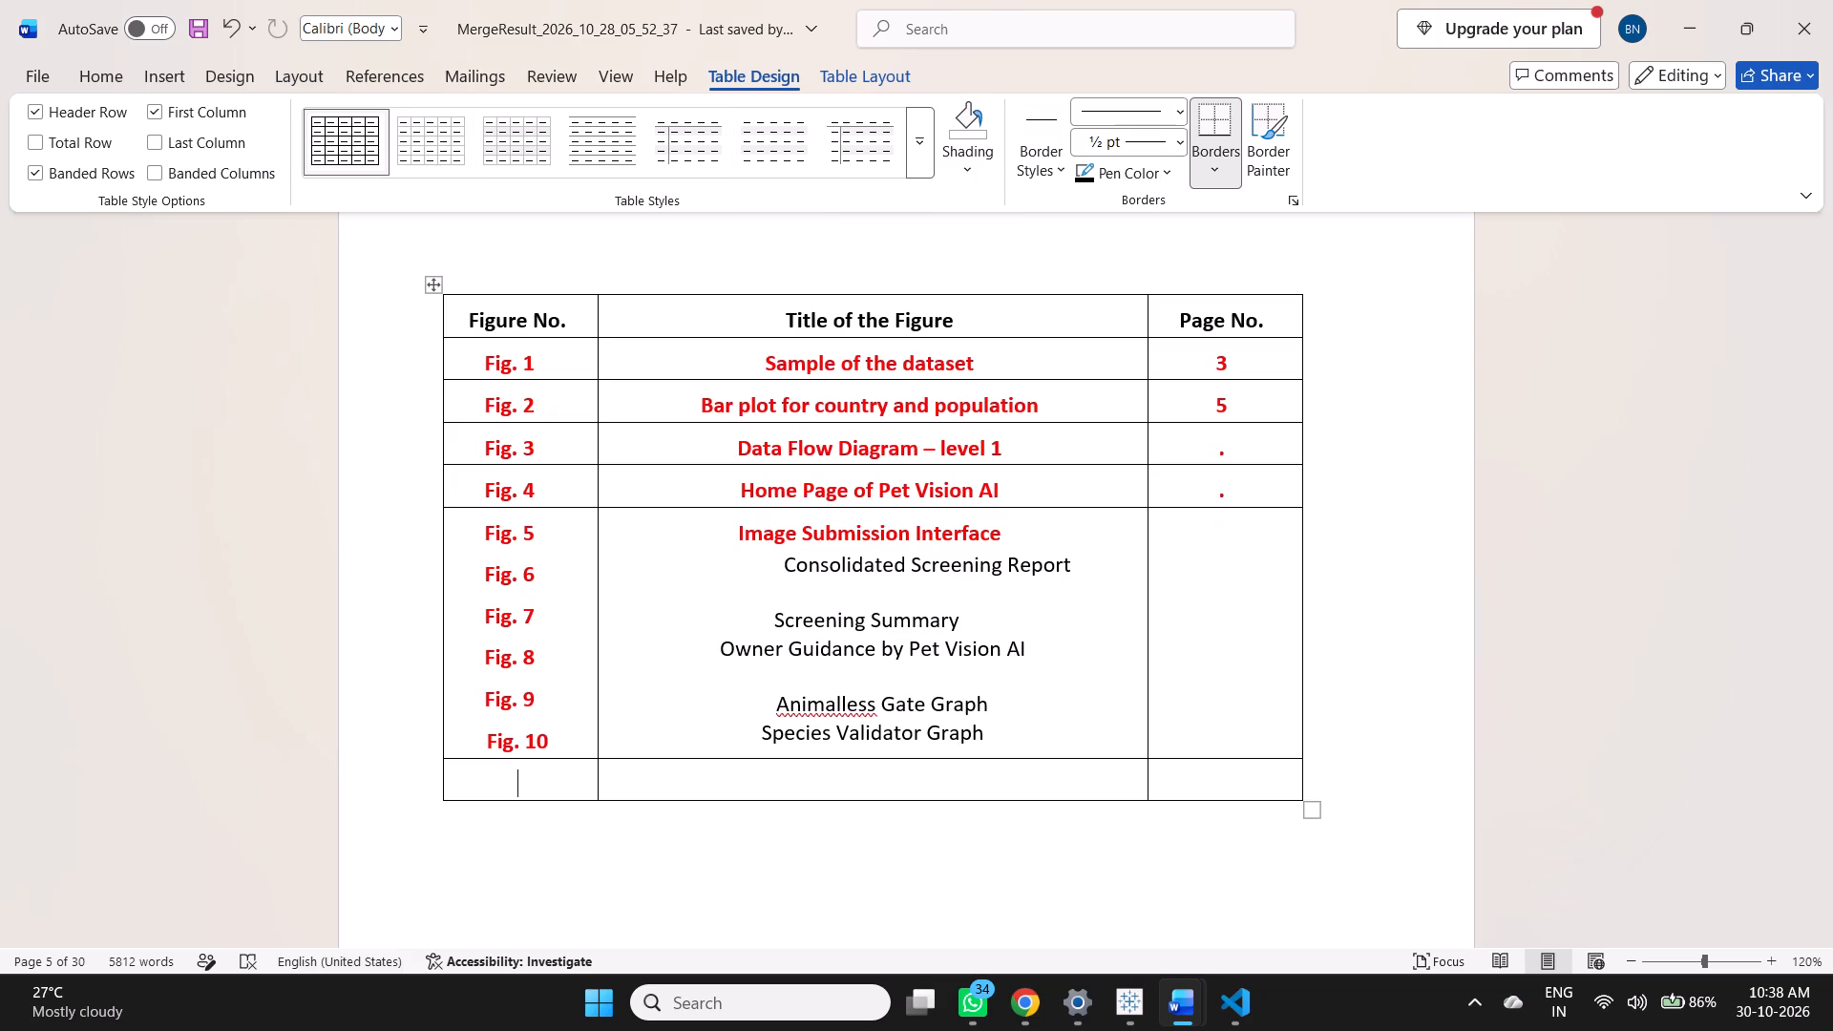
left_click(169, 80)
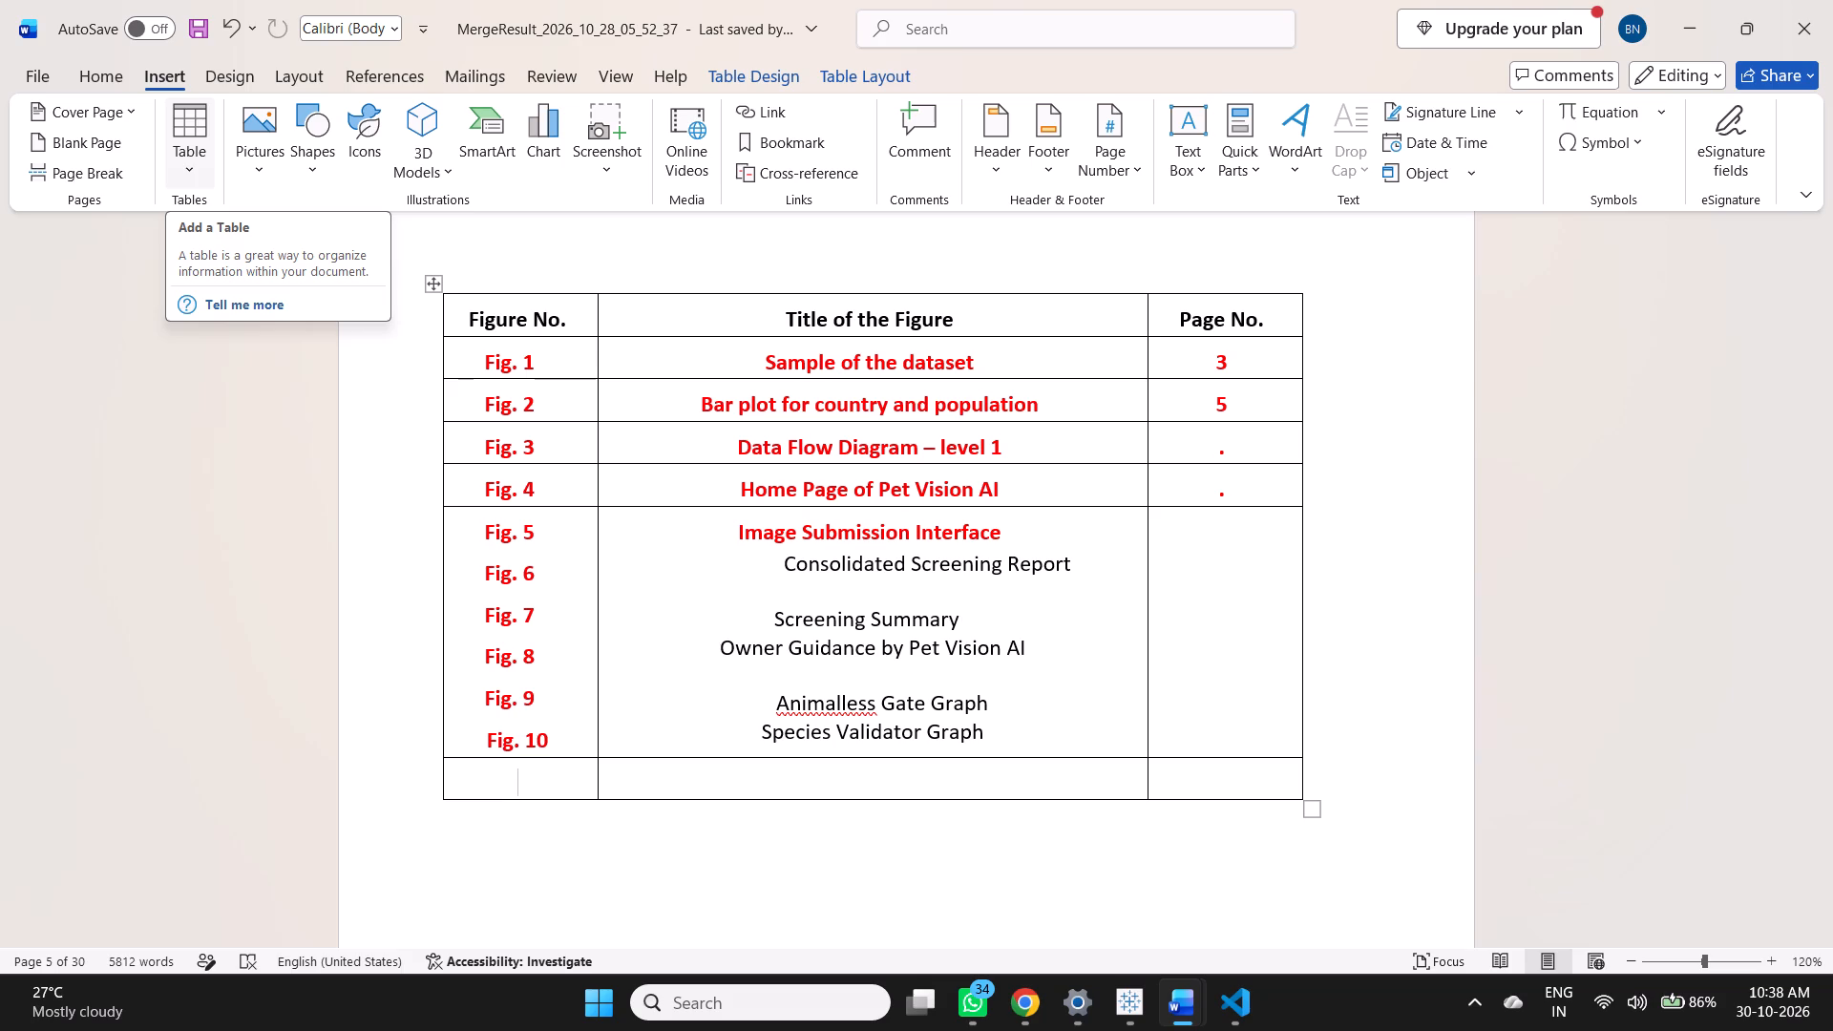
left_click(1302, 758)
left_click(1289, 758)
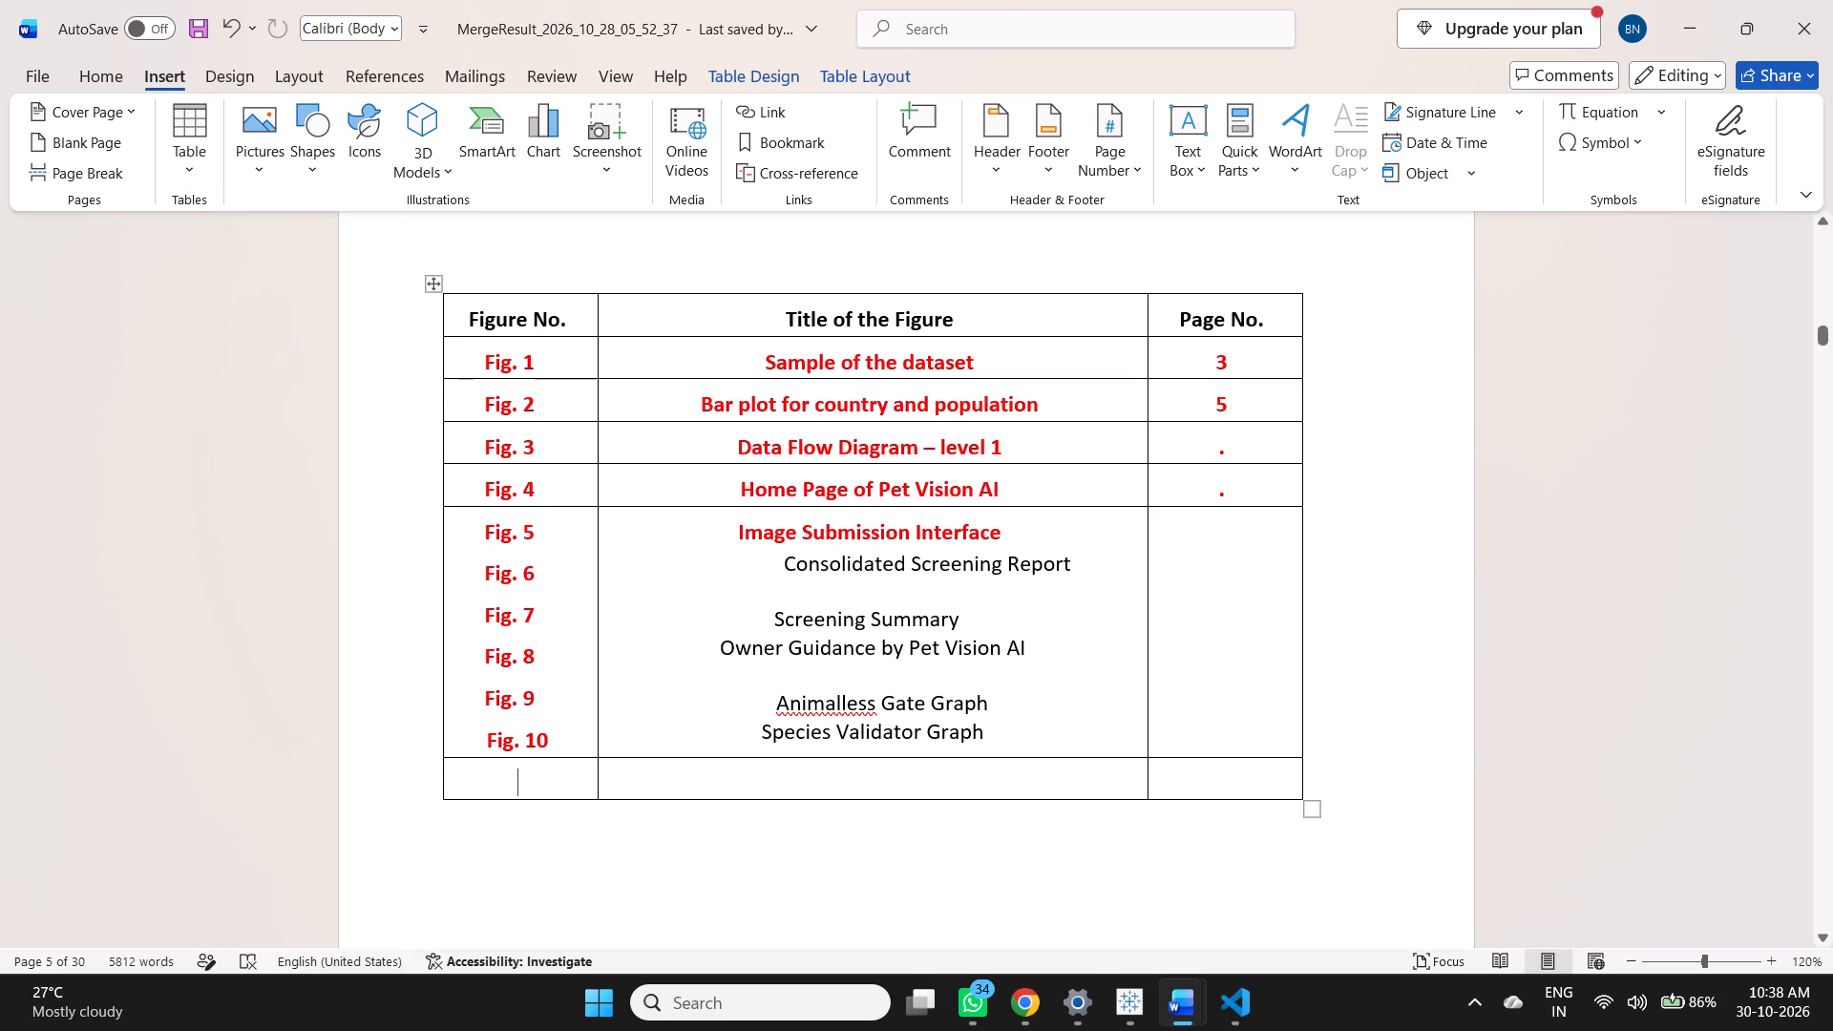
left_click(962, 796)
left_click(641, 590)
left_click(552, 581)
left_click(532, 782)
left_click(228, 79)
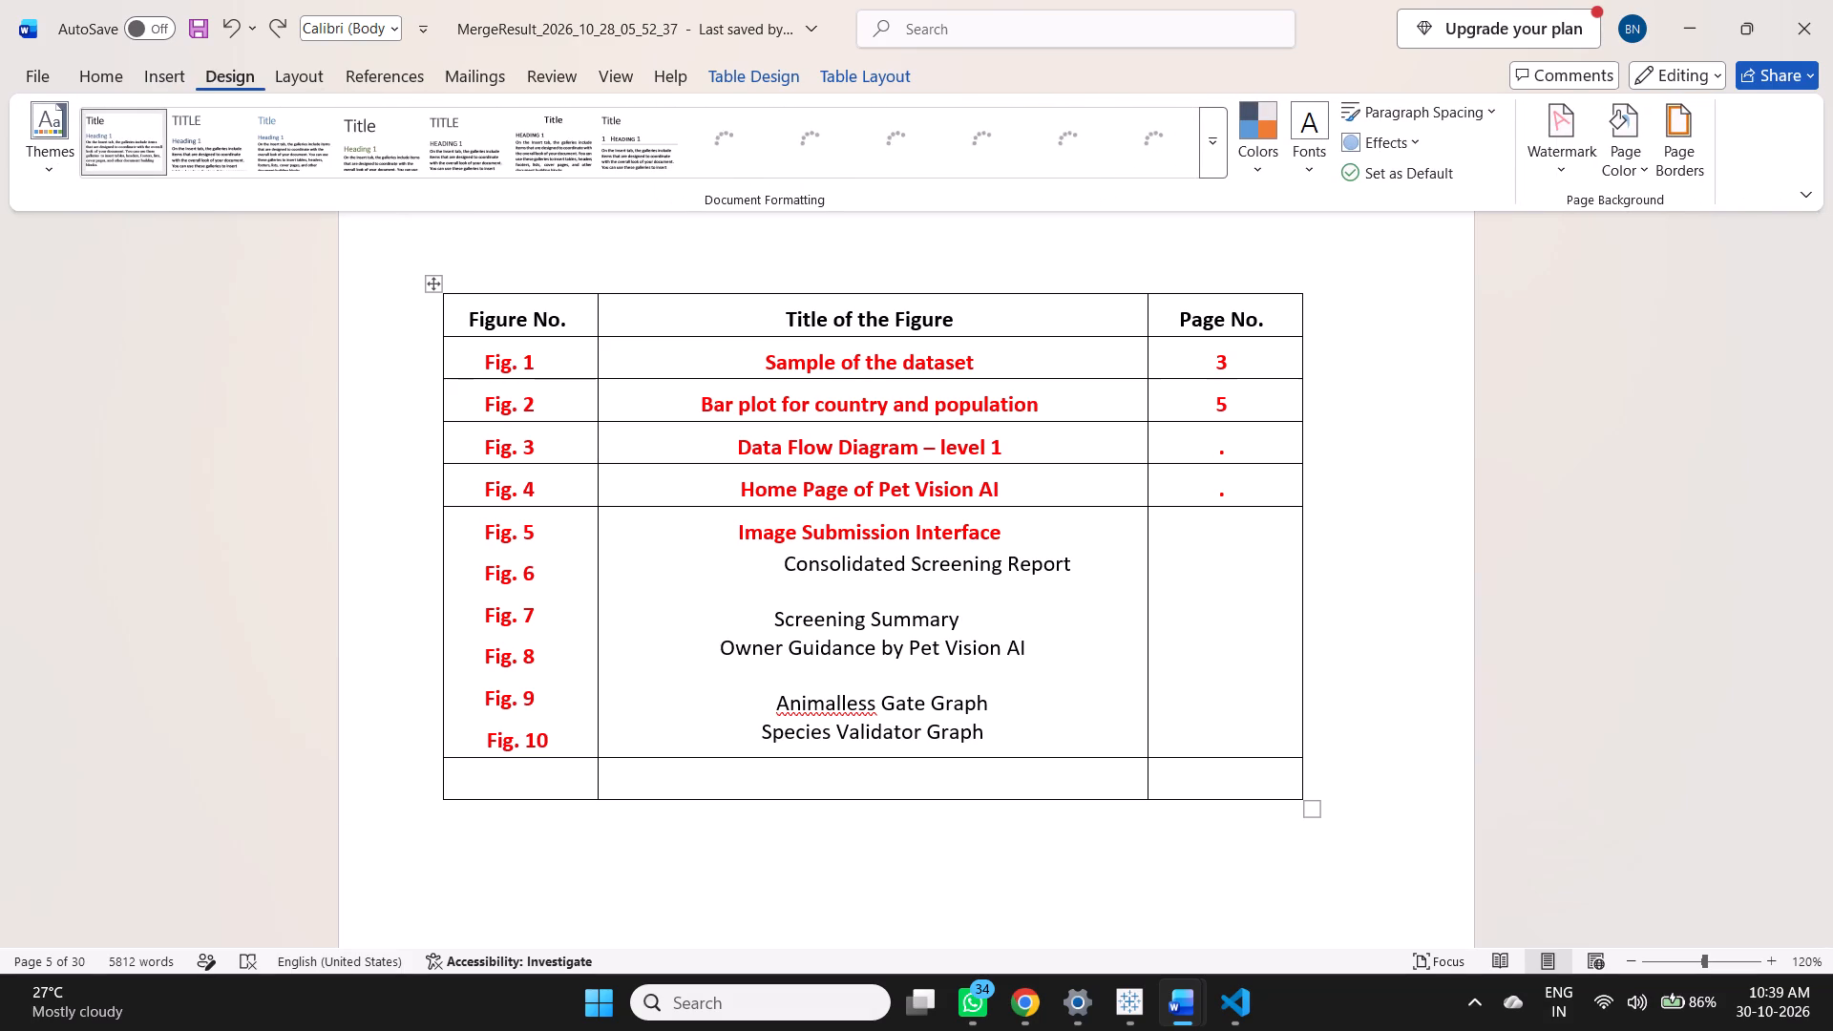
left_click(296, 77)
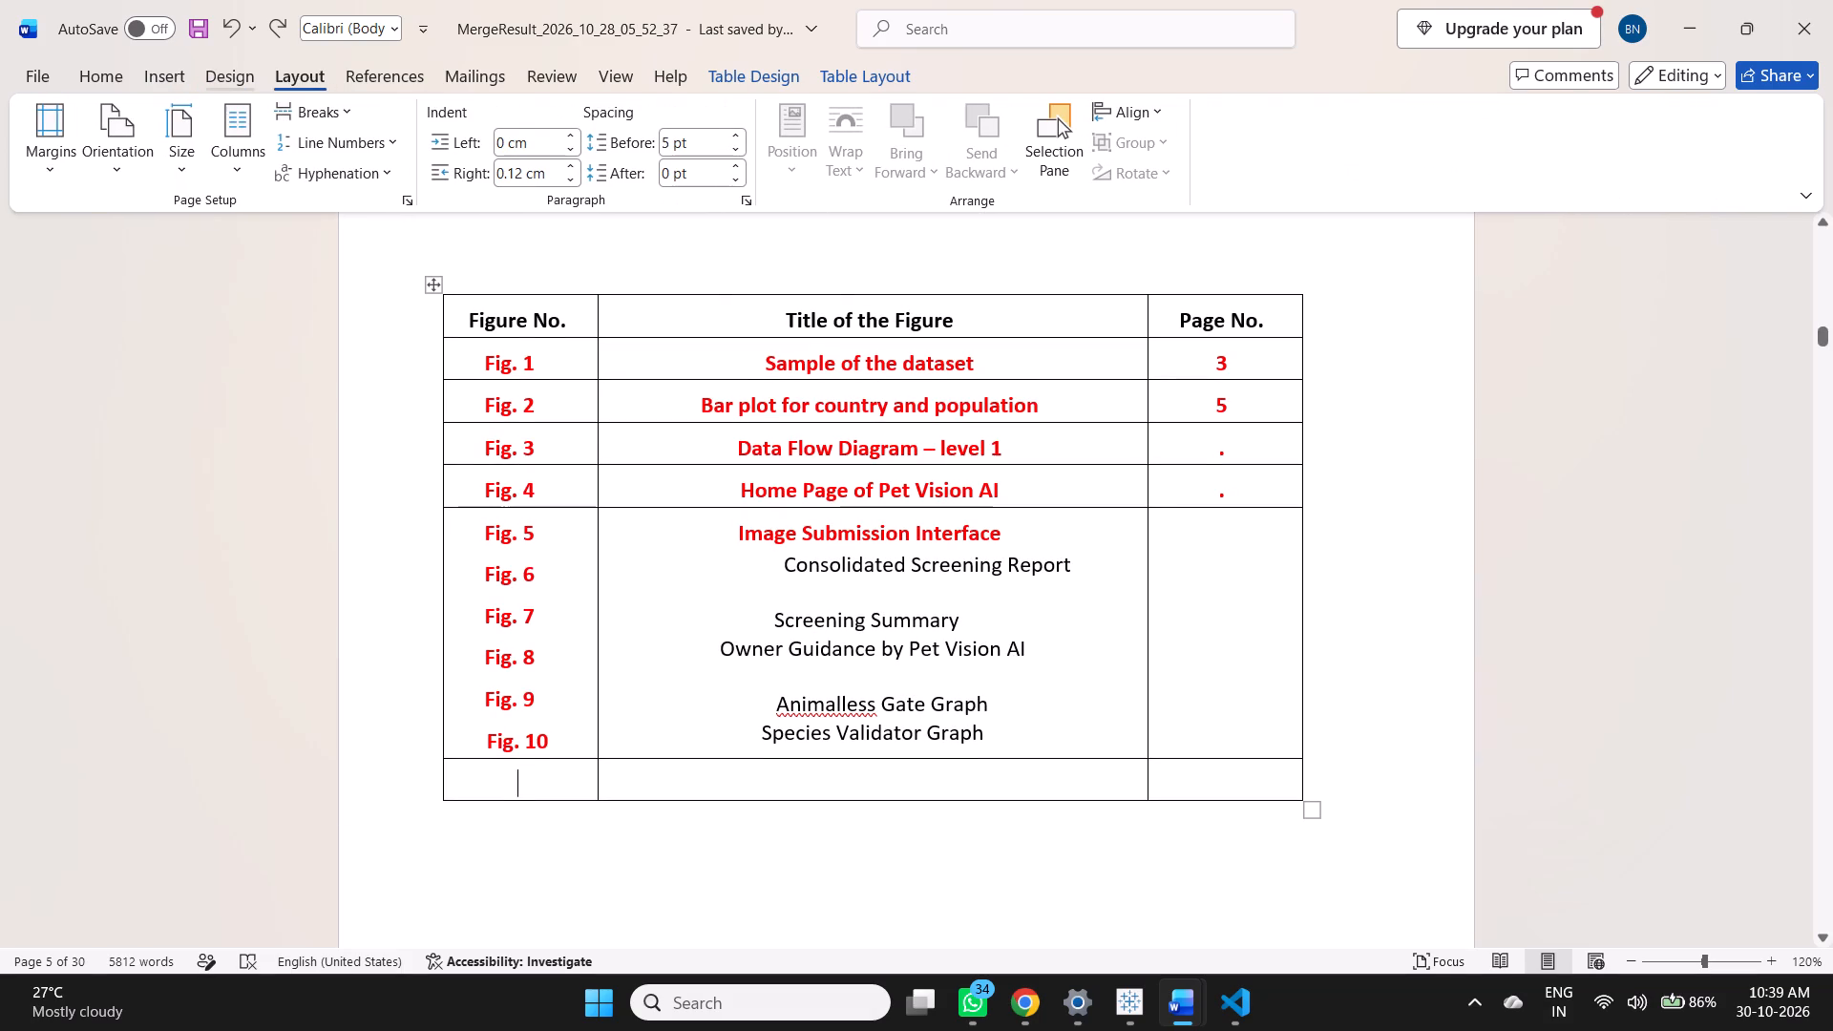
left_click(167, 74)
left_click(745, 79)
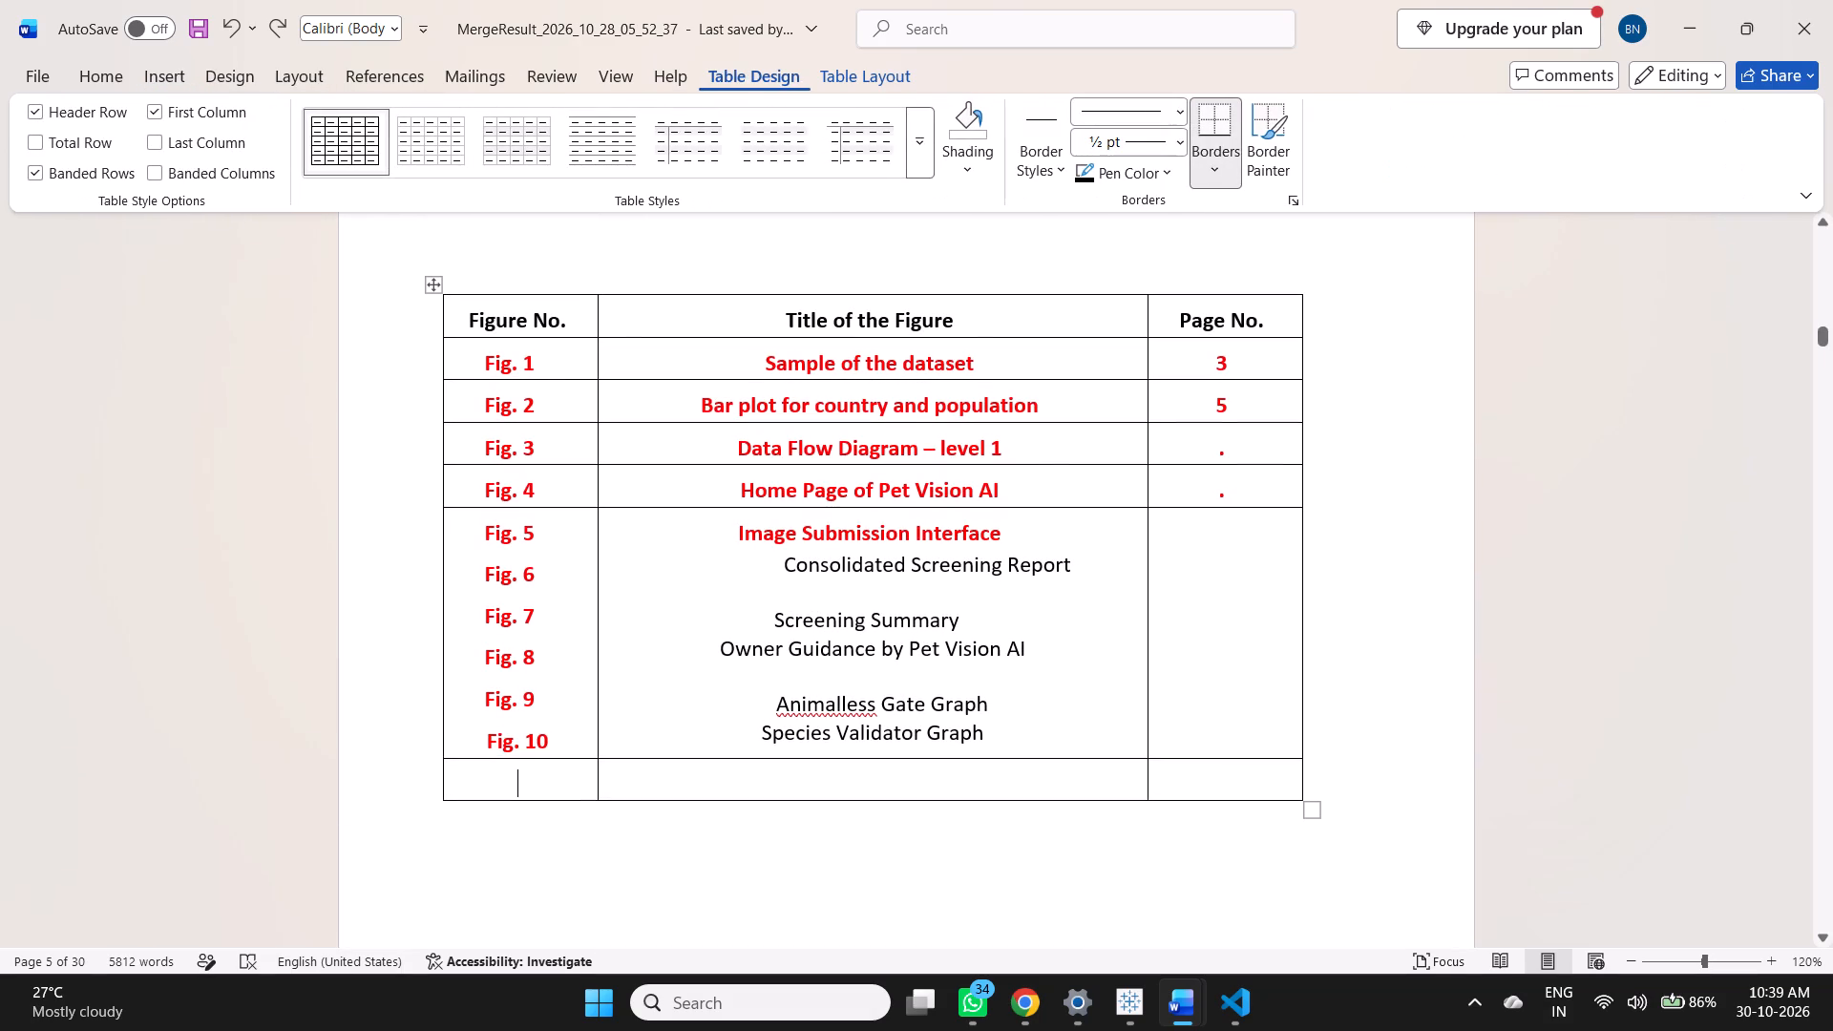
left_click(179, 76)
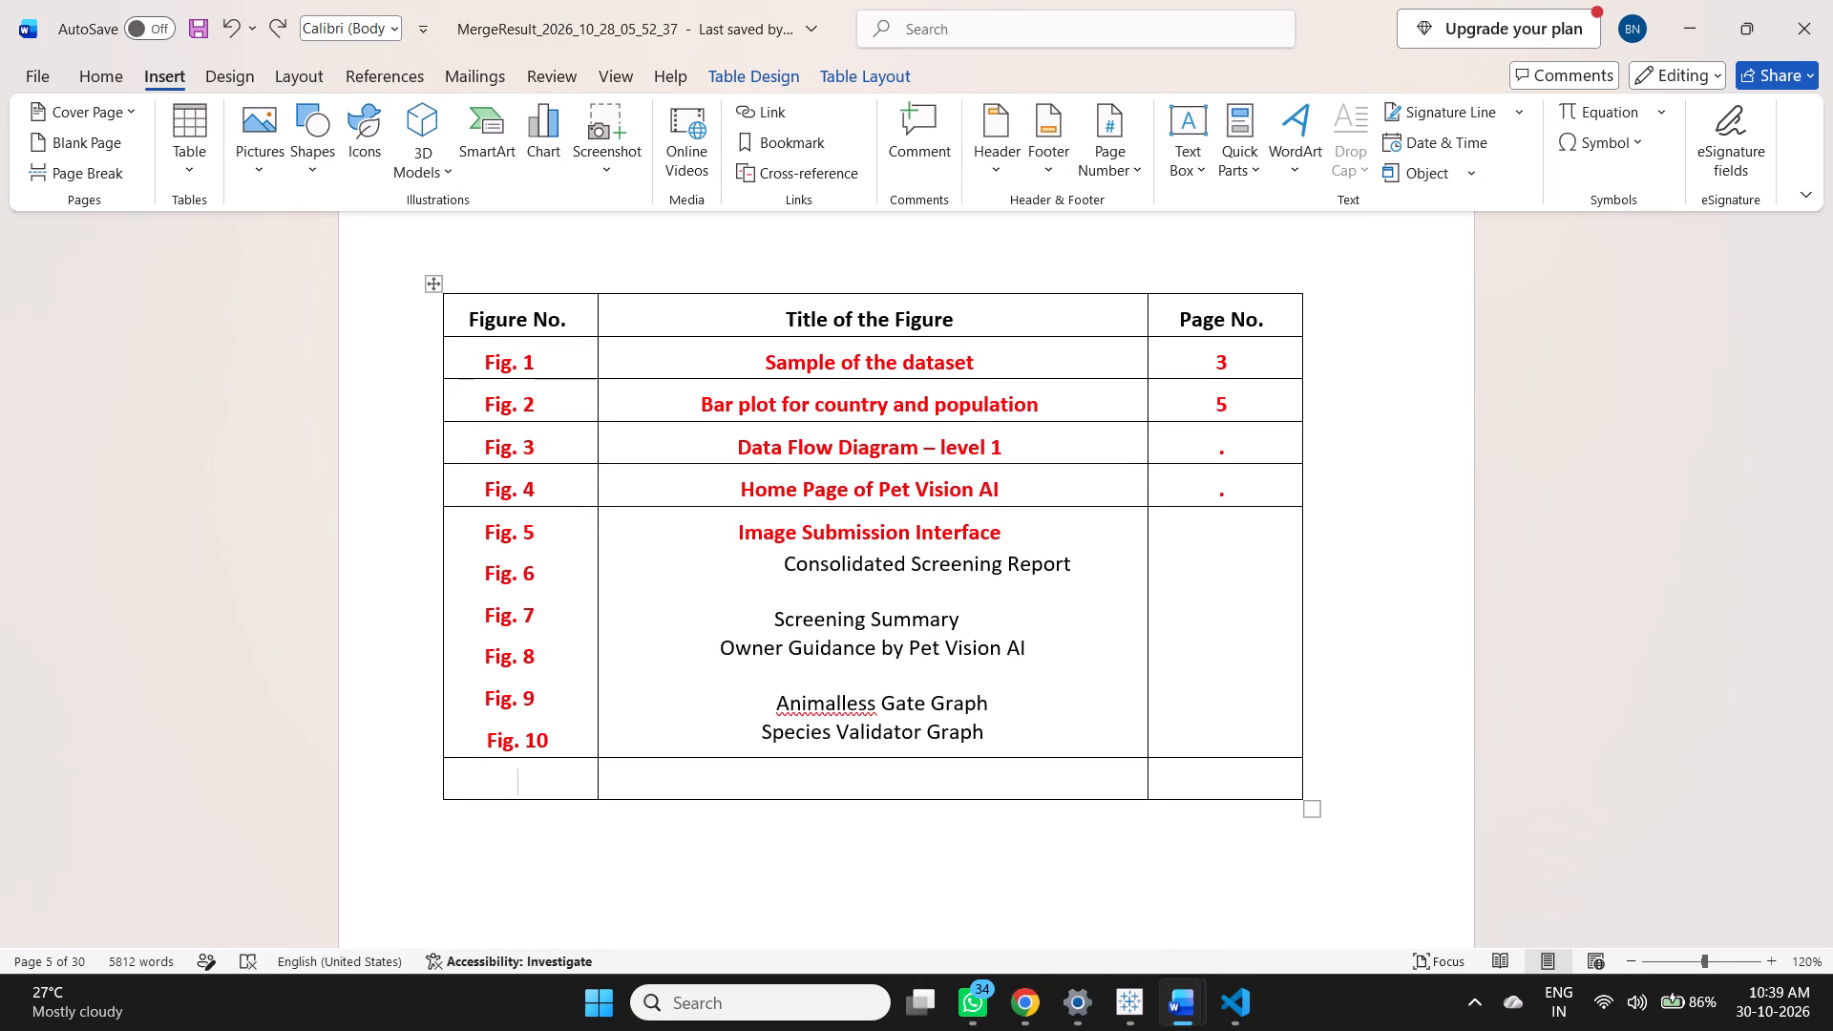
Insert four more blank rows below the empty last row of the List of Figures table.
left_click(560, 786)
right_click(552, 781)
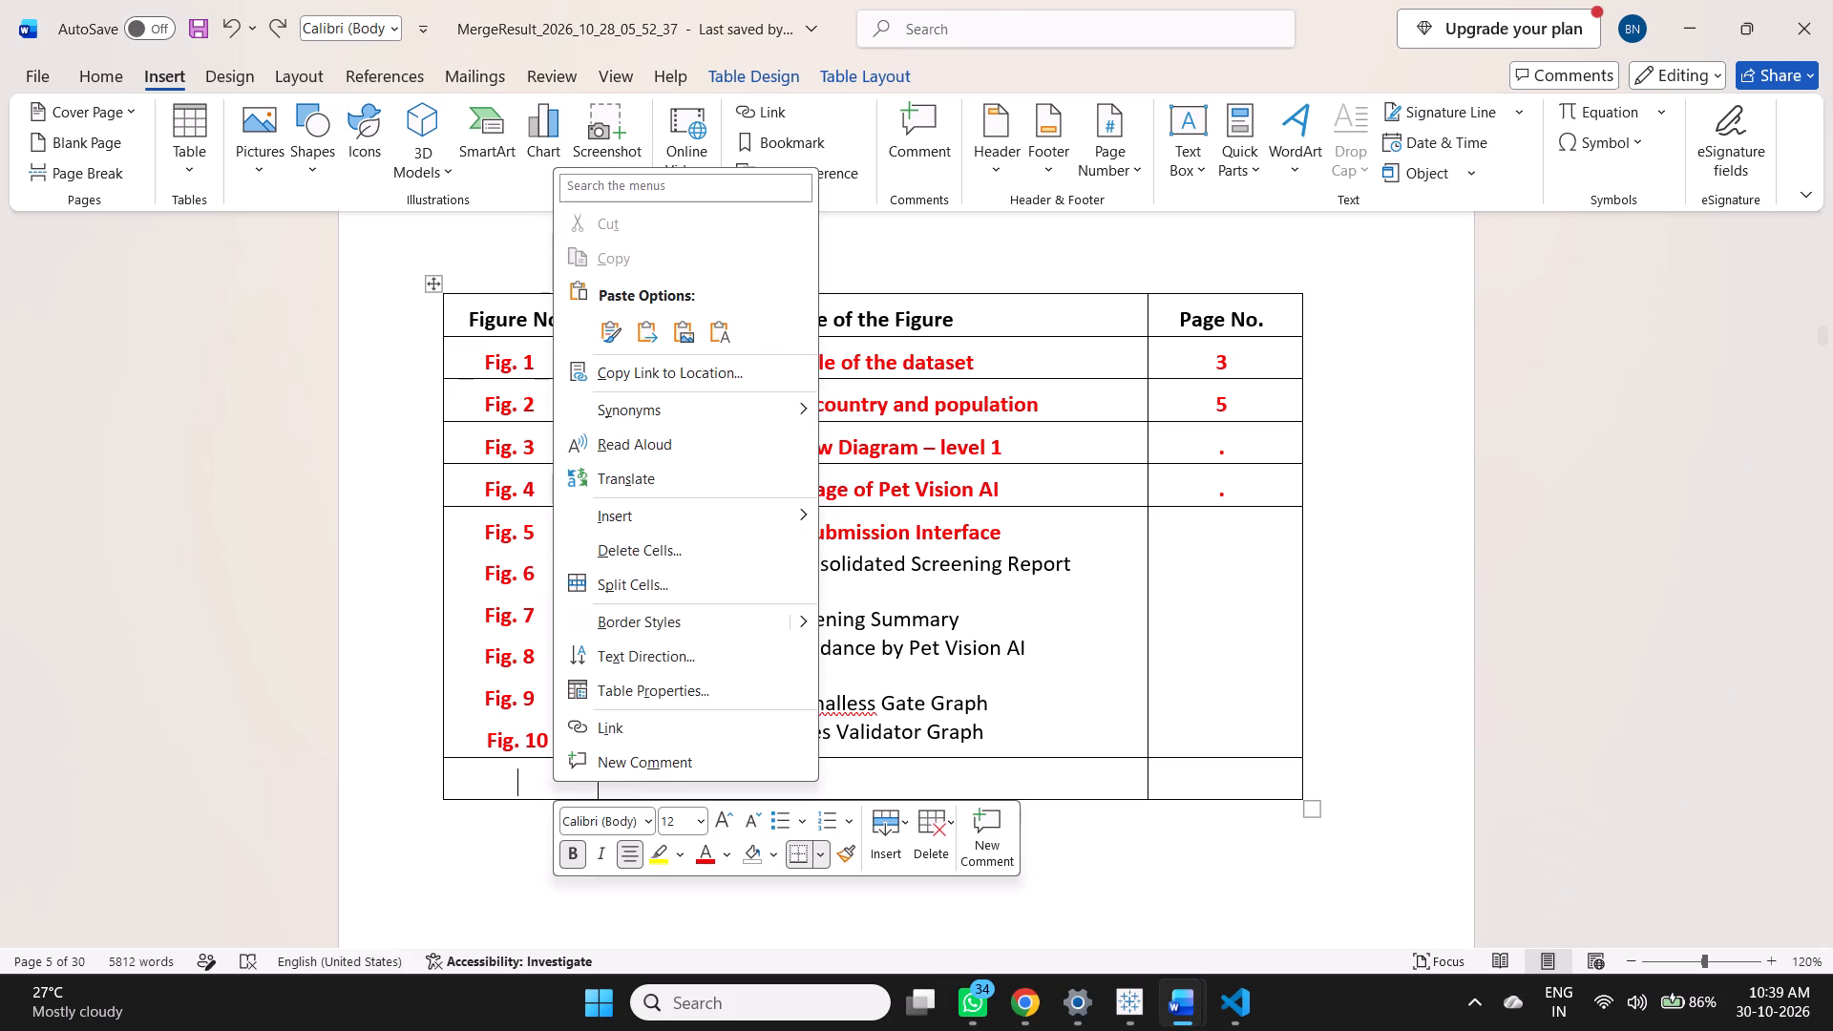
left_click(883, 832)
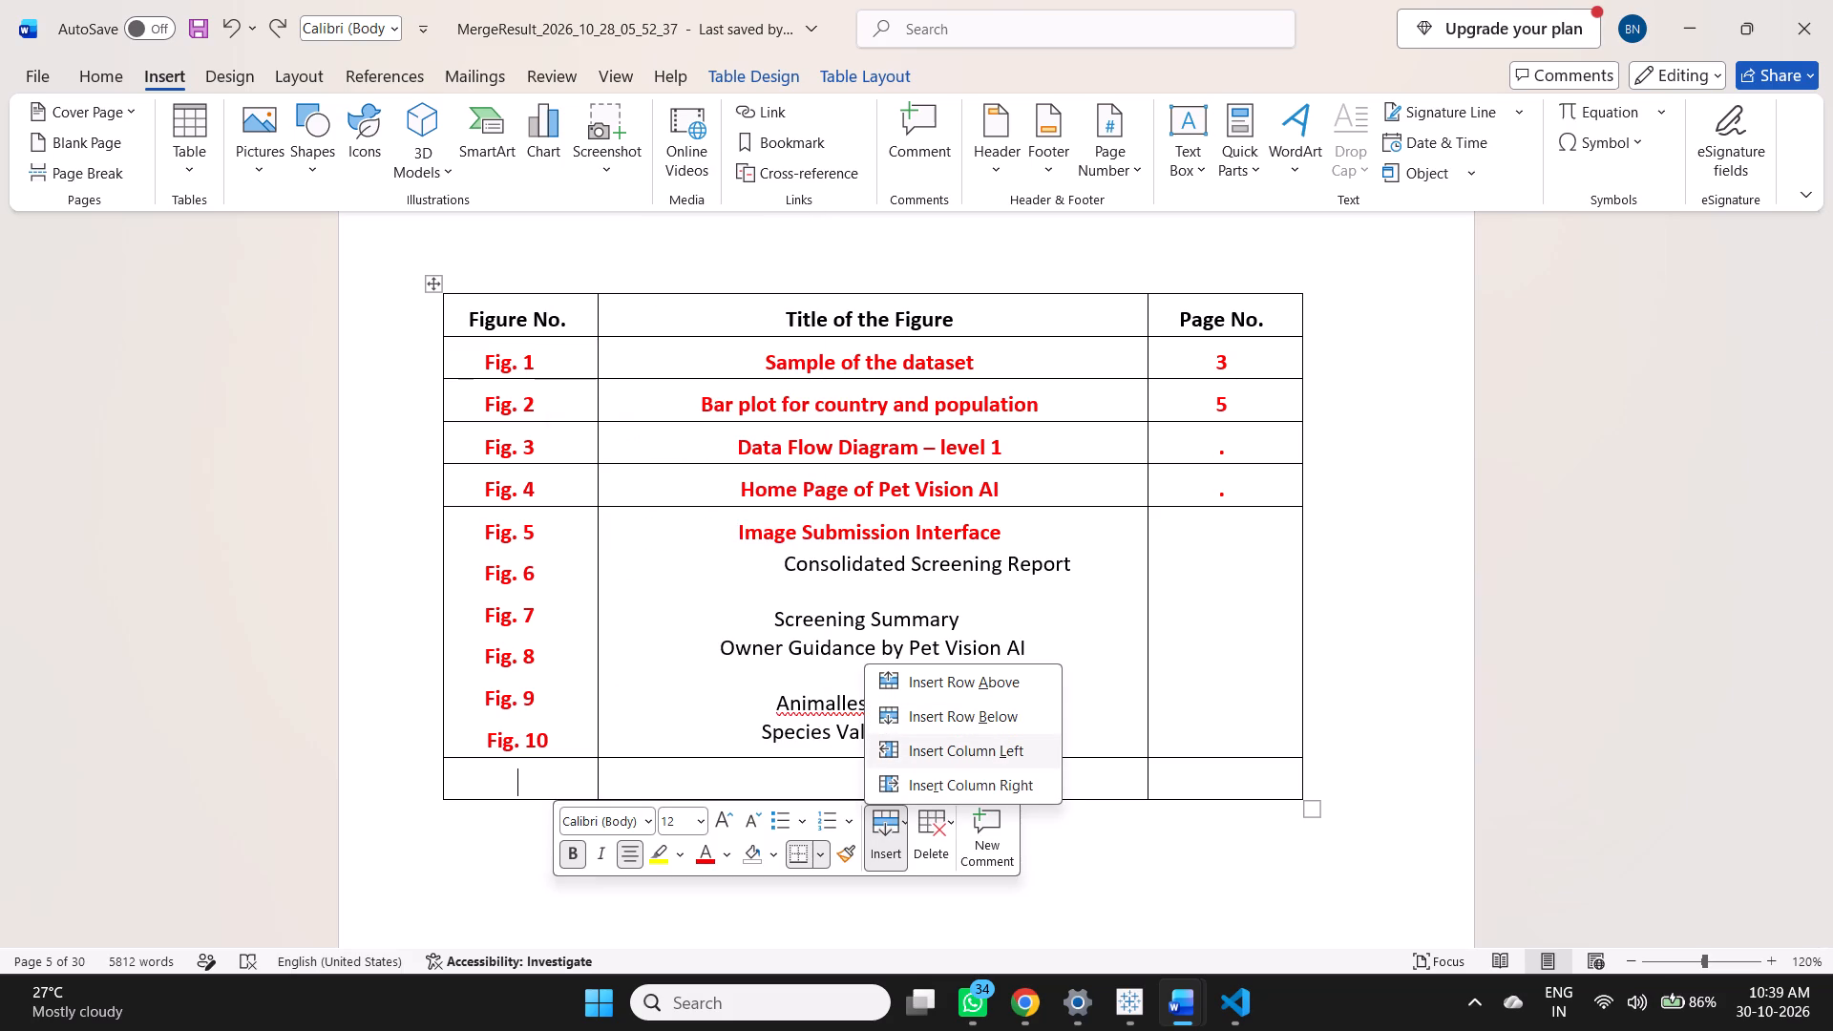
left_click(996, 718)
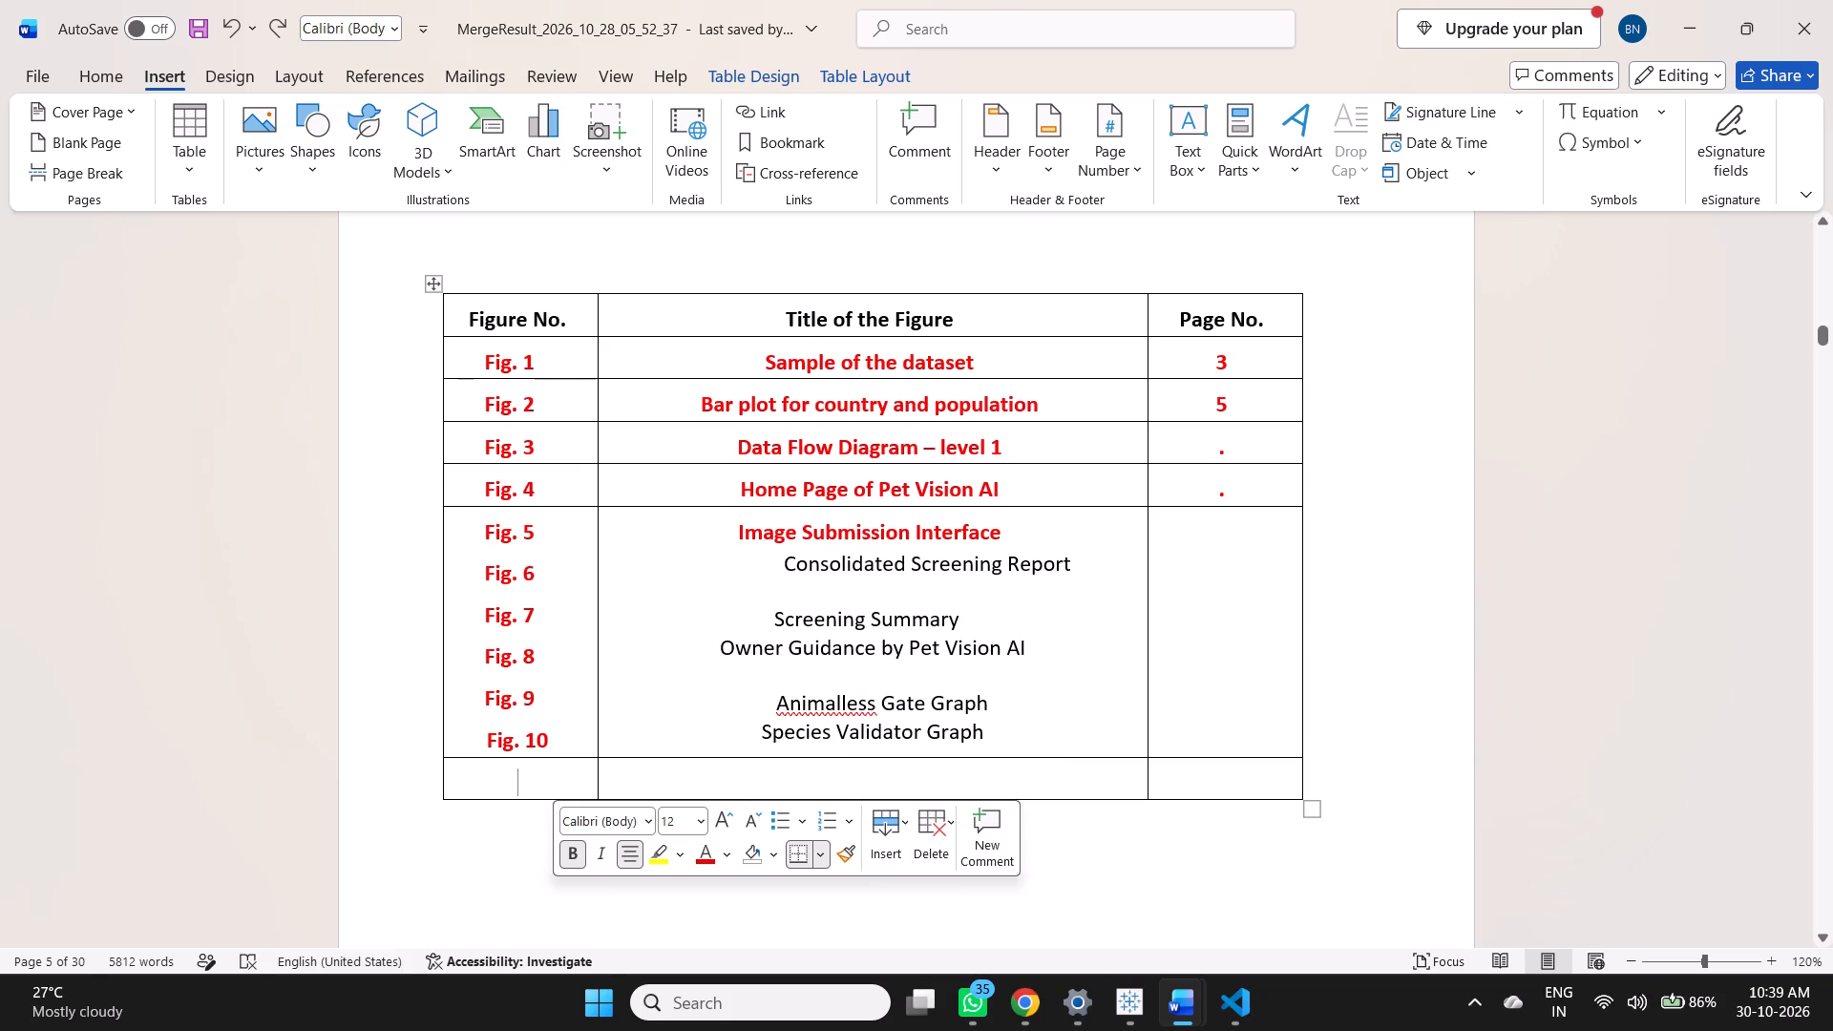
scroll(924, 747, "down", 2)
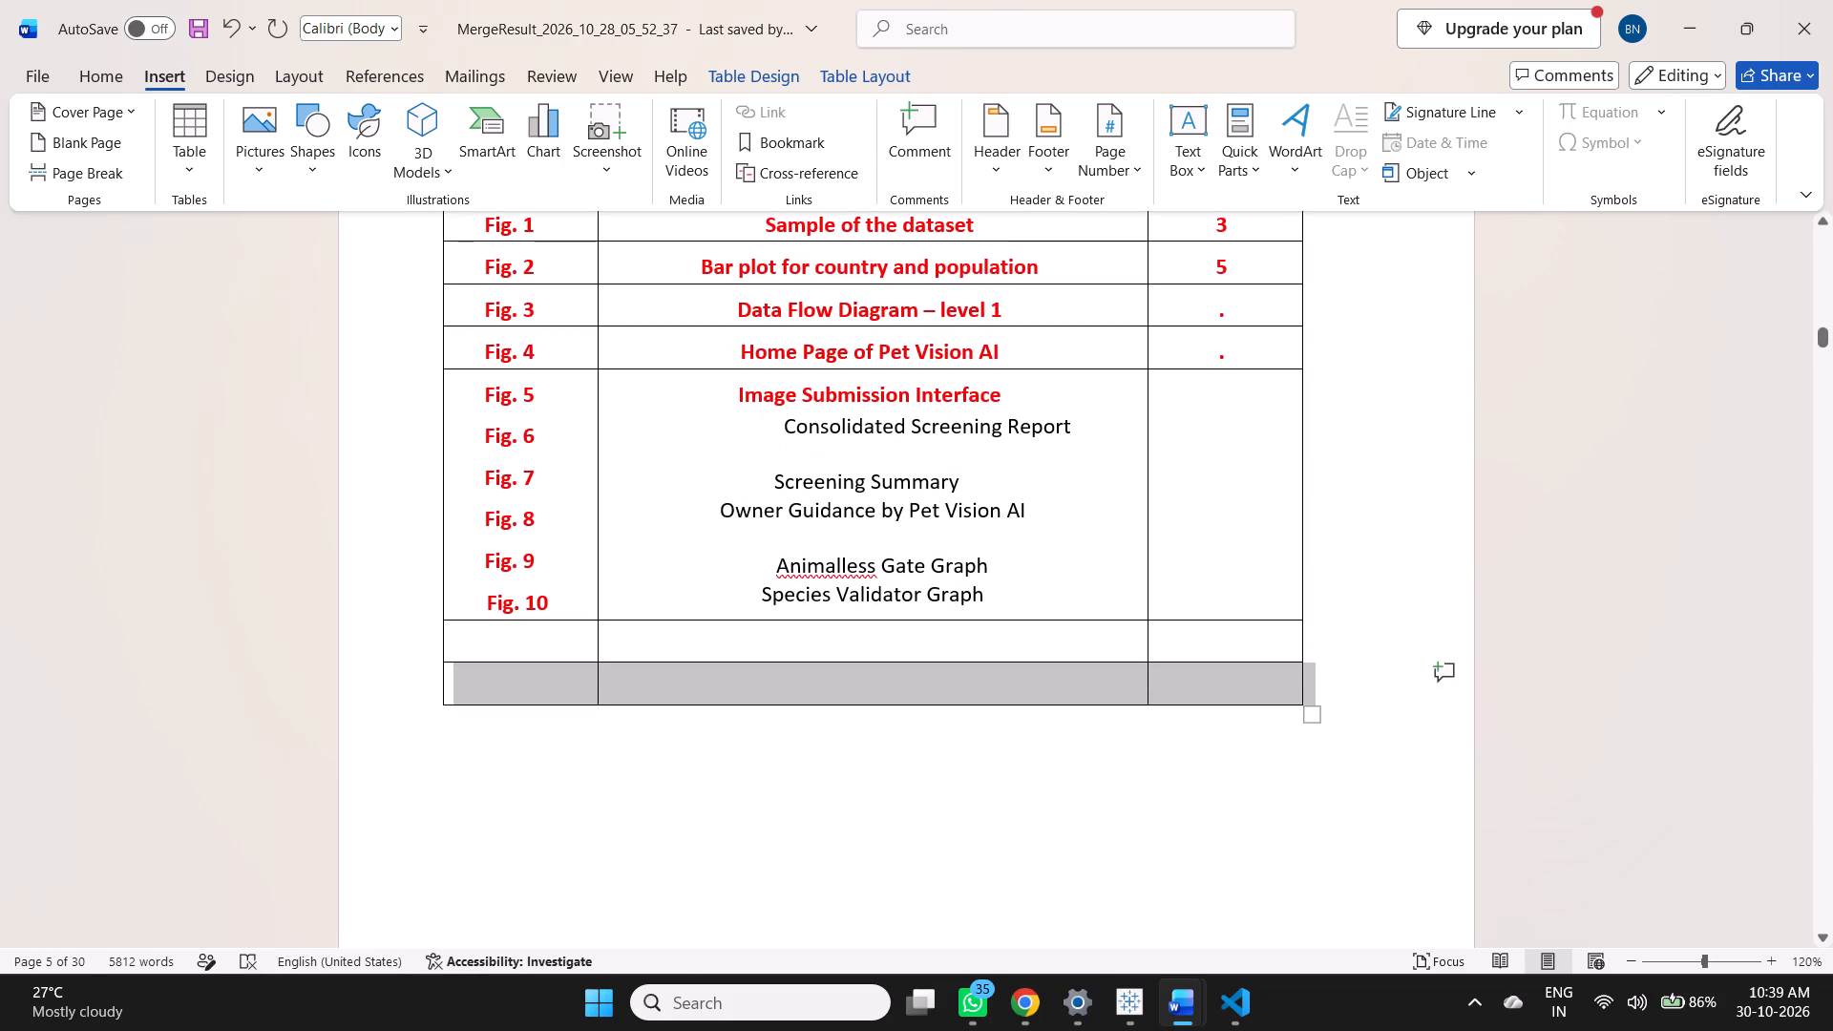
right_click(551, 683)
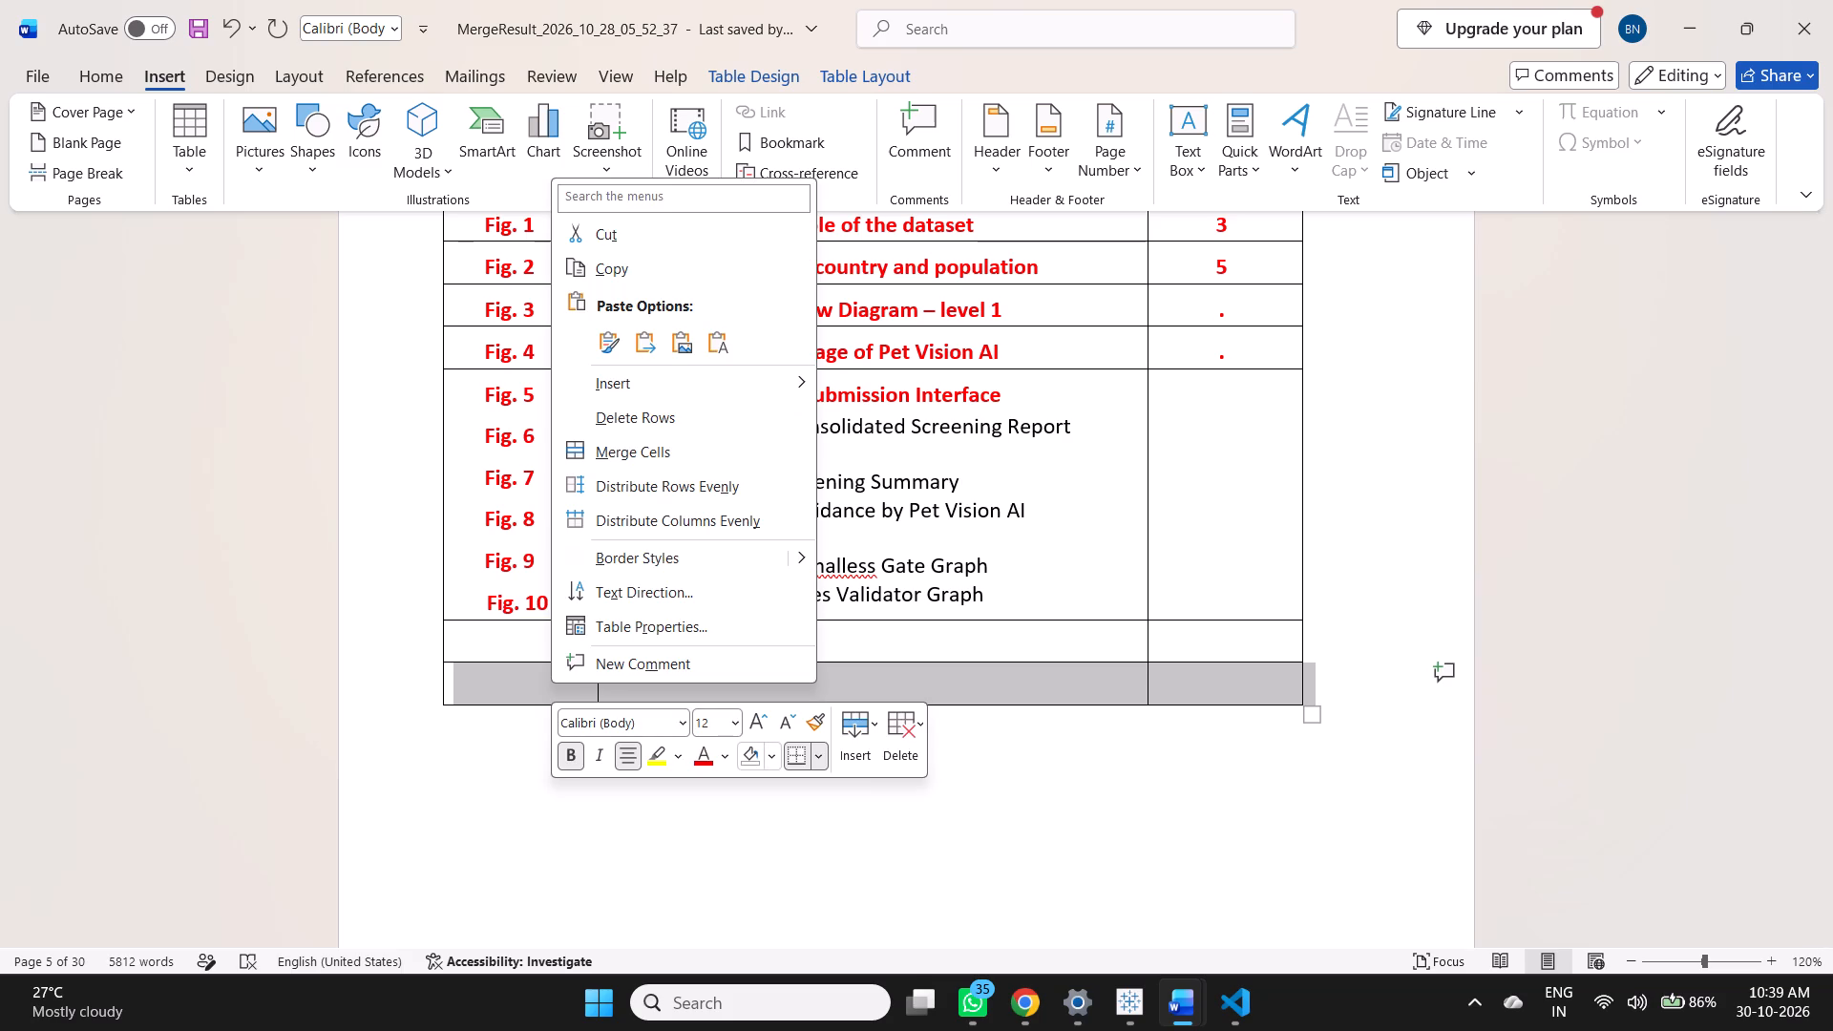
left_click(853, 761)
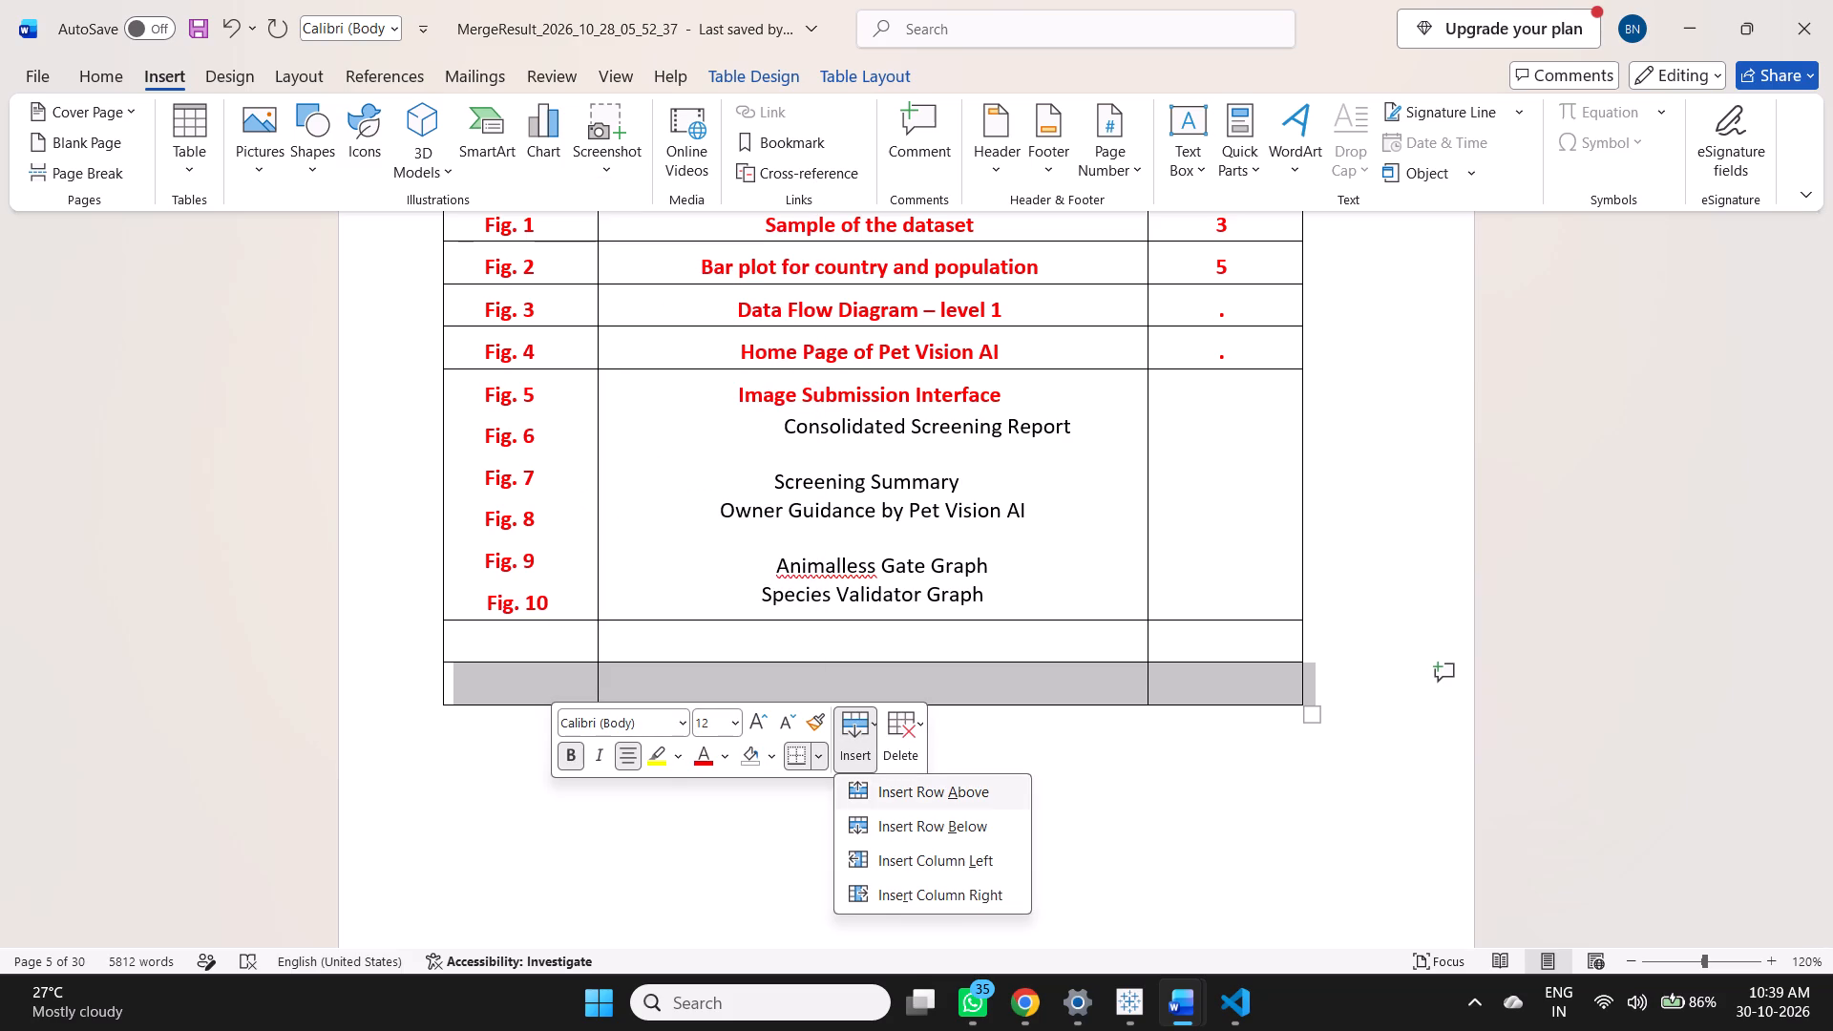
left_click(917, 815)
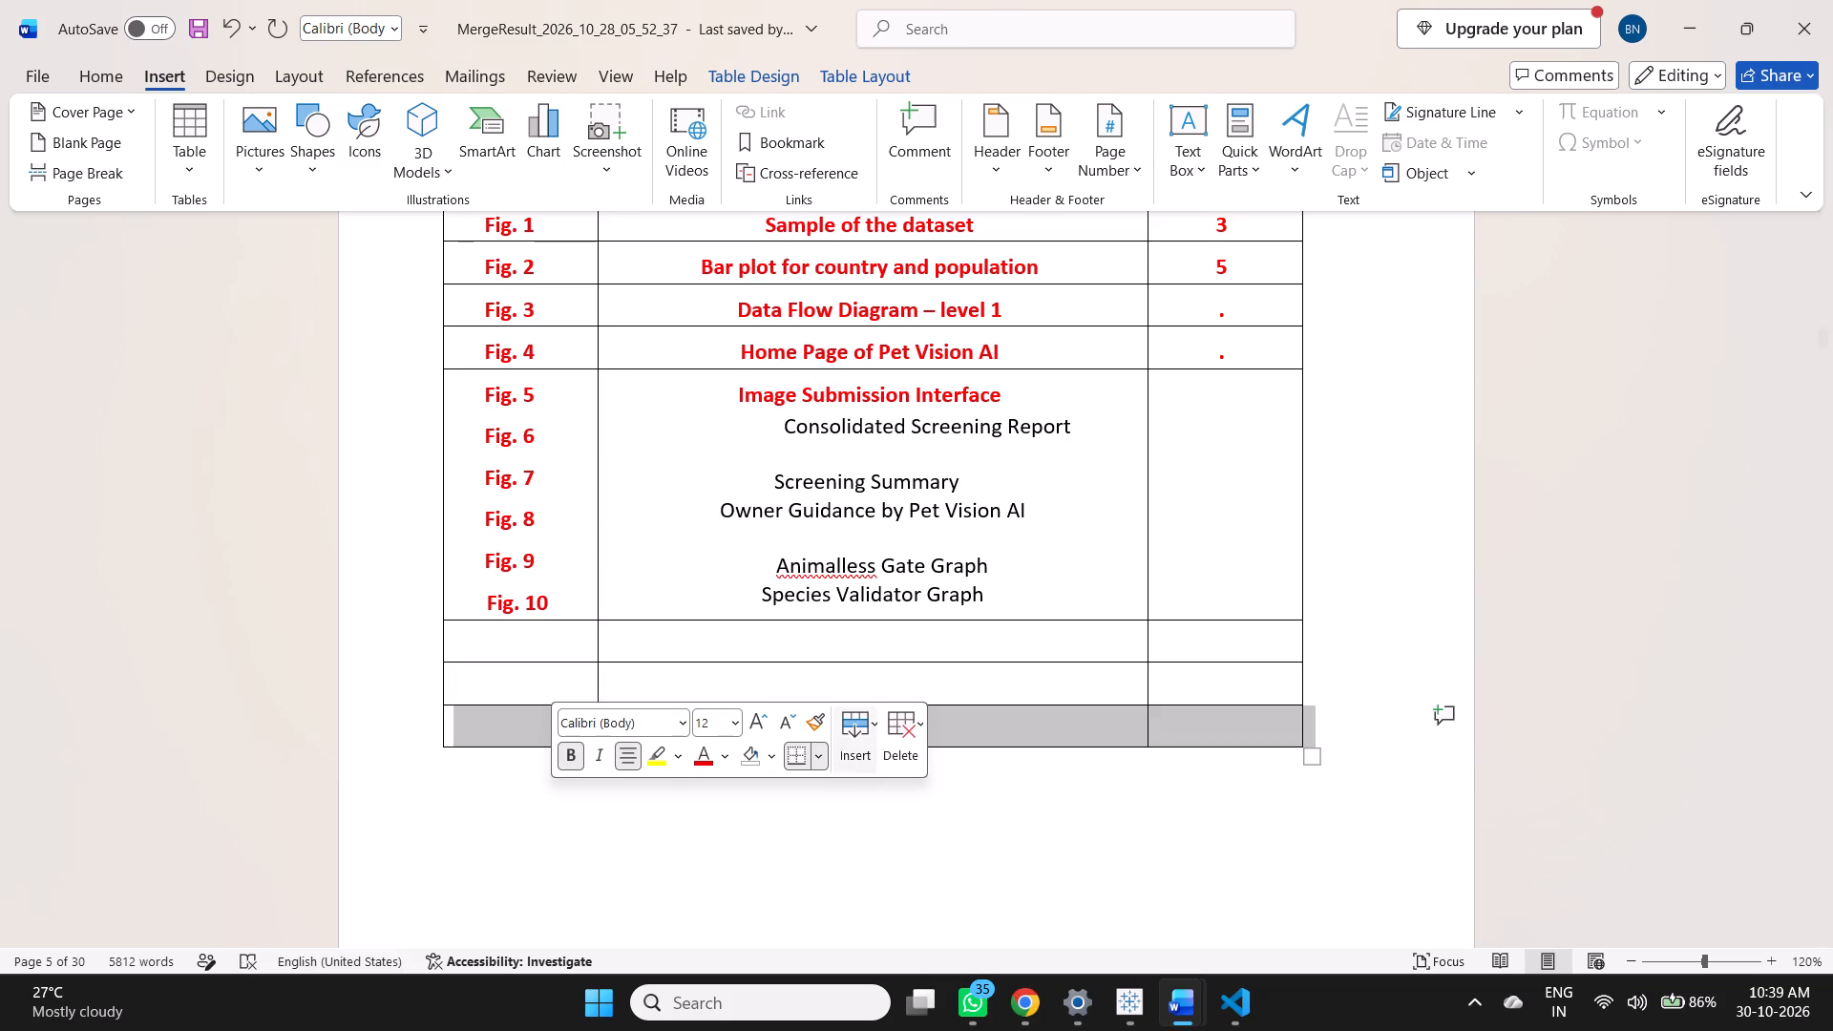
left_click(858, 761)
left_click(923, 823)
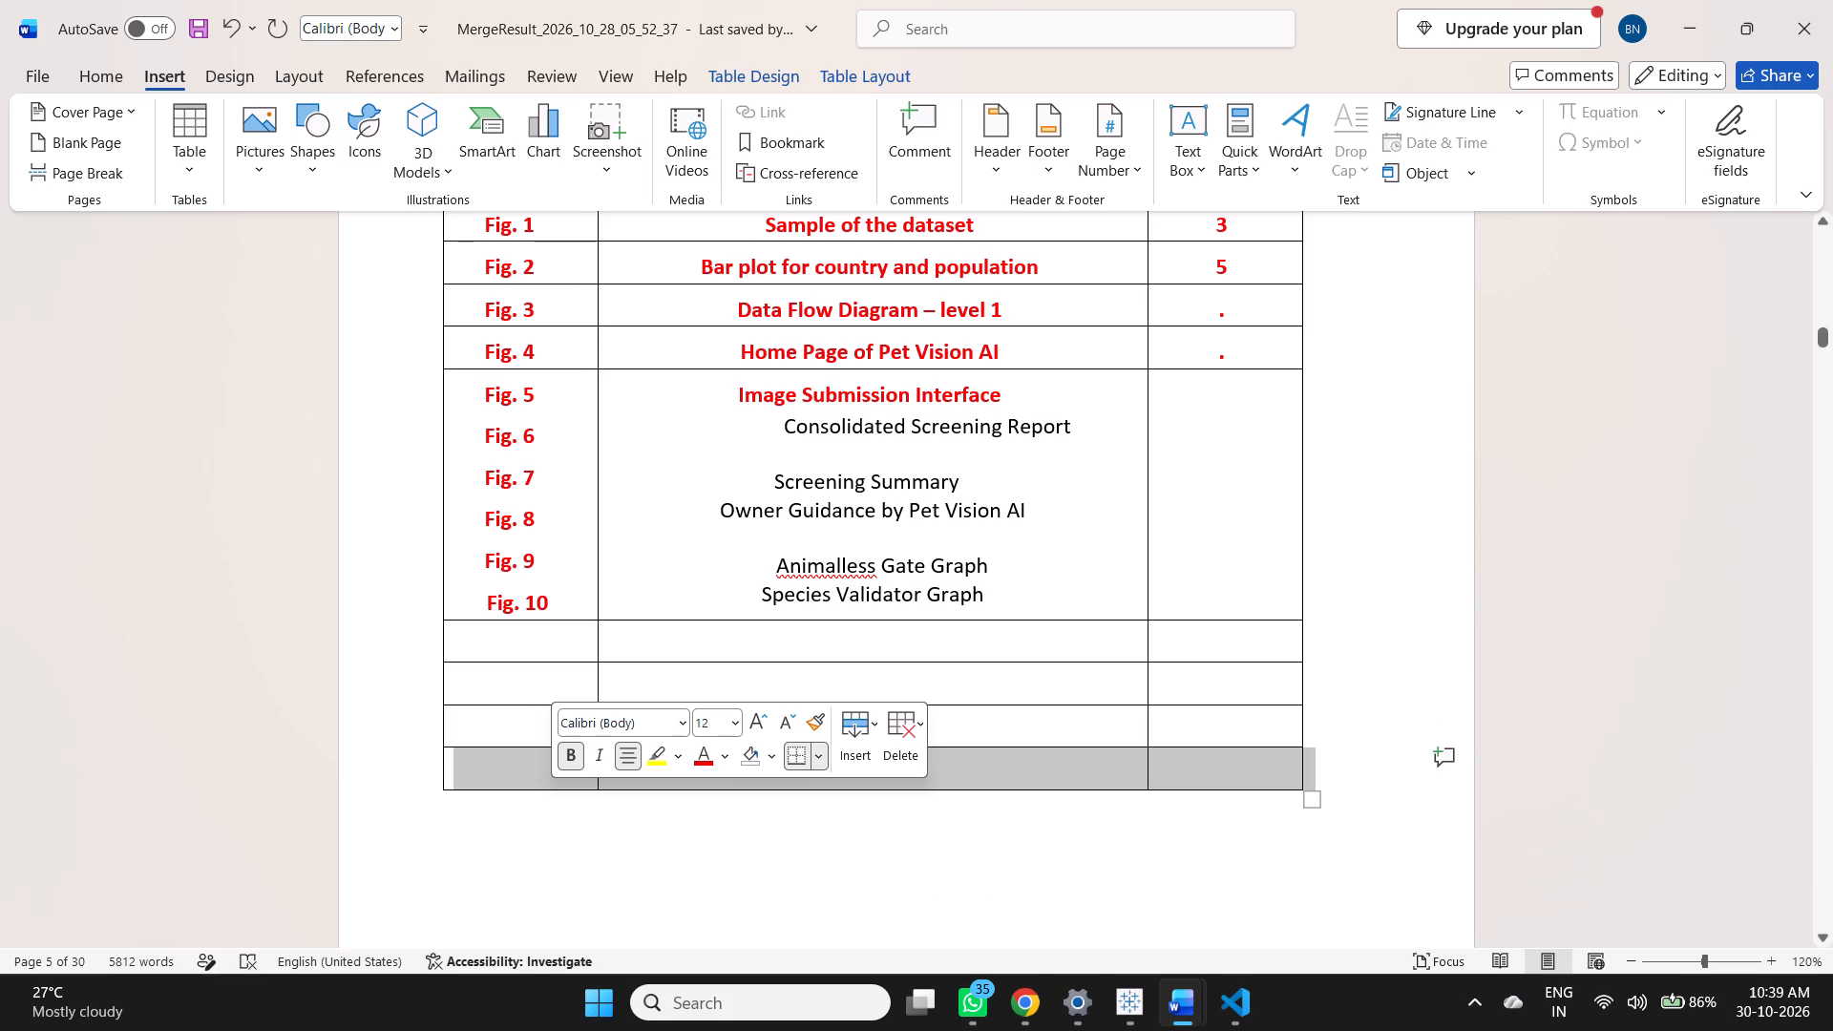
left_click(841, 734)
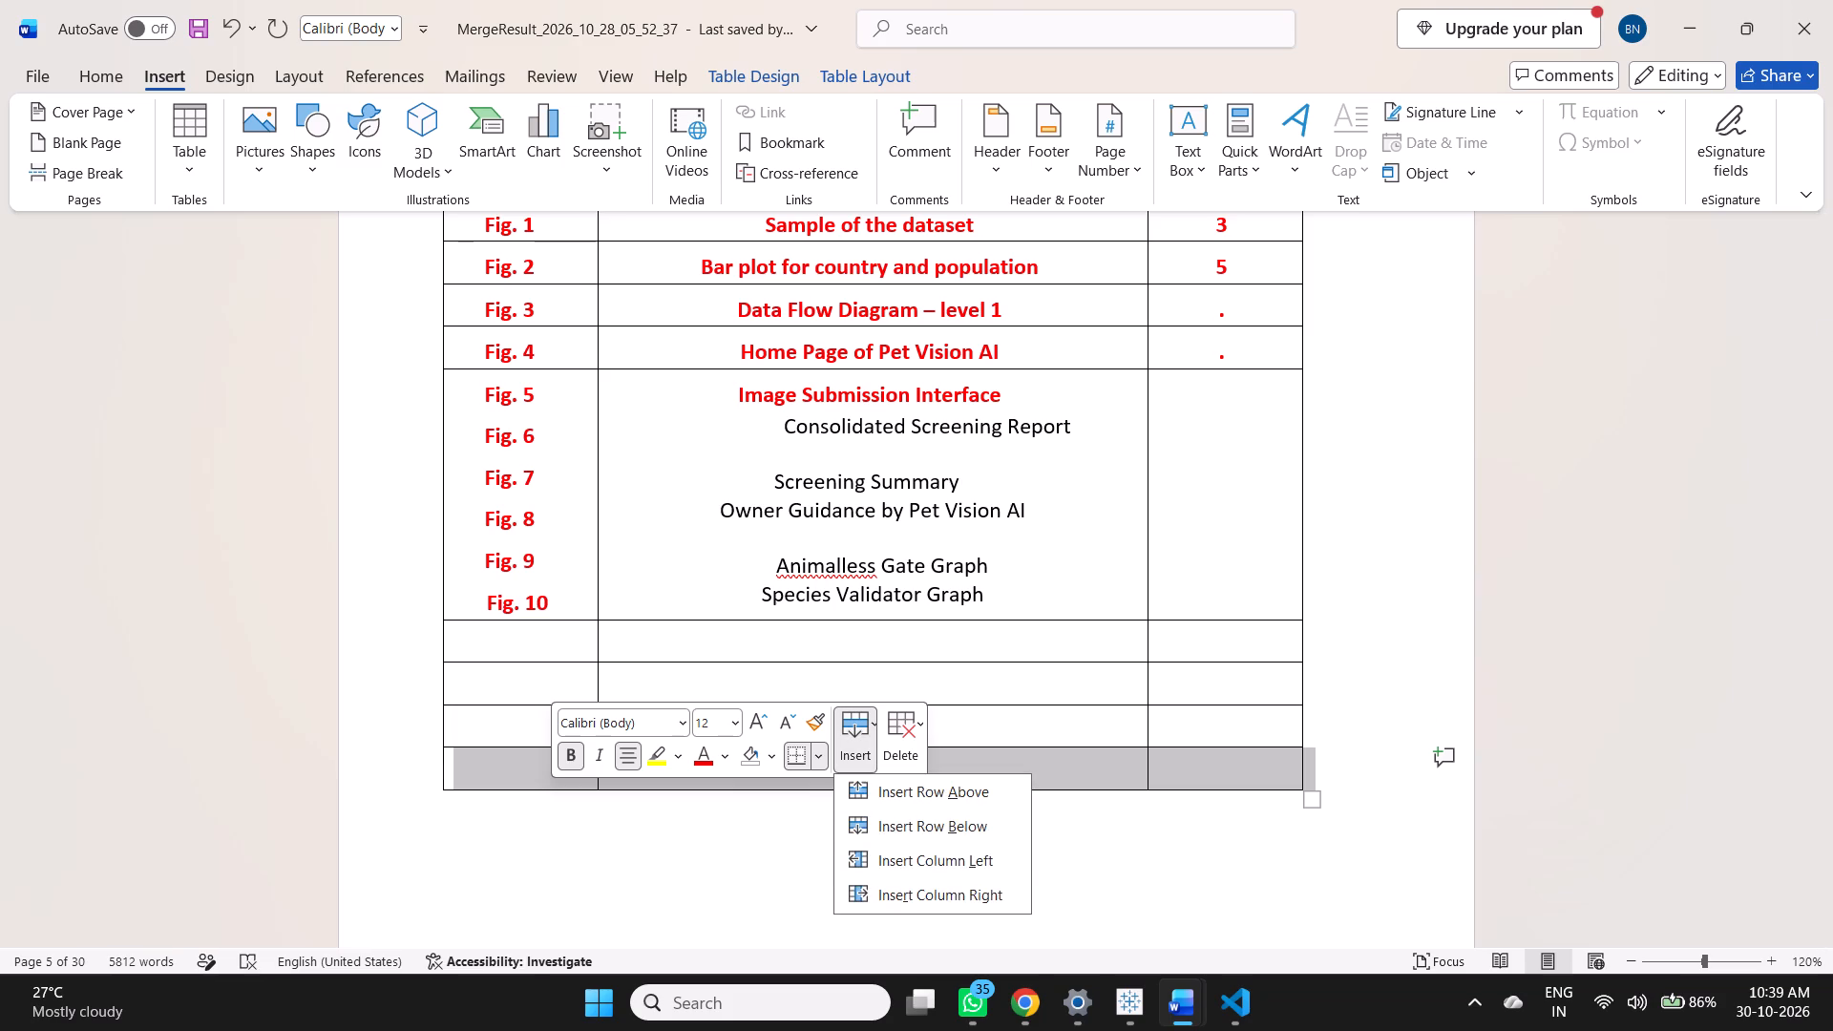
left_click(918, 830)
left_click(774, 895)
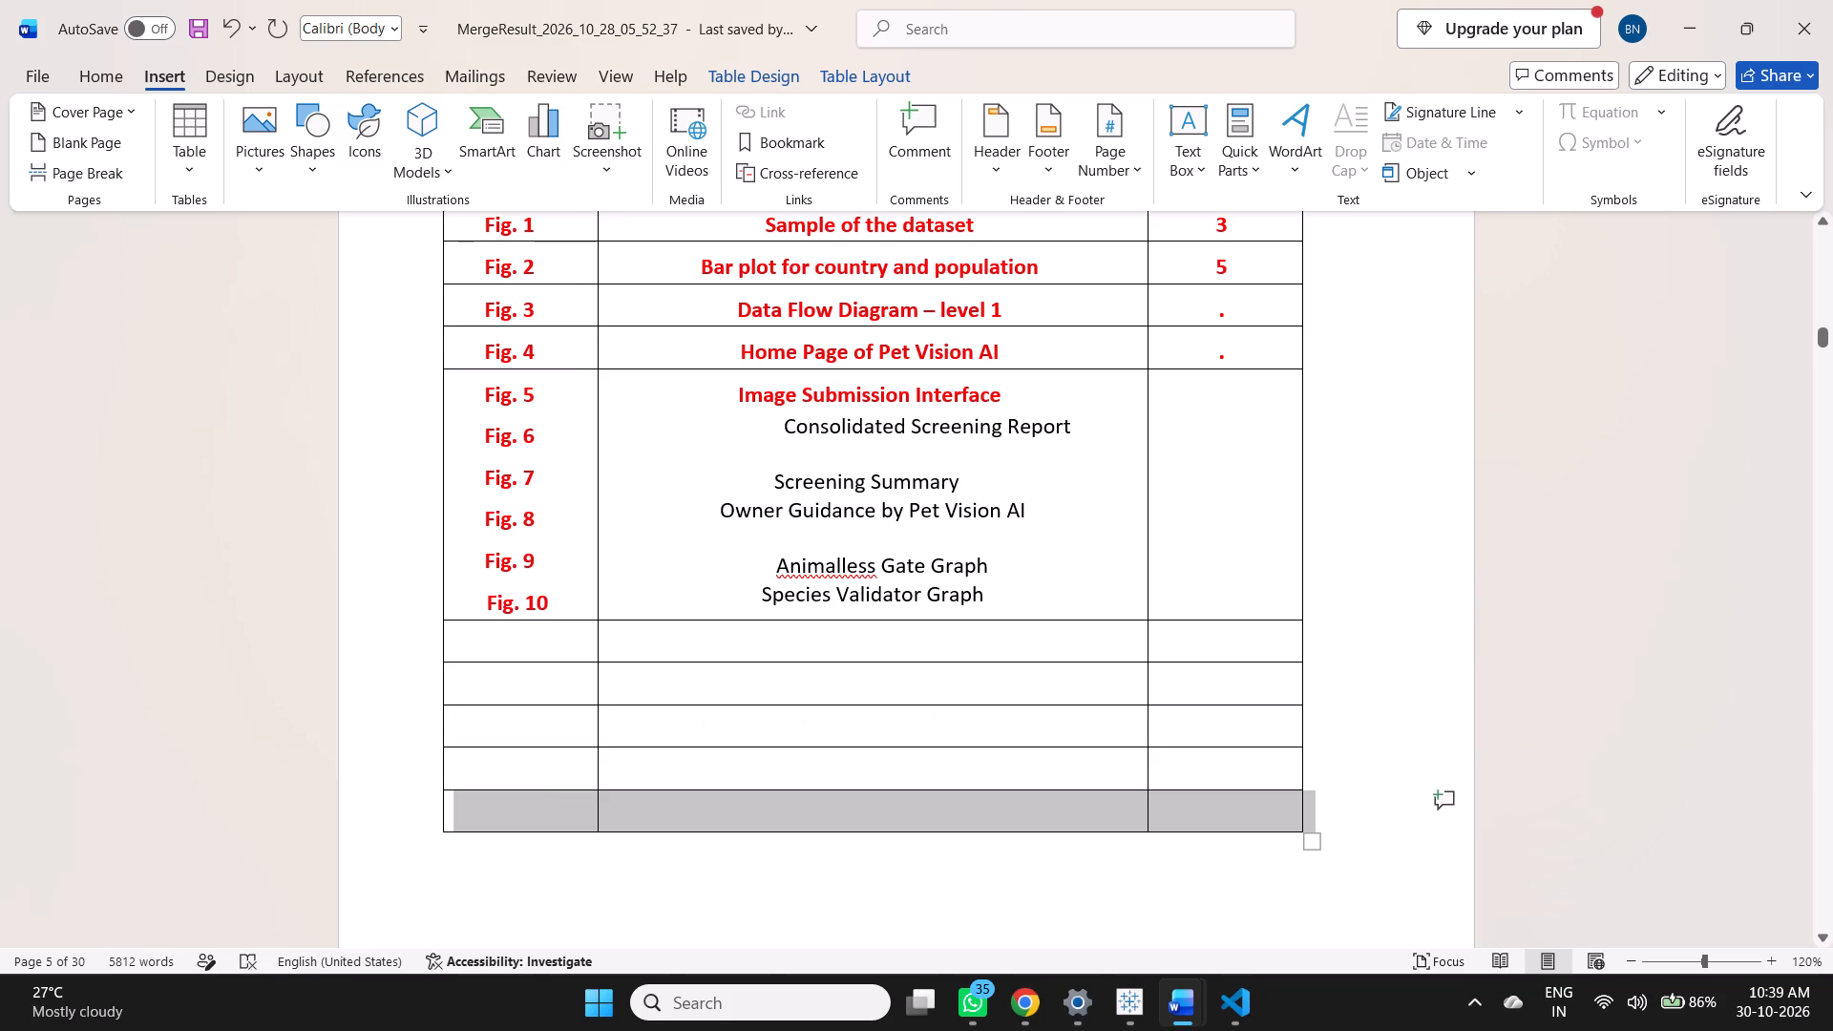
Copy the labels Fig. 6 and Fig. 7 from the combined cell into the first two blank rows' figure number cells.
left_click_drag(546, 441, 544, 440)
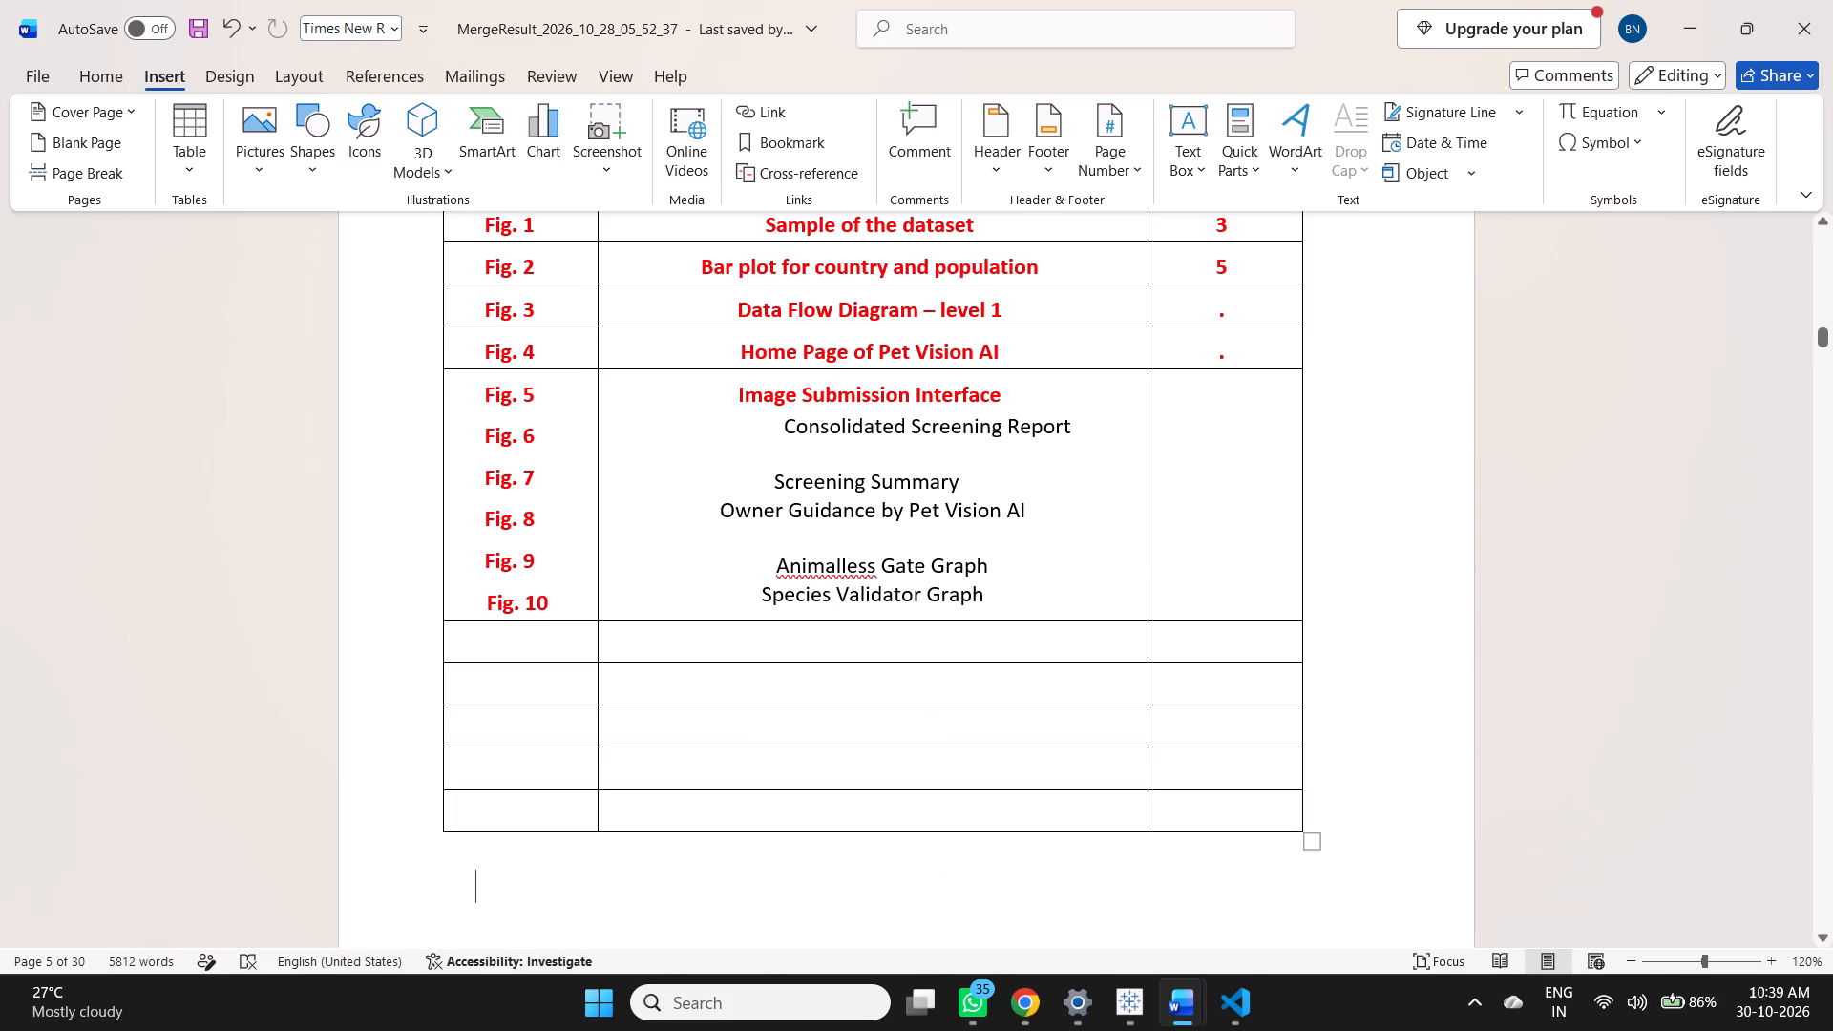
left_click_drag(544, 440, 499, 433)
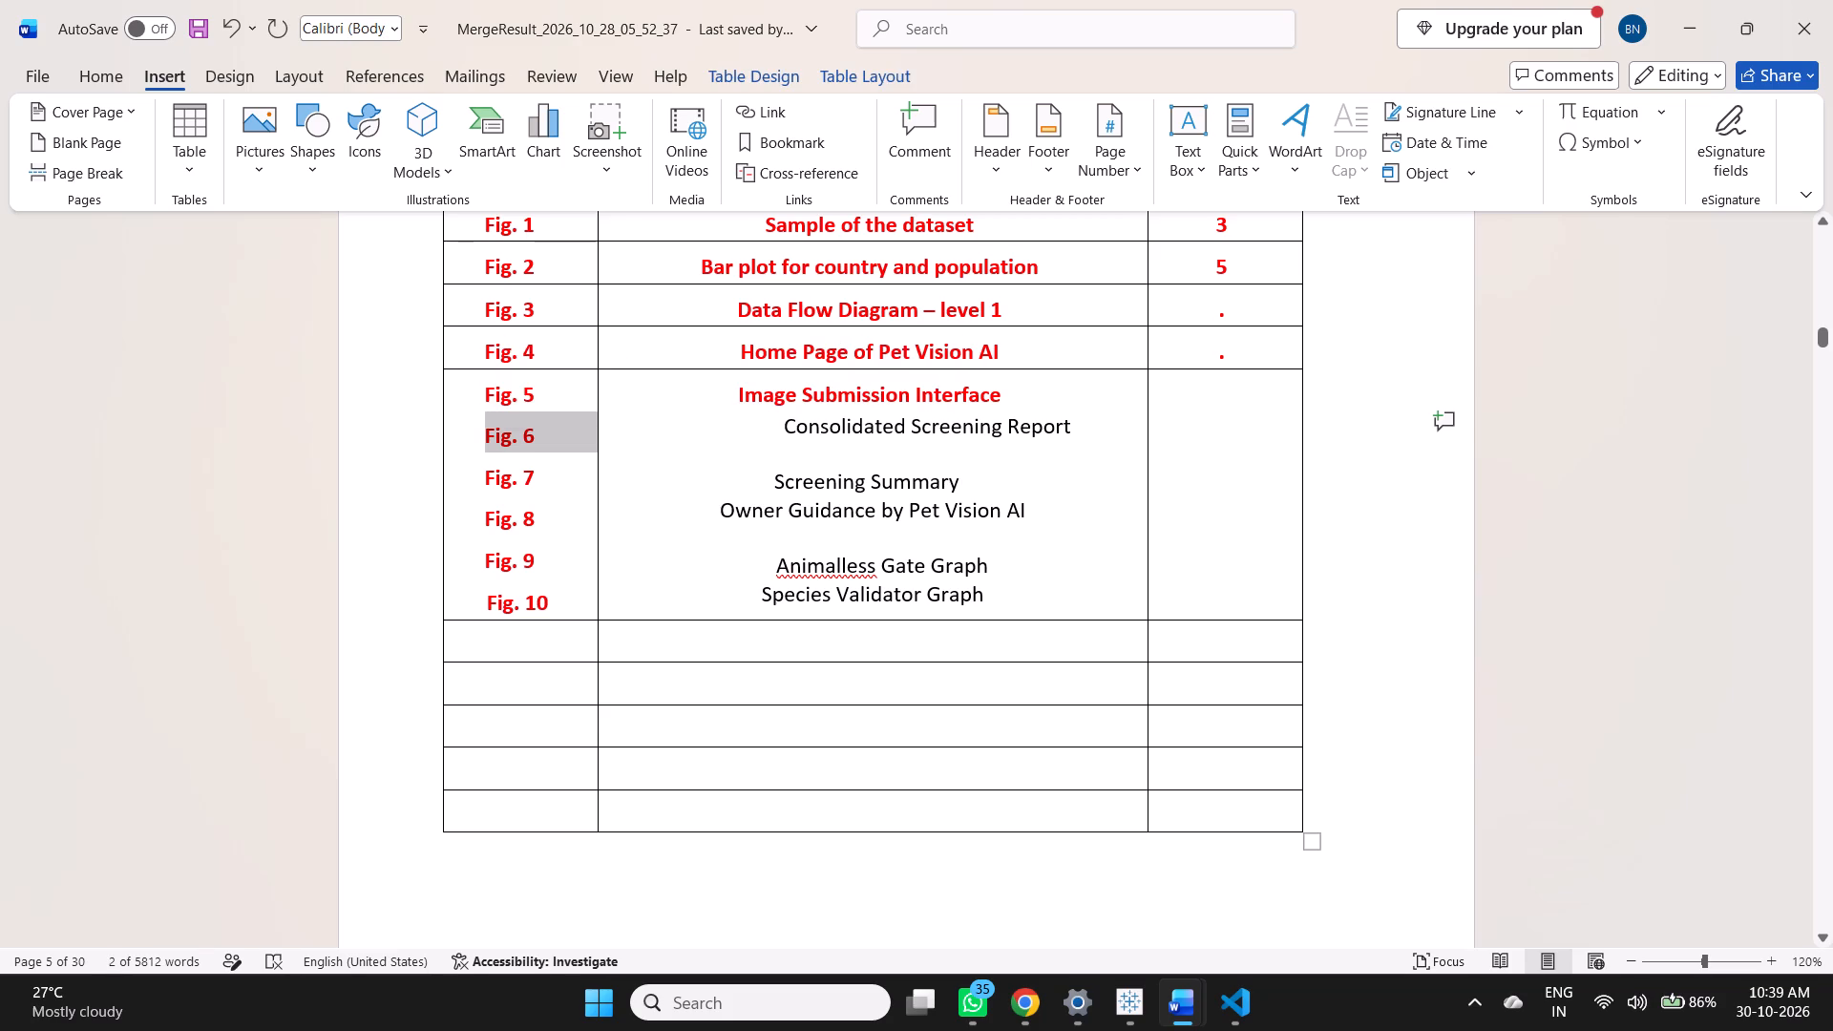
key("ctrl+c")
left_click(525, 649)
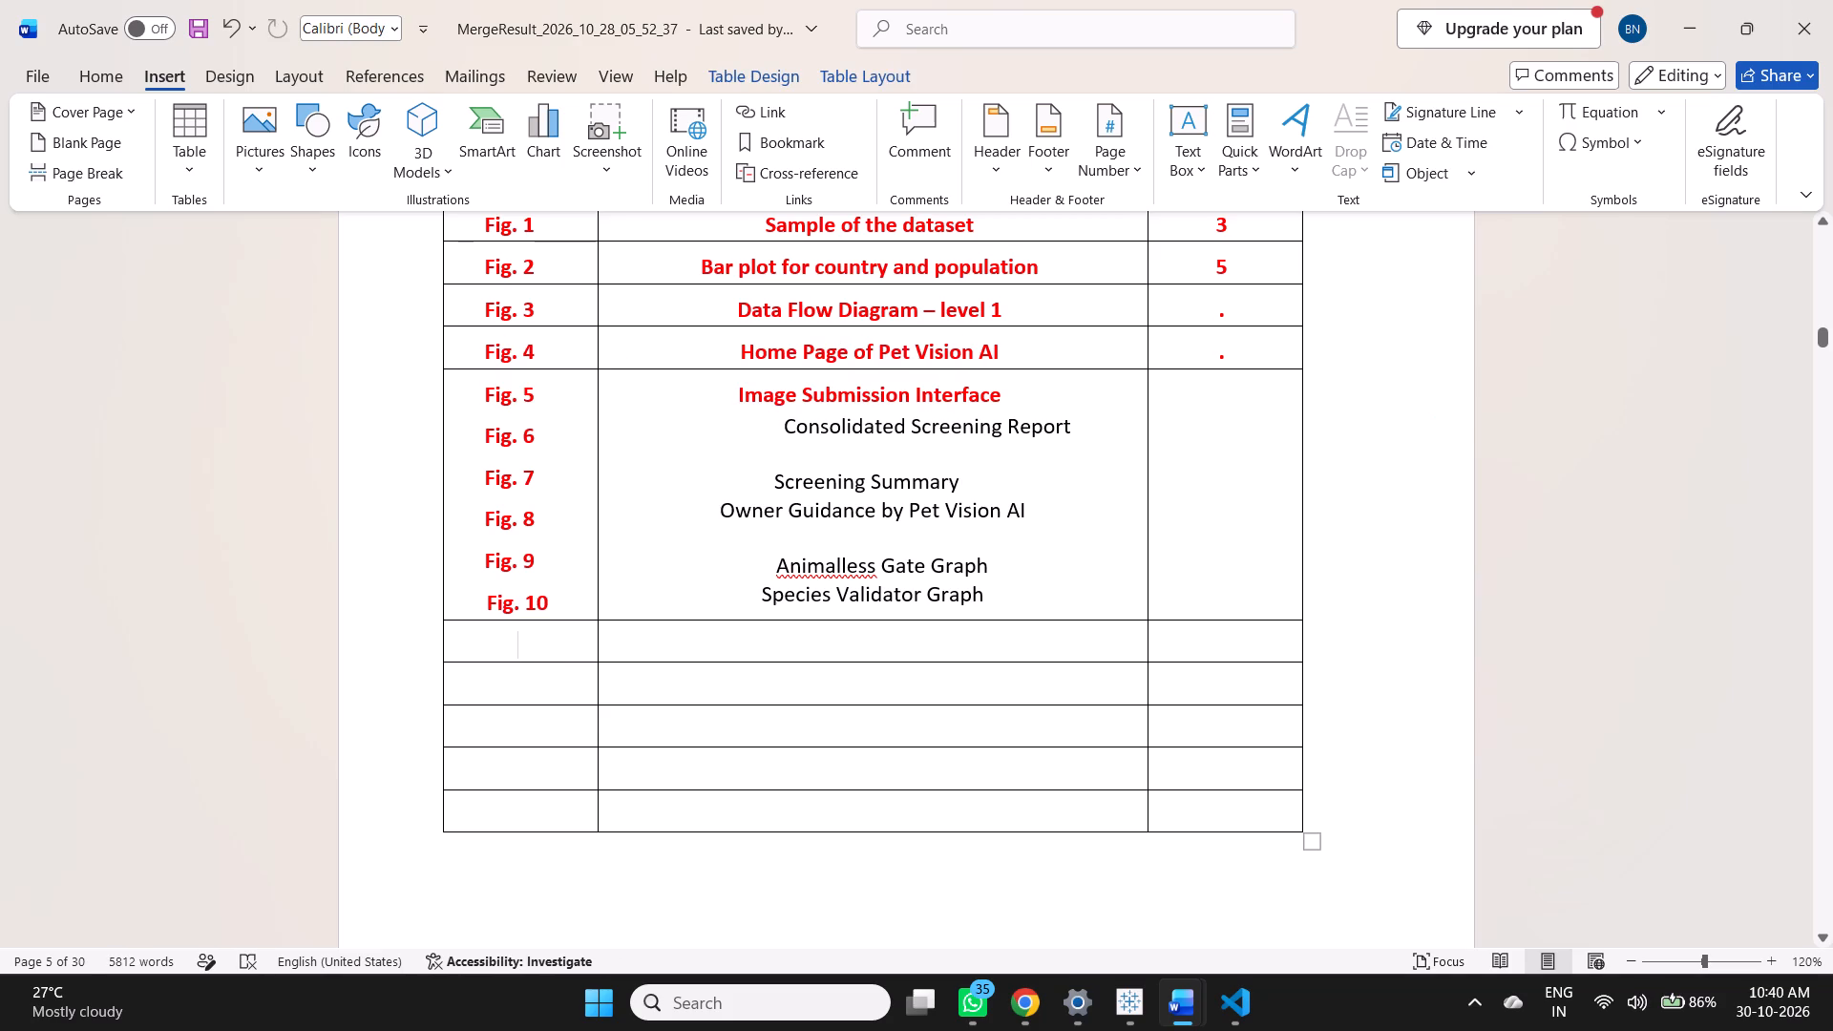
key("ctrl+v")
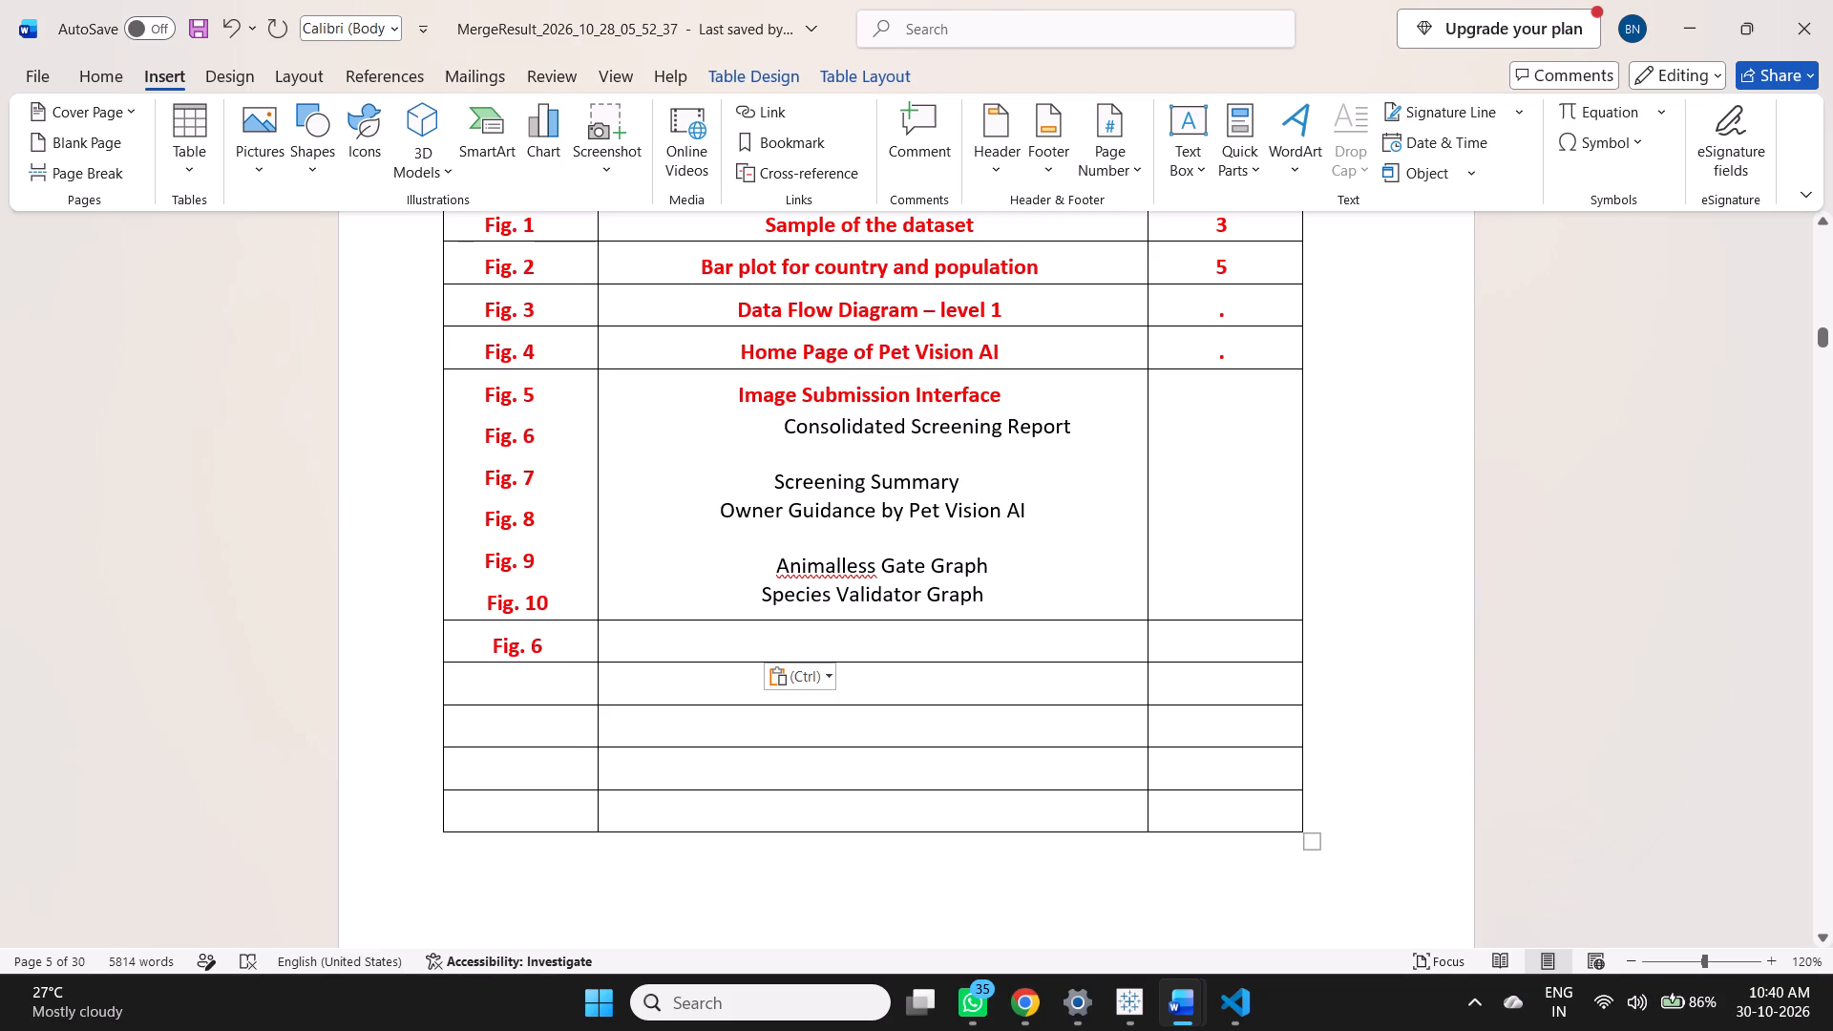
left_click_drag(543, 476, 495, 473)
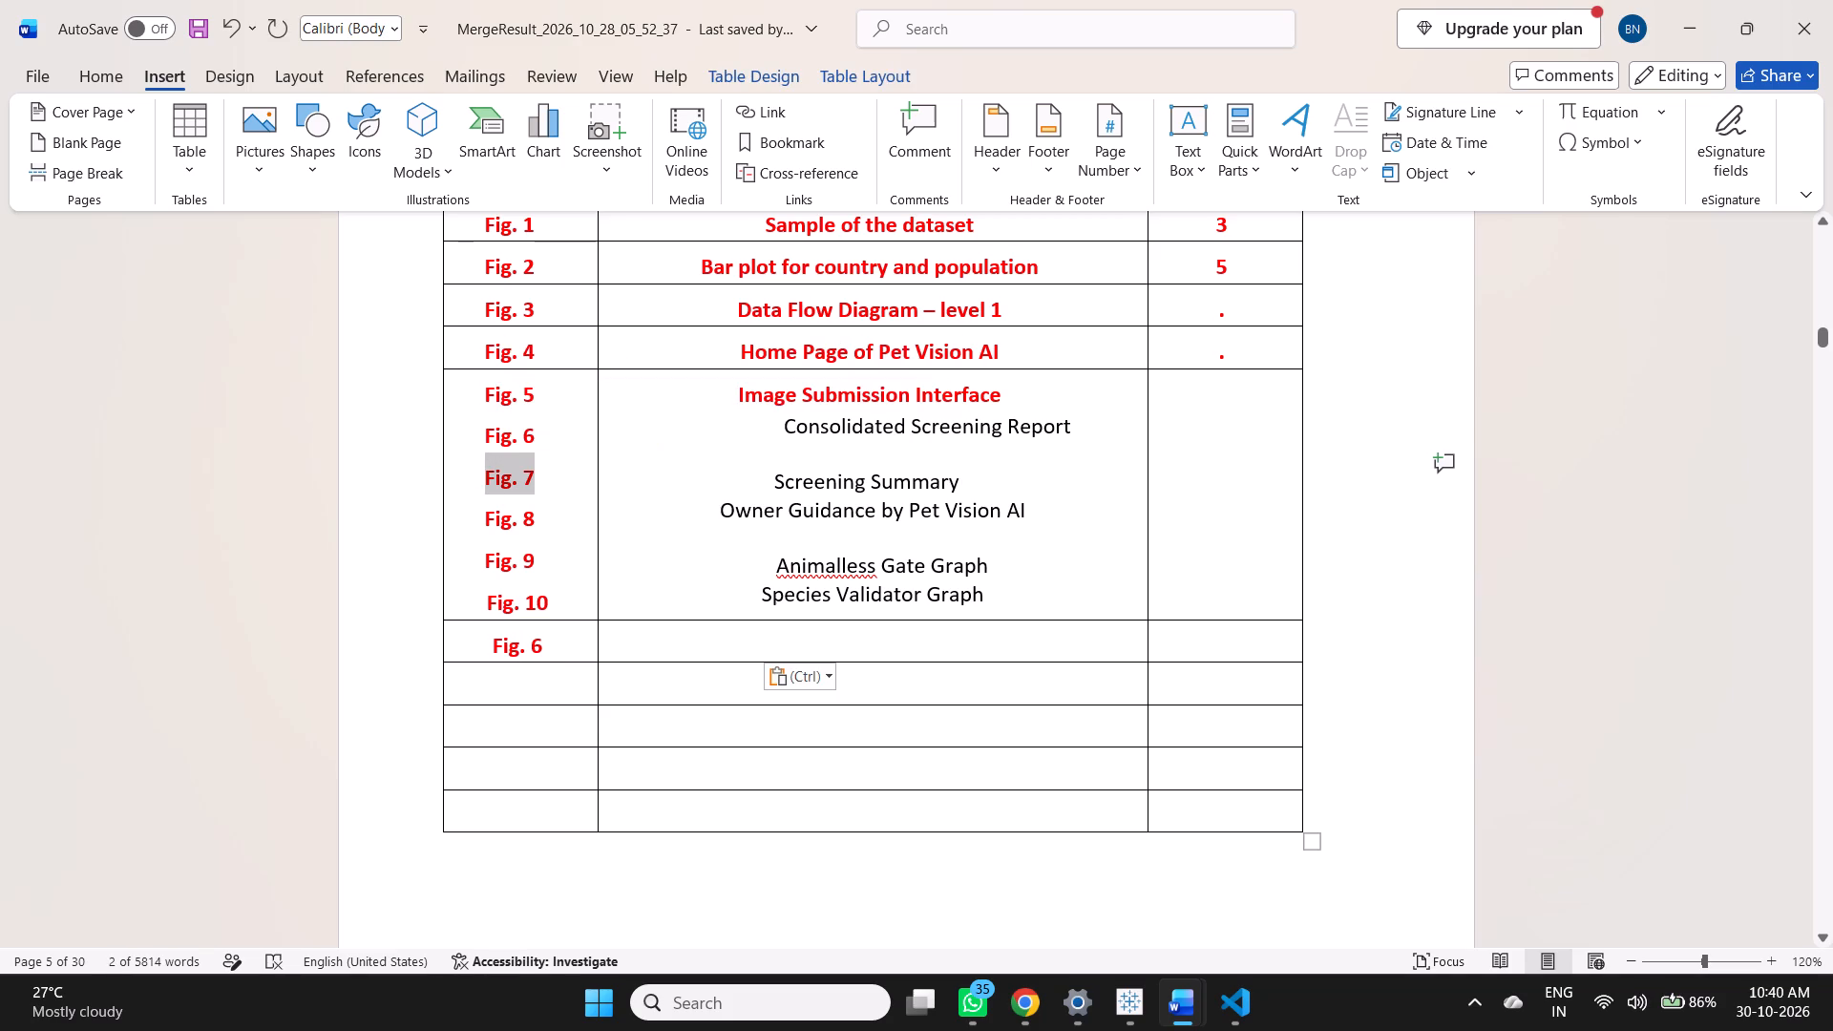
key("ctrl+c")
left_click(512, 685)
key("ctrl+v")
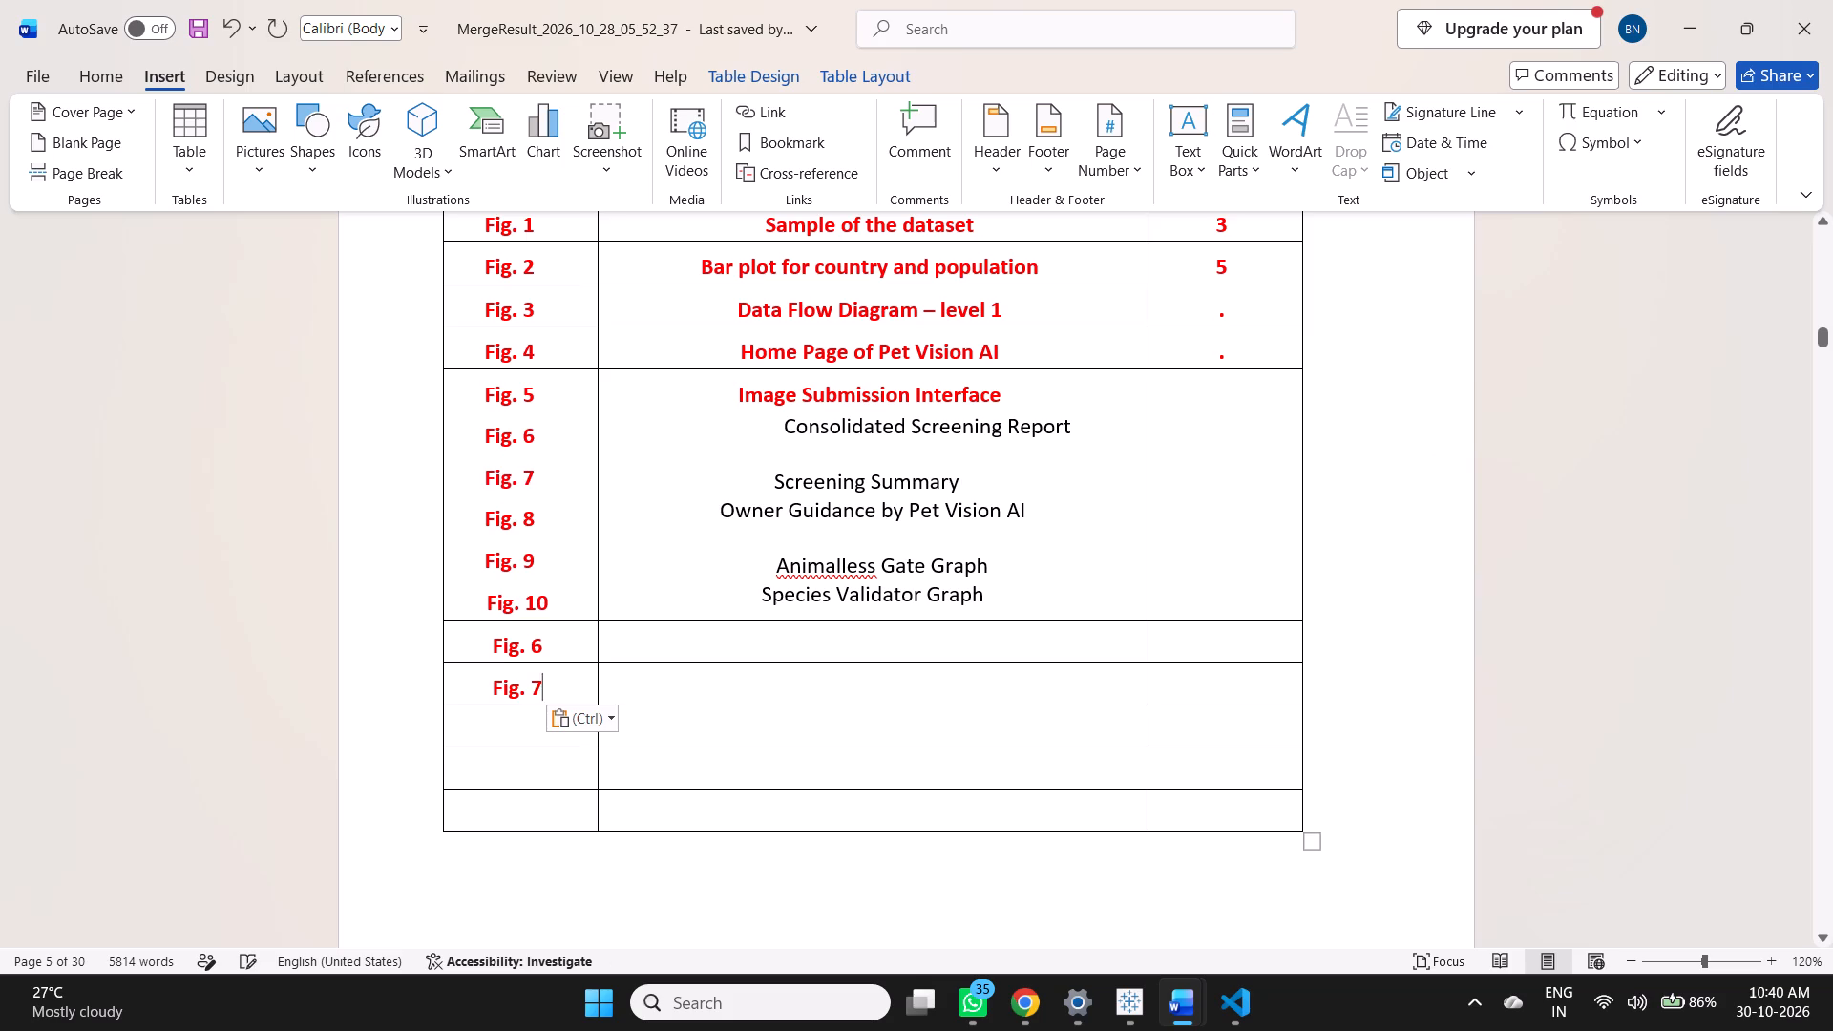
Copy the labels Fig. 8, Fig. 9 and Fig. 10 from the combined cell into the remaining blank rows, one per row.
left_click_drag(545, 527, 488, 521)
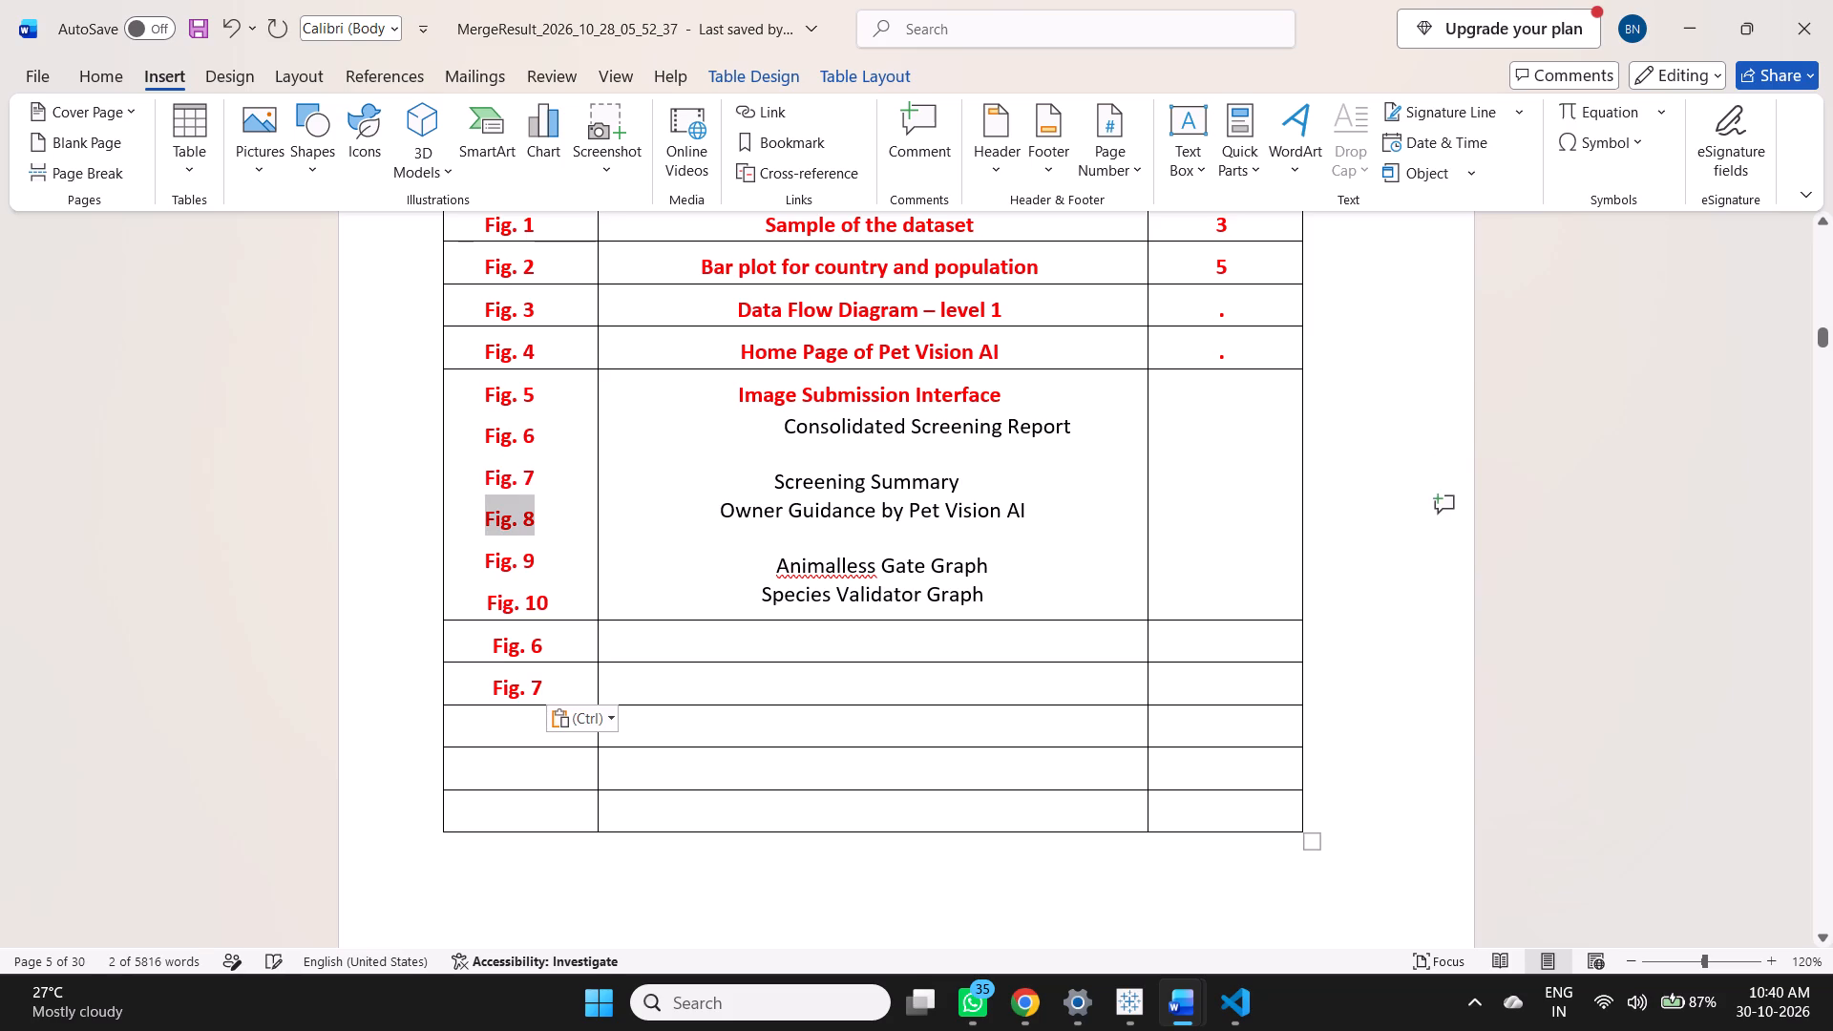
key("ctrl+c")
left_click(513, 721)
key("ctrl+v")
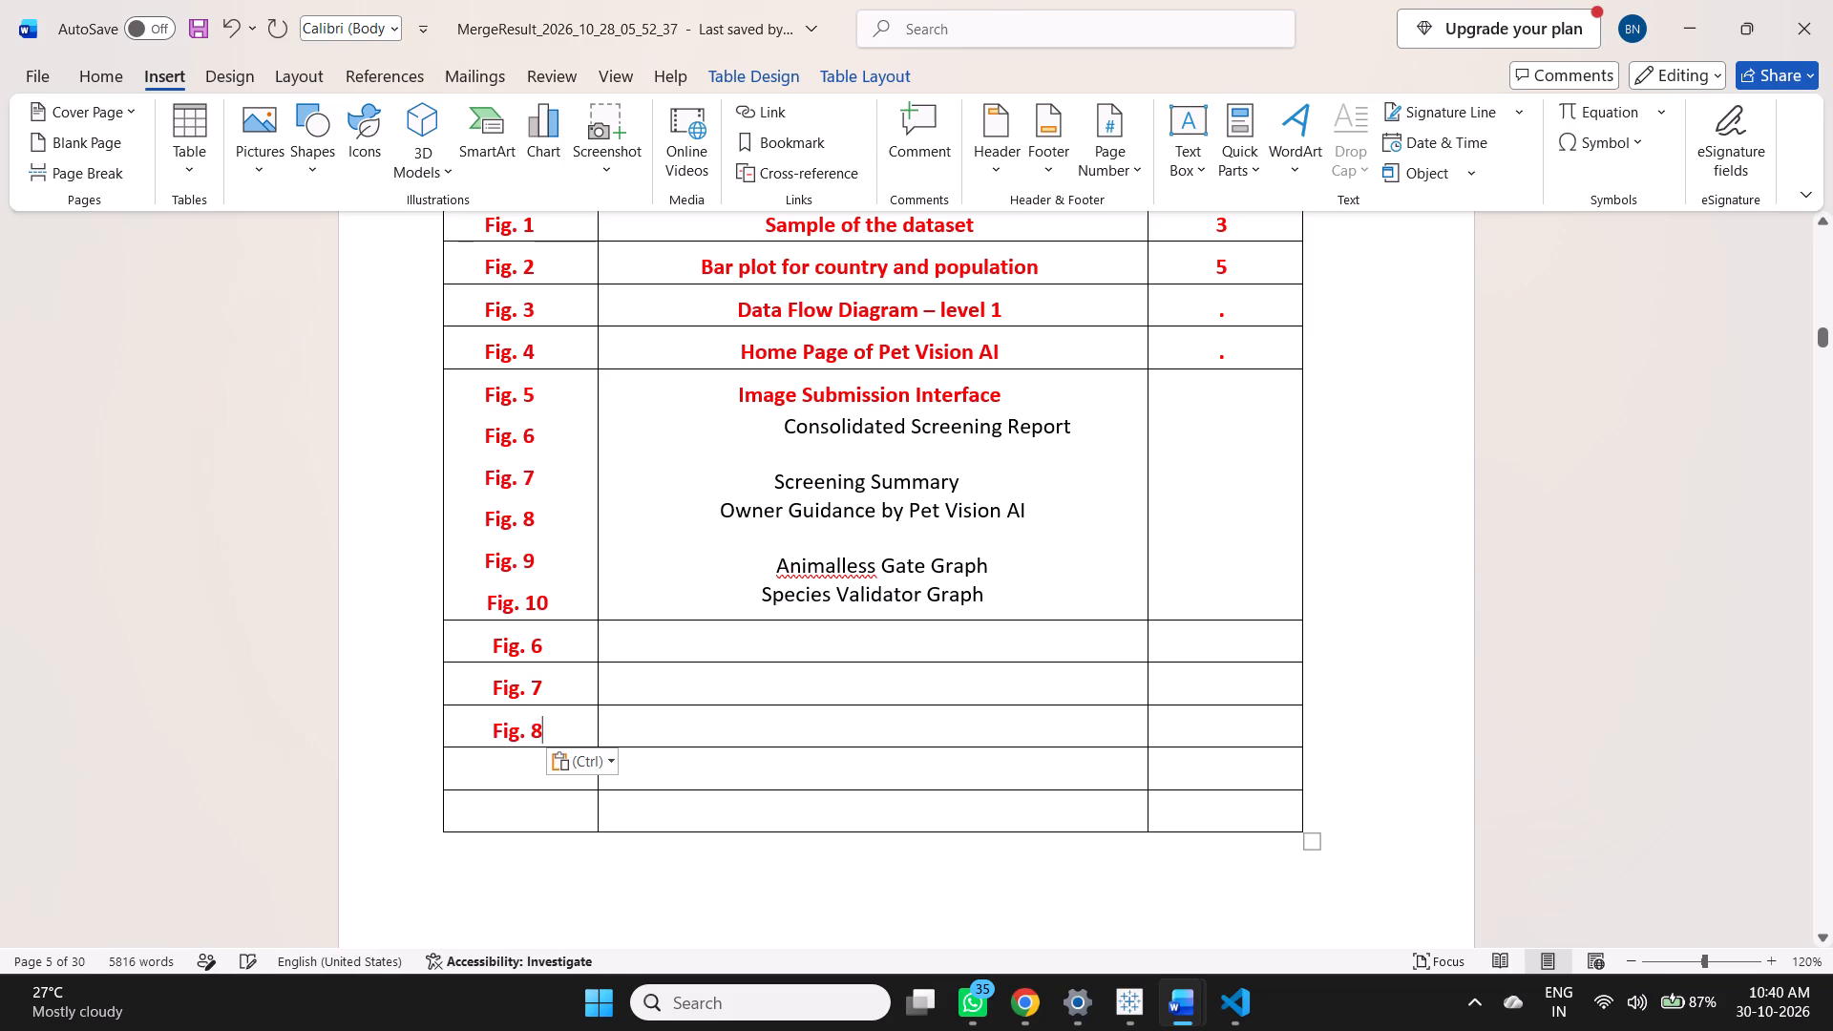
left_click_drag(537, 565, 501, 565)
key("ctrl+c")
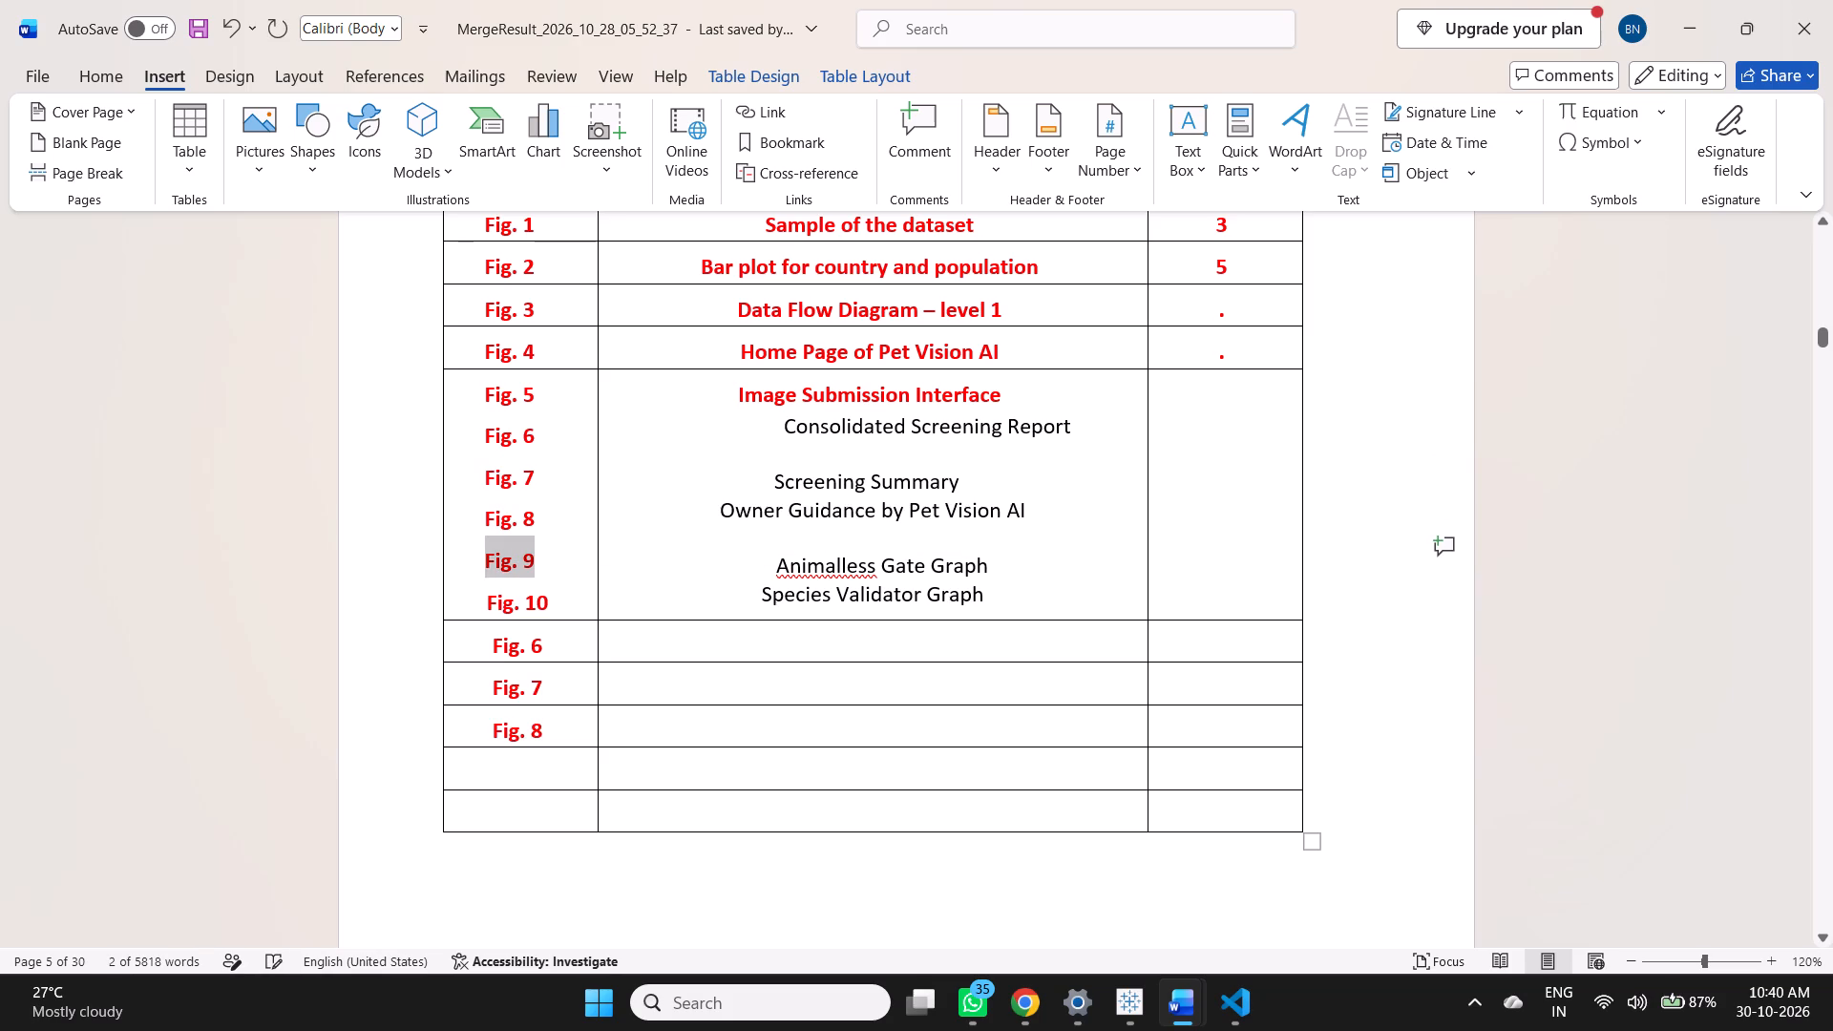
left_click(516, 766)
key("ctrl+v")
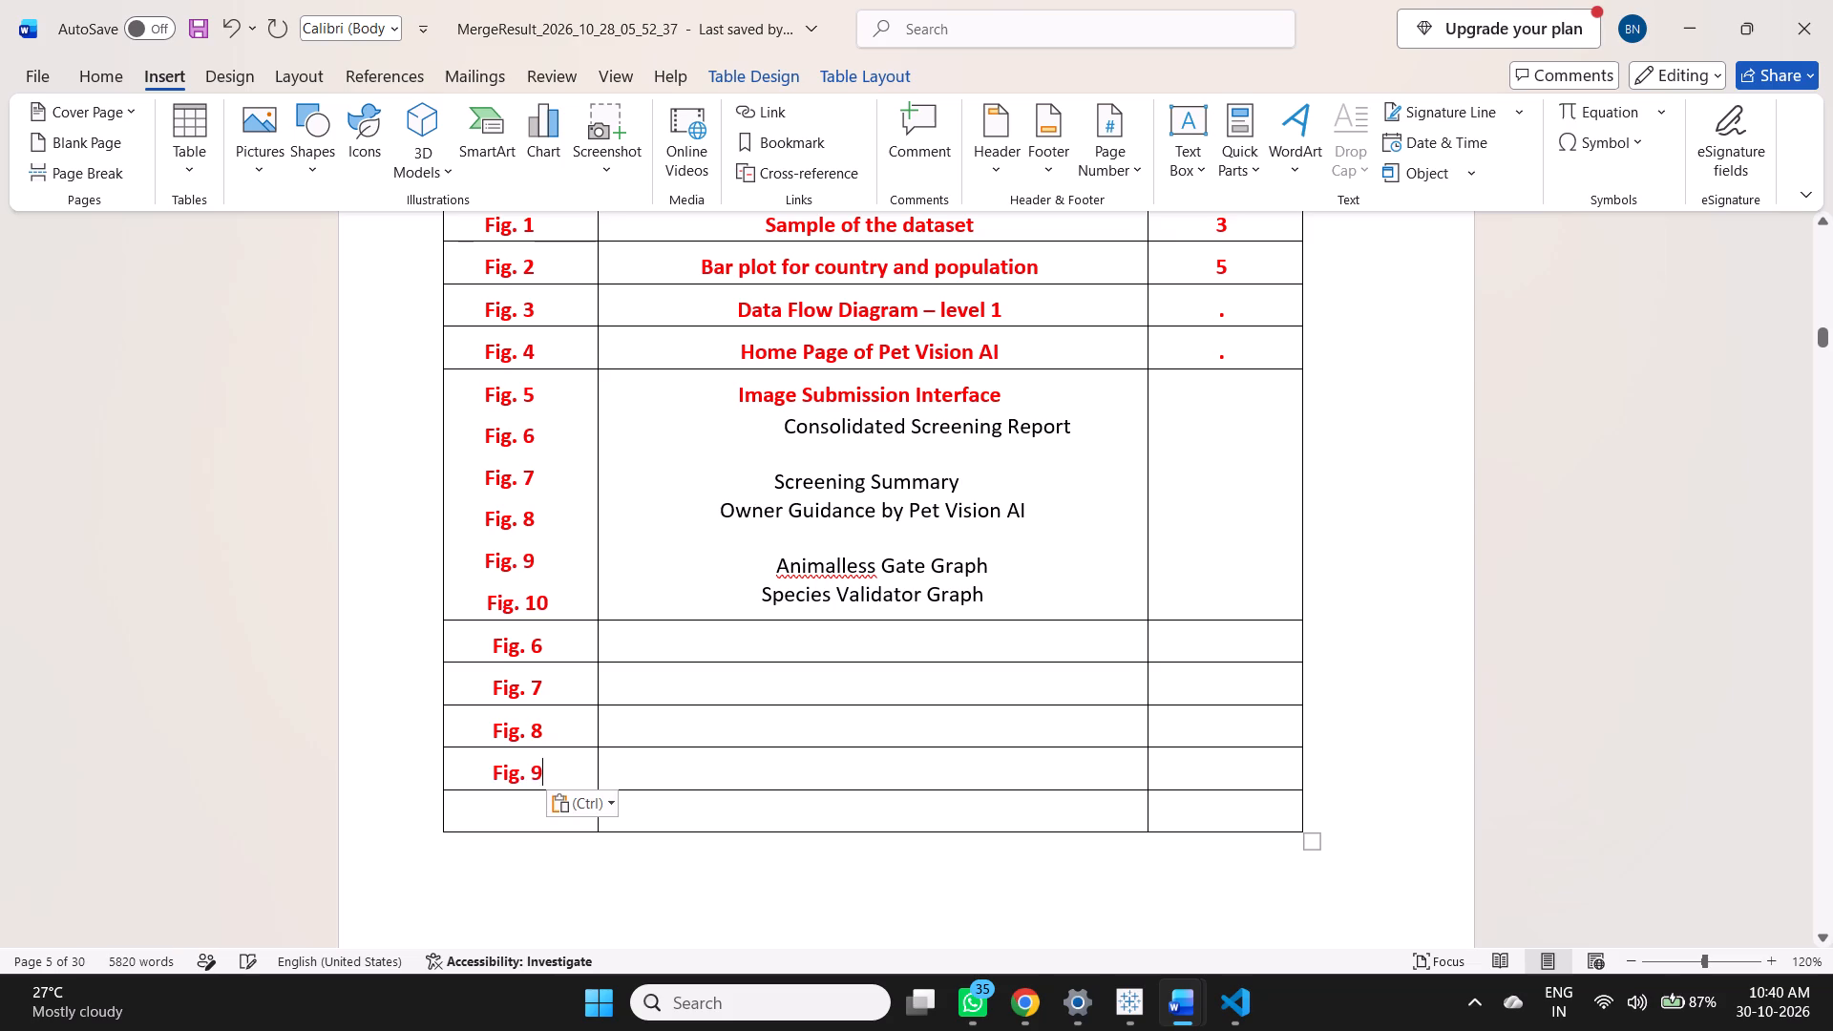
left_click_drag(551, 604, 498, 599)
key("ctrl+c")
left_click(505, 805)
key("ctrl+v")
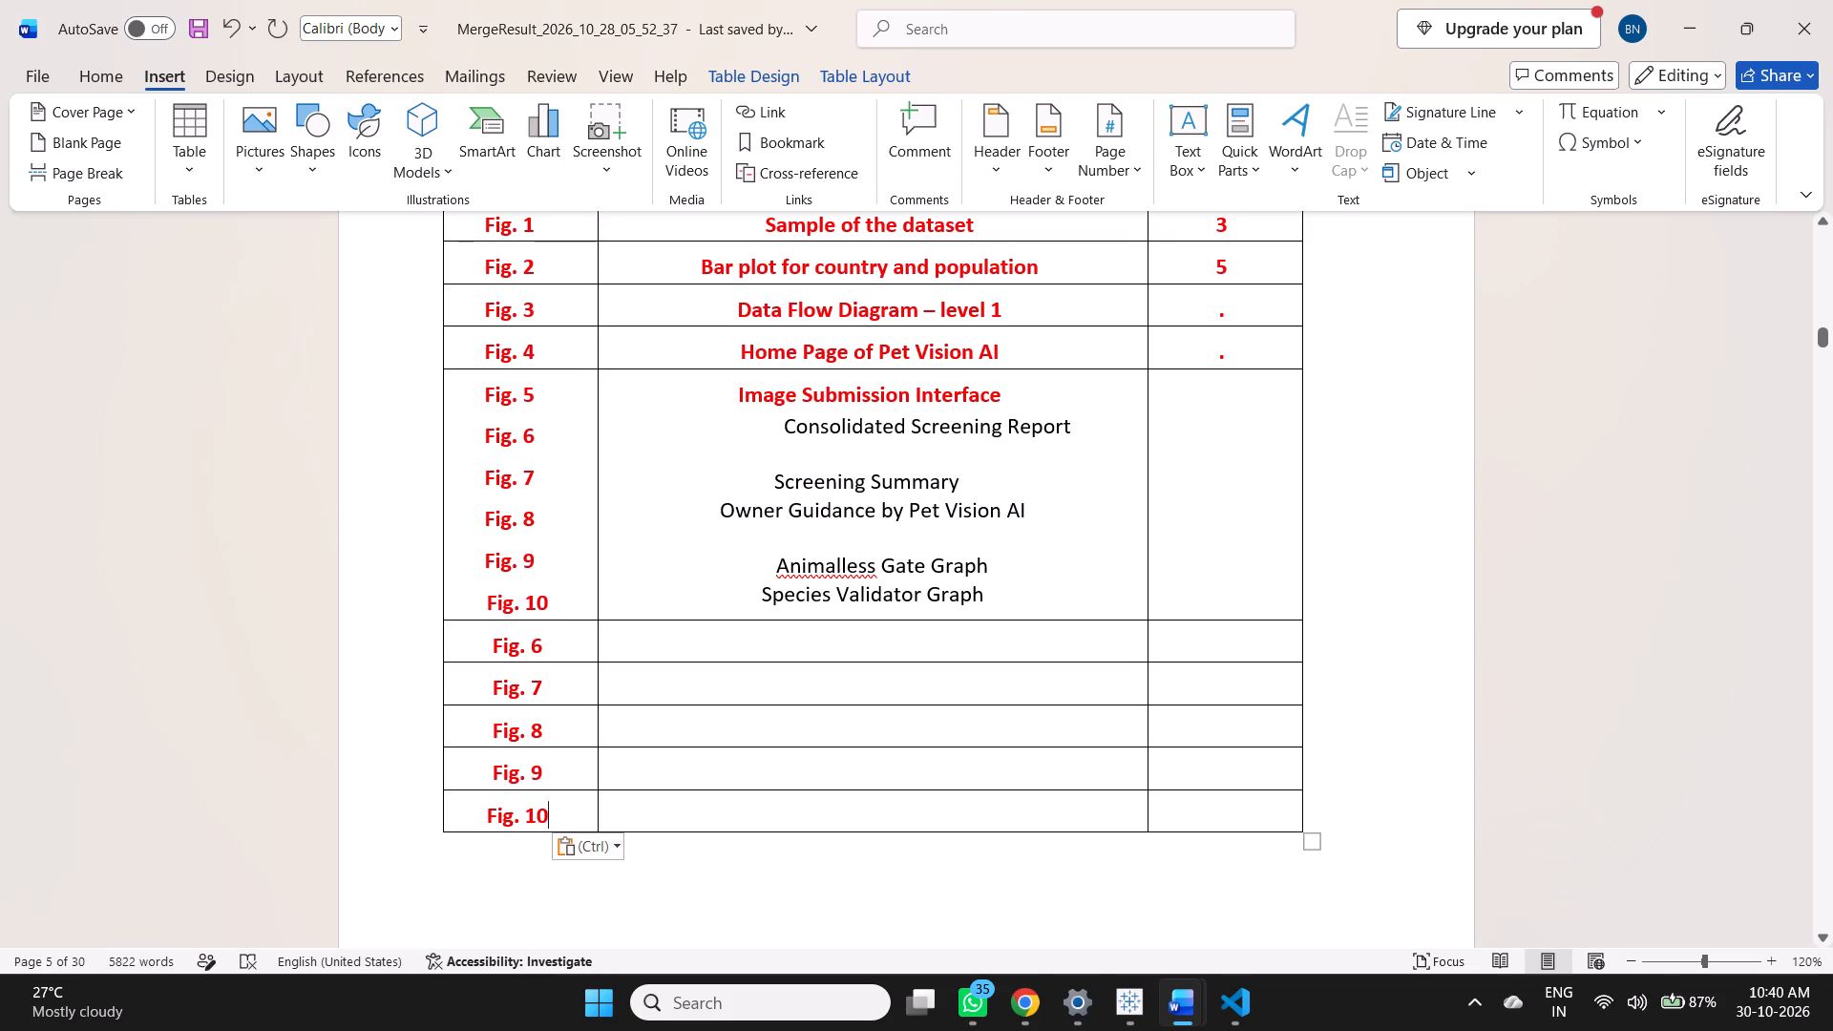
Copy the titles "Consolidated Screening Report" and "Screening Summary" into the title cells of the separate Fig. 6 and Fig. 7 rows.
left_click_drag(1071, 431, 936, 436)
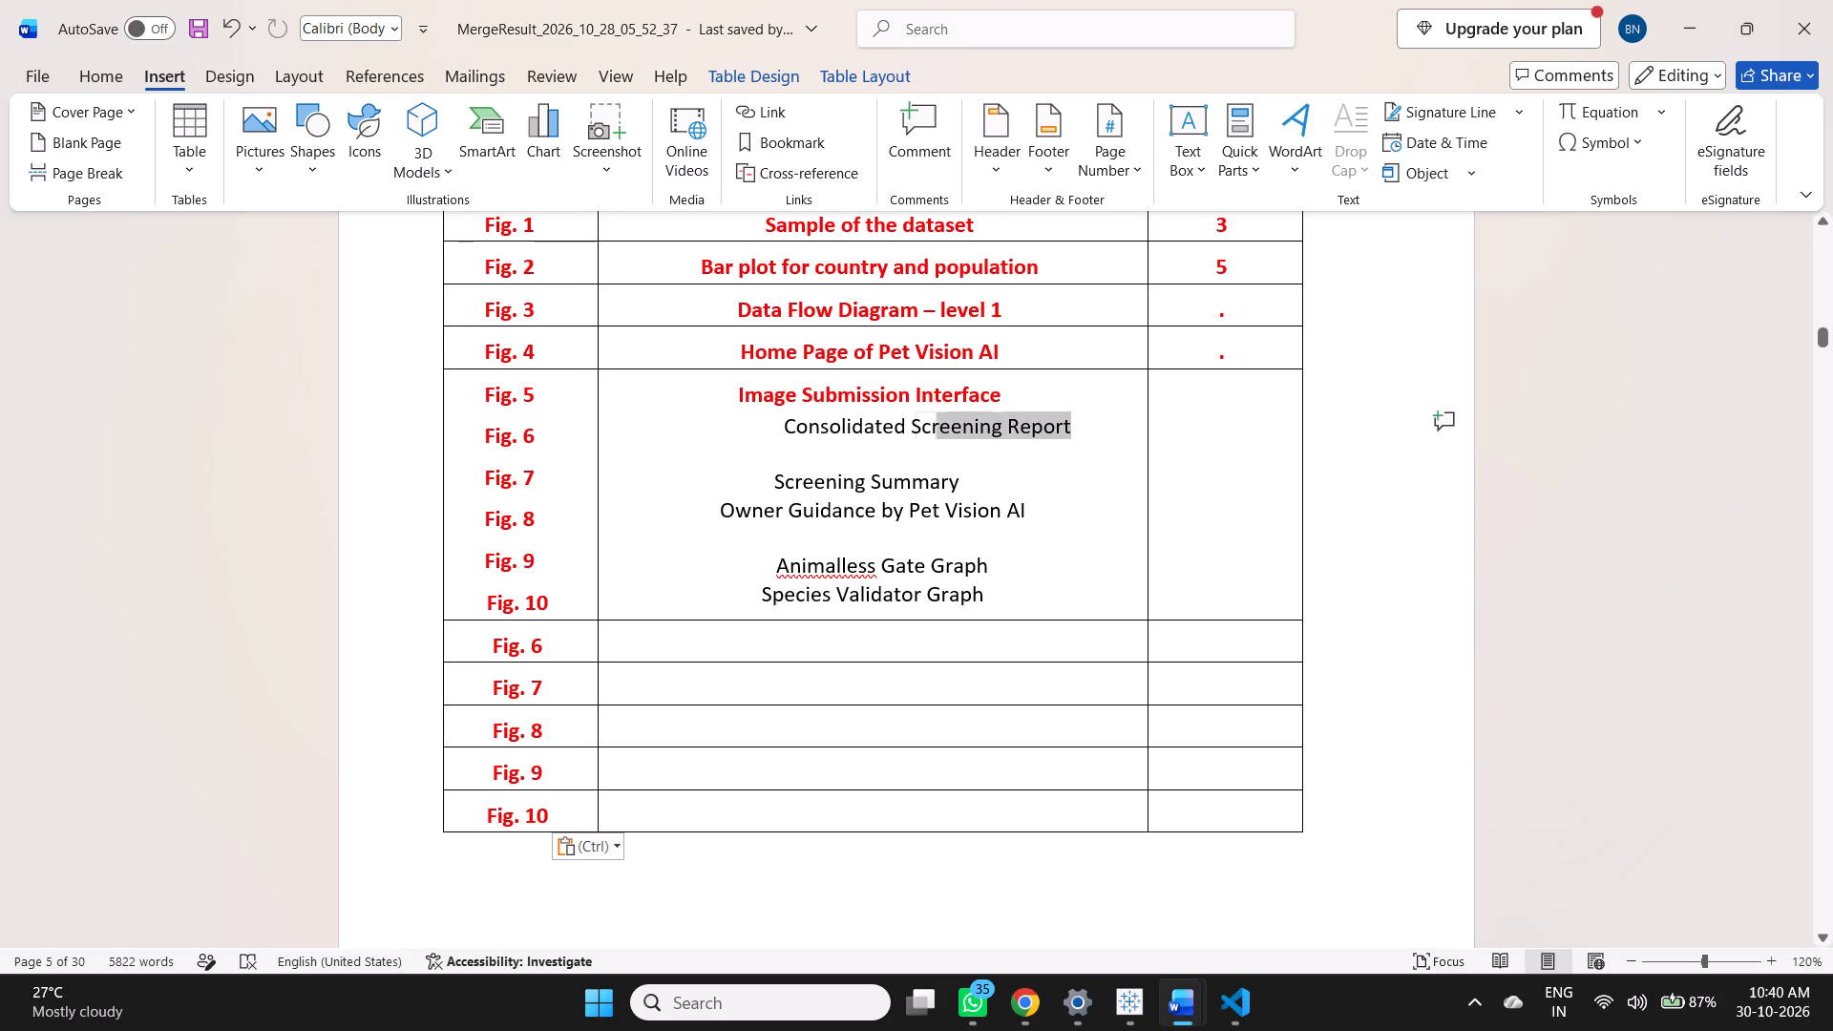
left_click_drag(936, 436, 837, 436)
key("ctrl+c")
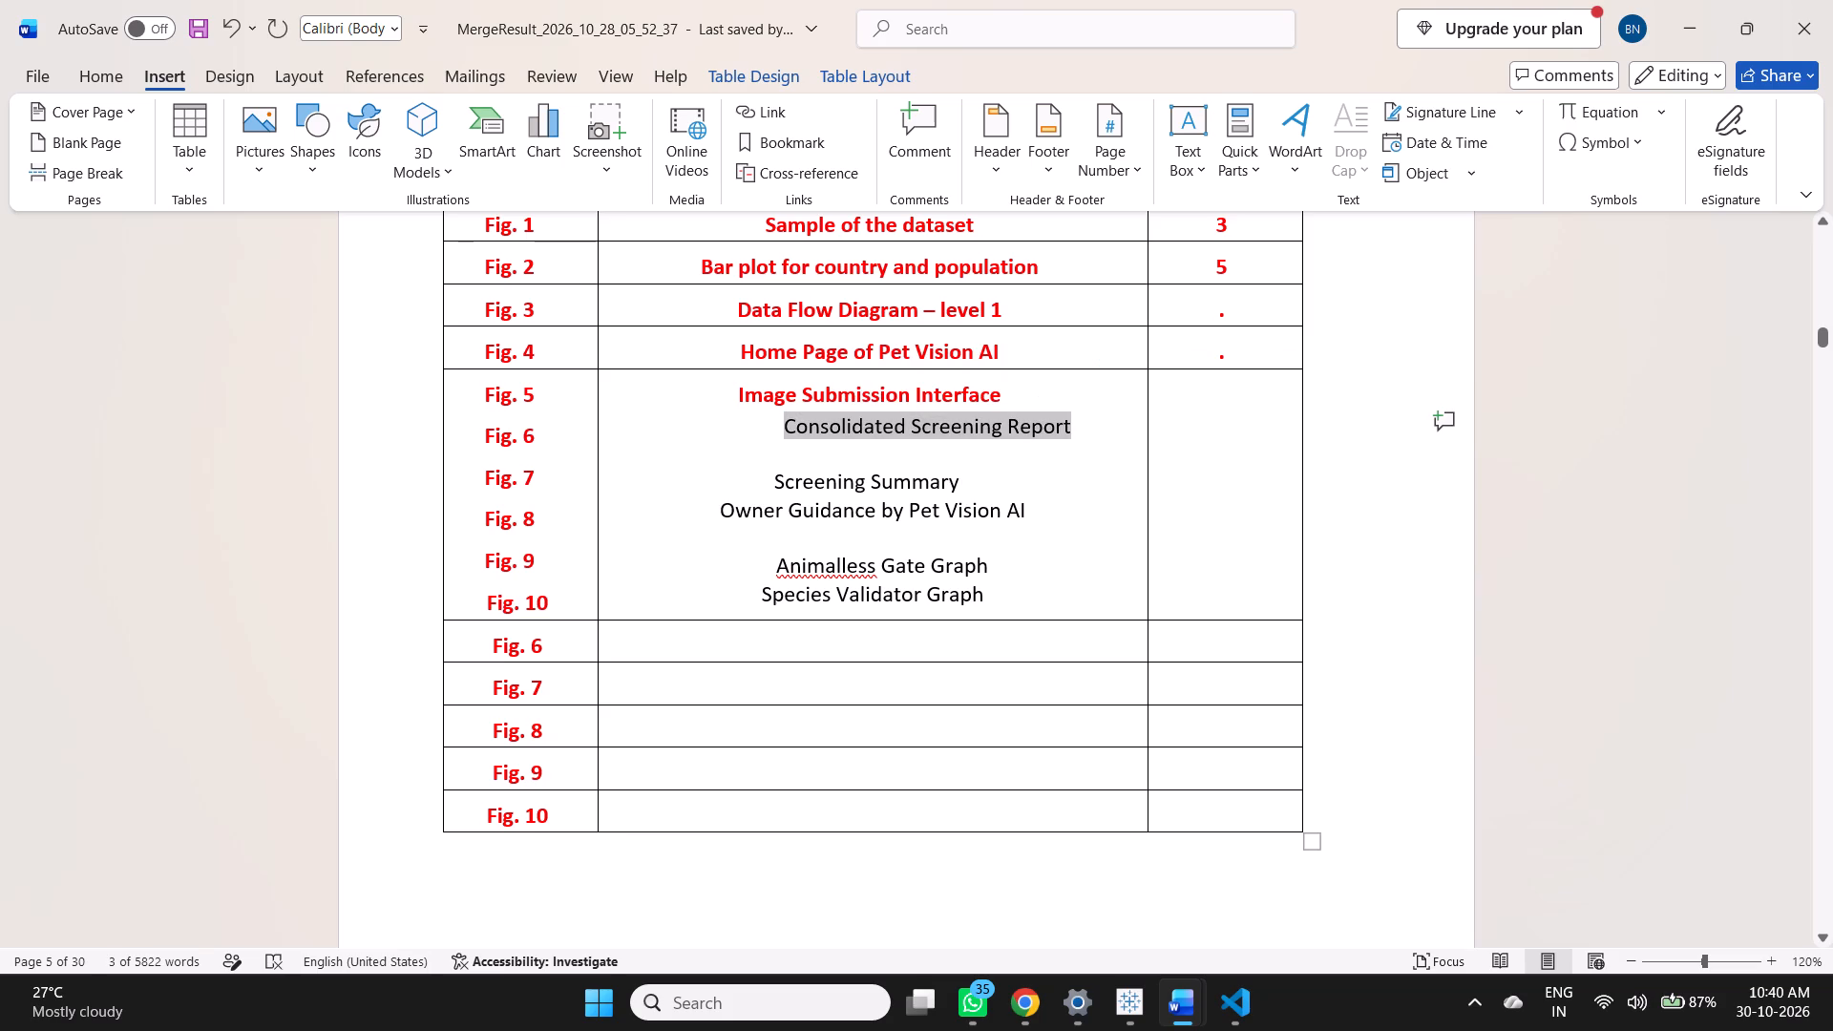
left_click(741, 639)
key("ctrl+v")
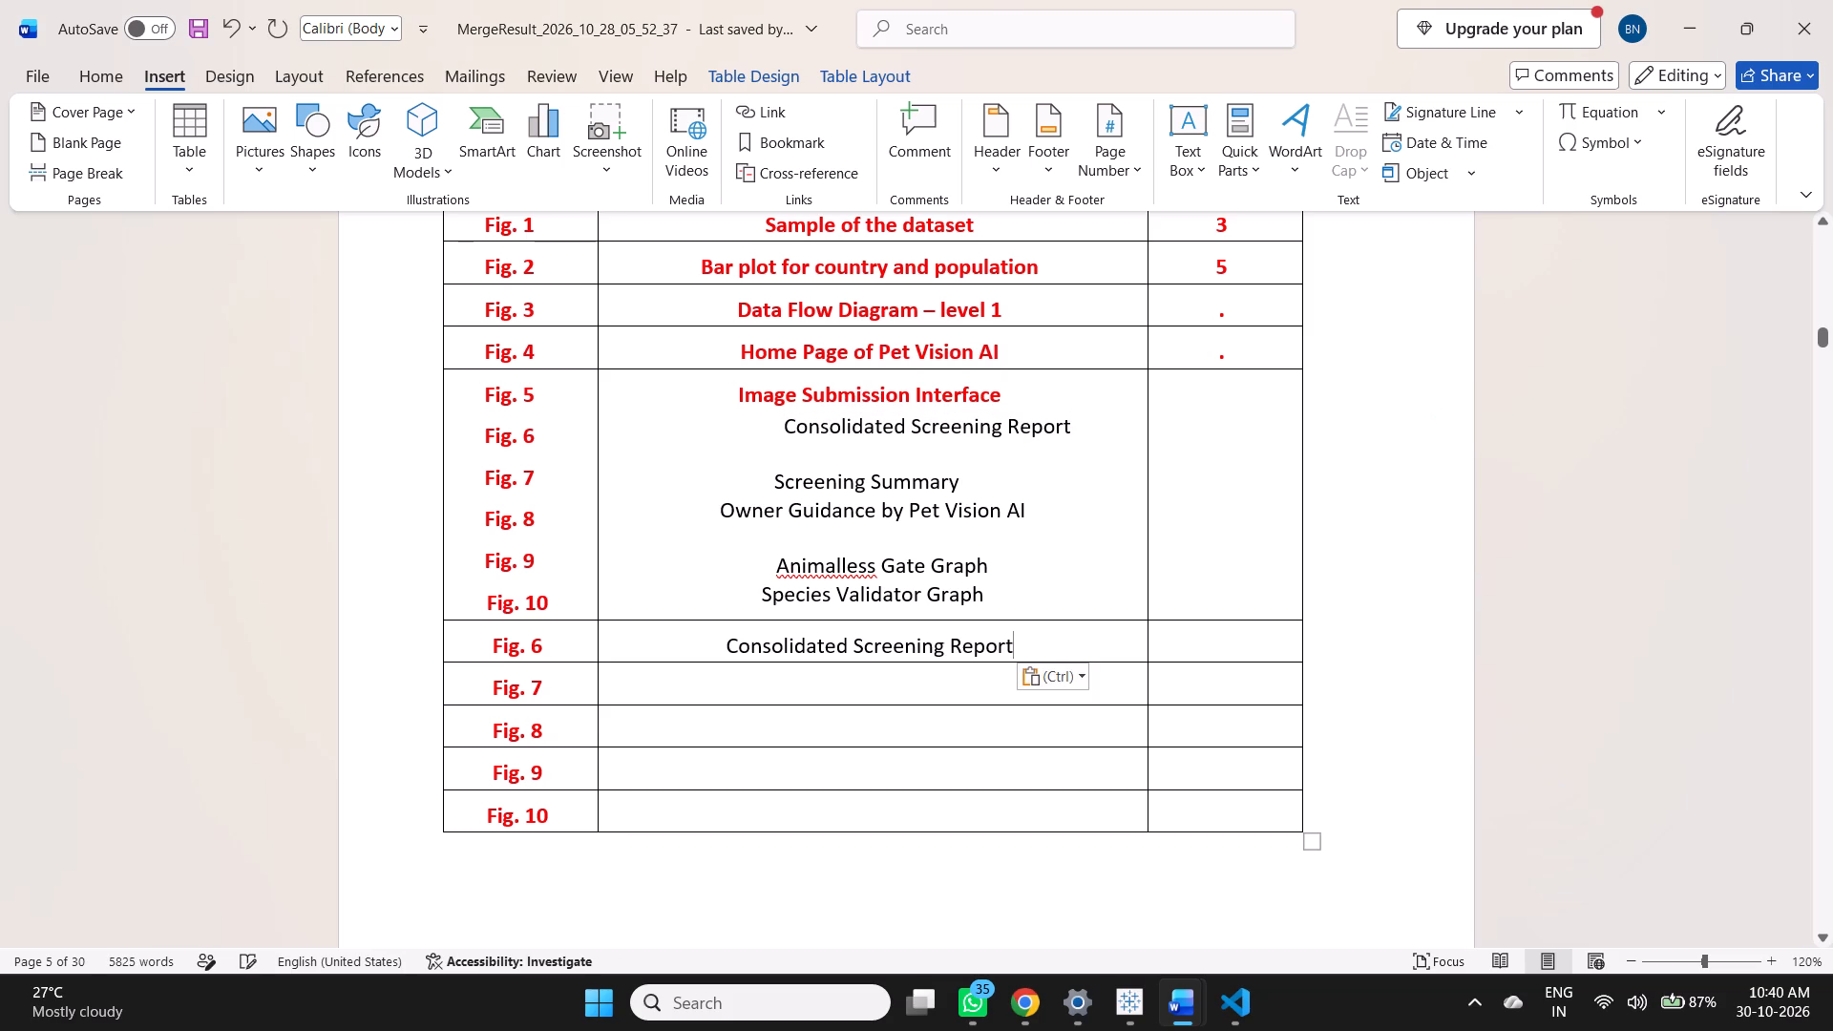
left_click_drag(968, 487, 777, 484)
key("ctrl+c")
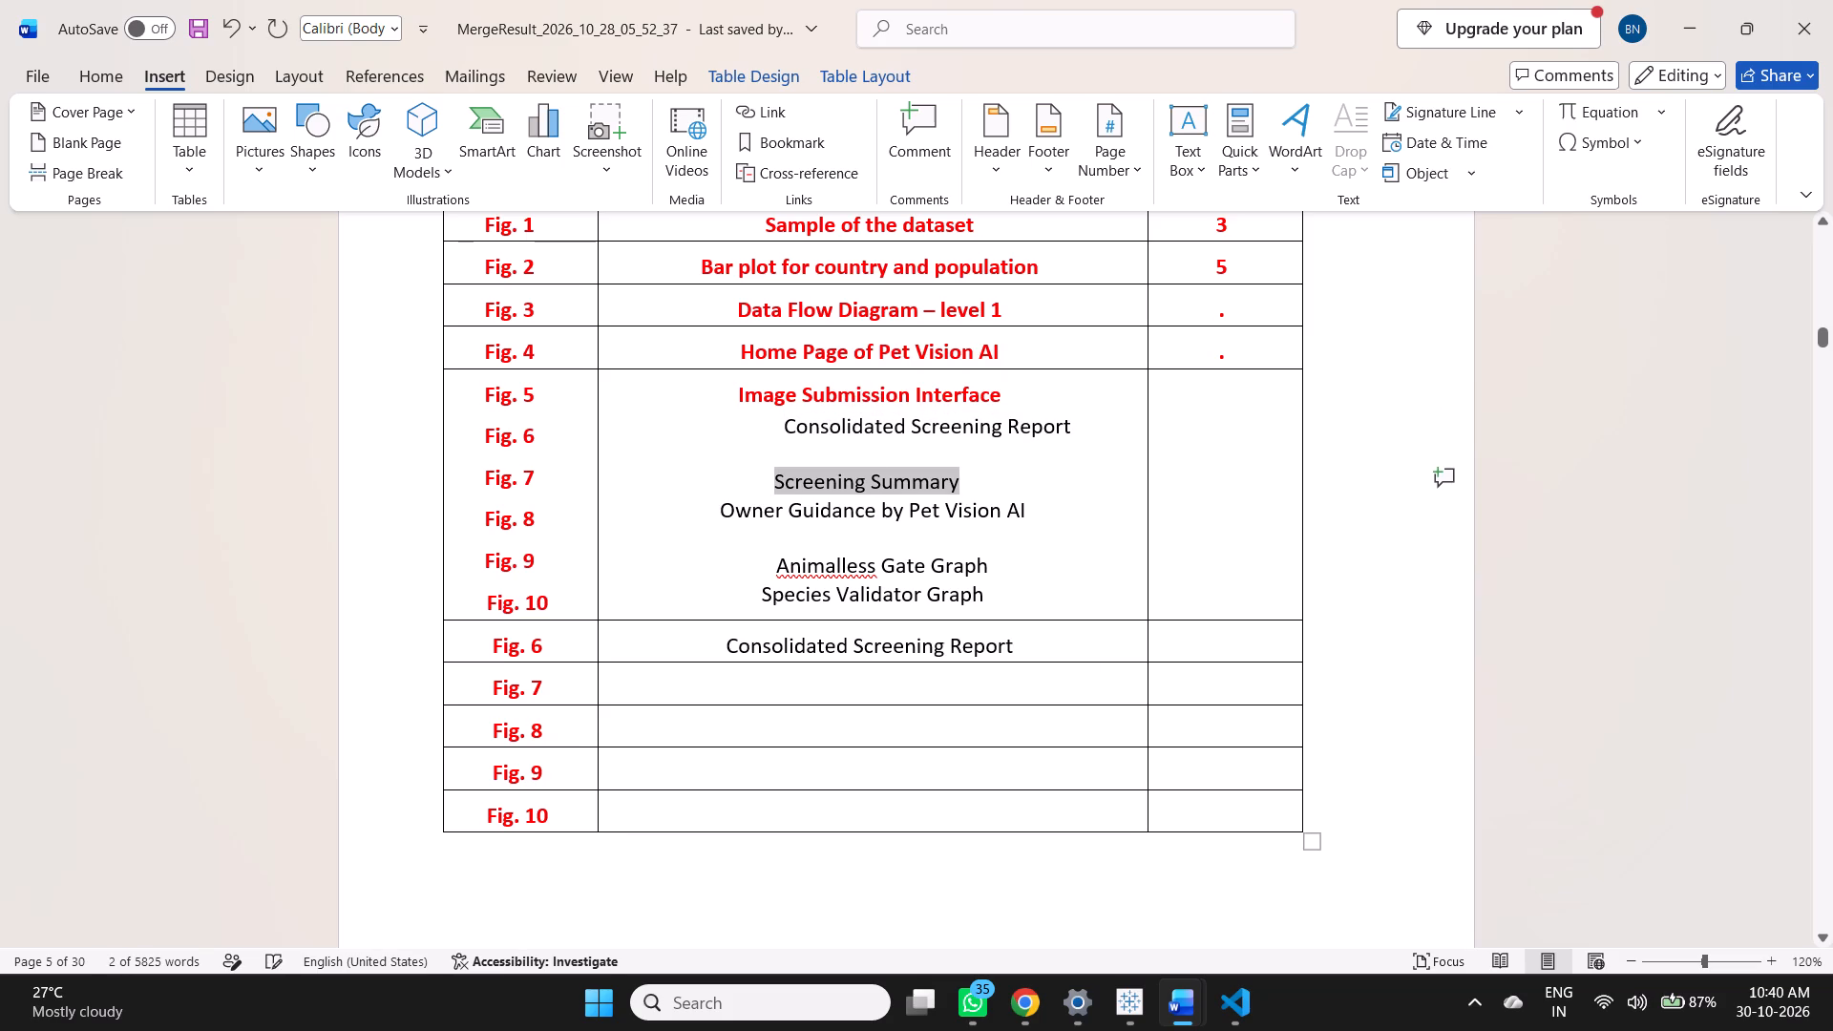
left_click(801, 694)
key("ctrl+v")
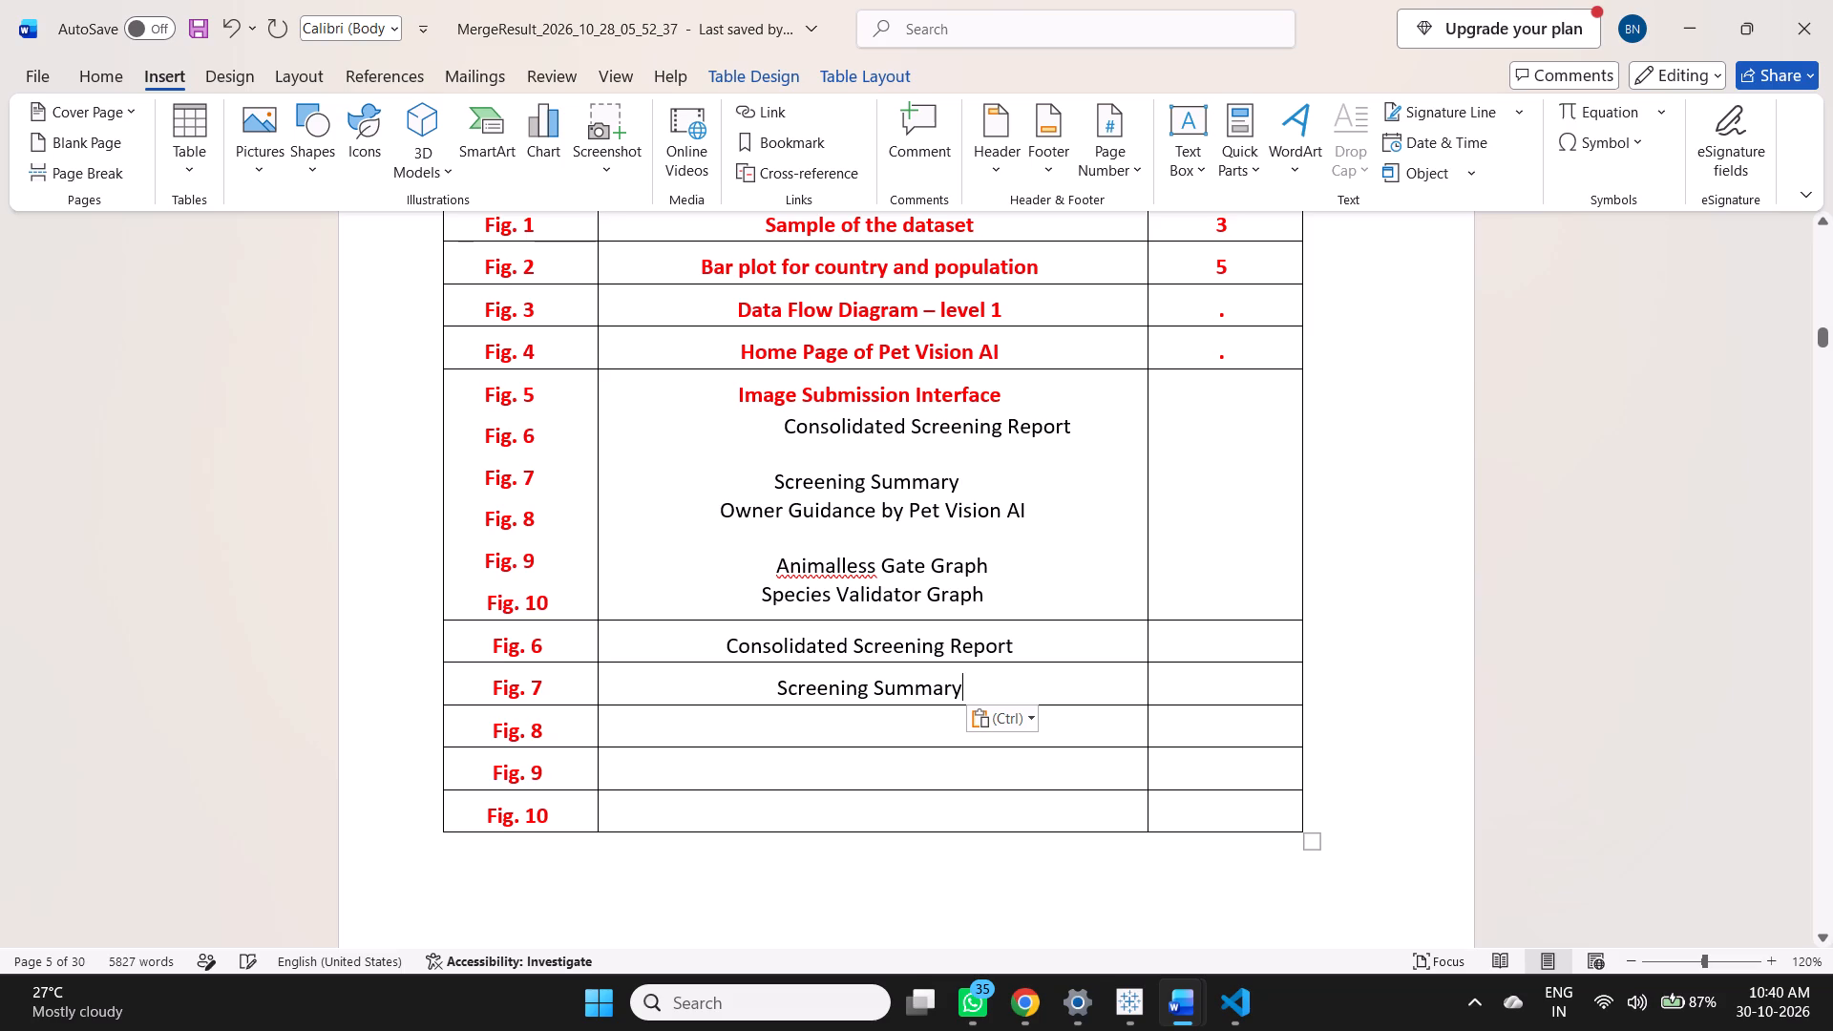
Copy the title "Owner Guidance by Pet Vision AI" into the title cell of the separate Fig. 8 row.
left_click_drag(1027, 508, 1026, 507)
left_click_drag(1026, 507, 765, 513)
key("ctrl+c")
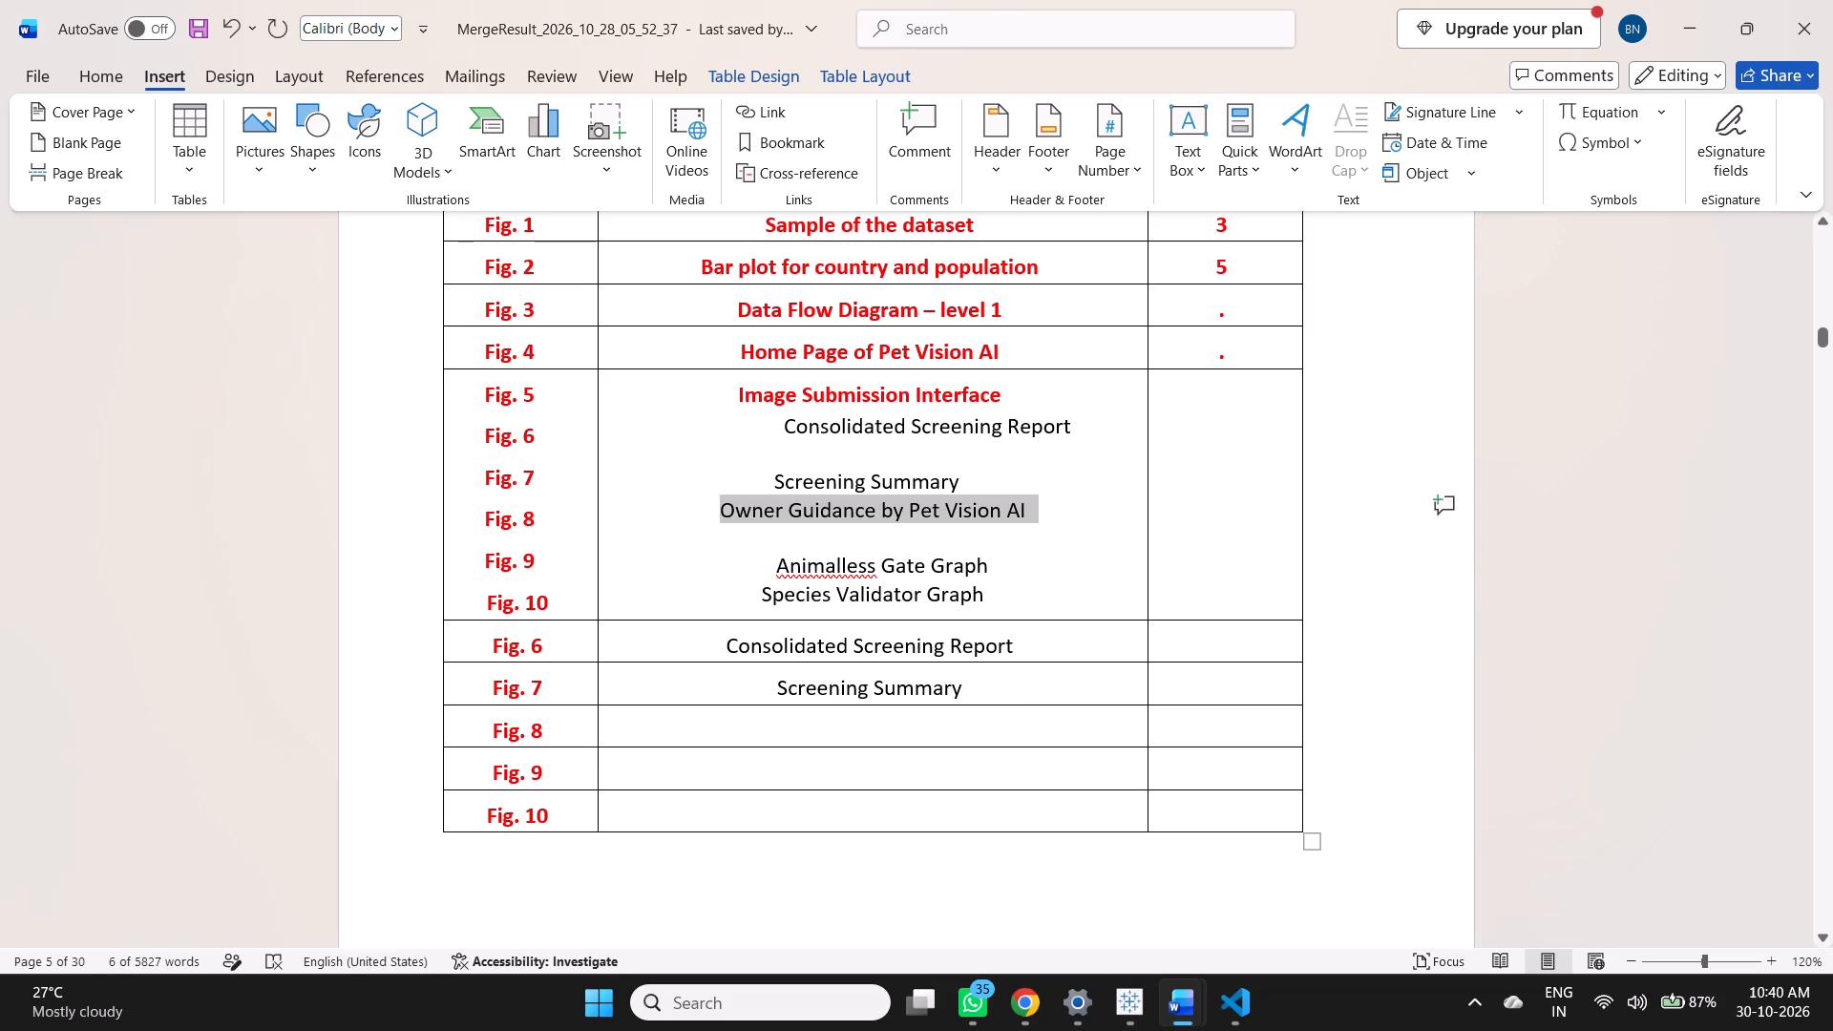
left_click(807, 726)
key("ctrl+v")
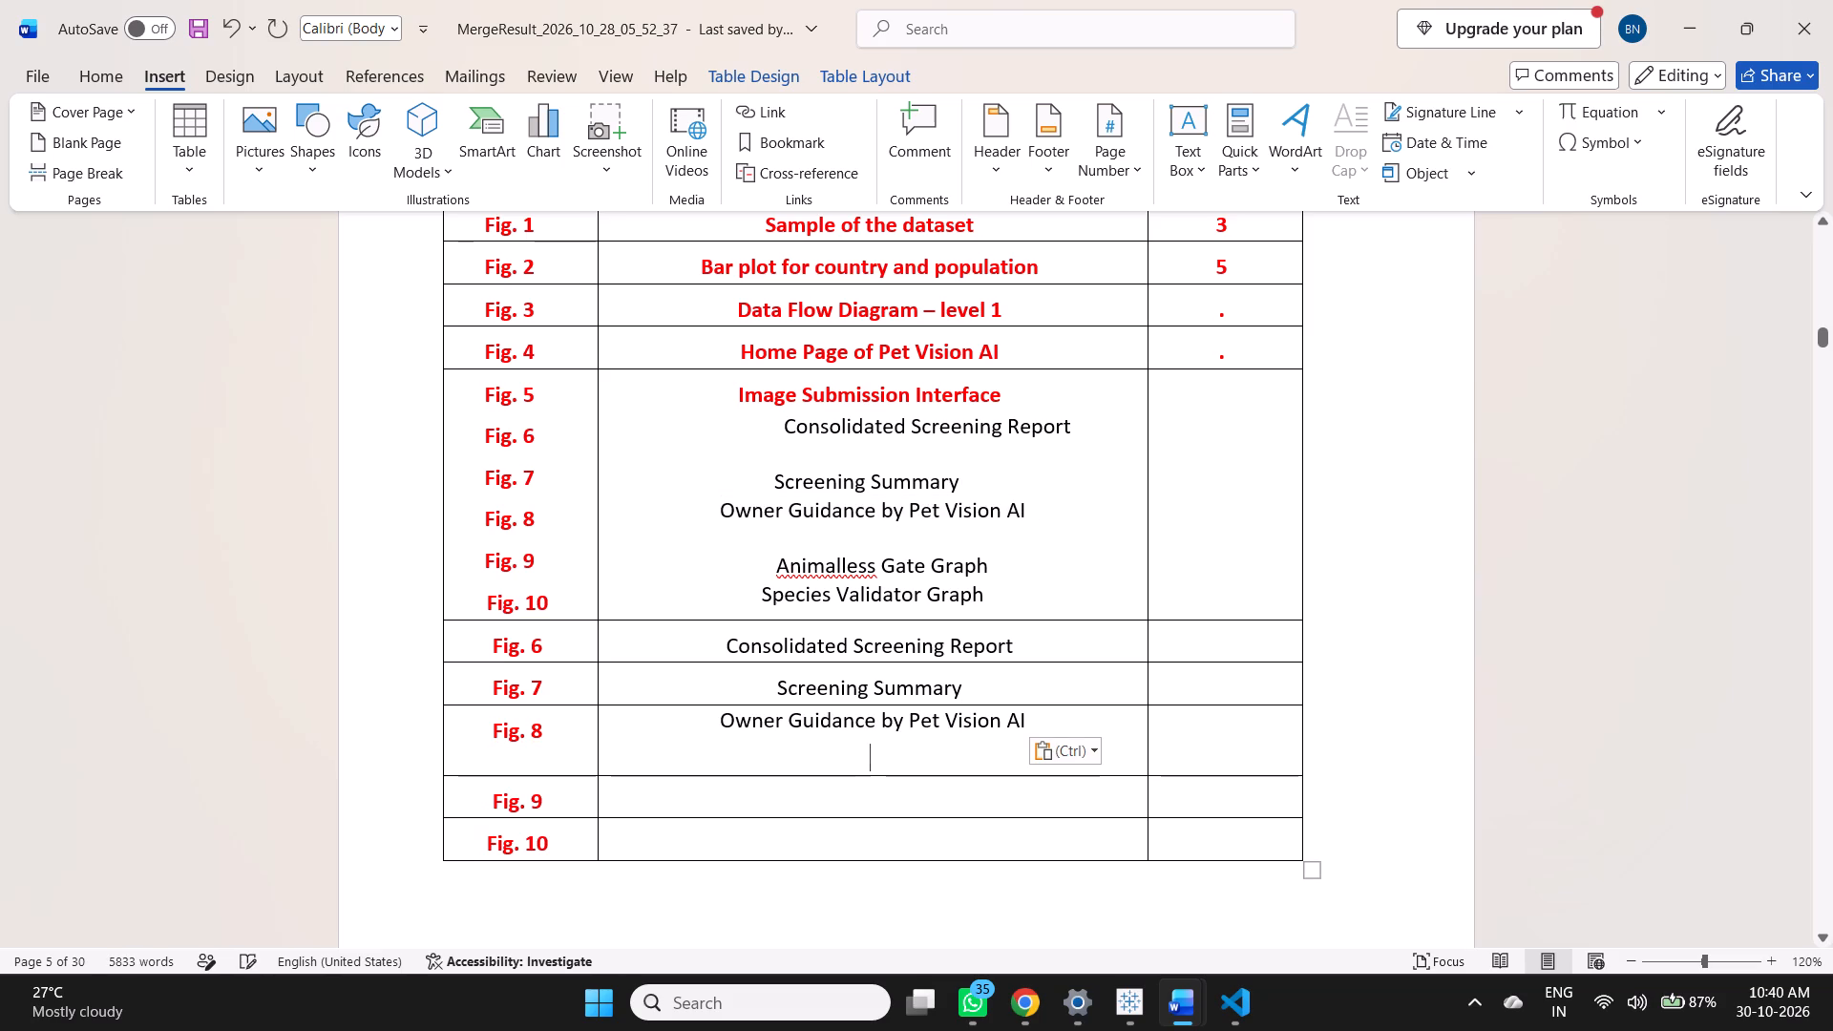
Copy the titles "Animalless Gate Graph" and "Species Validator Graph" into the title cells of the separate Fig. 9 and Fig. 10 rows.
left_click_drag(993, 567, 924, 570)
left_click_drag(924, 570, 836, 569)
key("ctrl+c")
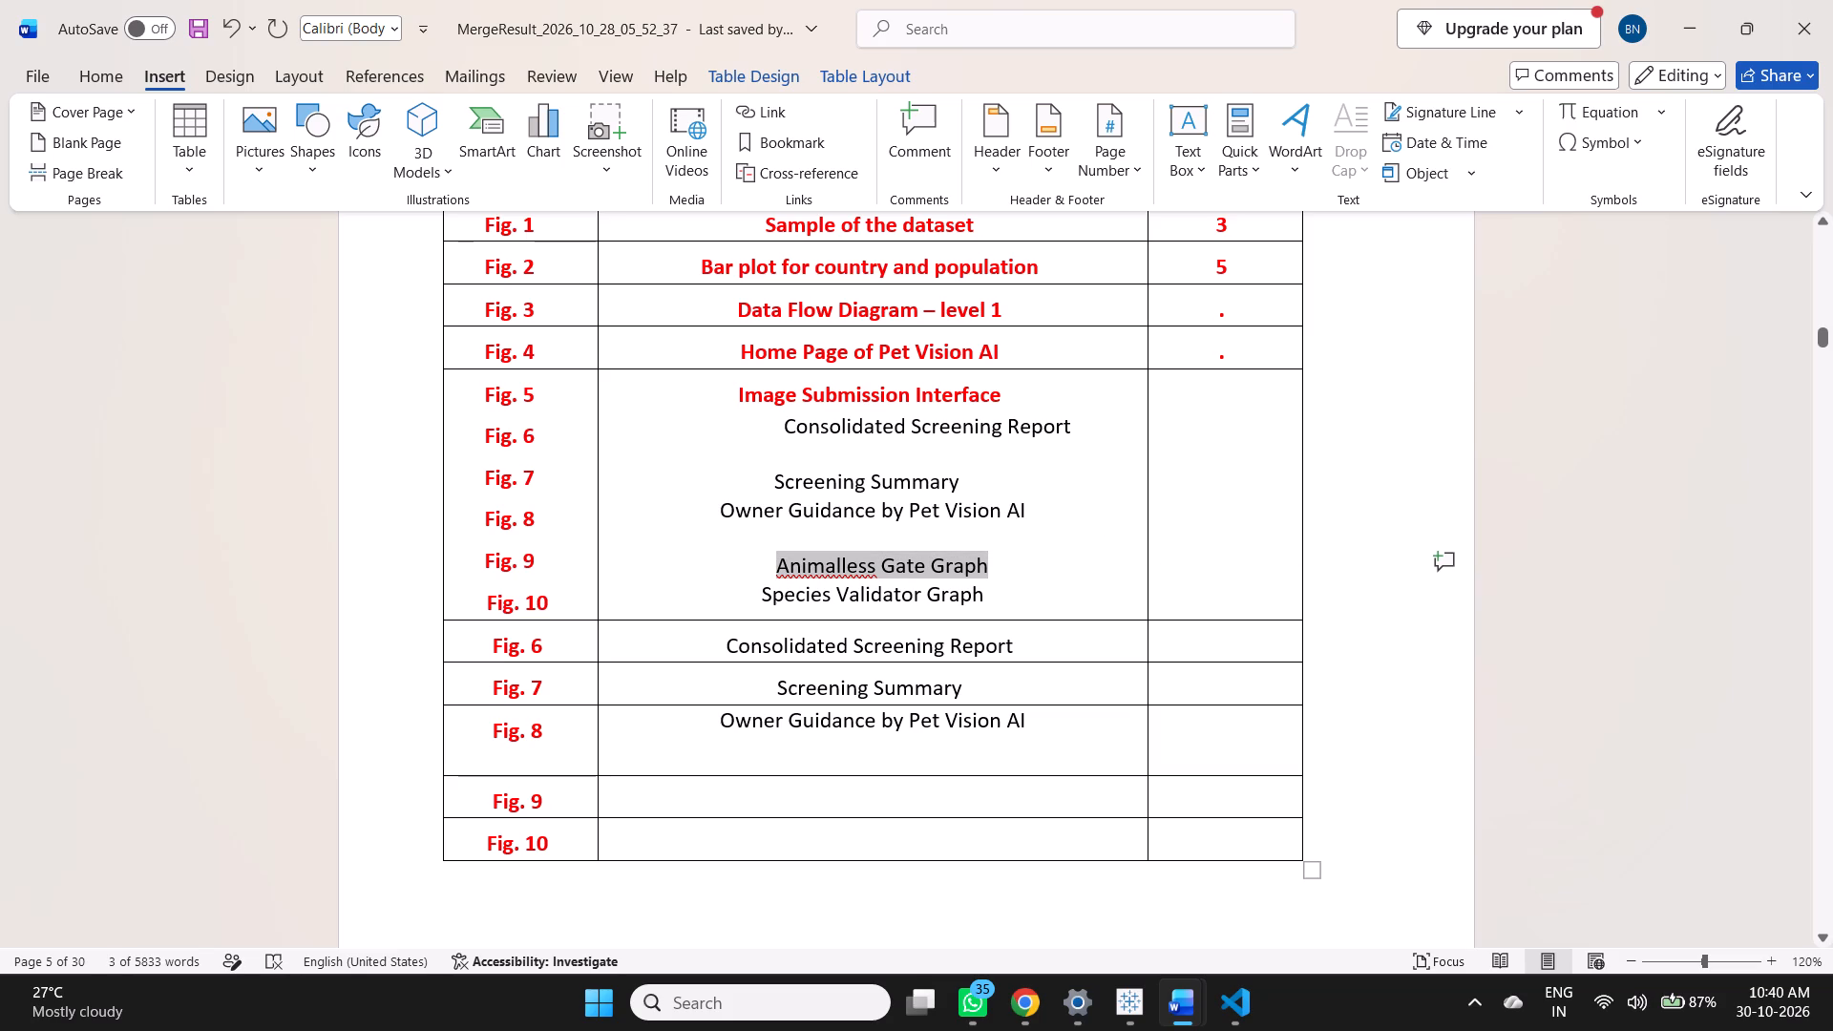
left_click(814, 808)
key("ctrl+v")
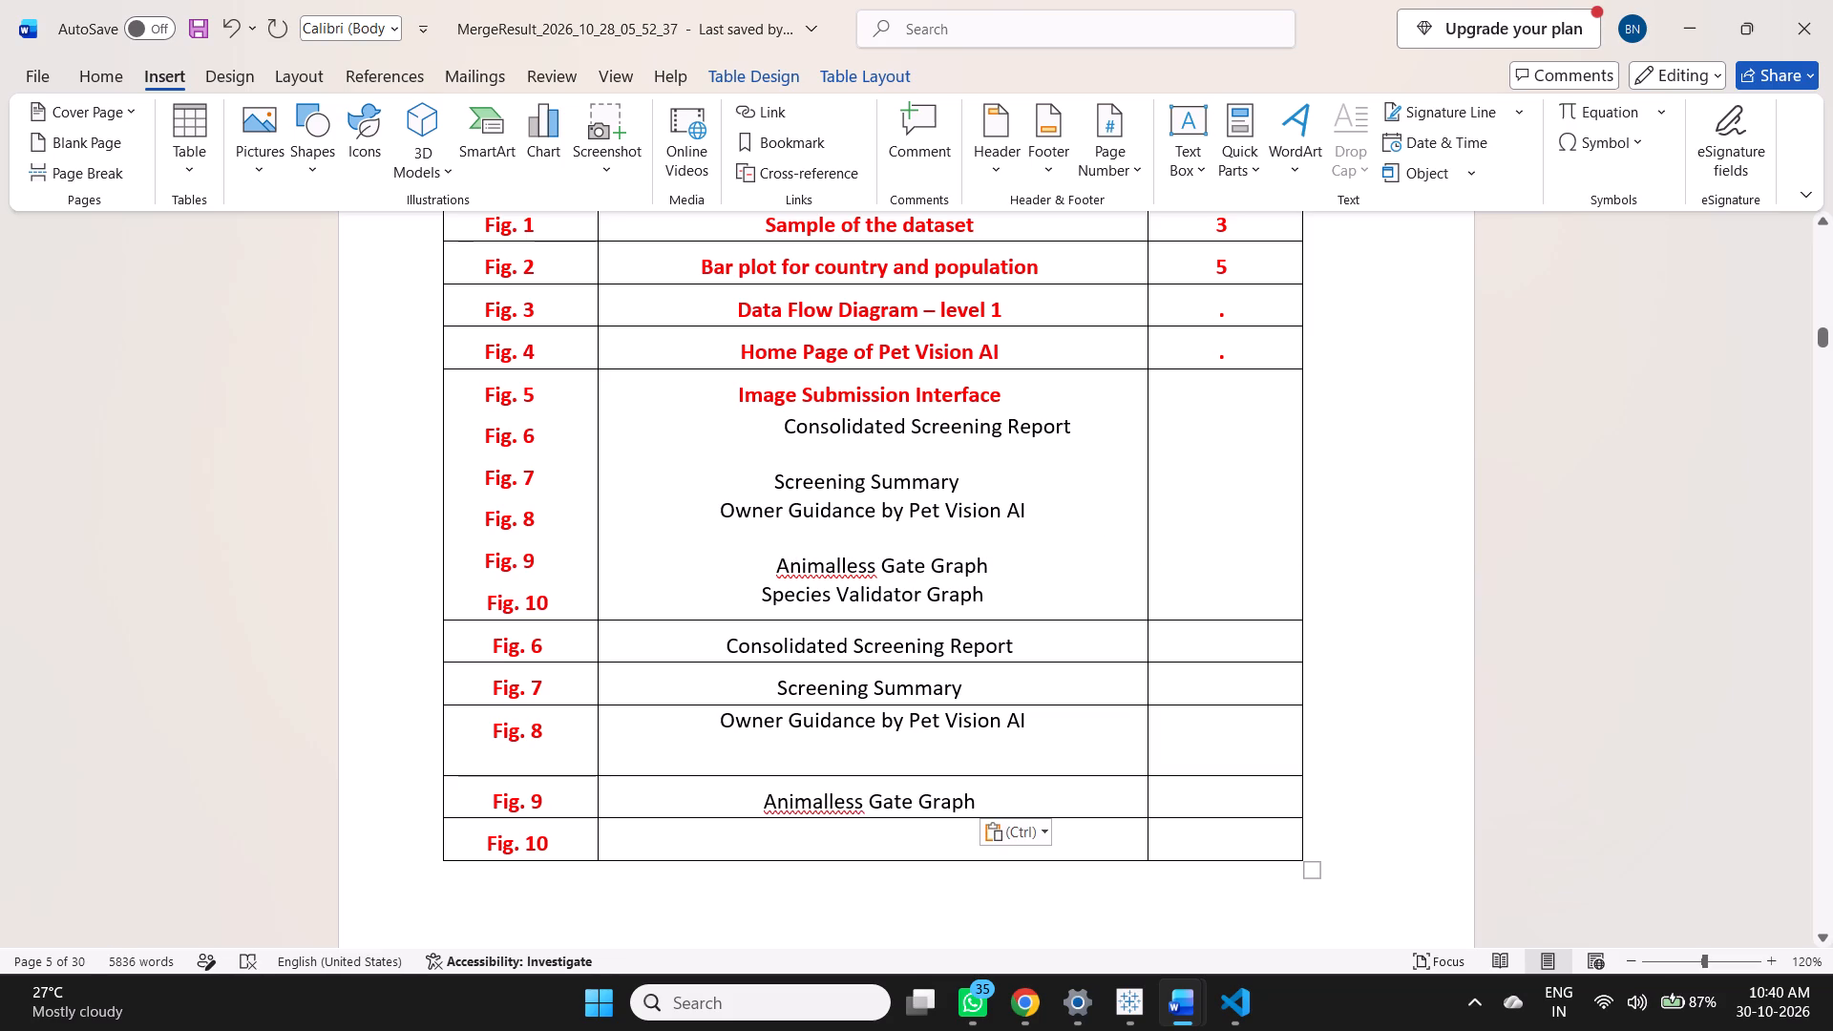
left_click_drag(989, 596, 808, 594)
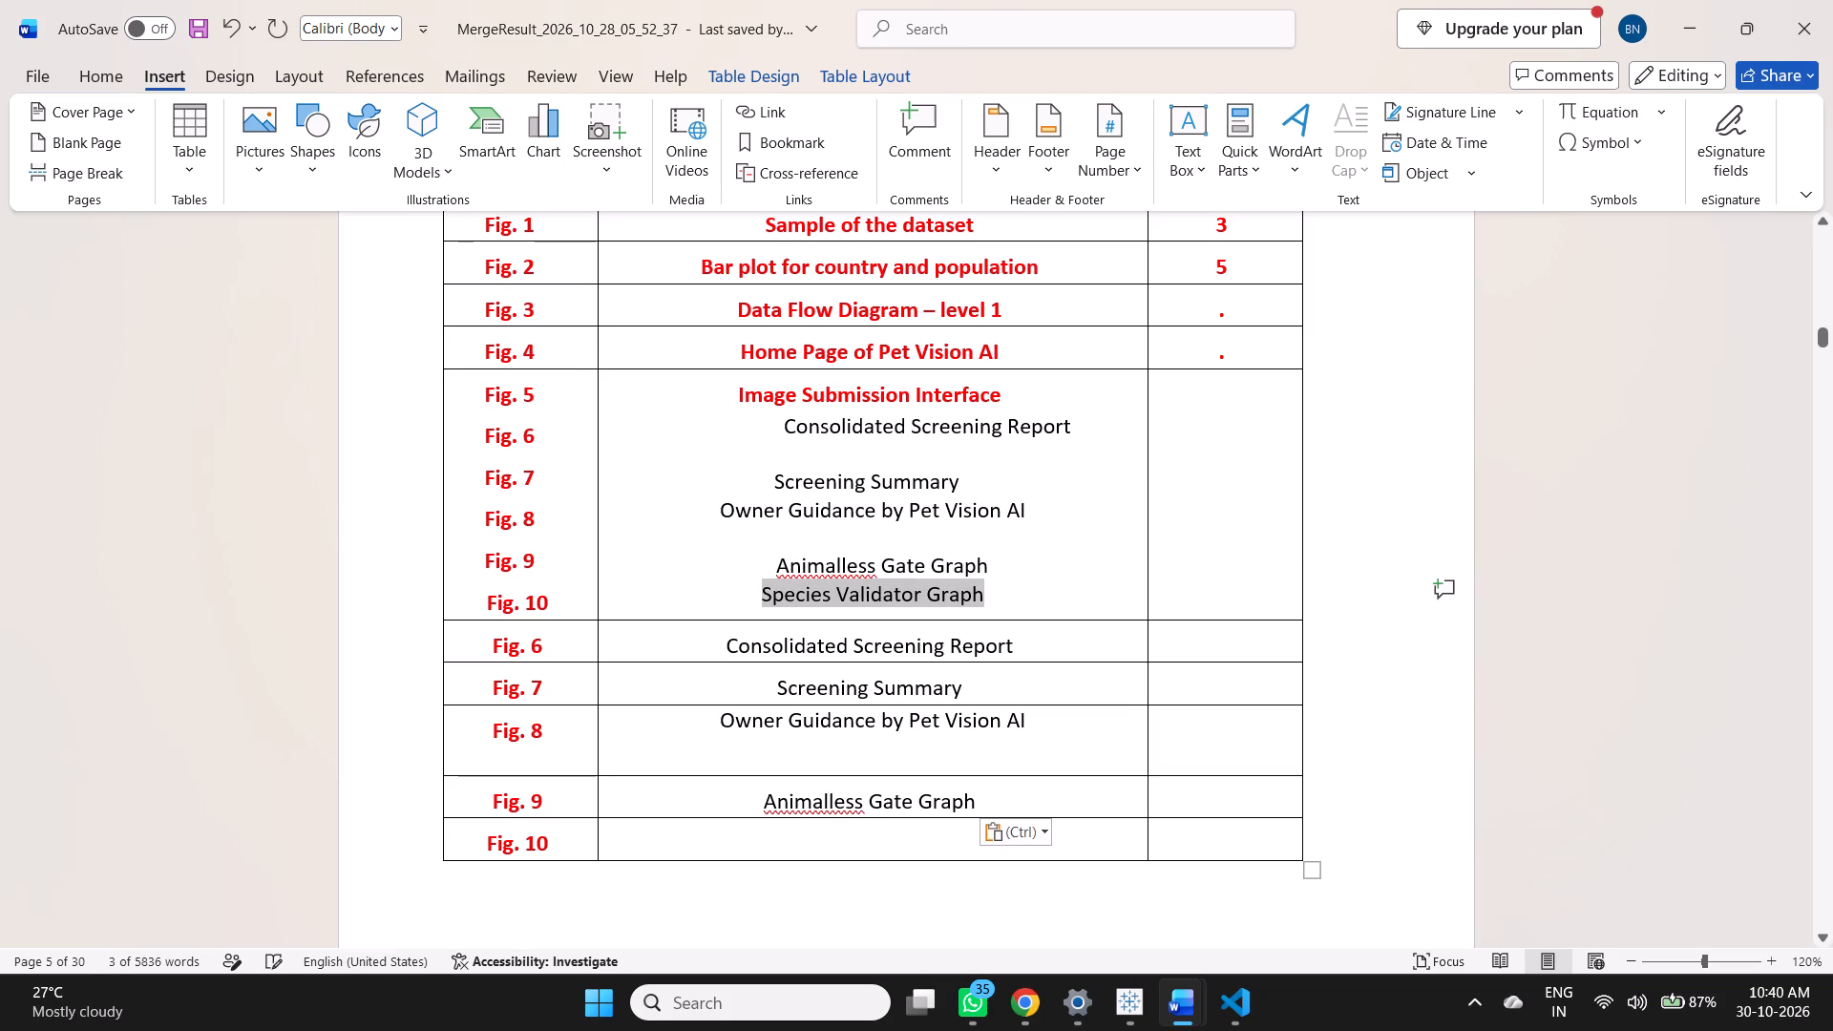
key("ctrl+c")
left_click(815, 831)
key("ctrl+v")
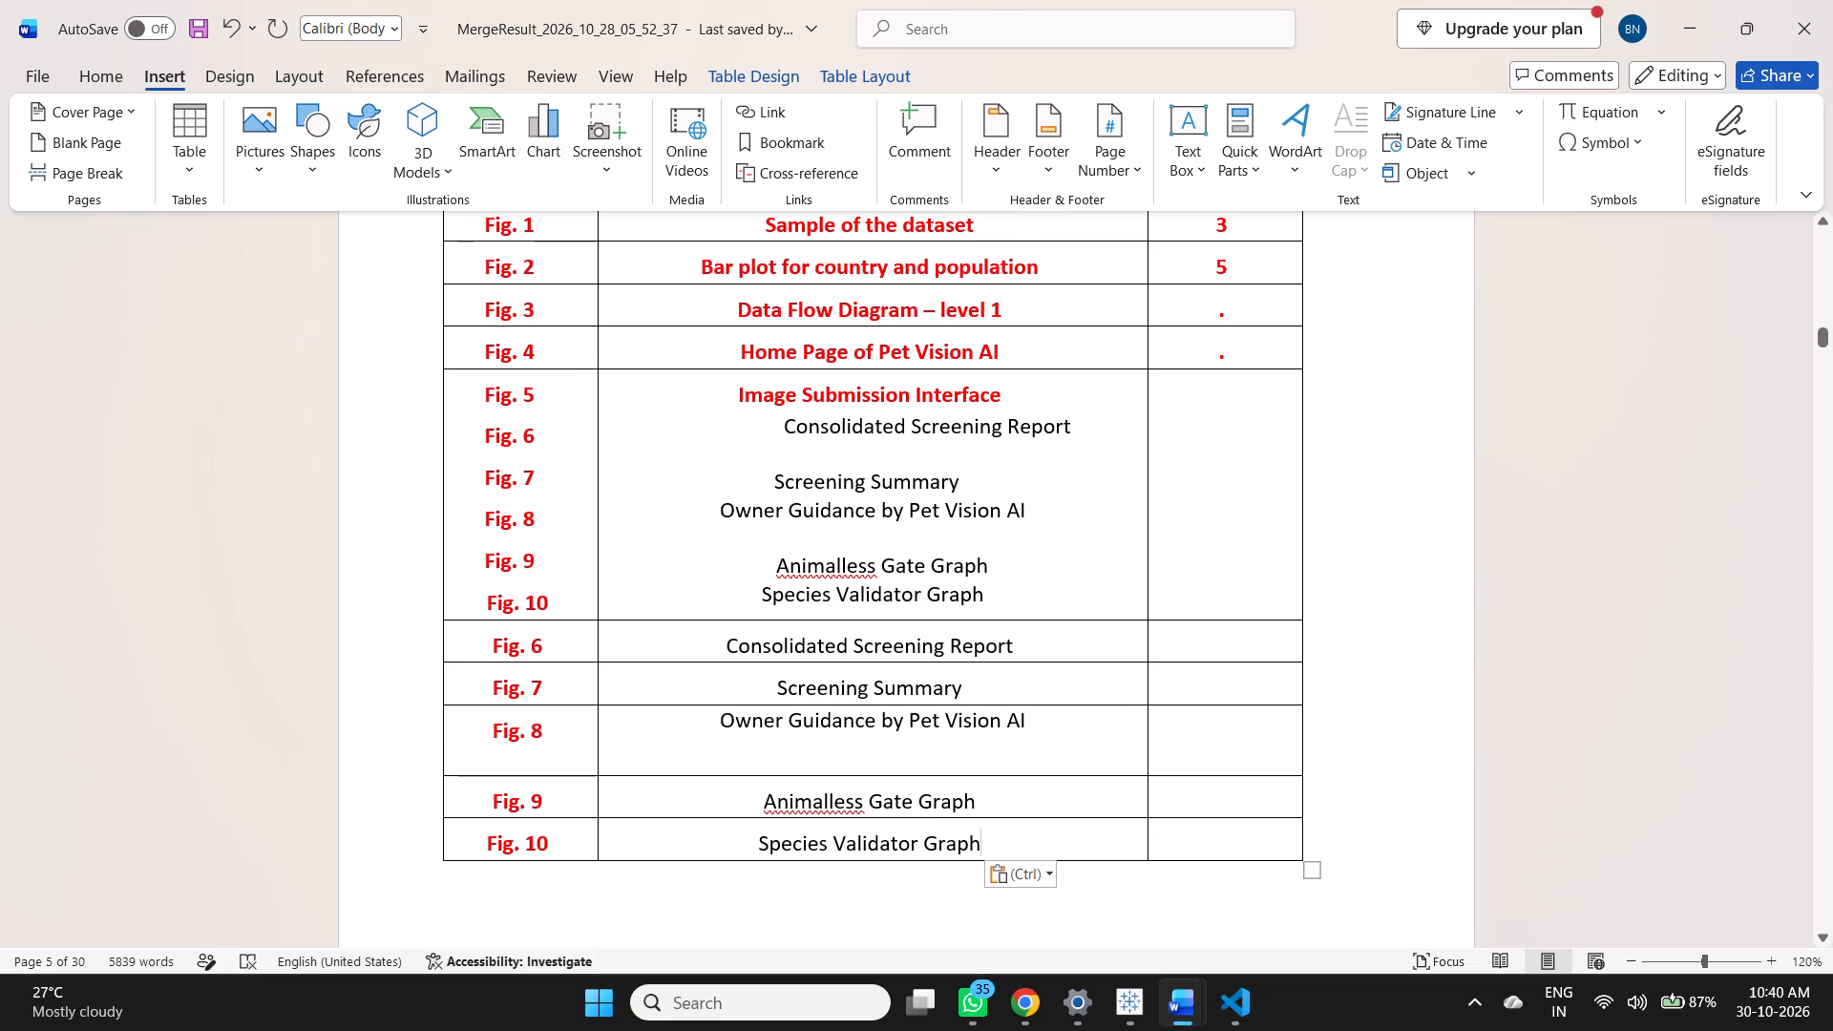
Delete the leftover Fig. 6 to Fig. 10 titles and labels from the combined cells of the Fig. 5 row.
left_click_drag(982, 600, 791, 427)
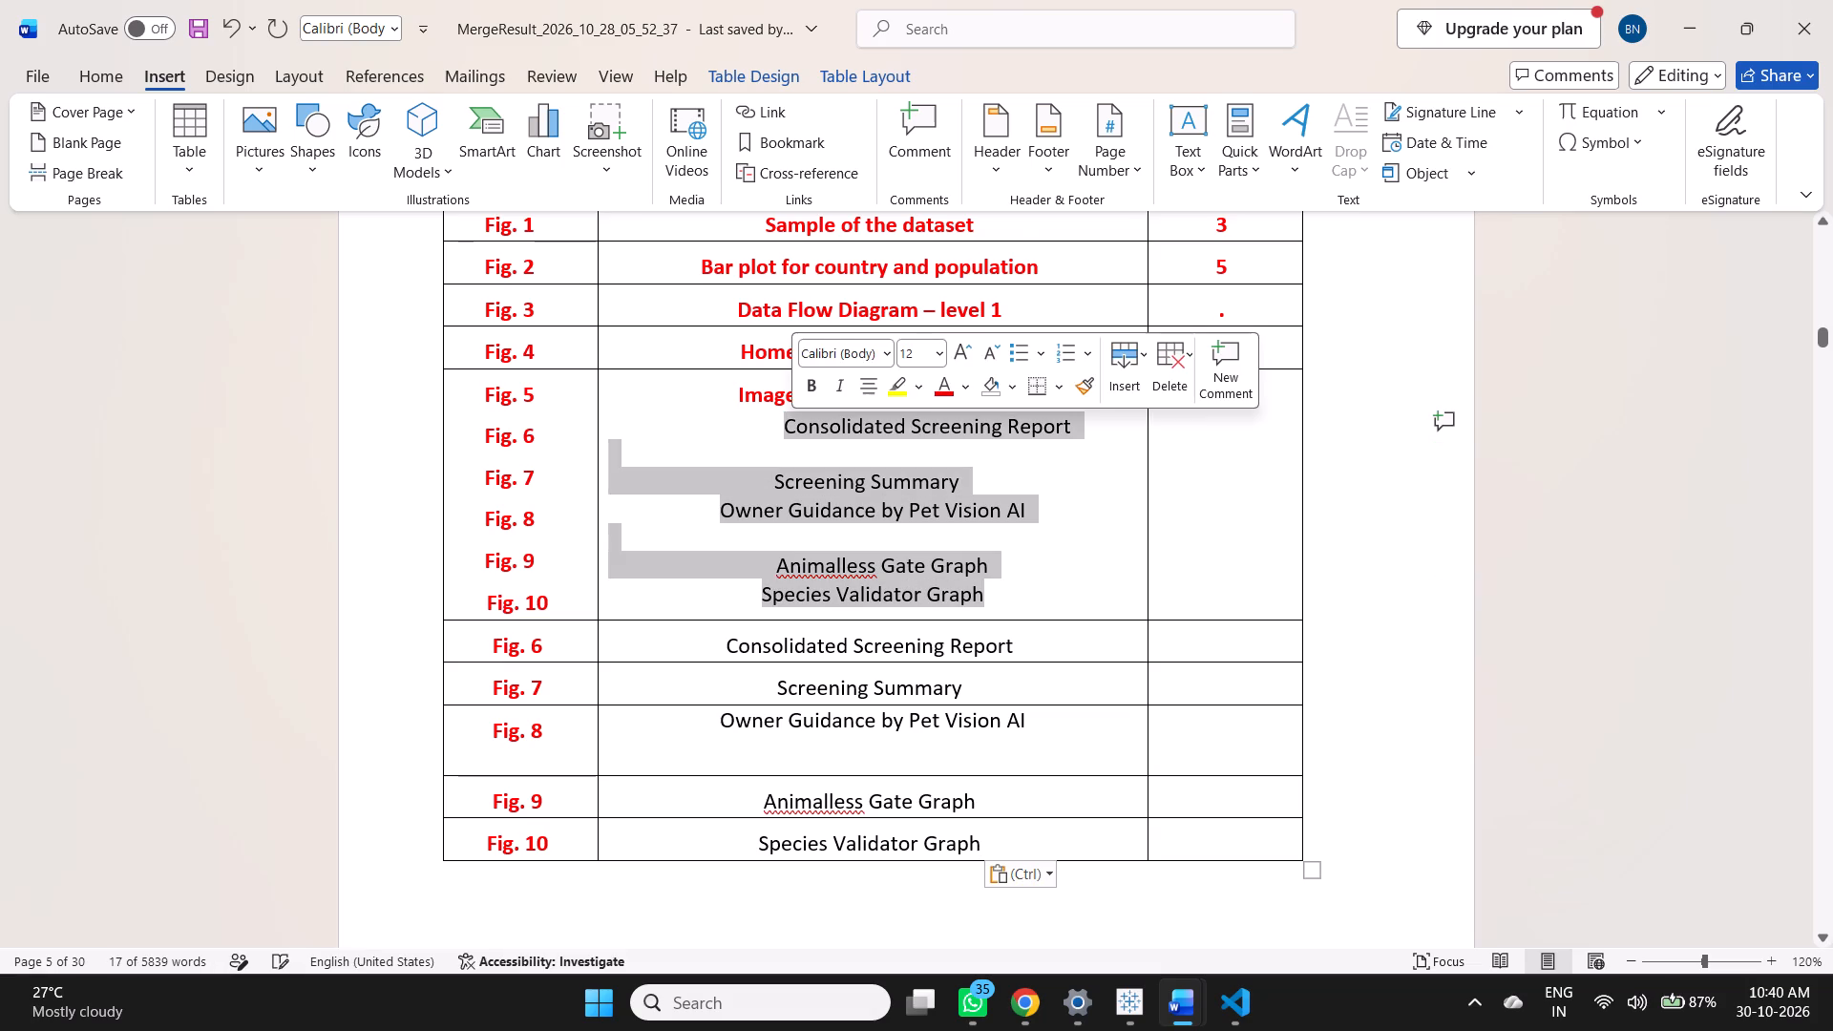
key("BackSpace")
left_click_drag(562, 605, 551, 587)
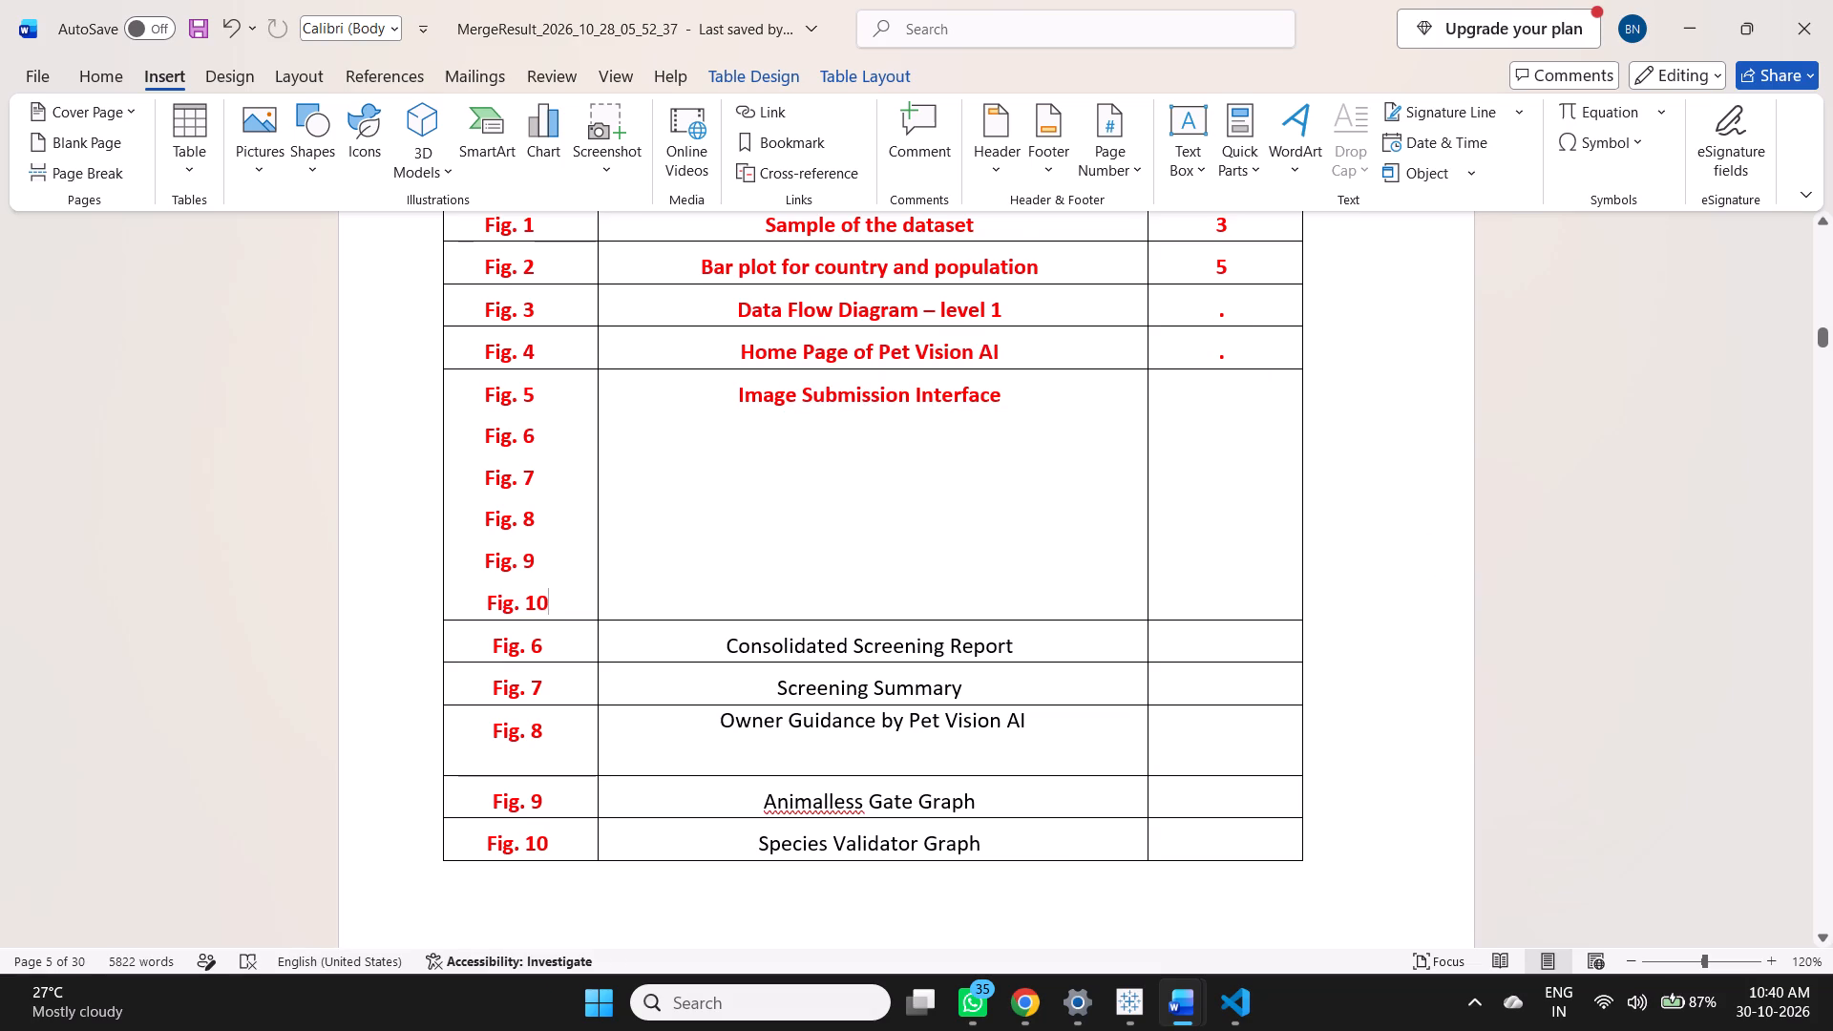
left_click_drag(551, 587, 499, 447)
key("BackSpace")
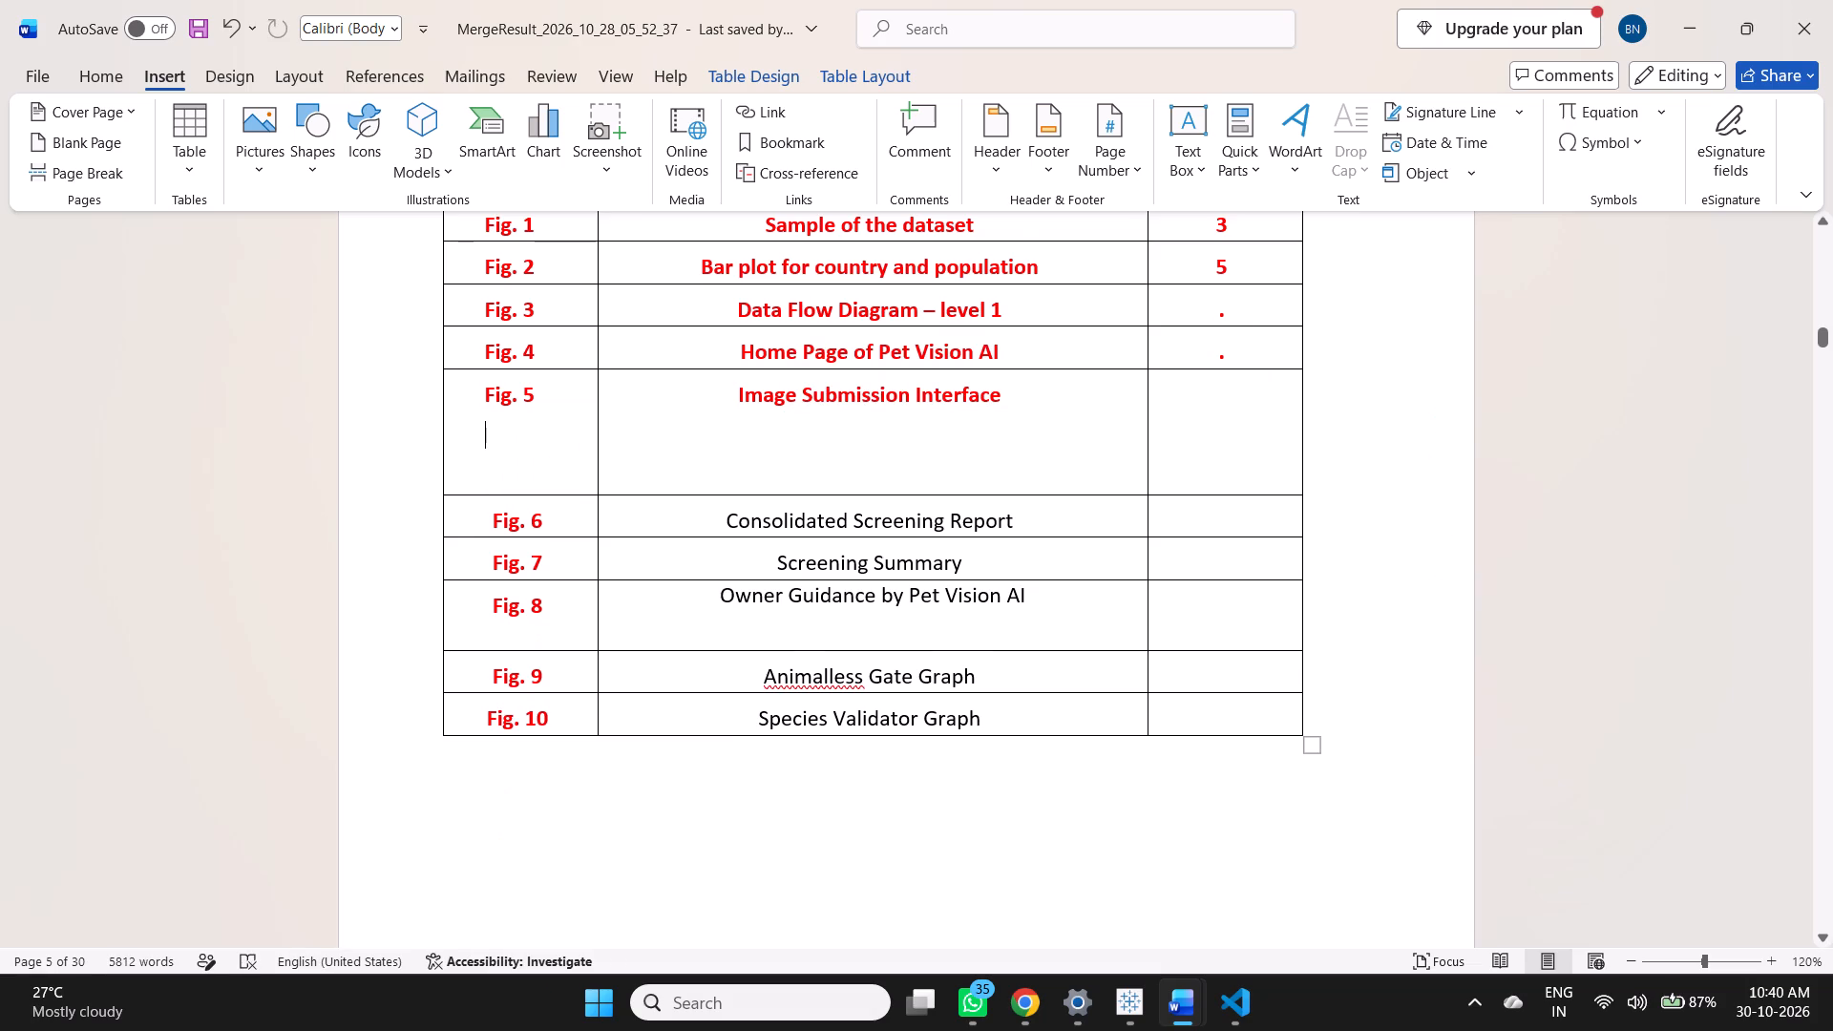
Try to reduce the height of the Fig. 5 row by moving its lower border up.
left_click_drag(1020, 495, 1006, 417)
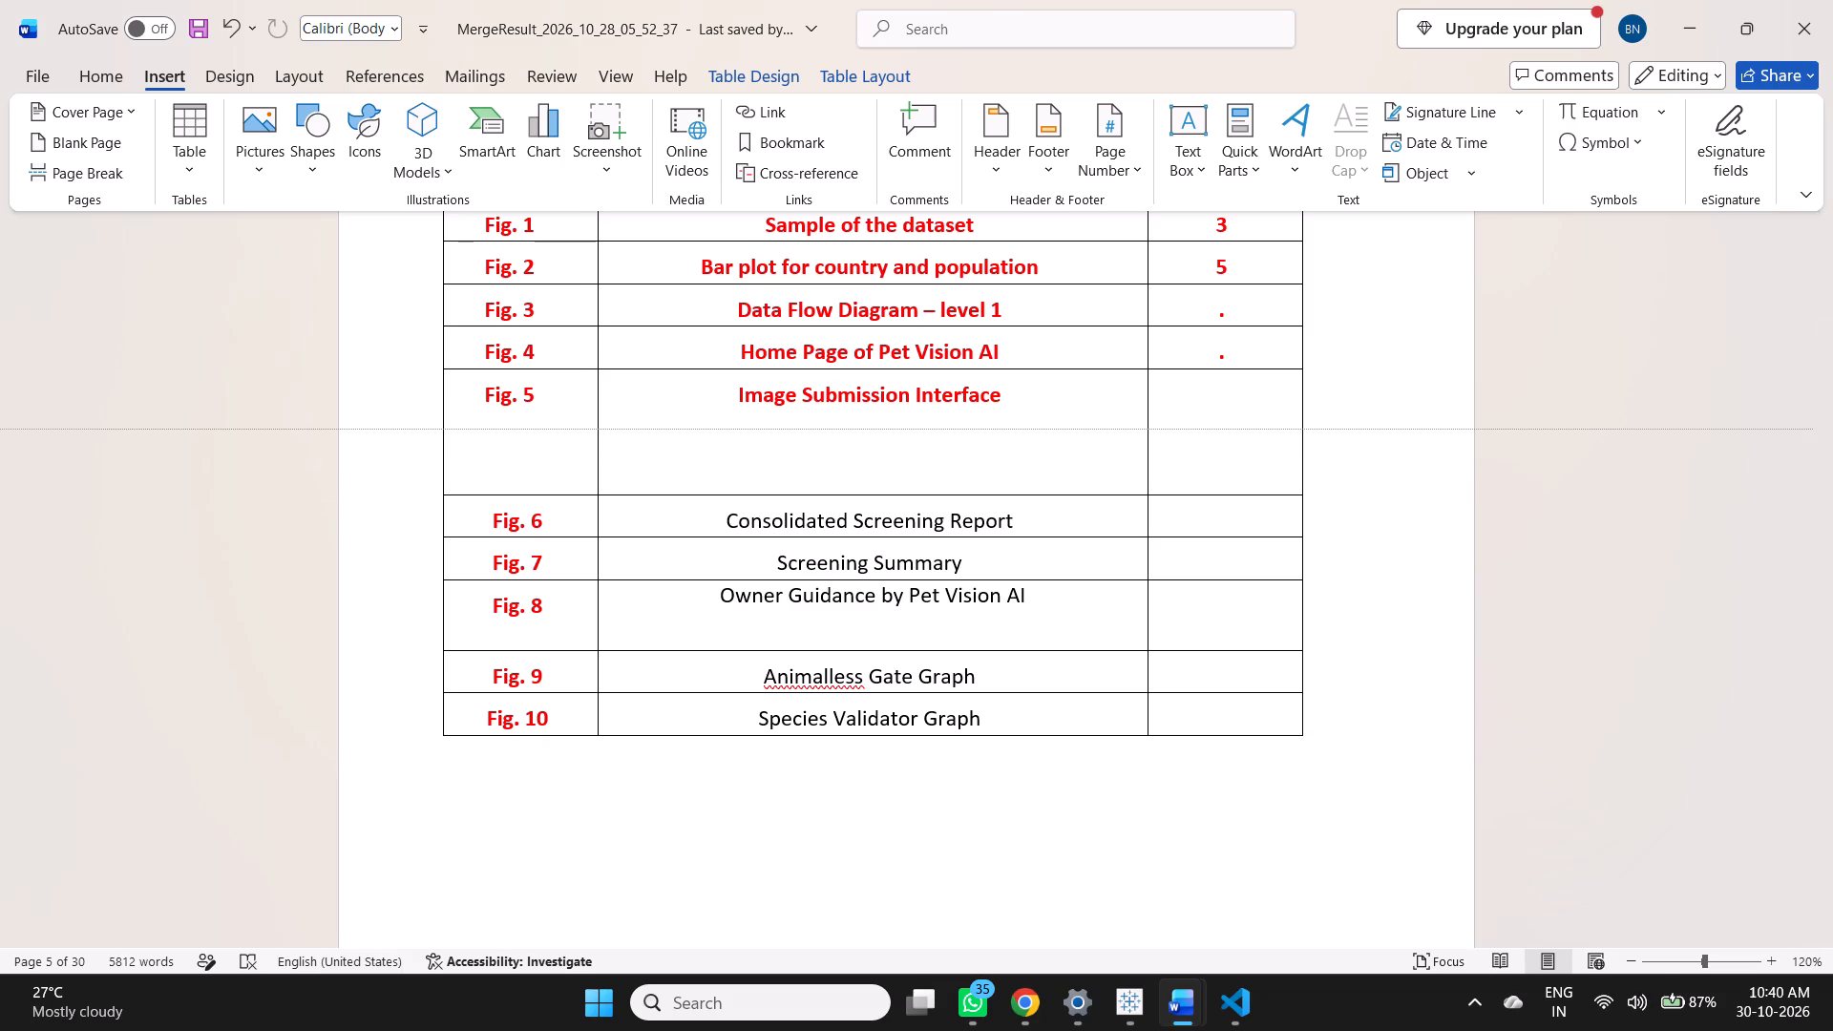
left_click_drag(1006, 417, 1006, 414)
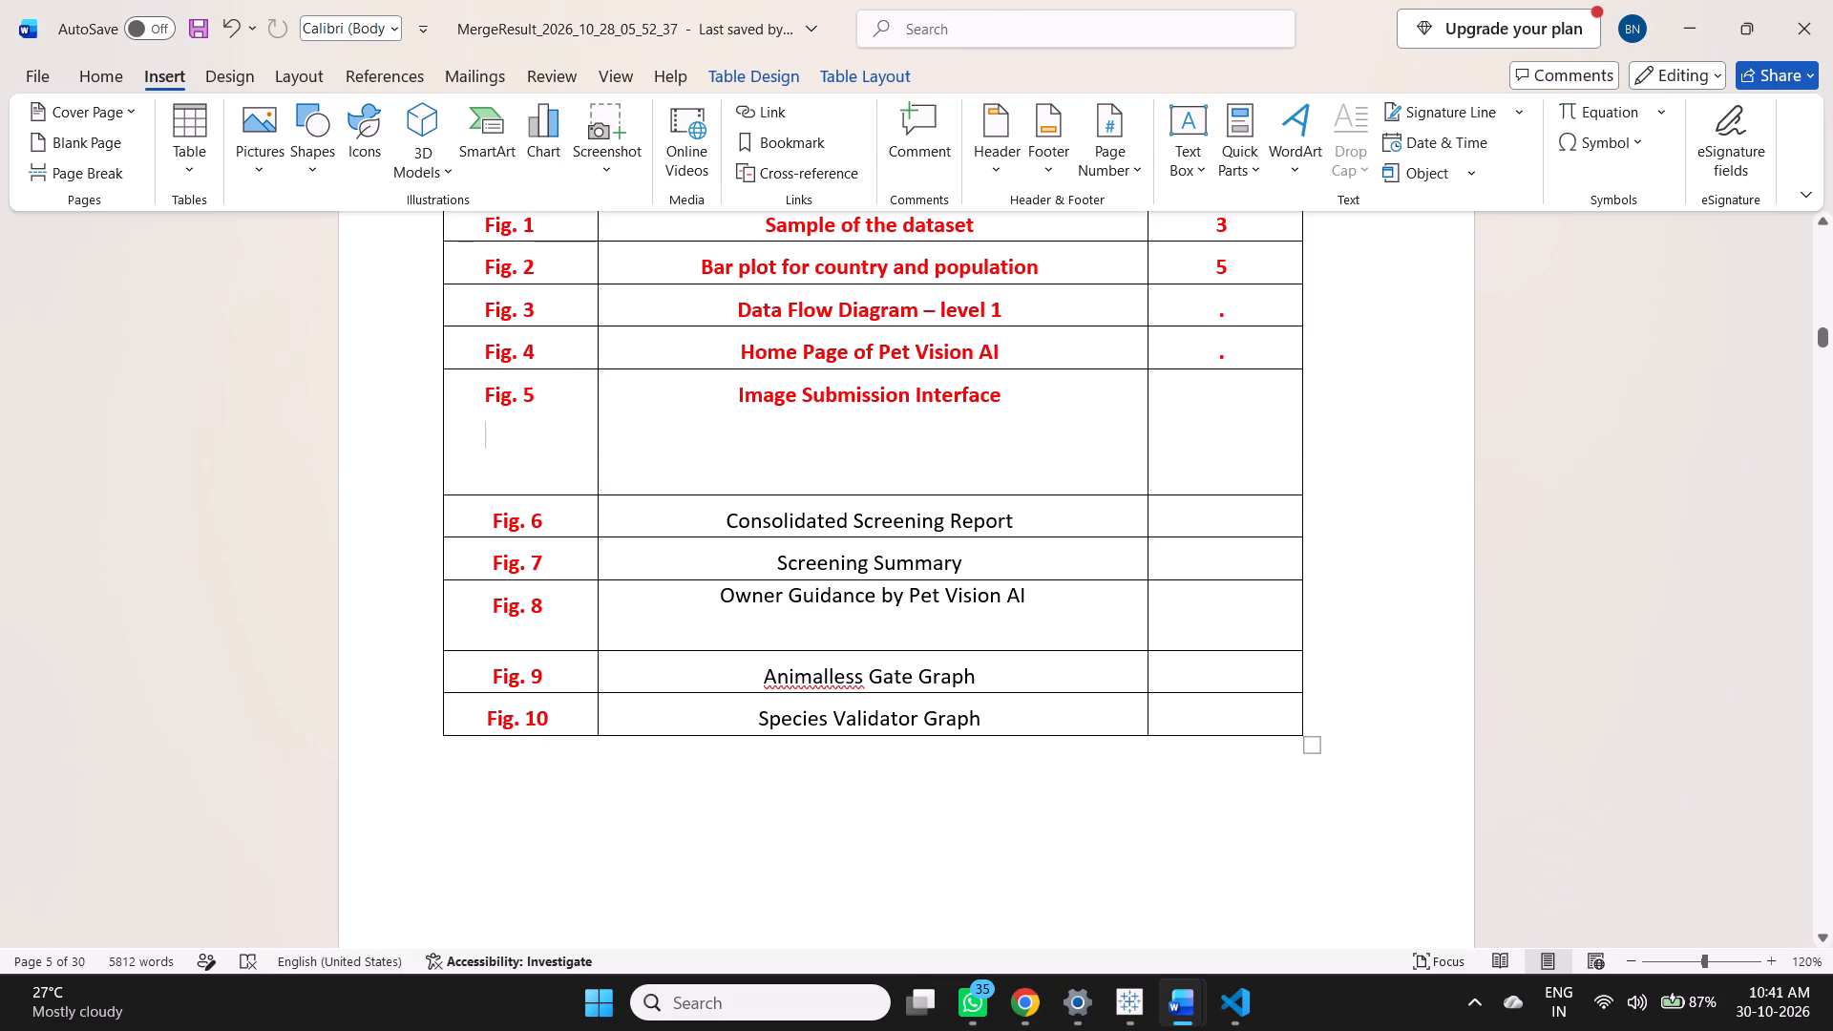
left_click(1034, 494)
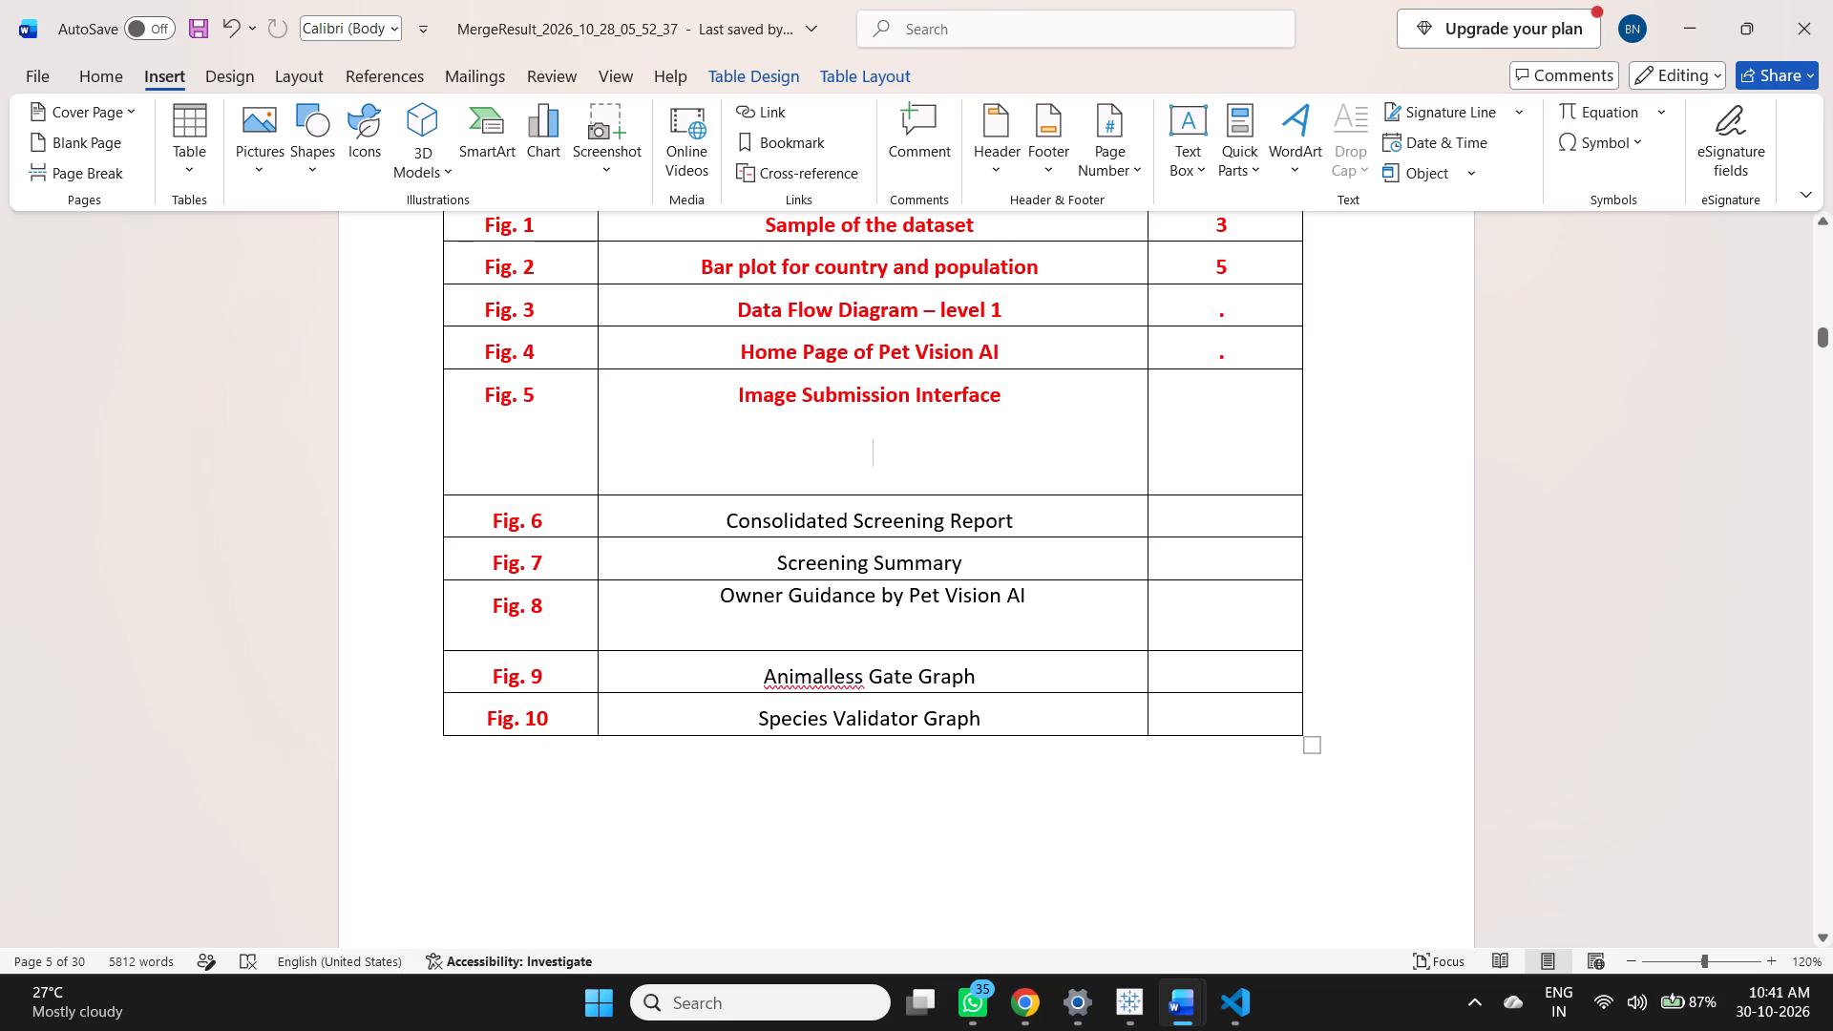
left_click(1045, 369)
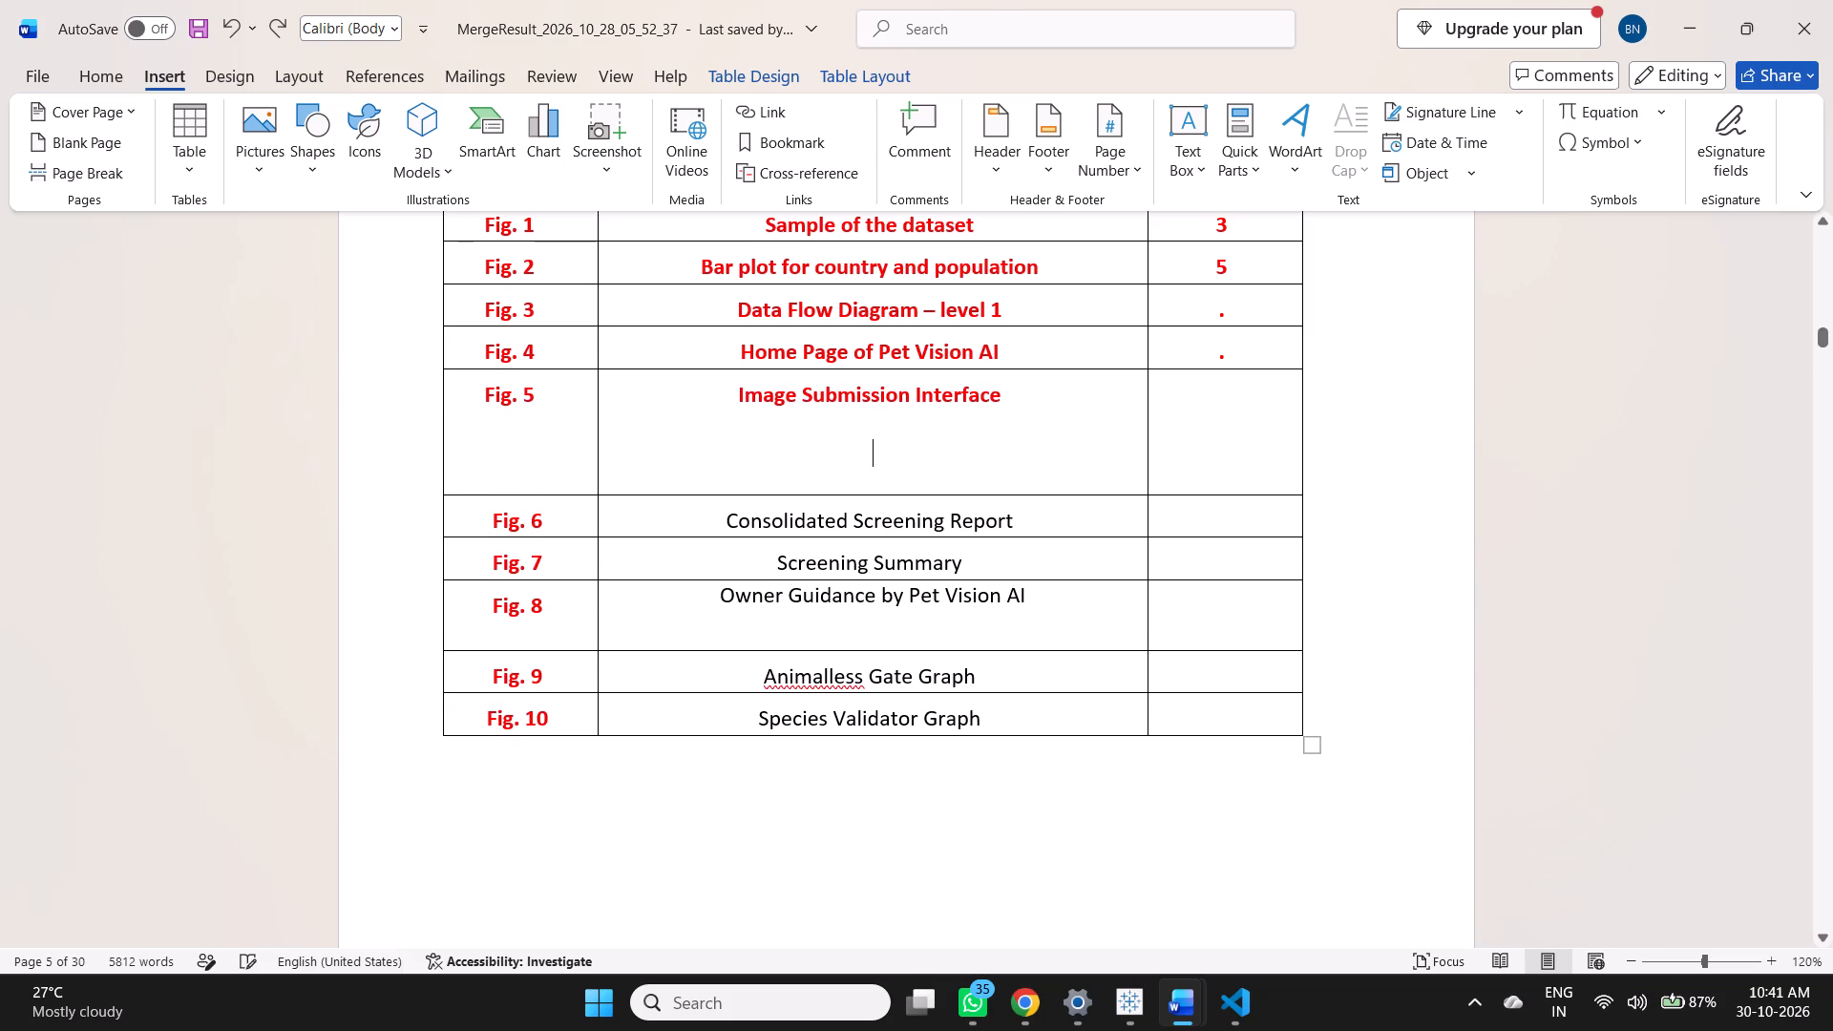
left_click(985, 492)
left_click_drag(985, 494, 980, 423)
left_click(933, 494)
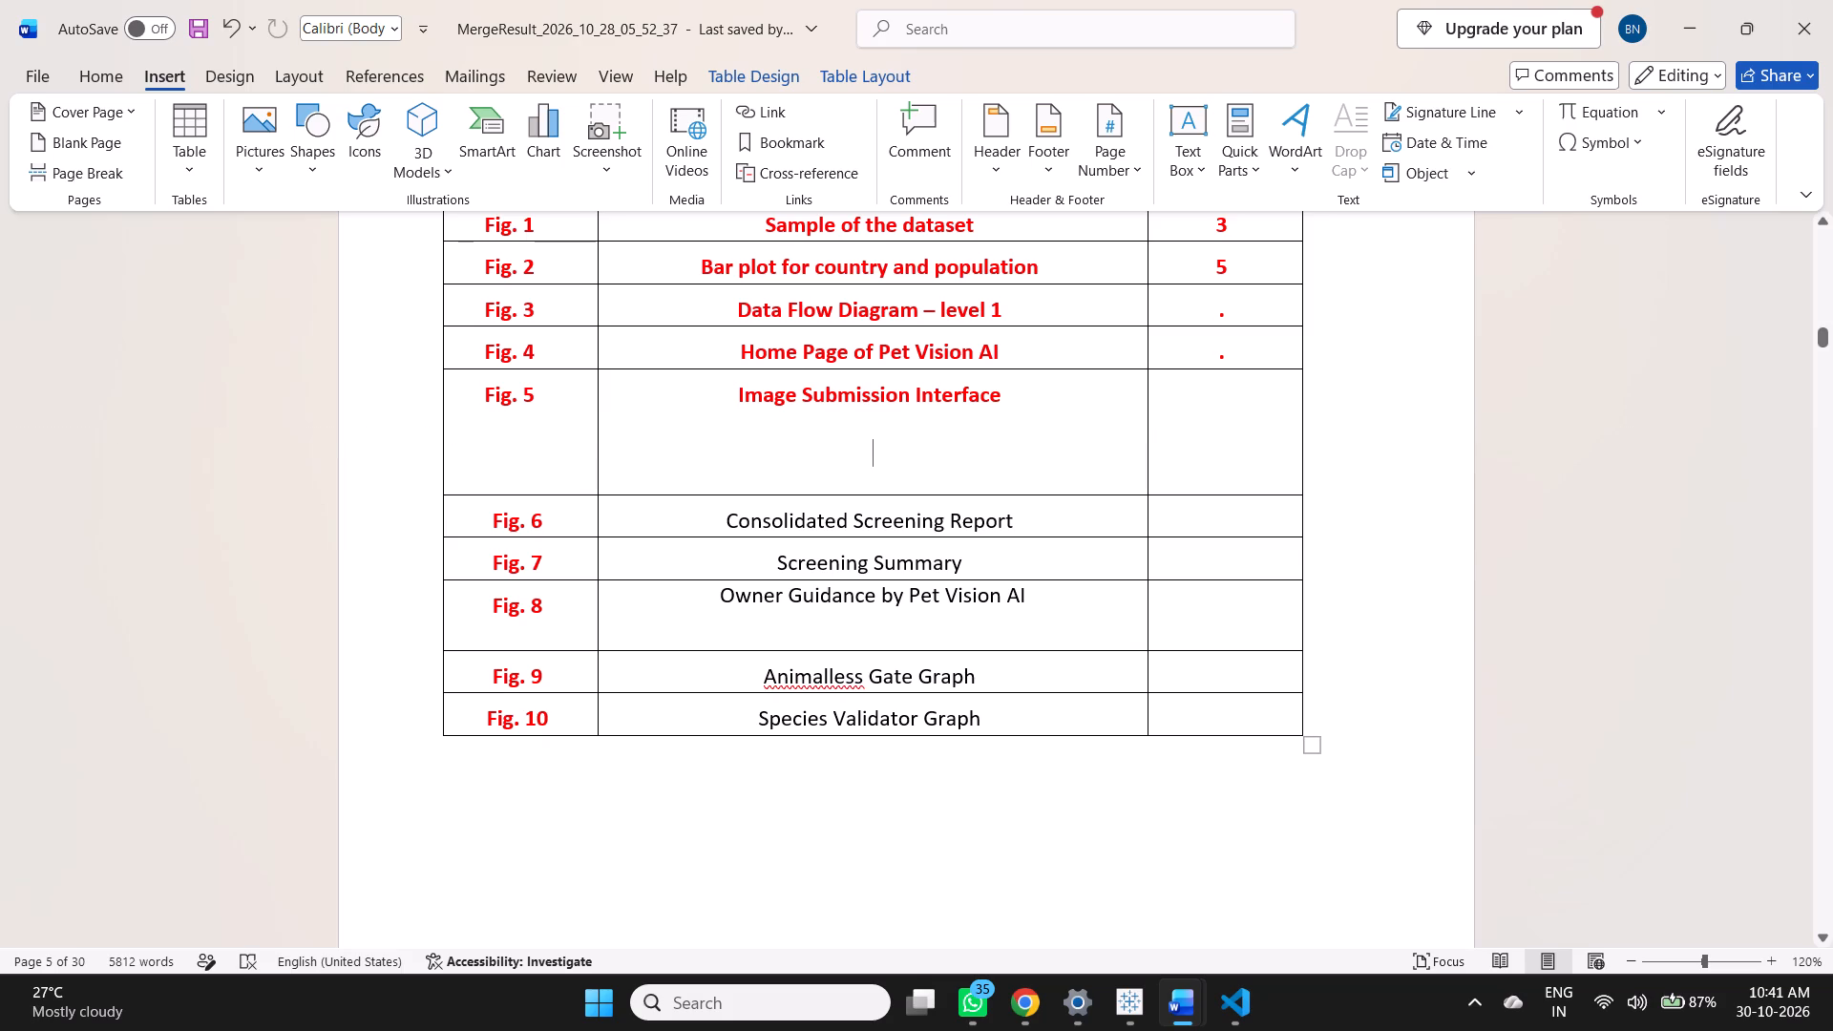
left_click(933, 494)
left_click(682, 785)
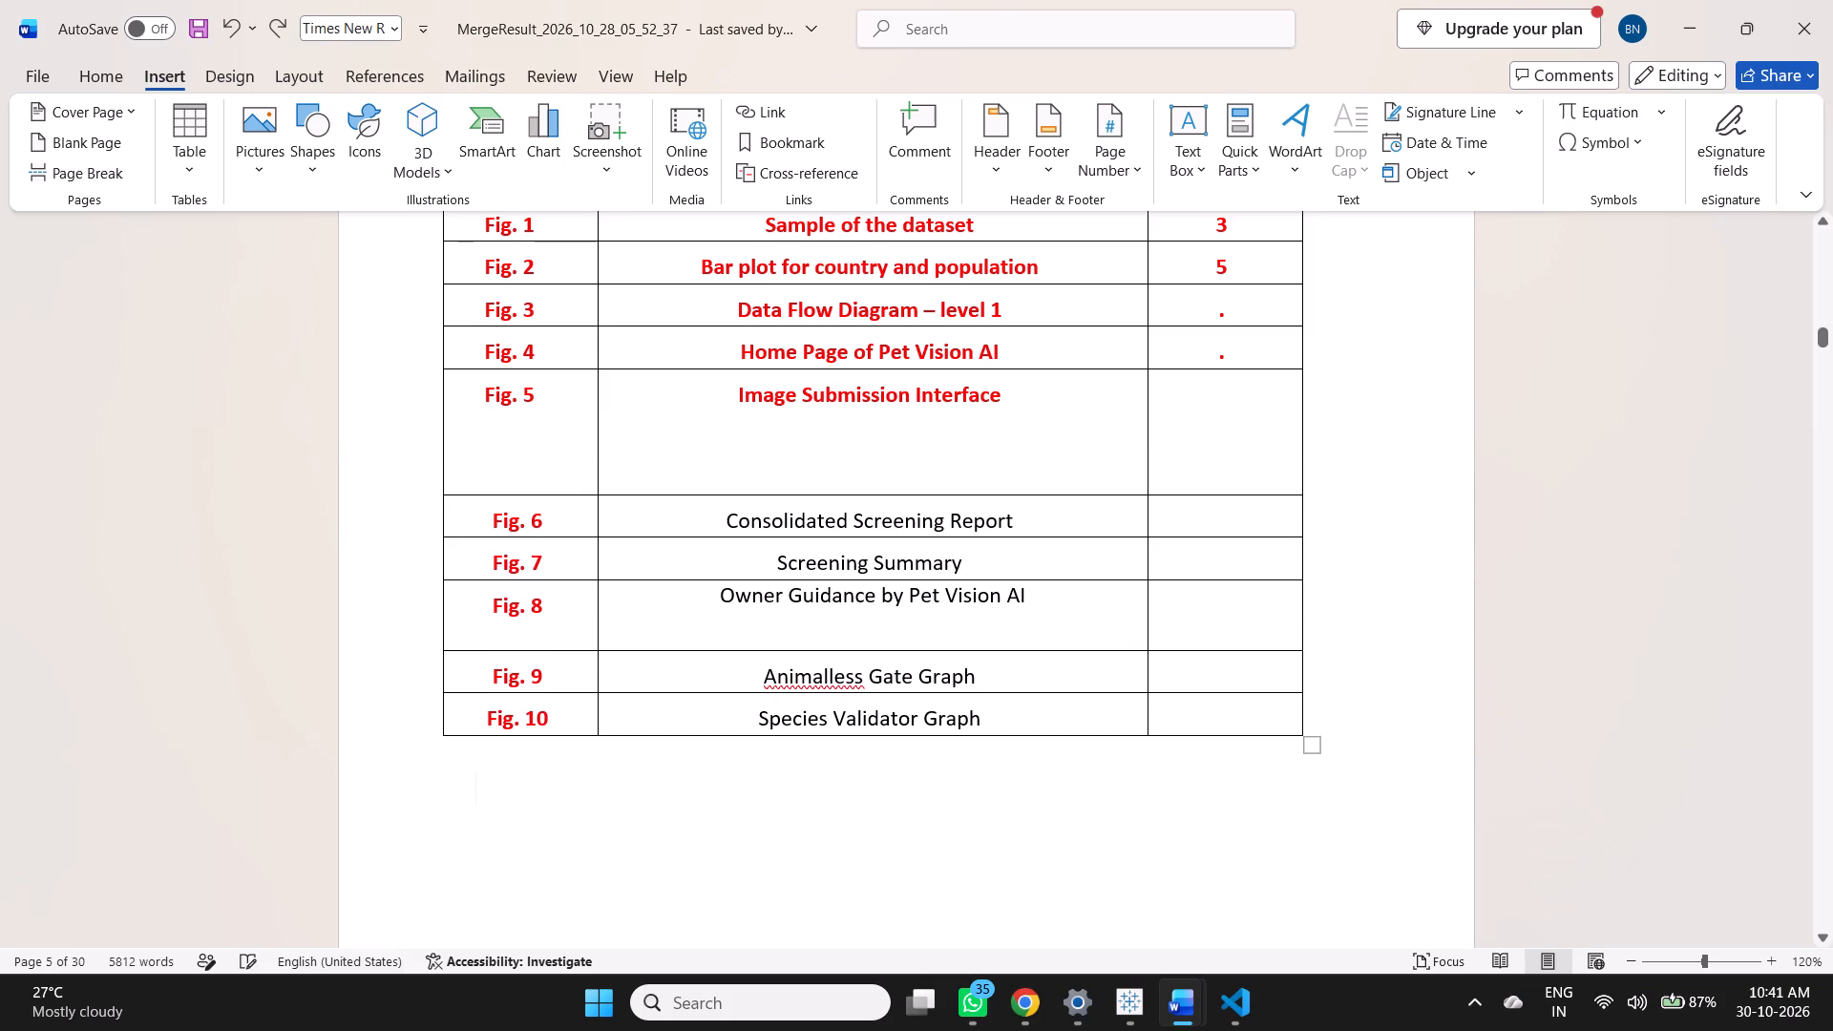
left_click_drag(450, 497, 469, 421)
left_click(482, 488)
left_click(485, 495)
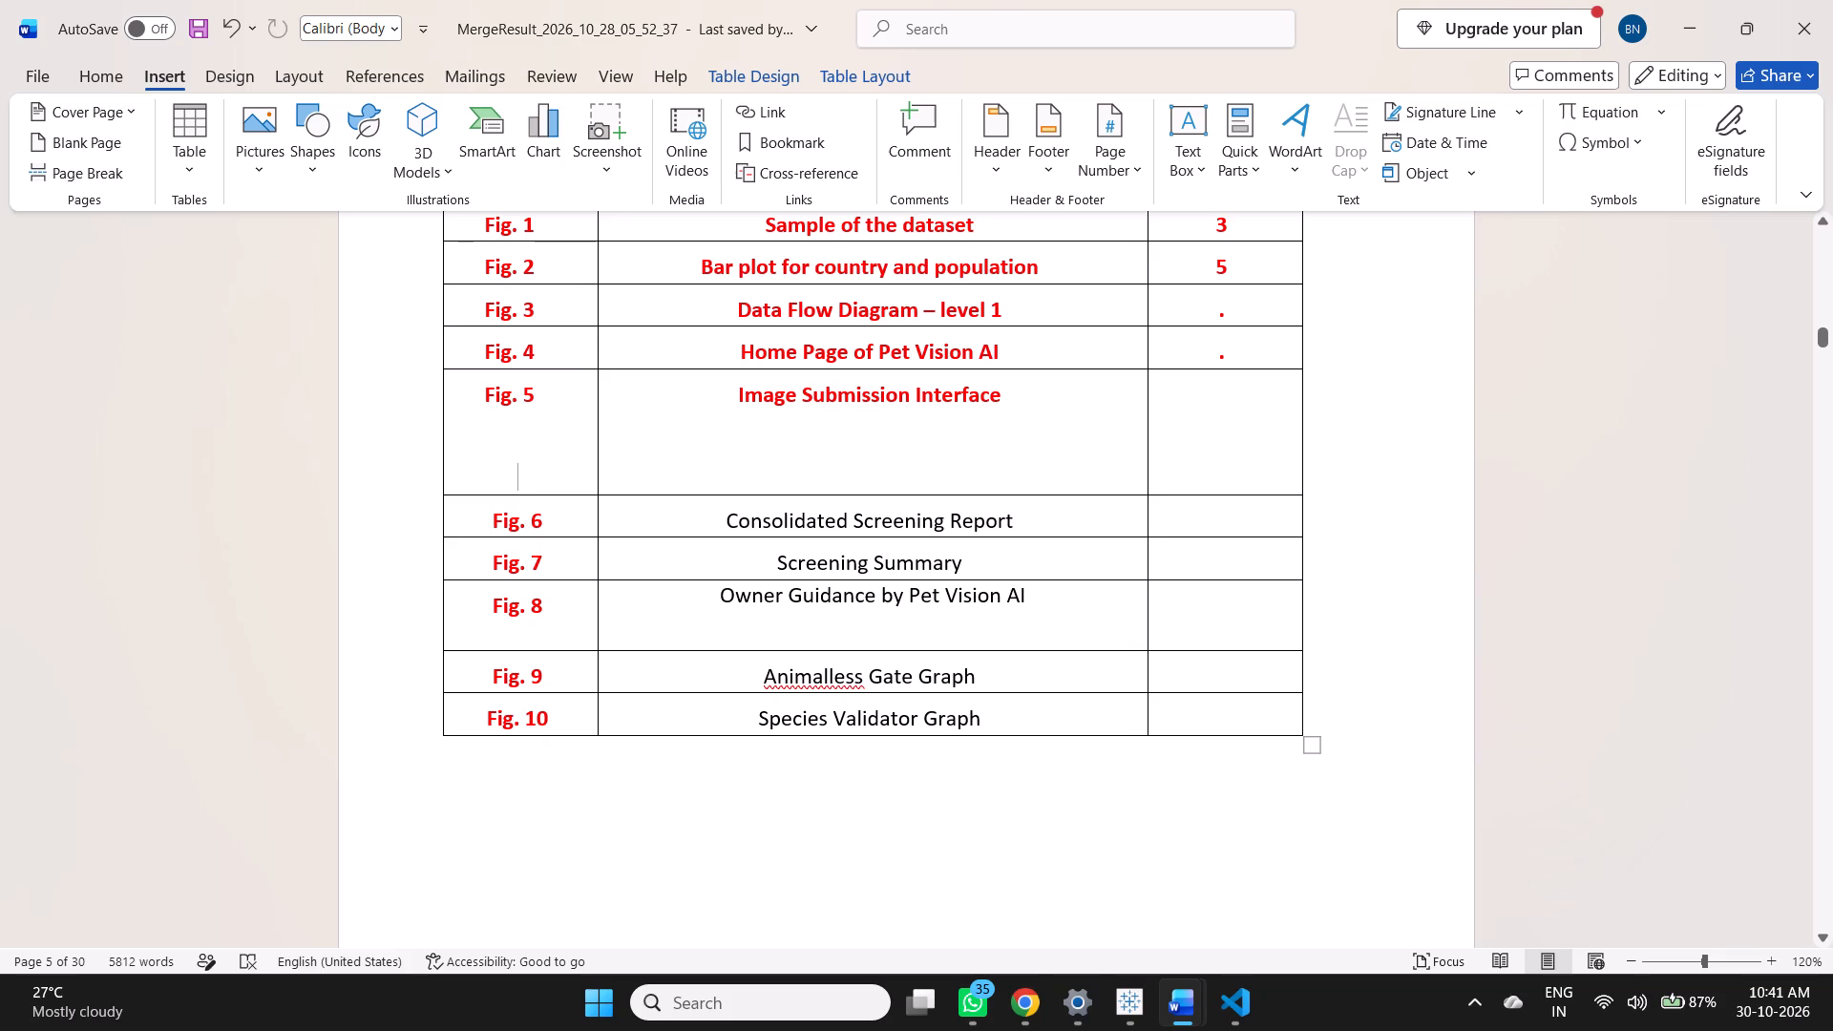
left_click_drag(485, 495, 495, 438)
Delete the entire Fig. 5 row from the List of Figures table.
right_click(916, 436)
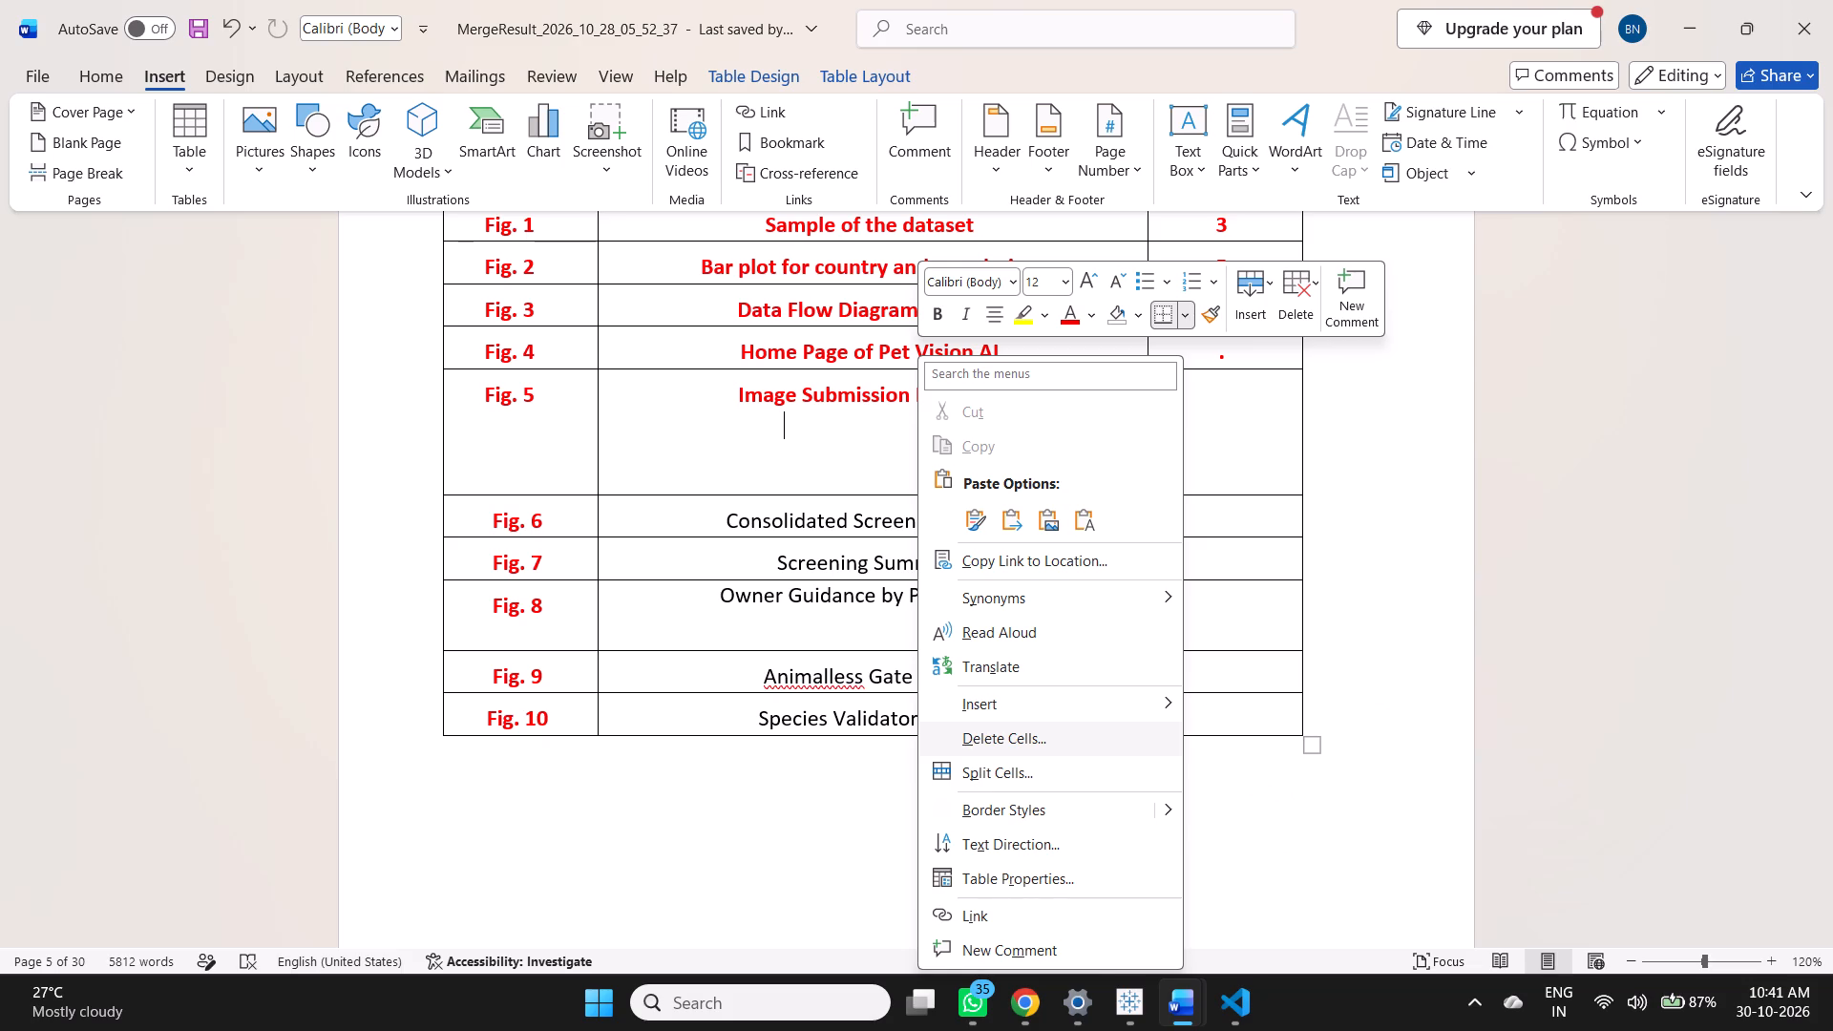
left_click(1023, 739)
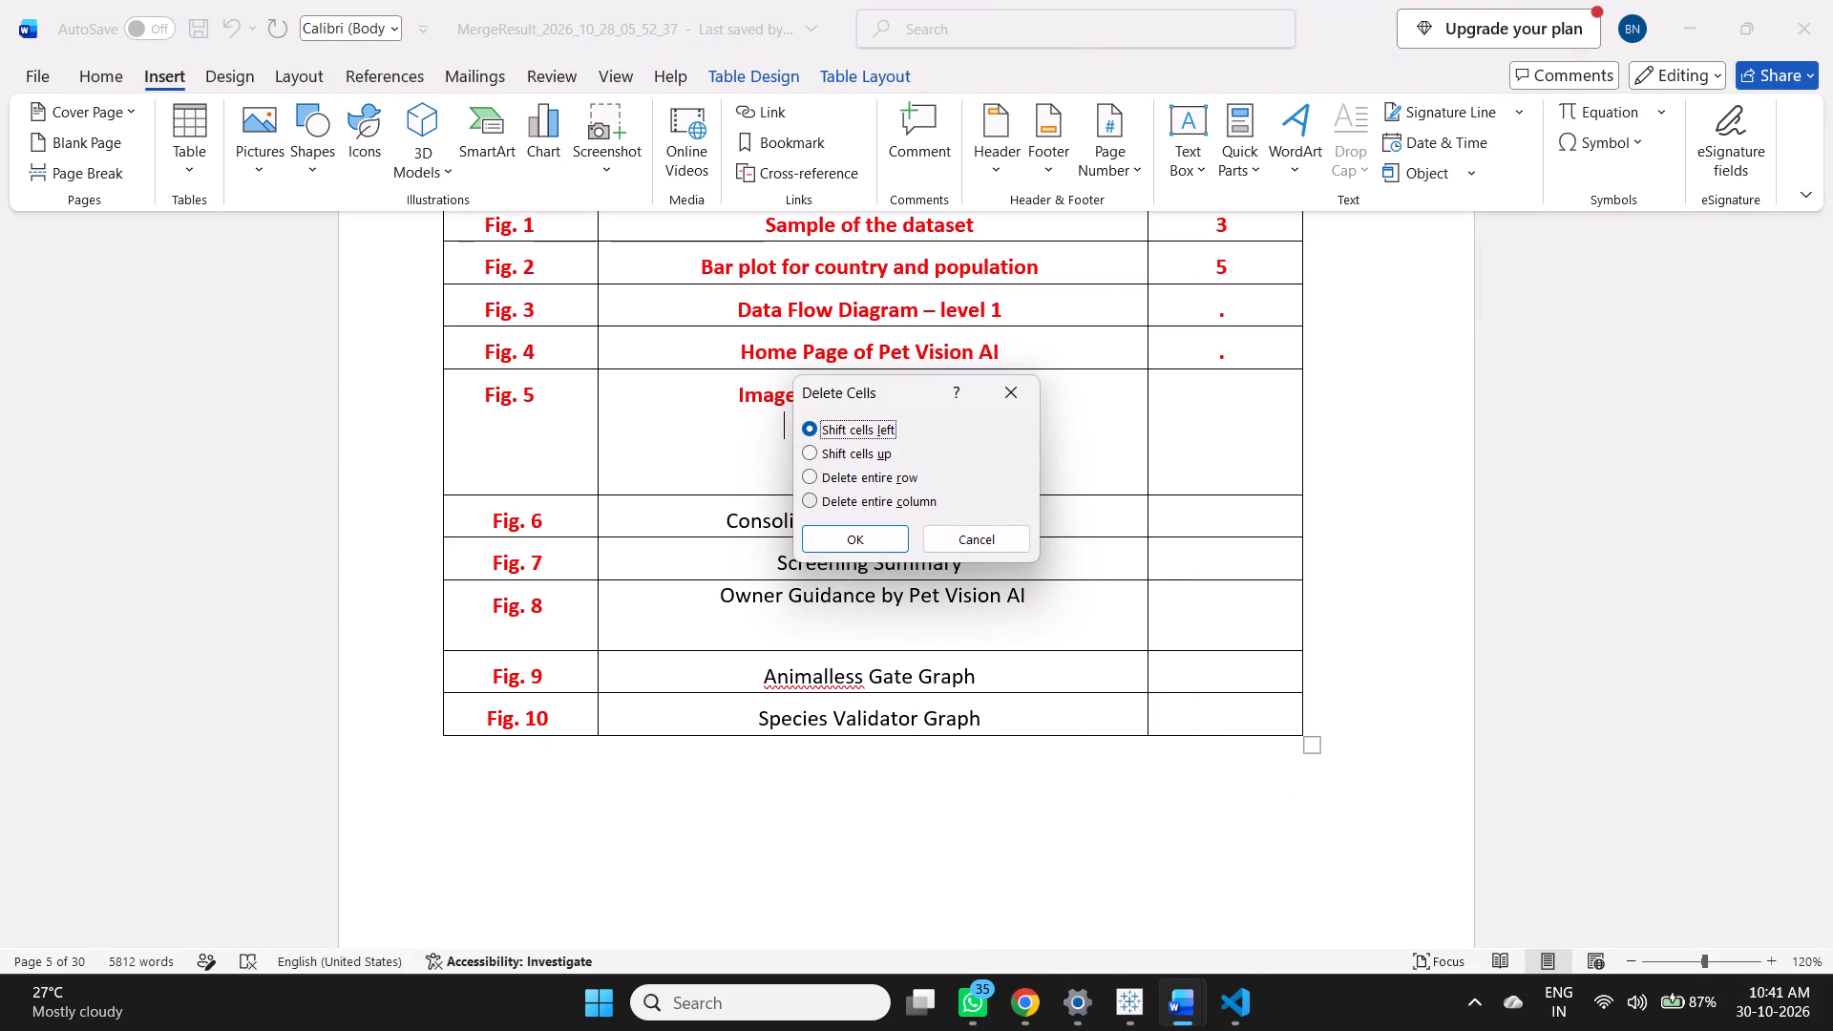
left_click(804, 473)
left_click(857, 535)
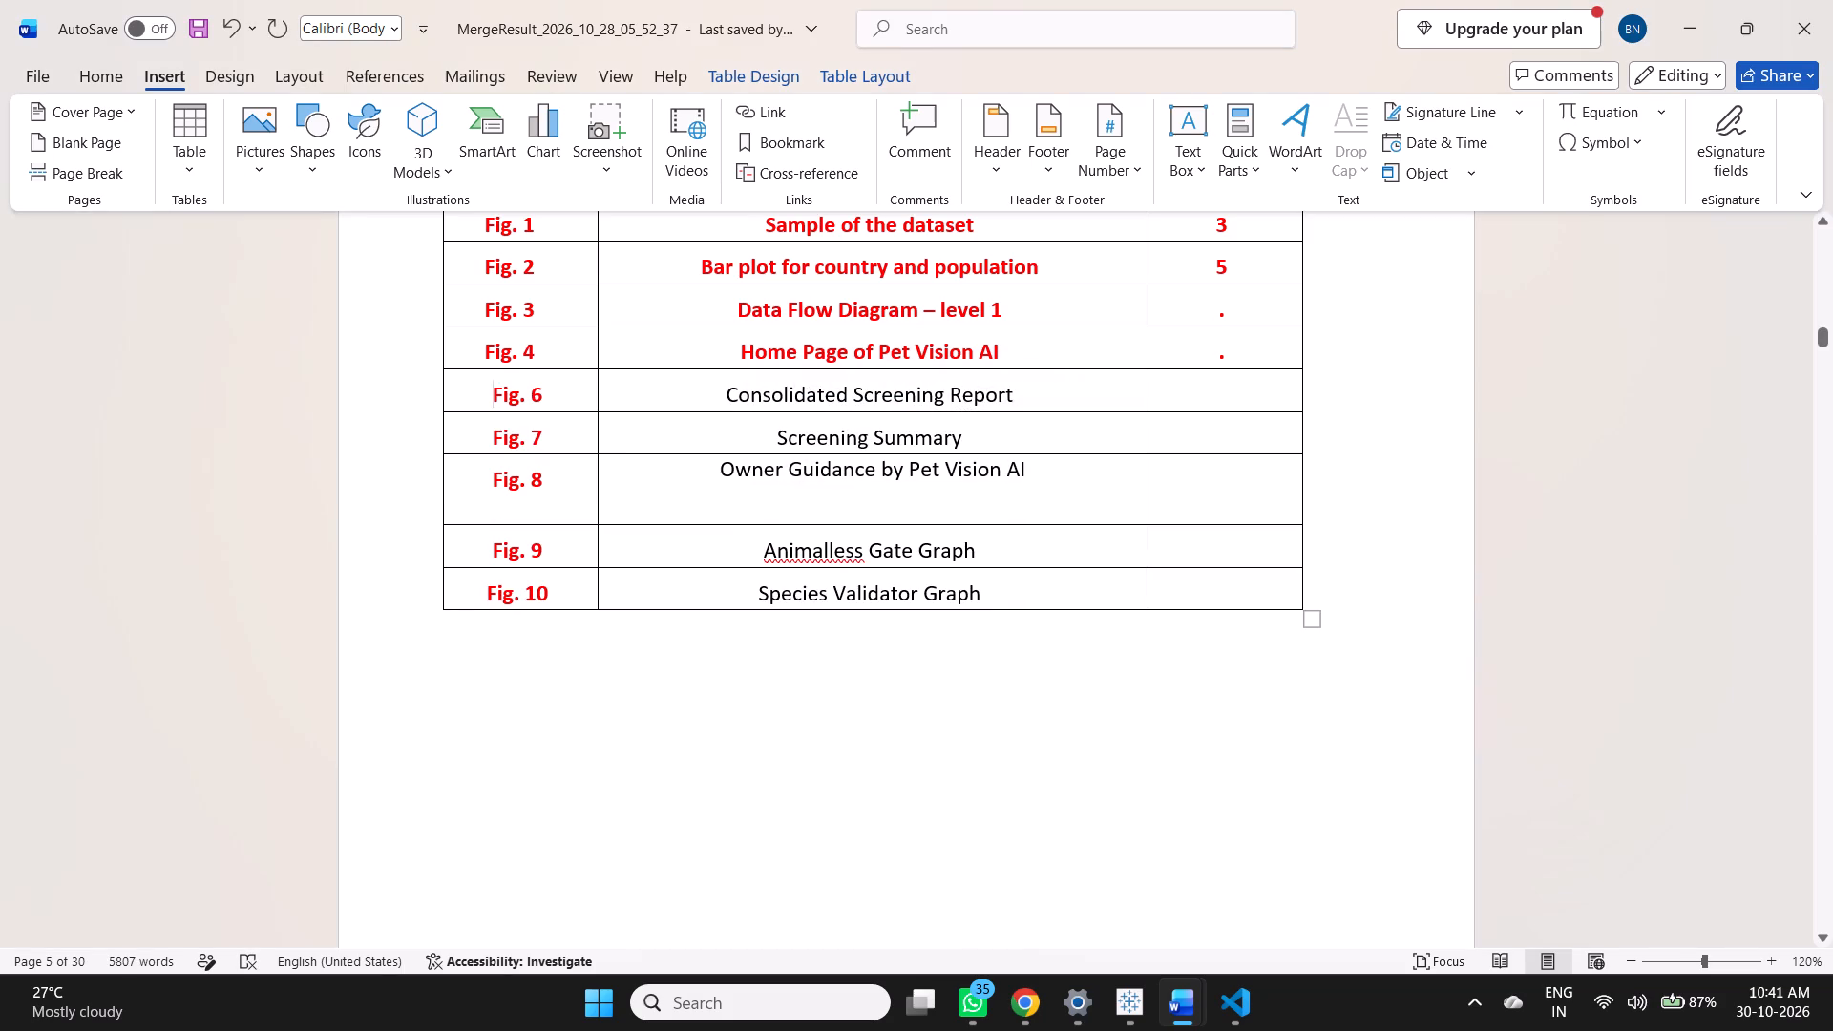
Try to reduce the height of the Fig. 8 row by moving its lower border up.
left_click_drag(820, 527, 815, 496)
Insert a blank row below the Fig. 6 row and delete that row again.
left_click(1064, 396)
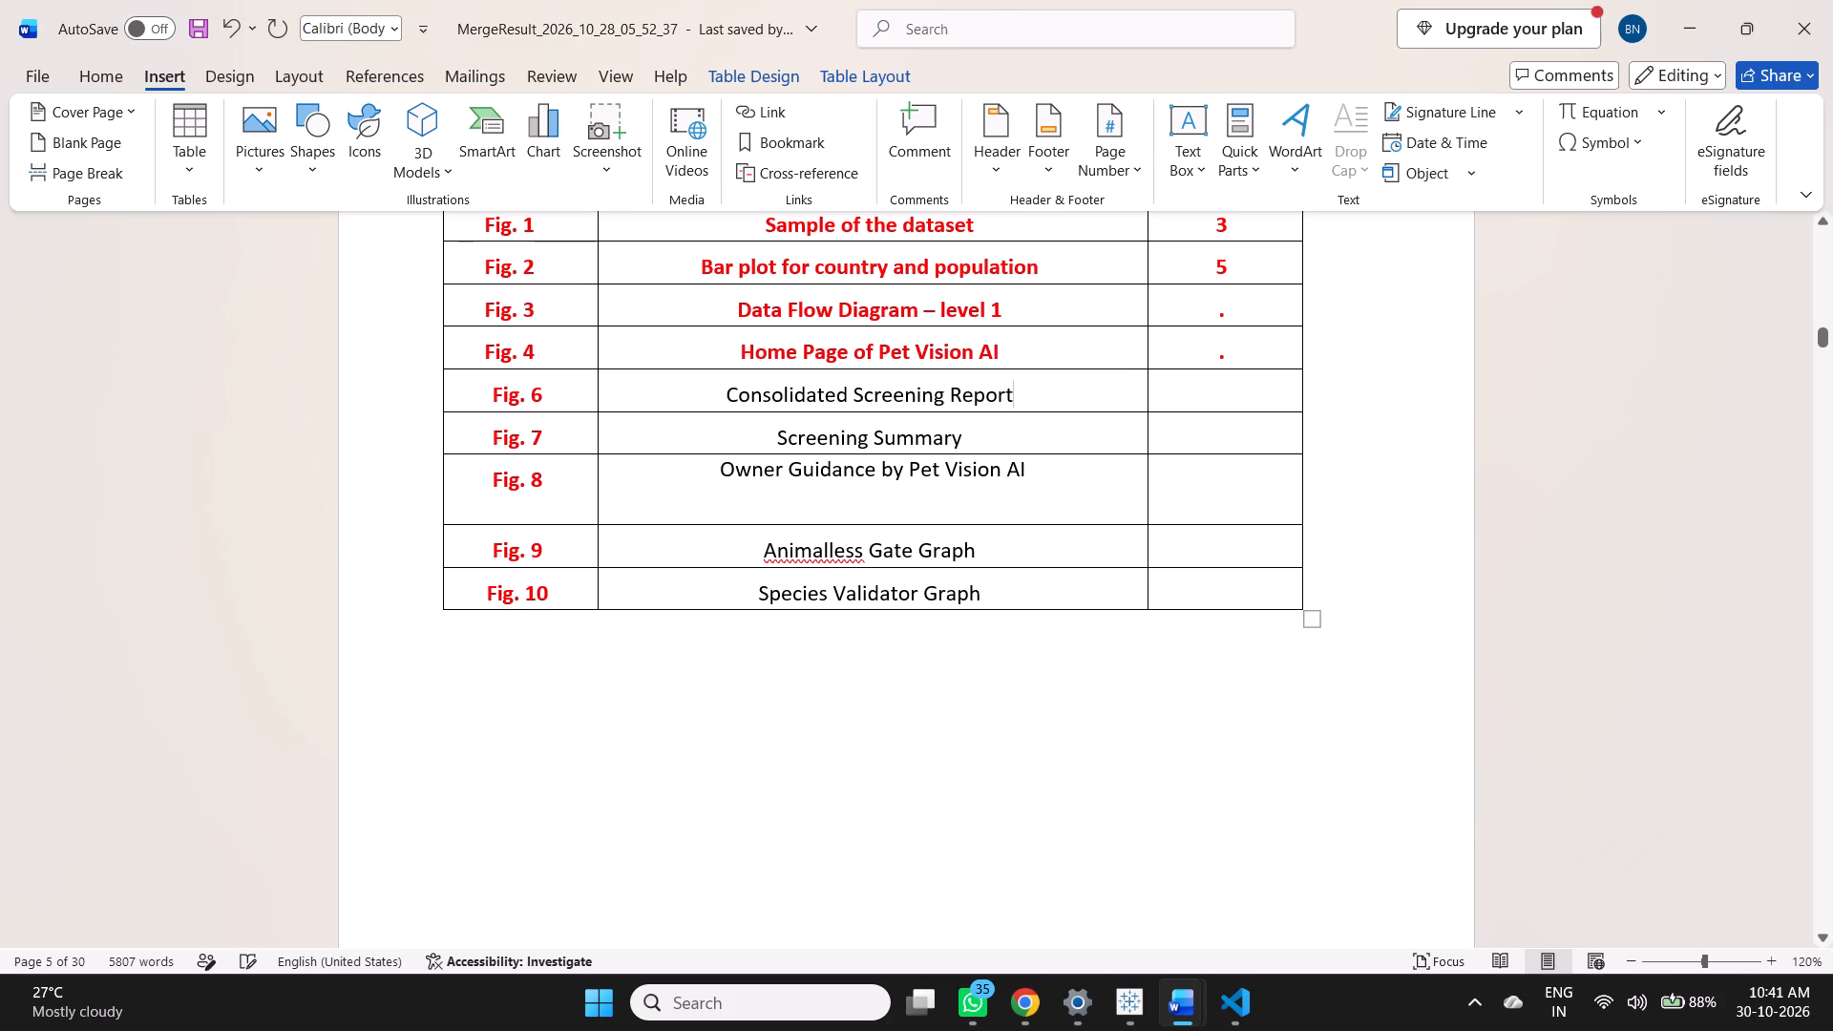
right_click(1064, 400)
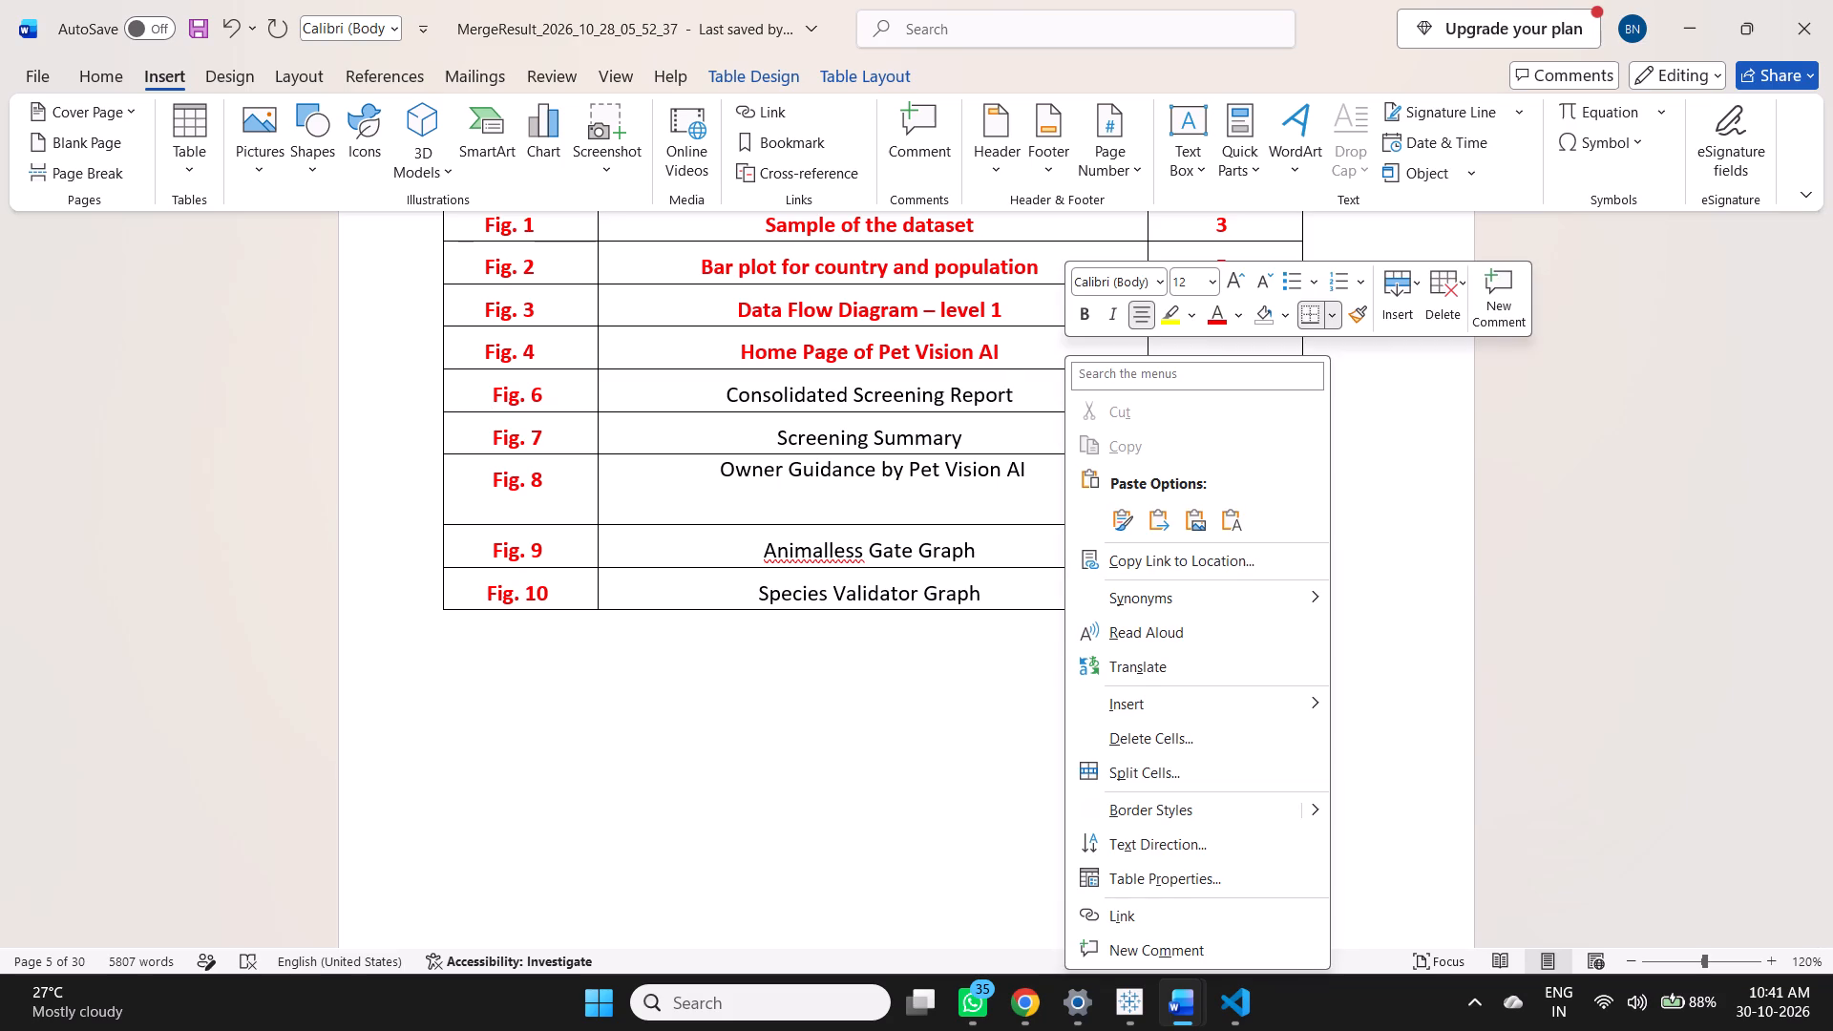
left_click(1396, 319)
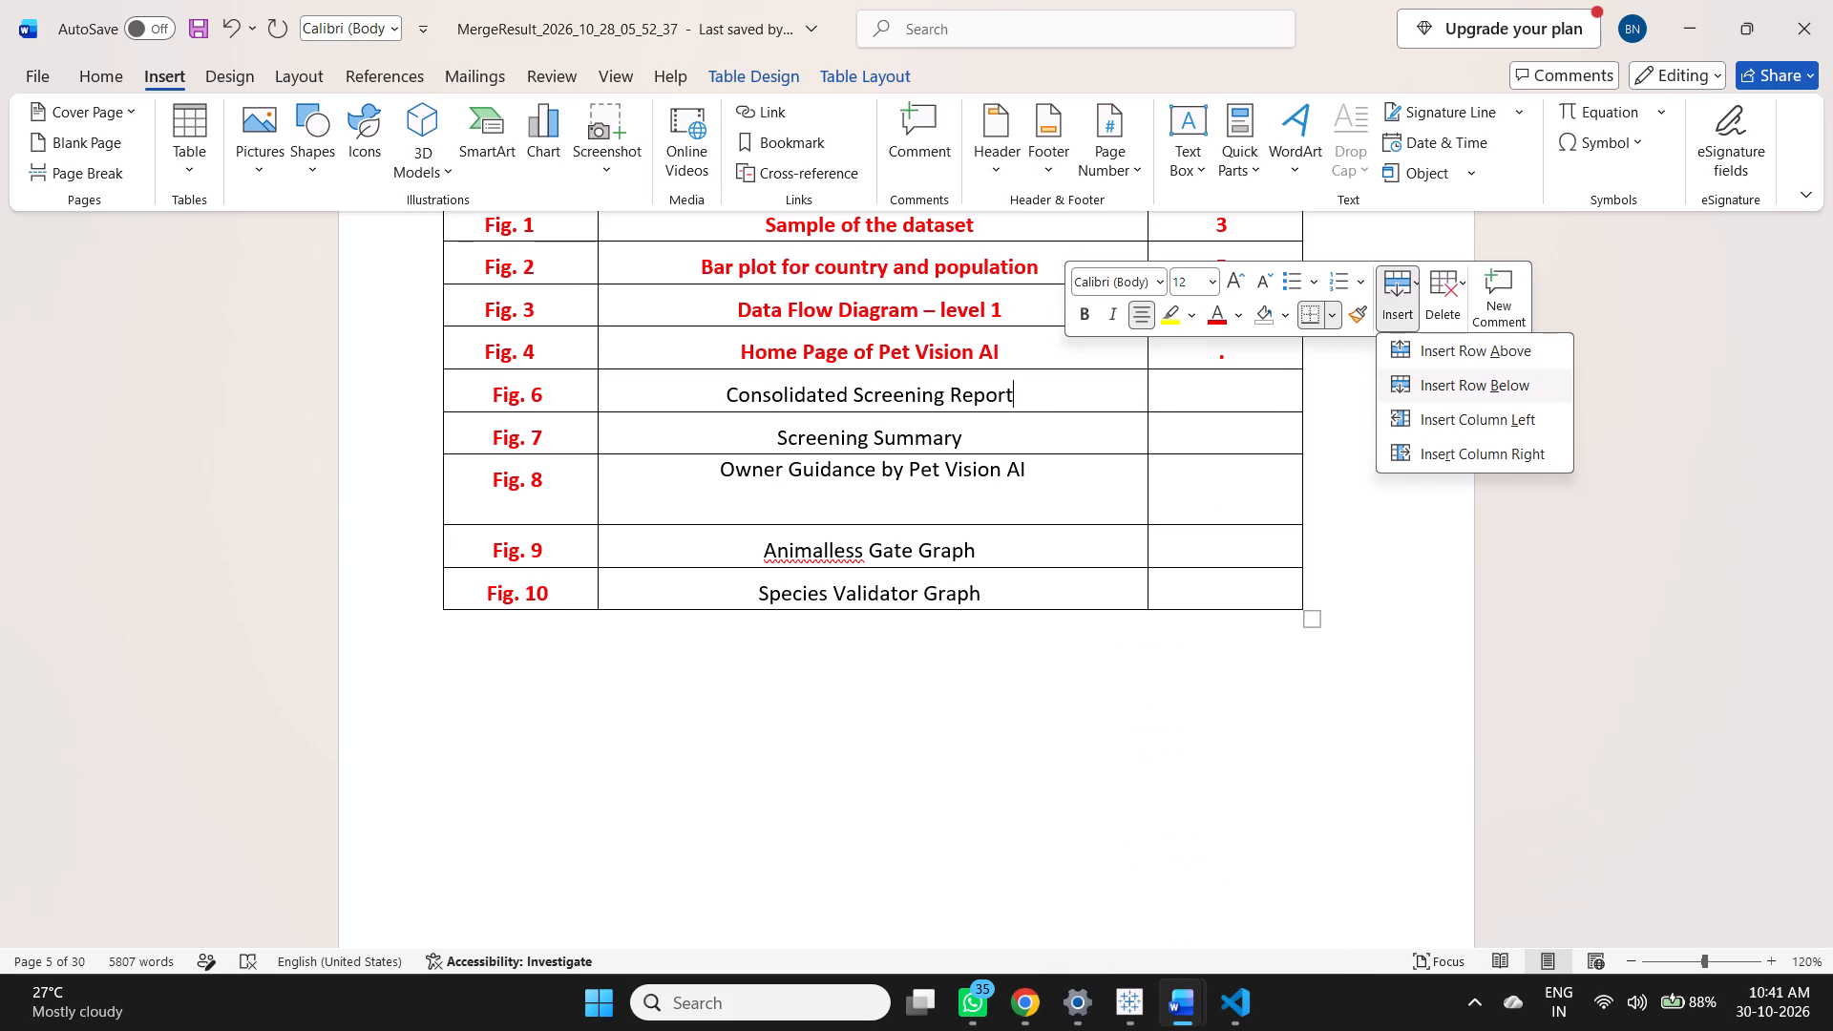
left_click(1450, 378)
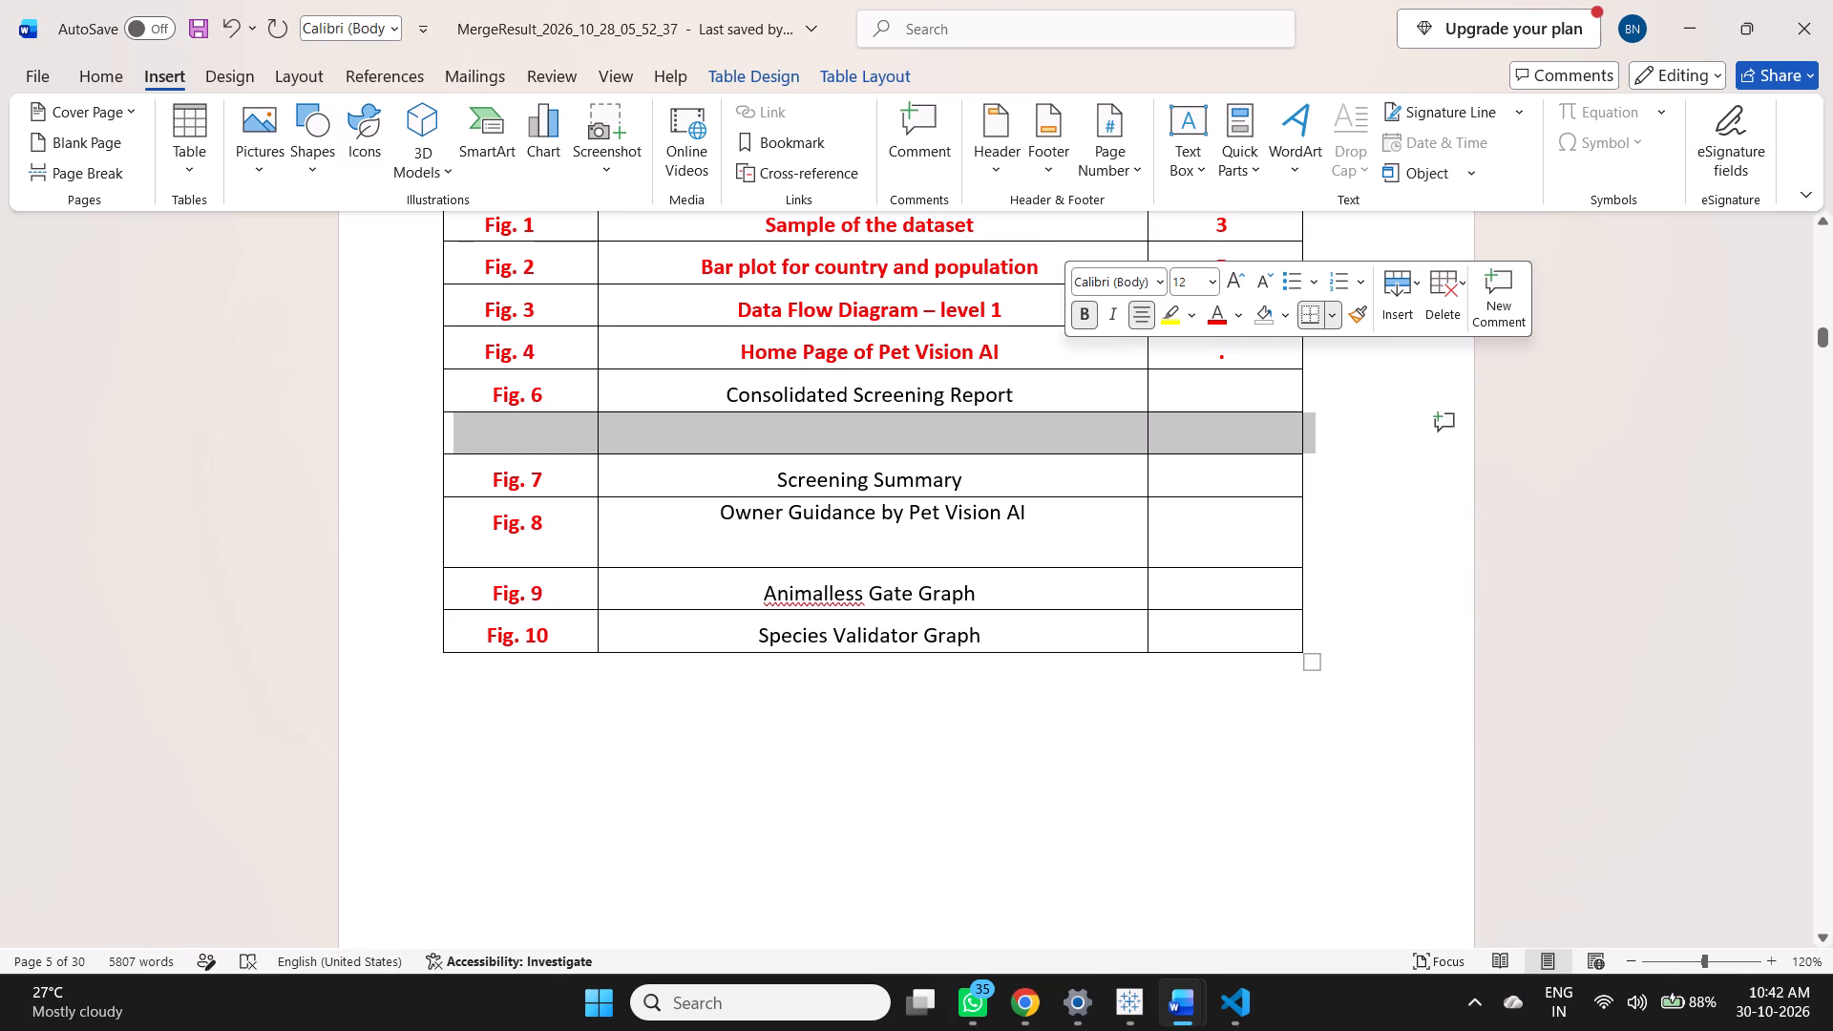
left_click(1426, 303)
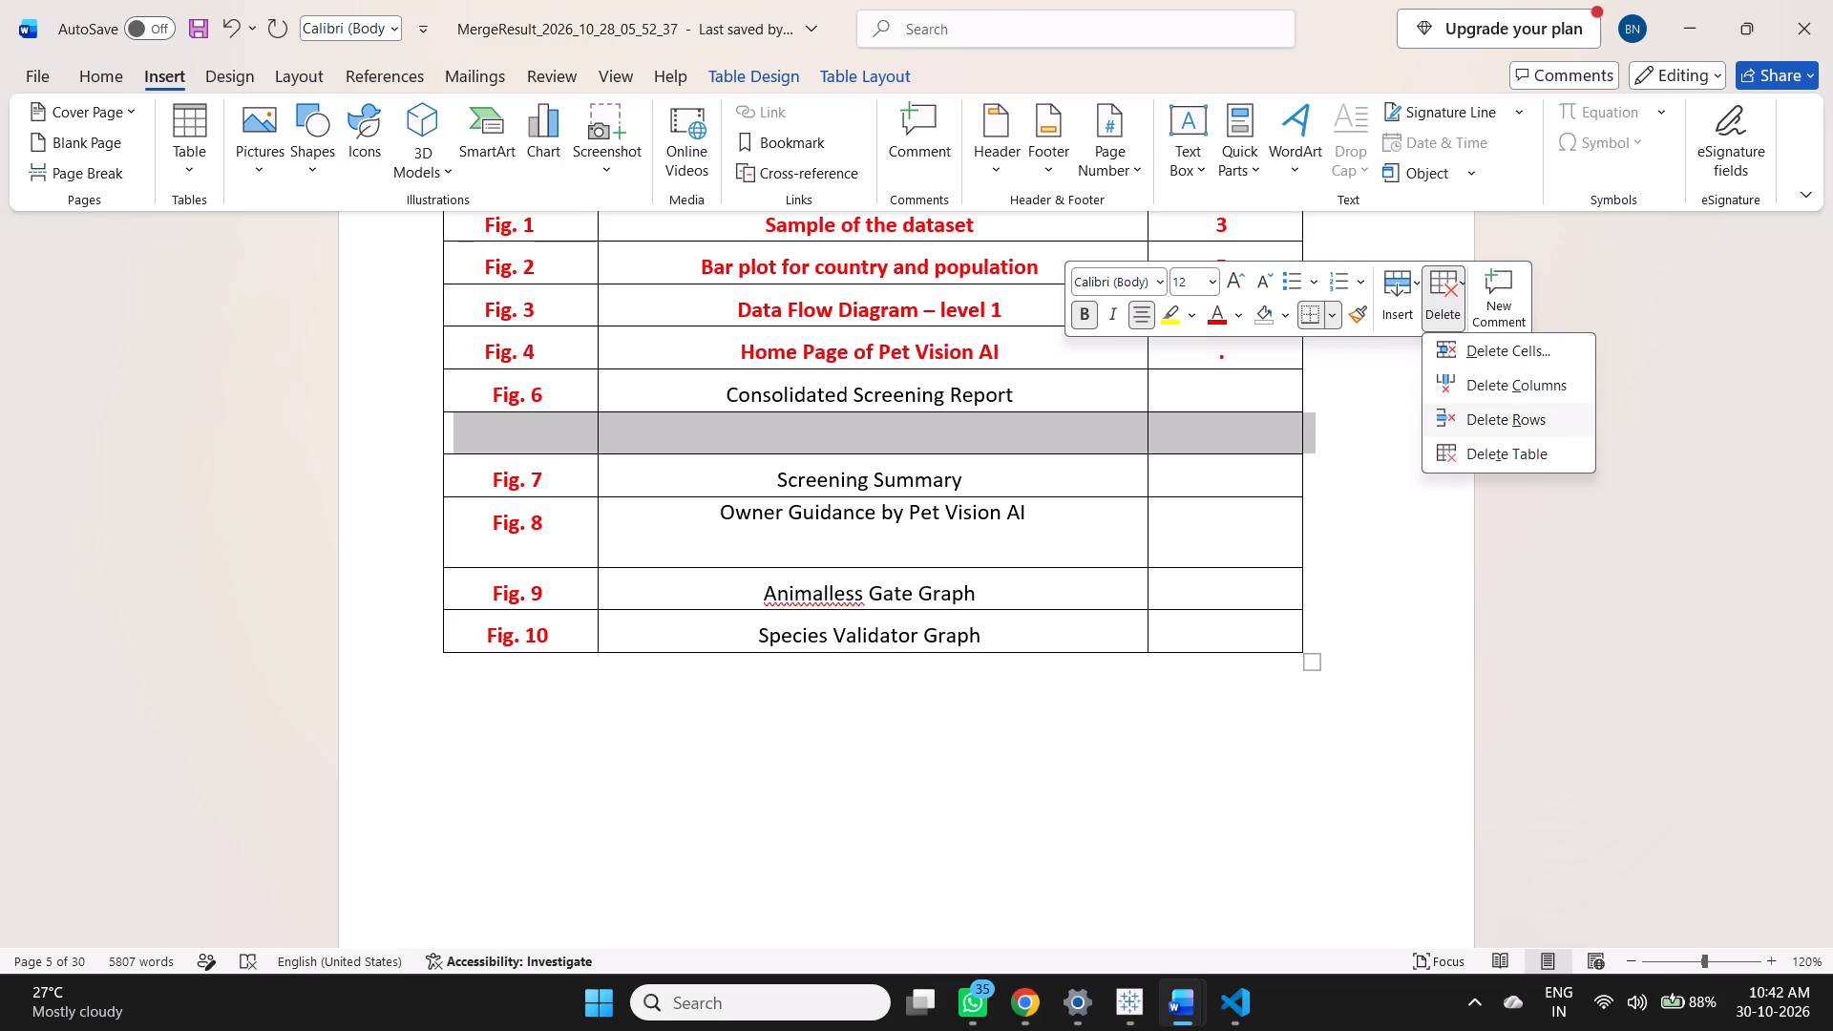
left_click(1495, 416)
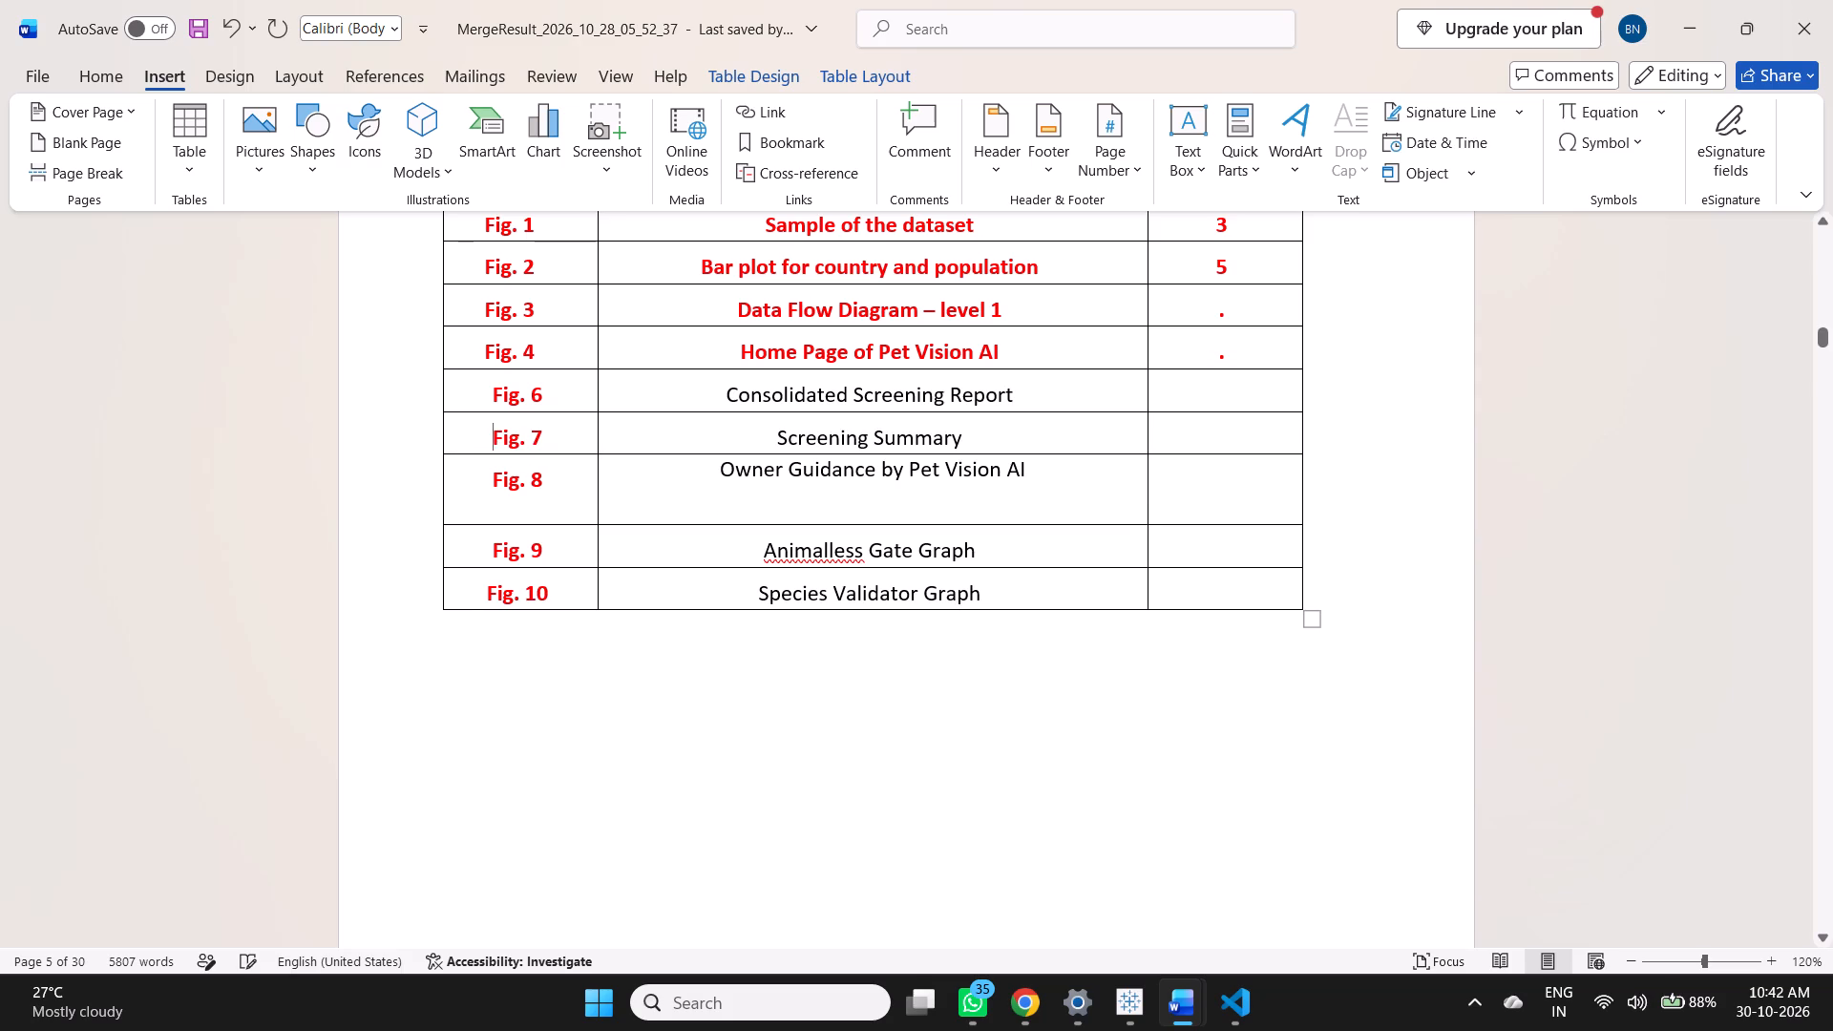
Insert a blank row below the Fig. 4 row of the List of Figures table.
left_click(1021, 354)
middle_click(1082, 361)
right_click(1079, 350)
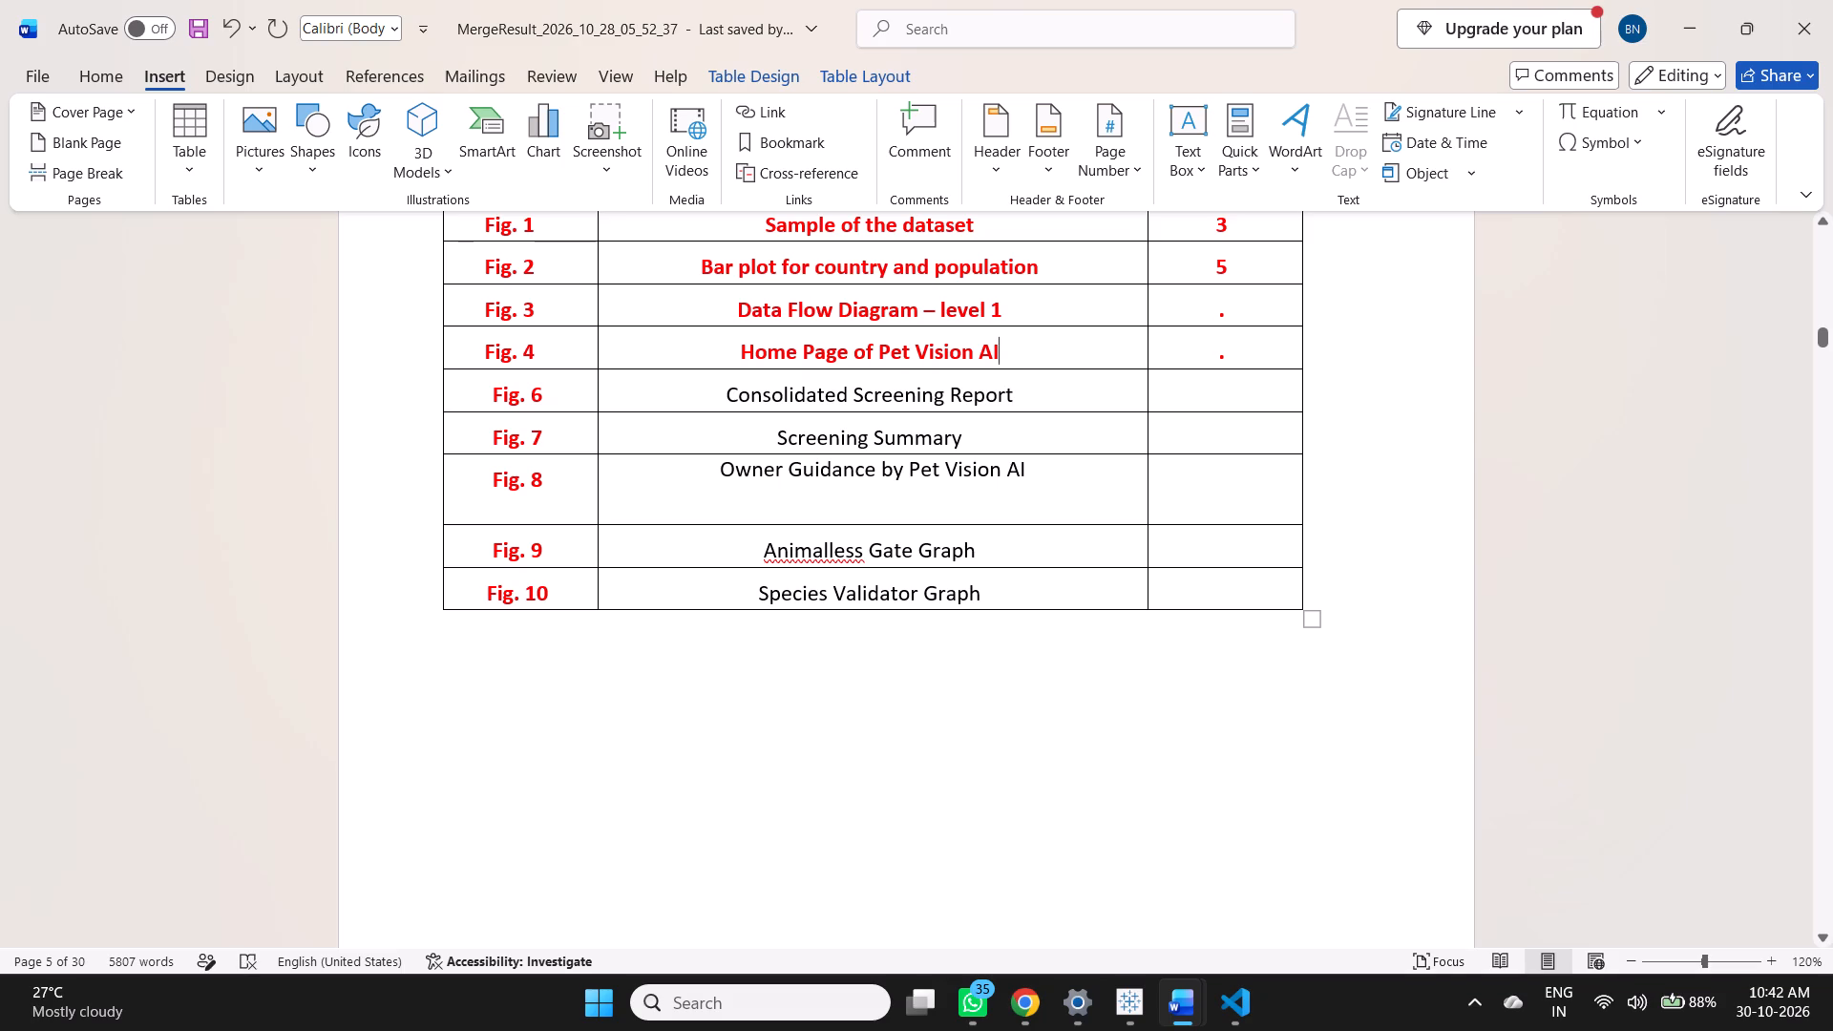
right_click(1007, 353)
left_click(1342, 305)
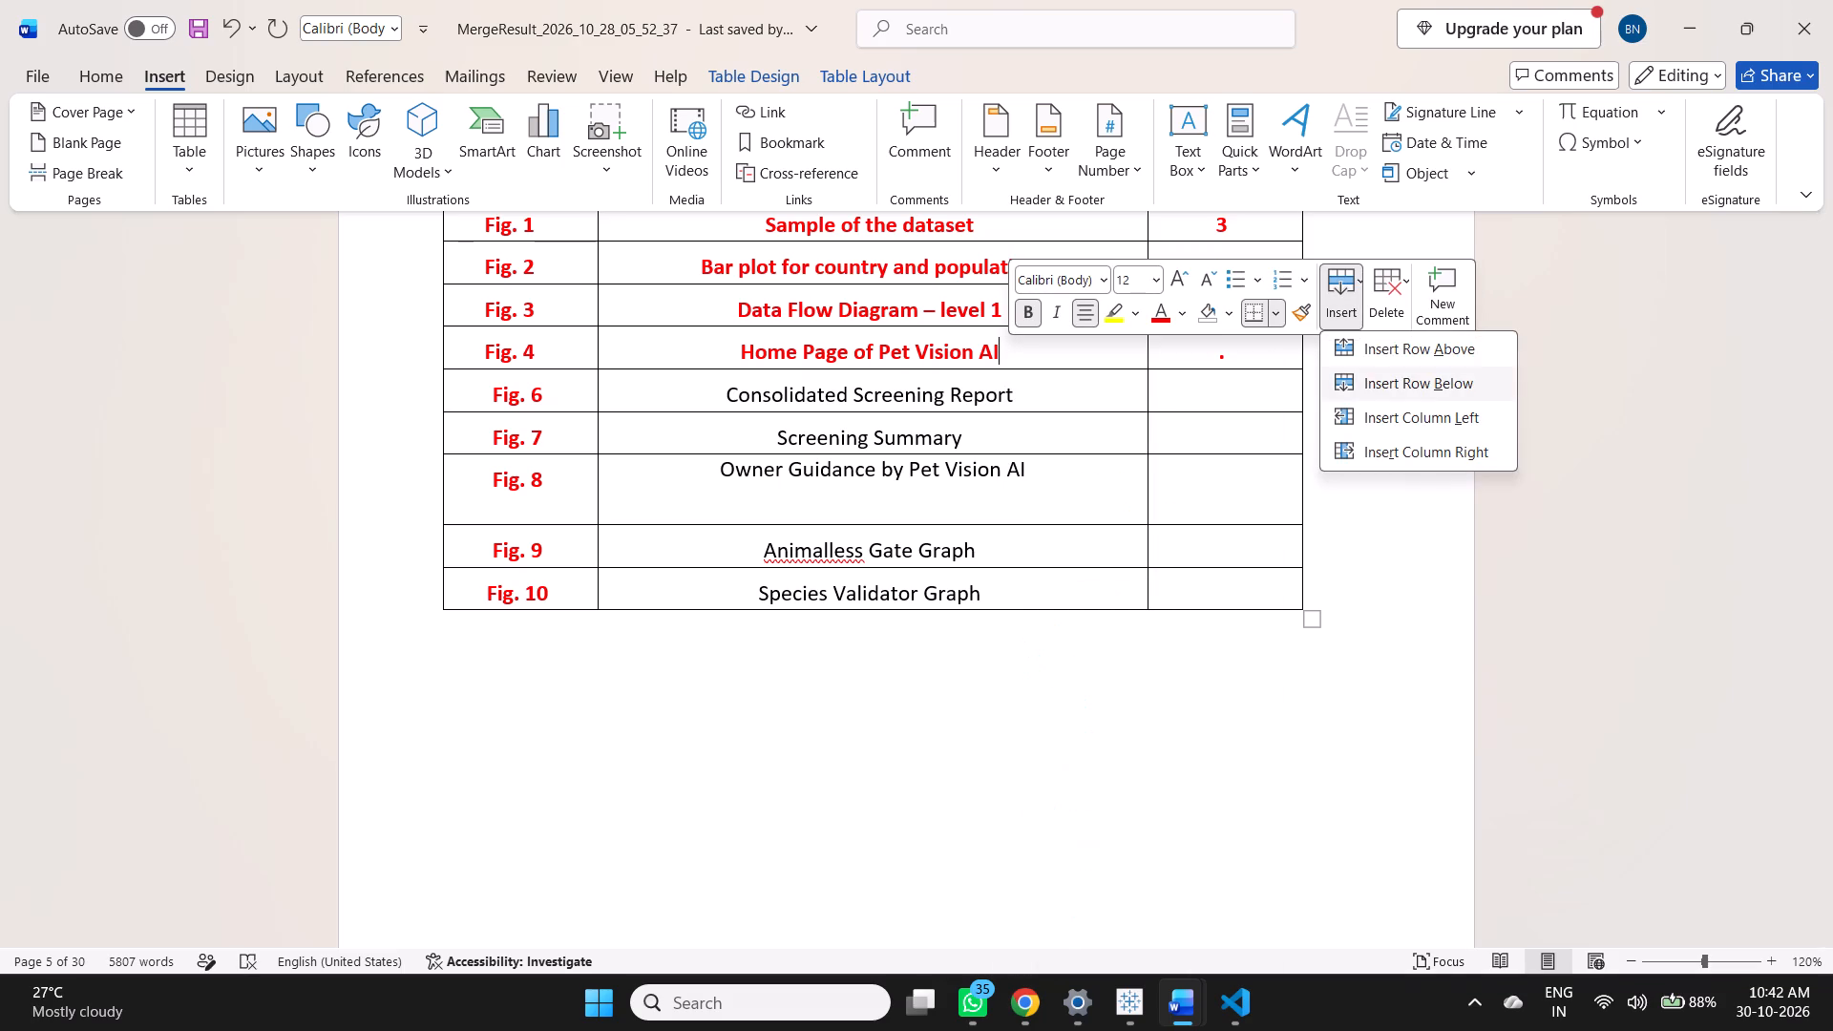
left_click(1381, 389)
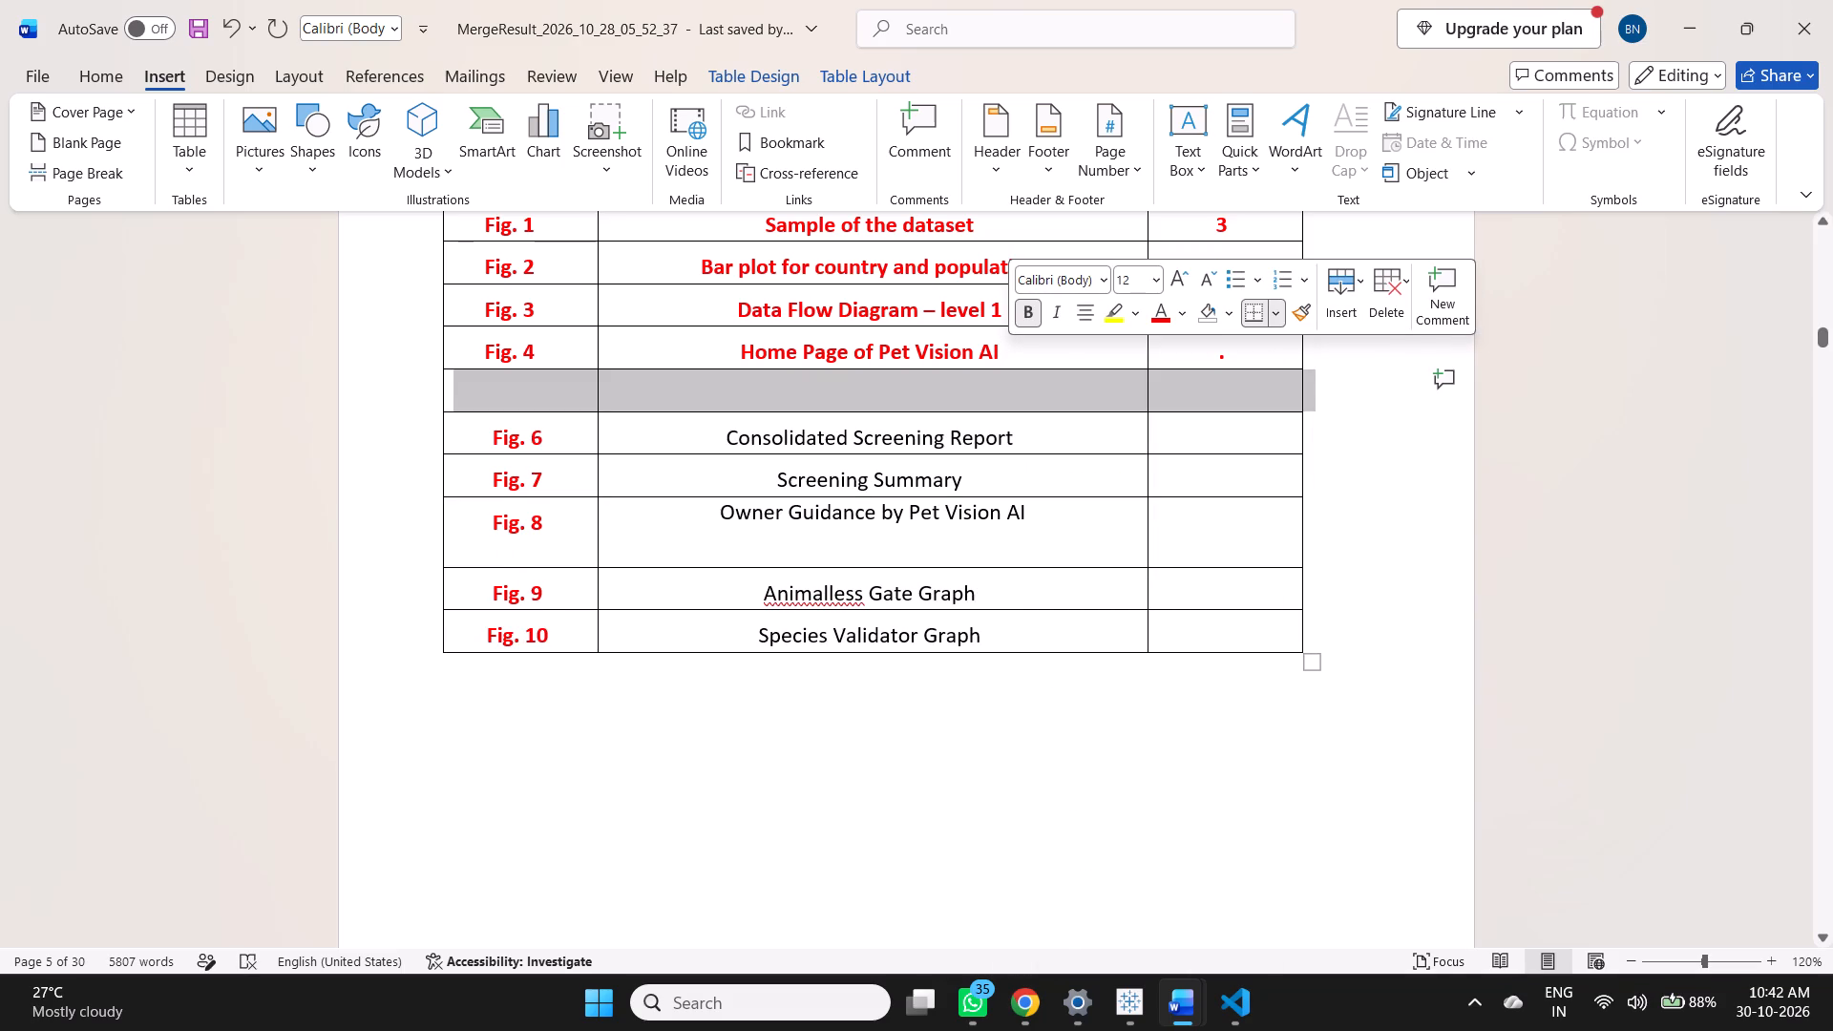
Insert a blank row below the Fig. 7 row of the List of Figures table.
left_click(856, 550)
left_click(1011, 474)
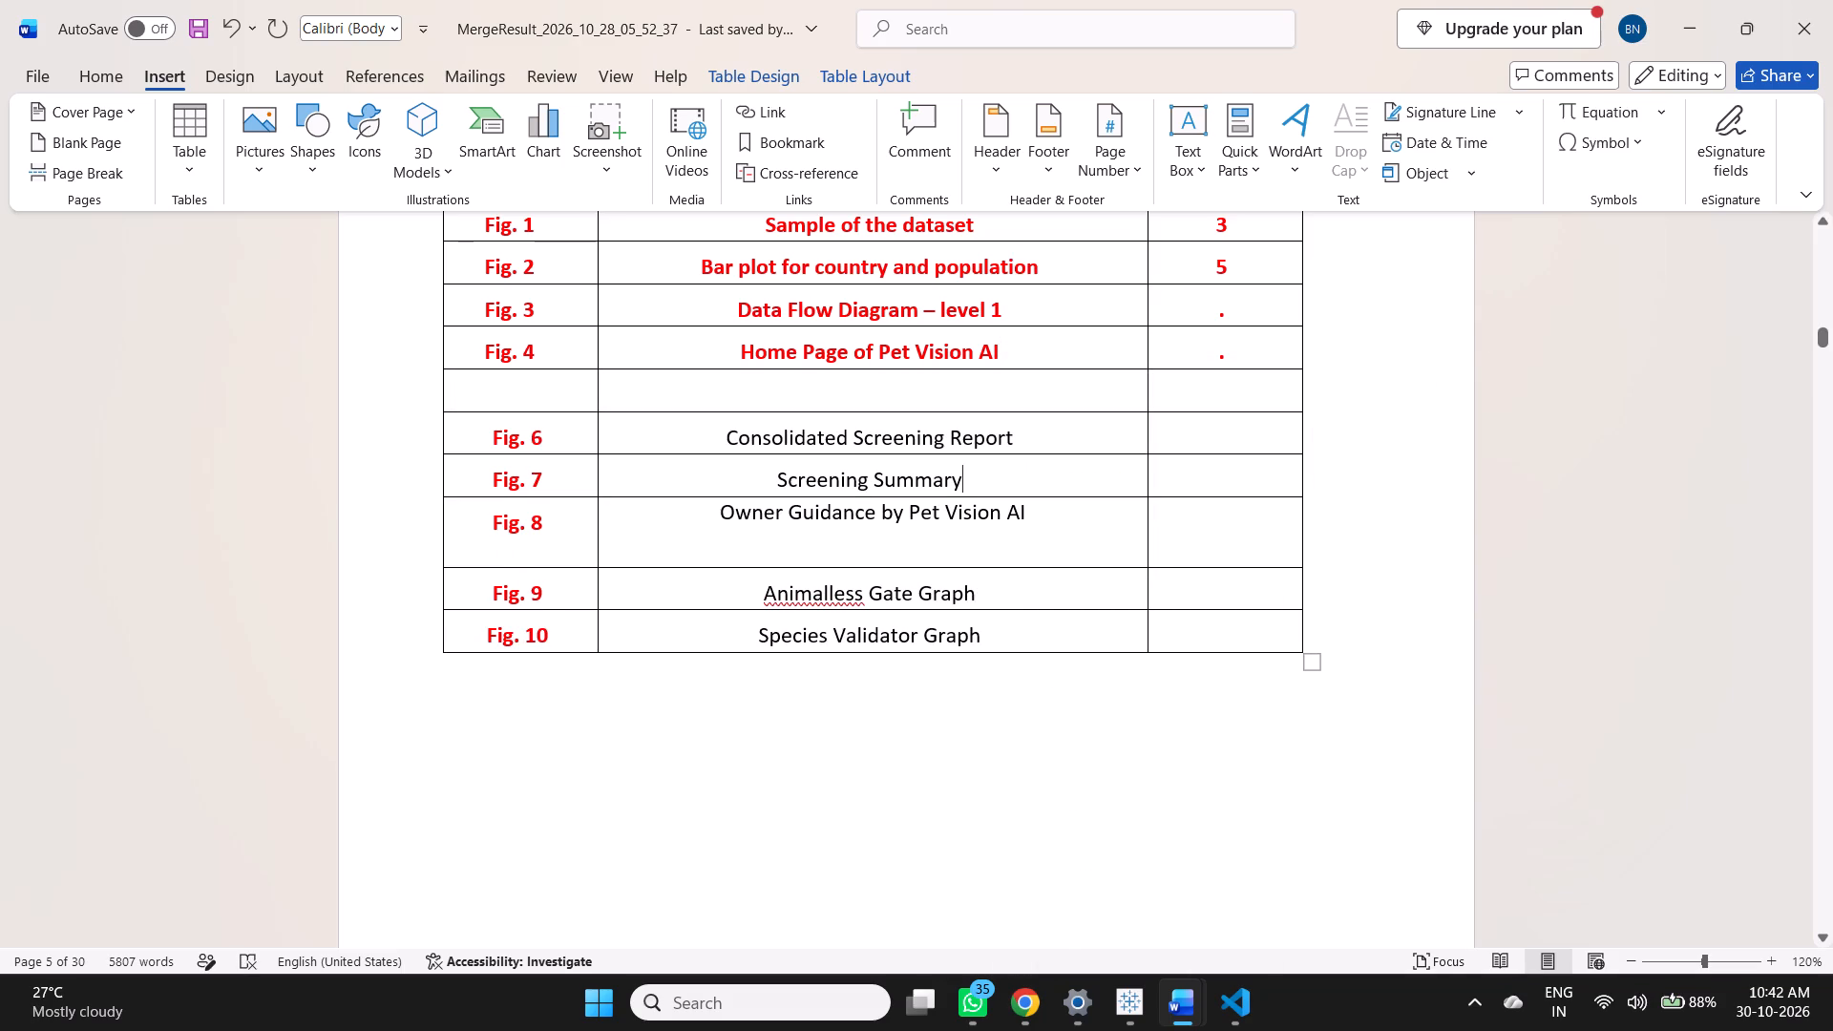
right_click(1070, 467)
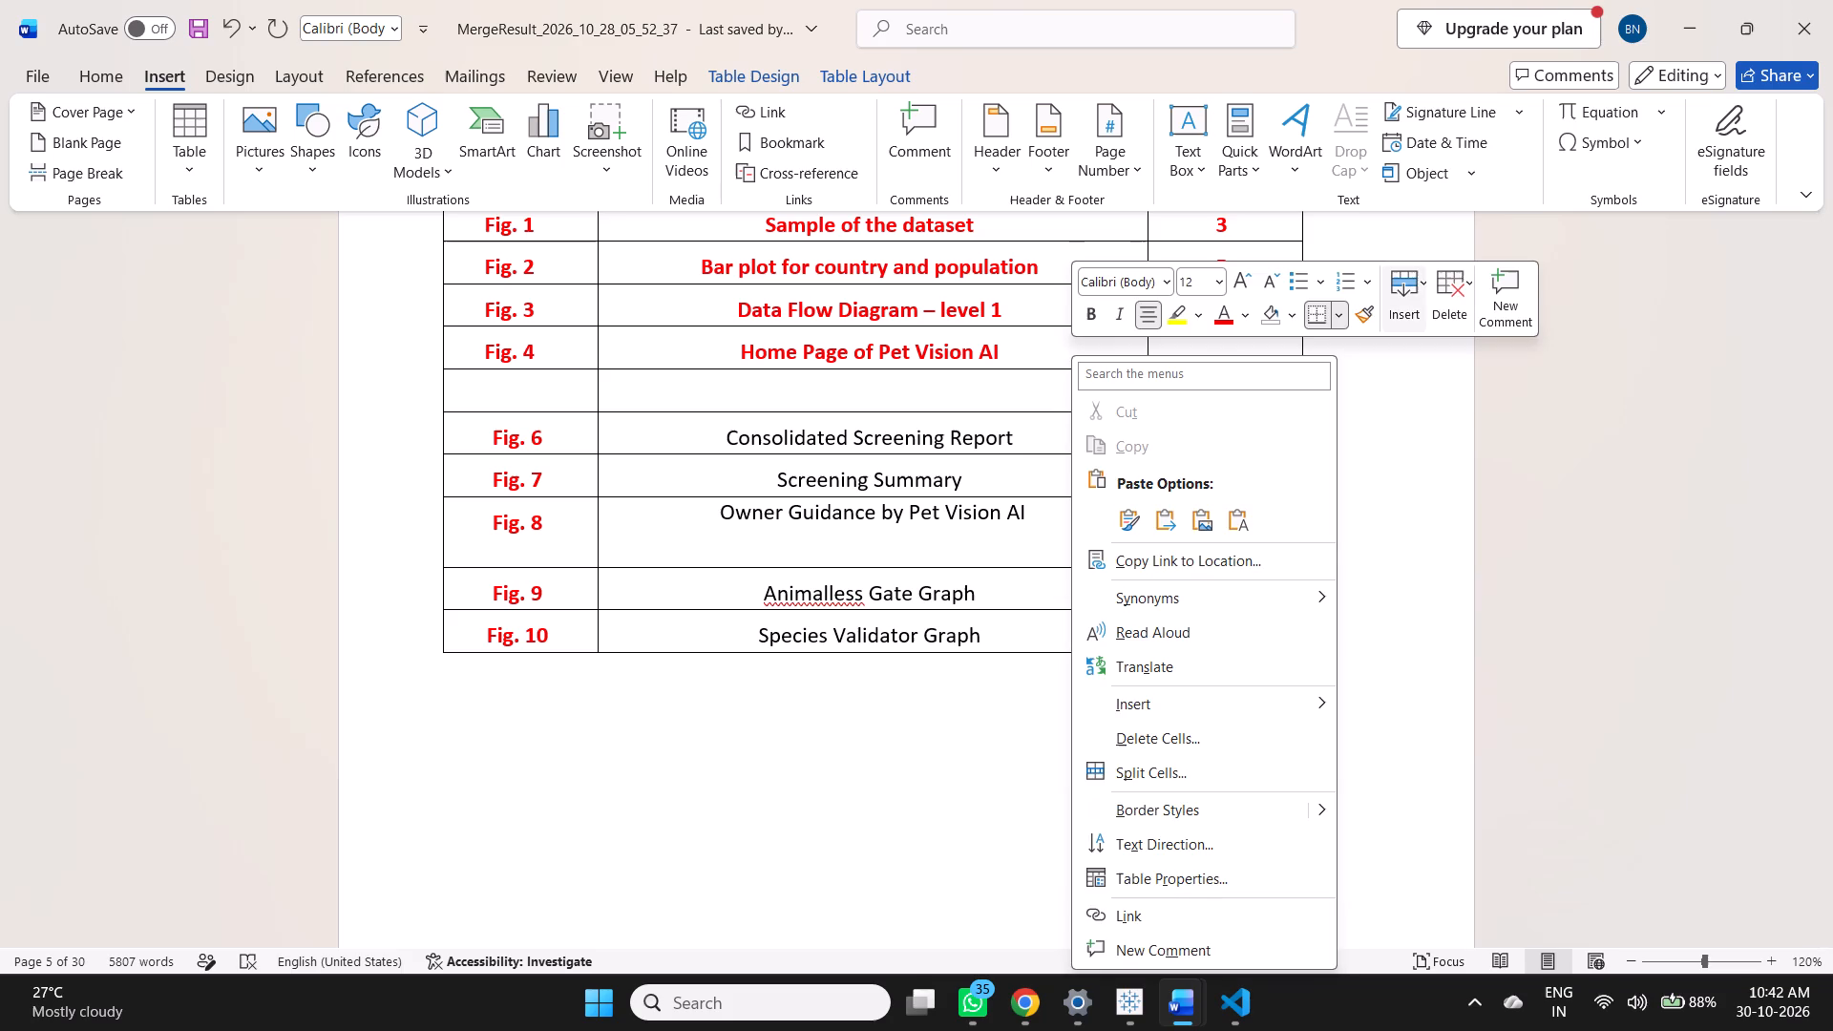
left_click(1406, 312)
left_click(1441, 378)
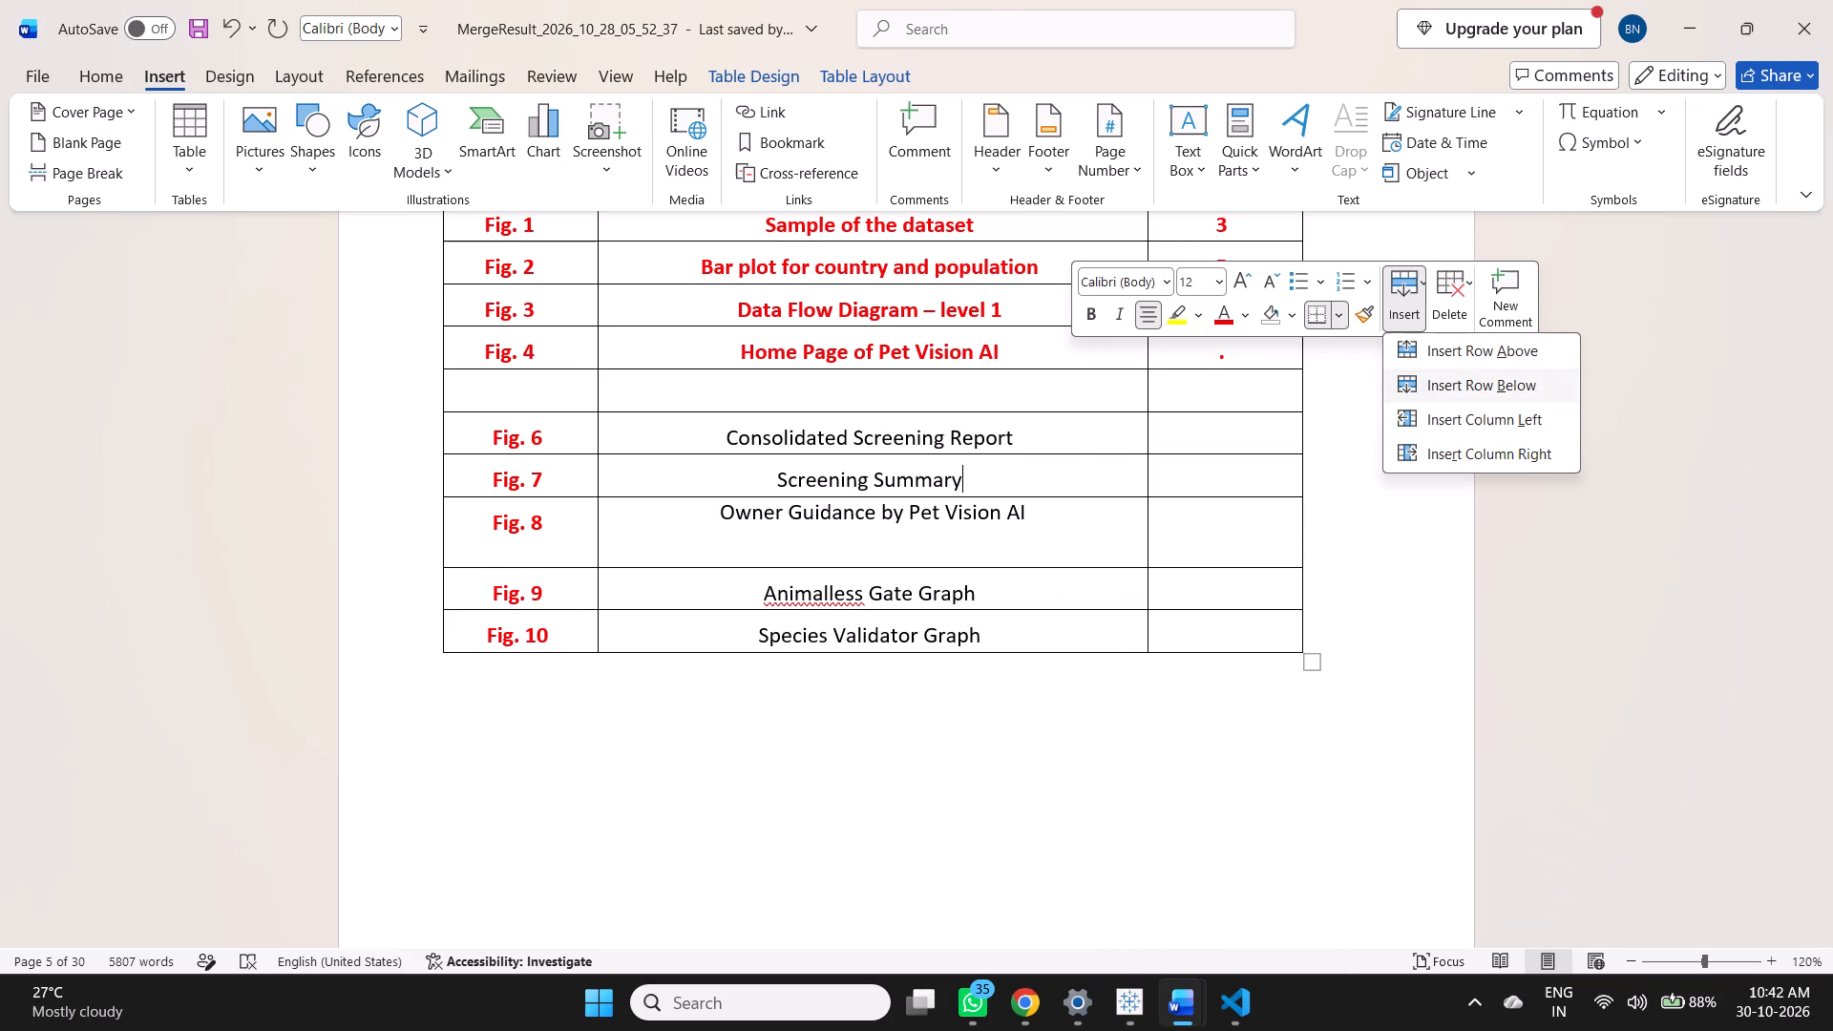
Copy the label Fig. 8 into the first cell of the blank row below the Fig. 7 row.
left_click(1071, 584)
right_click(1068, 581)
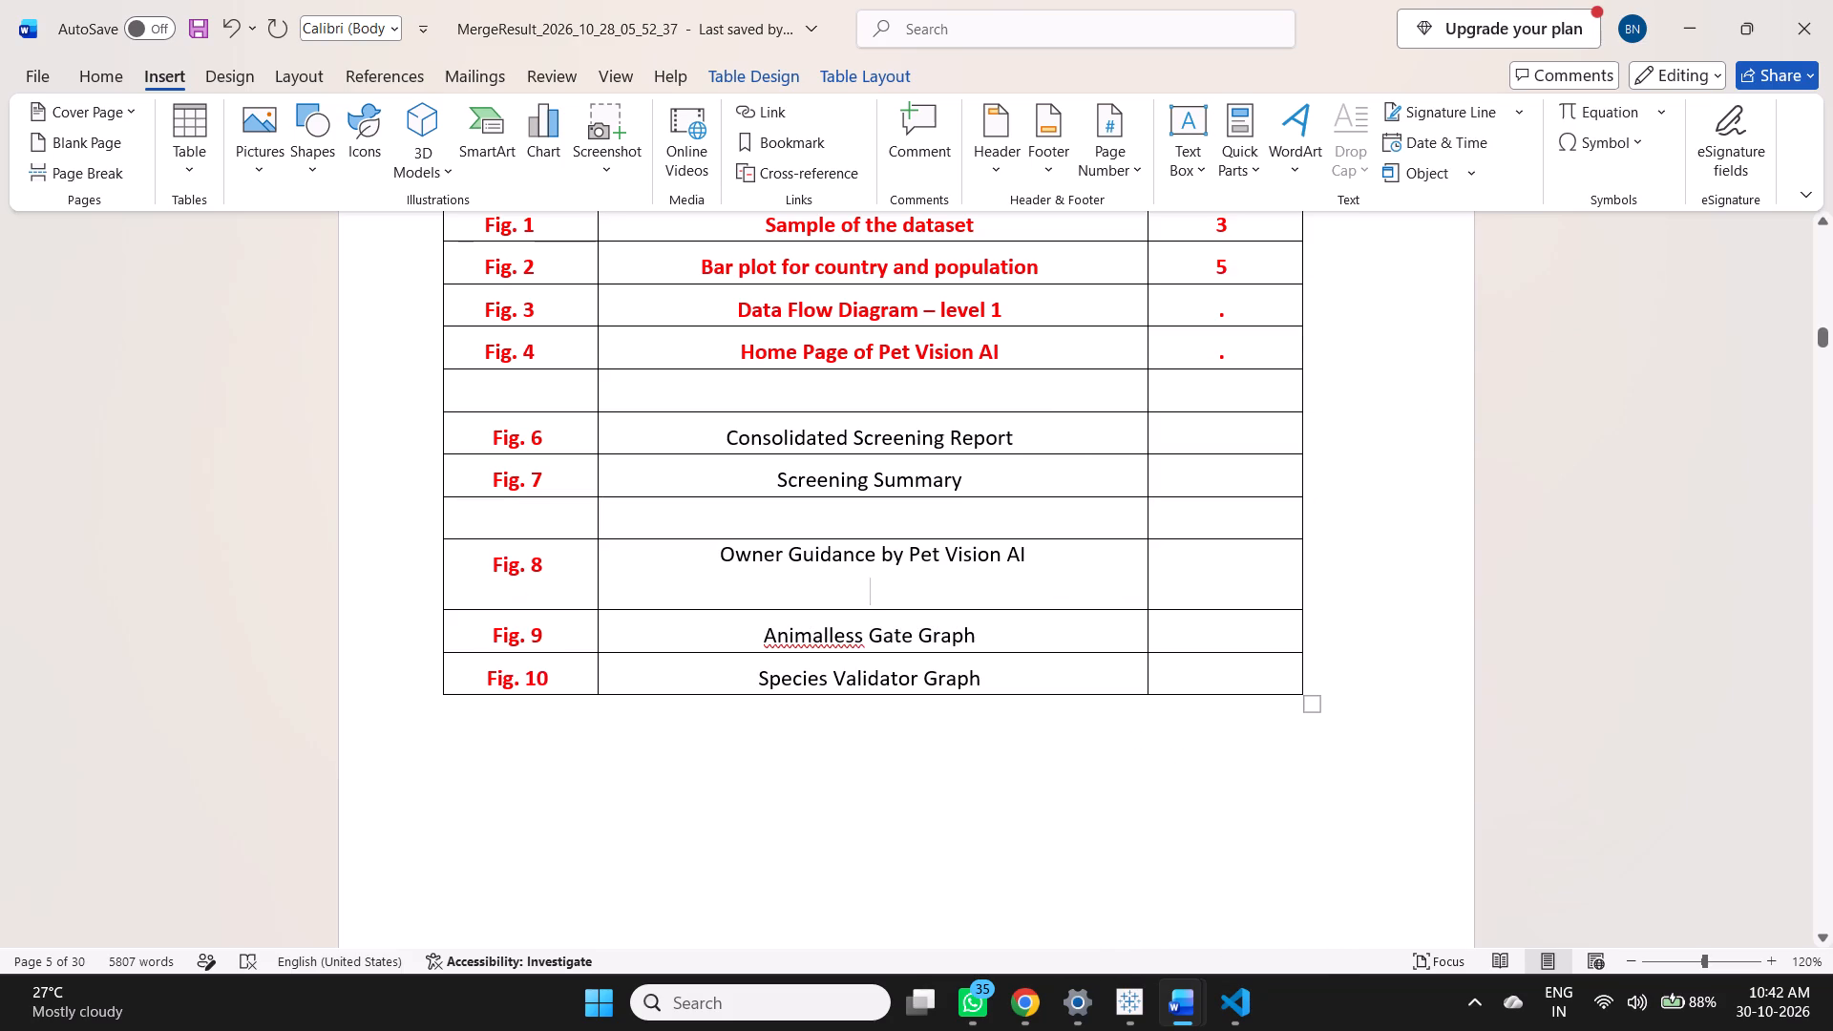
left_click(1021, 575)
left_click_drag(553, 567, 490, 561)
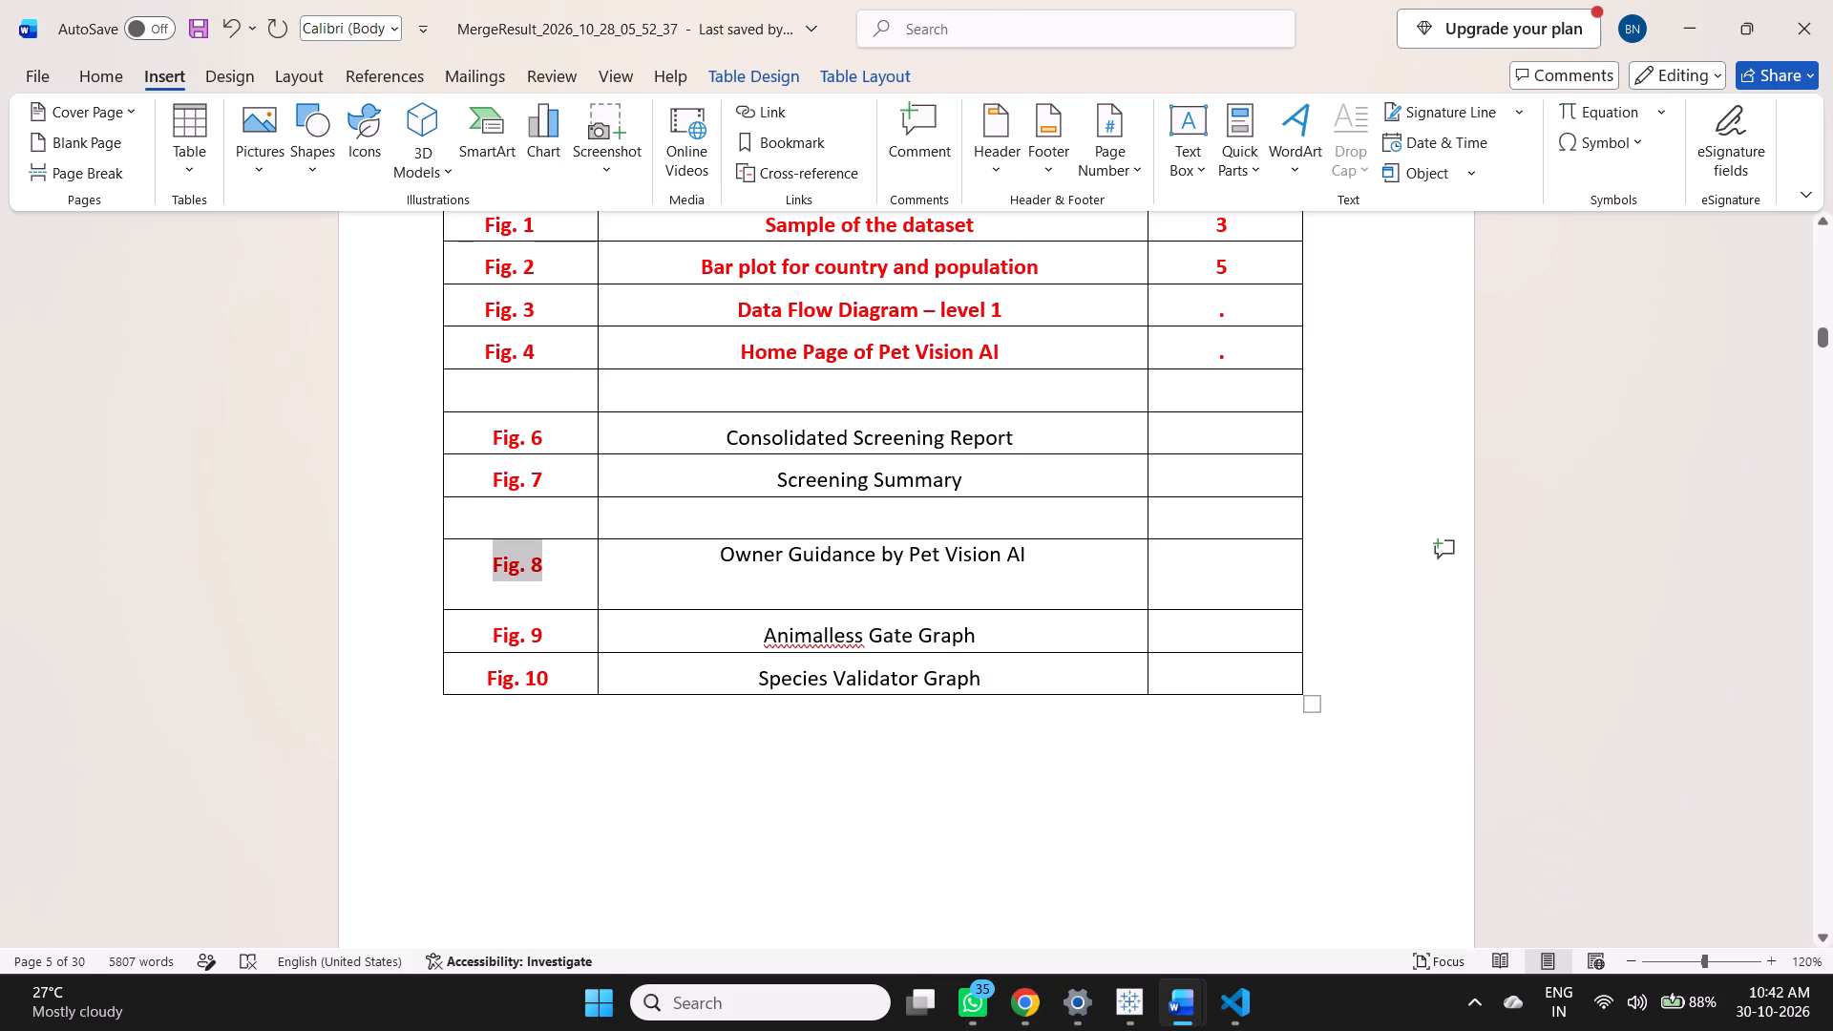
key("ctrl+c")
left_click(517, 512)
key("ctrl+v")
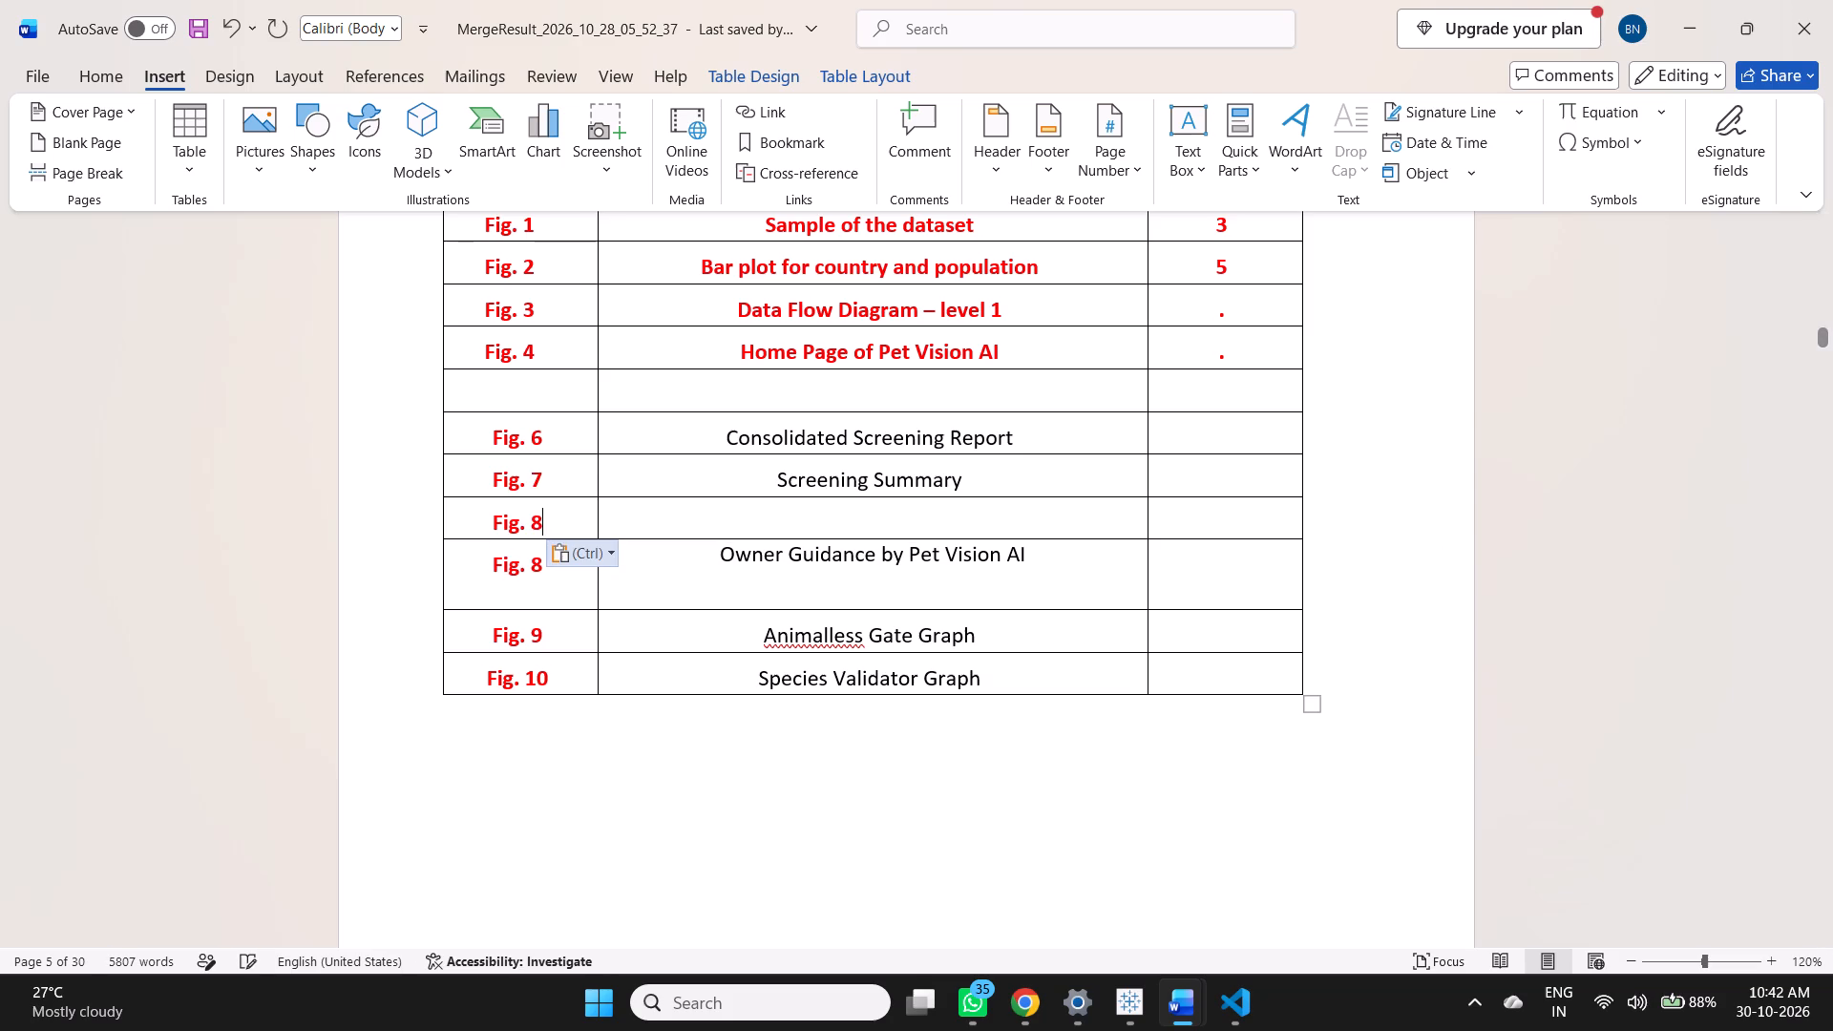
Copy the title "Owner Guidance by Pet Vision AI" into the title cell of the new Fig. 8 row.
left_click_drag(1032, 559, 761, 562)
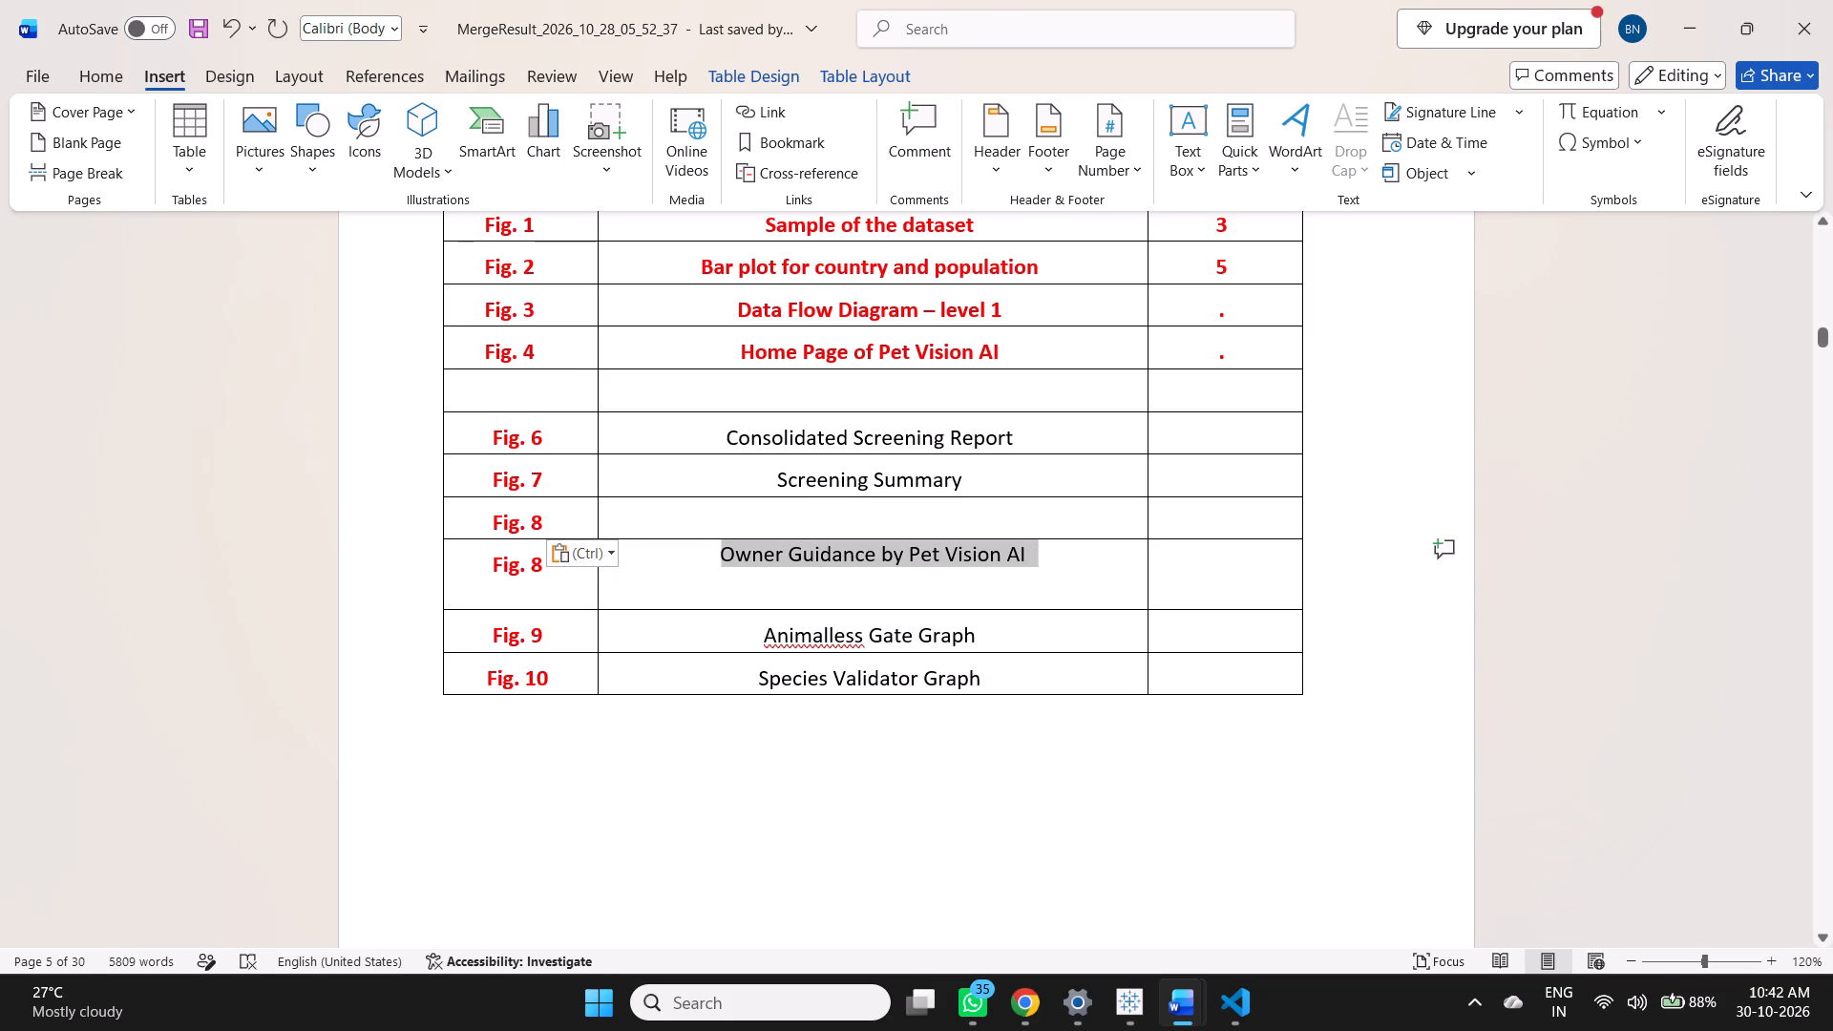
left_click_drag(761, 562, 760, 562)
key("ctrl+c")
left_click(765, 518)
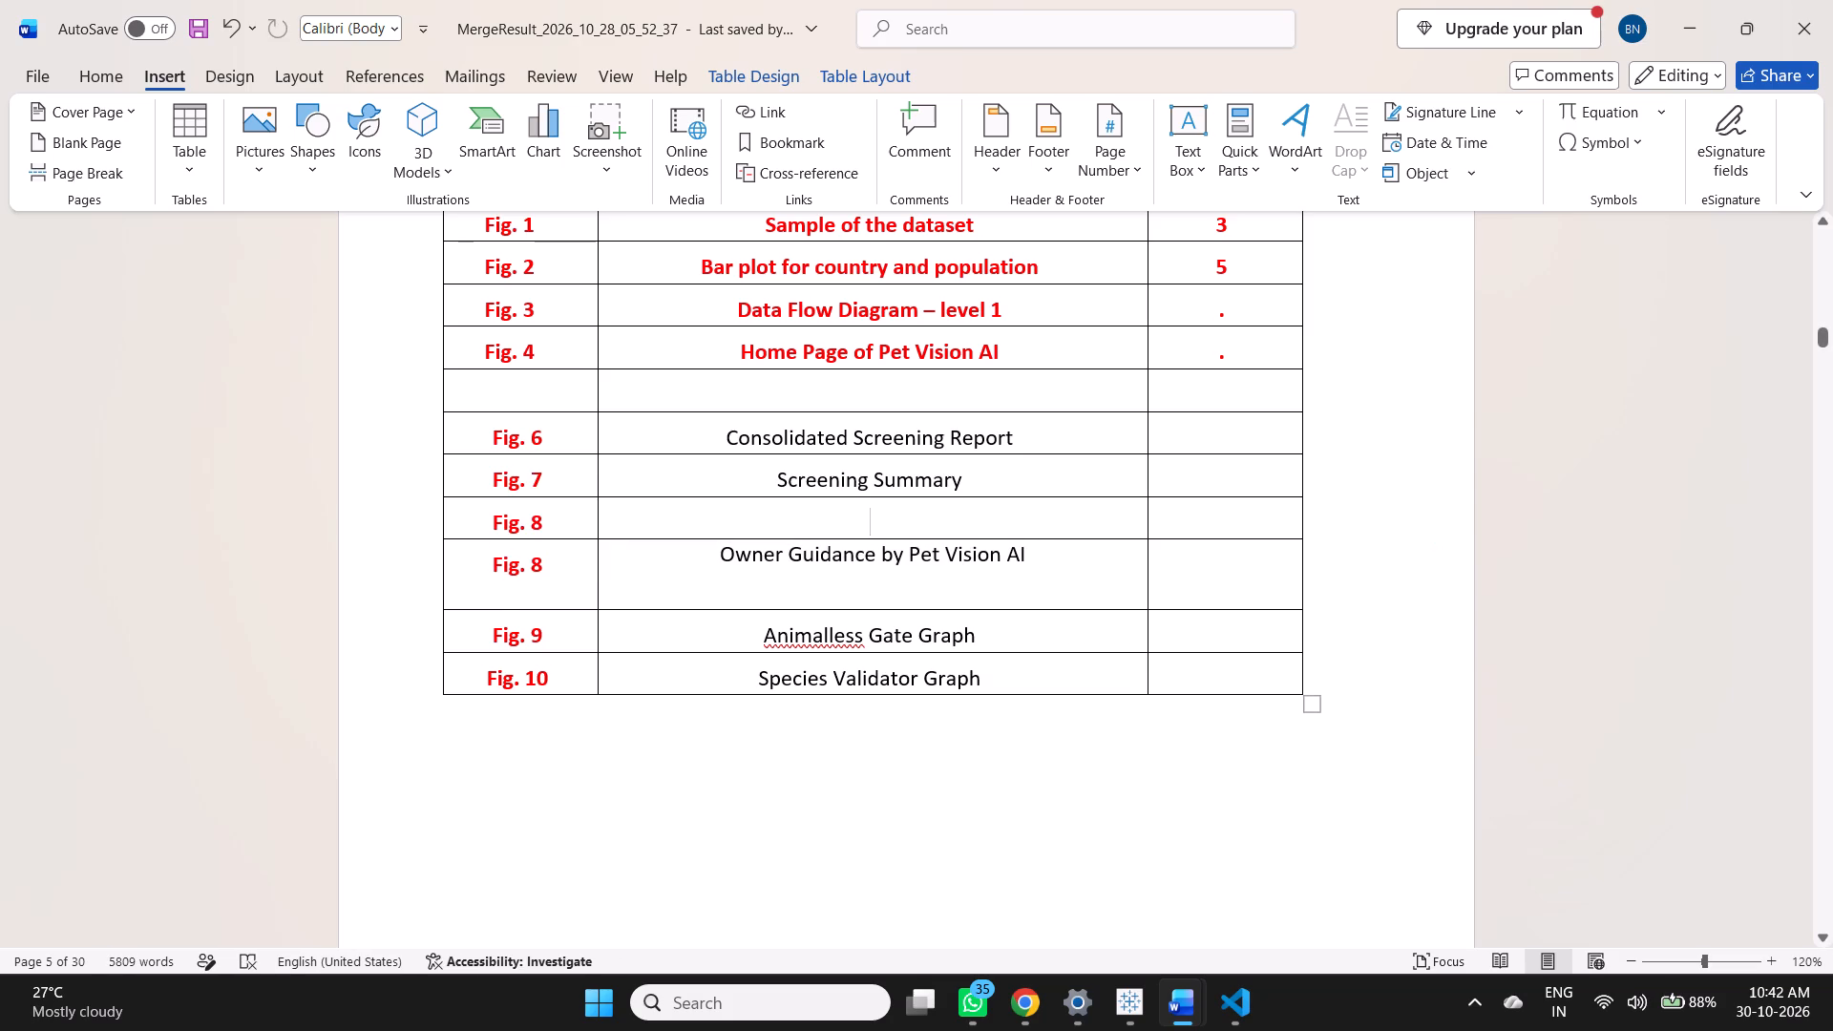
key("ctrl+v")
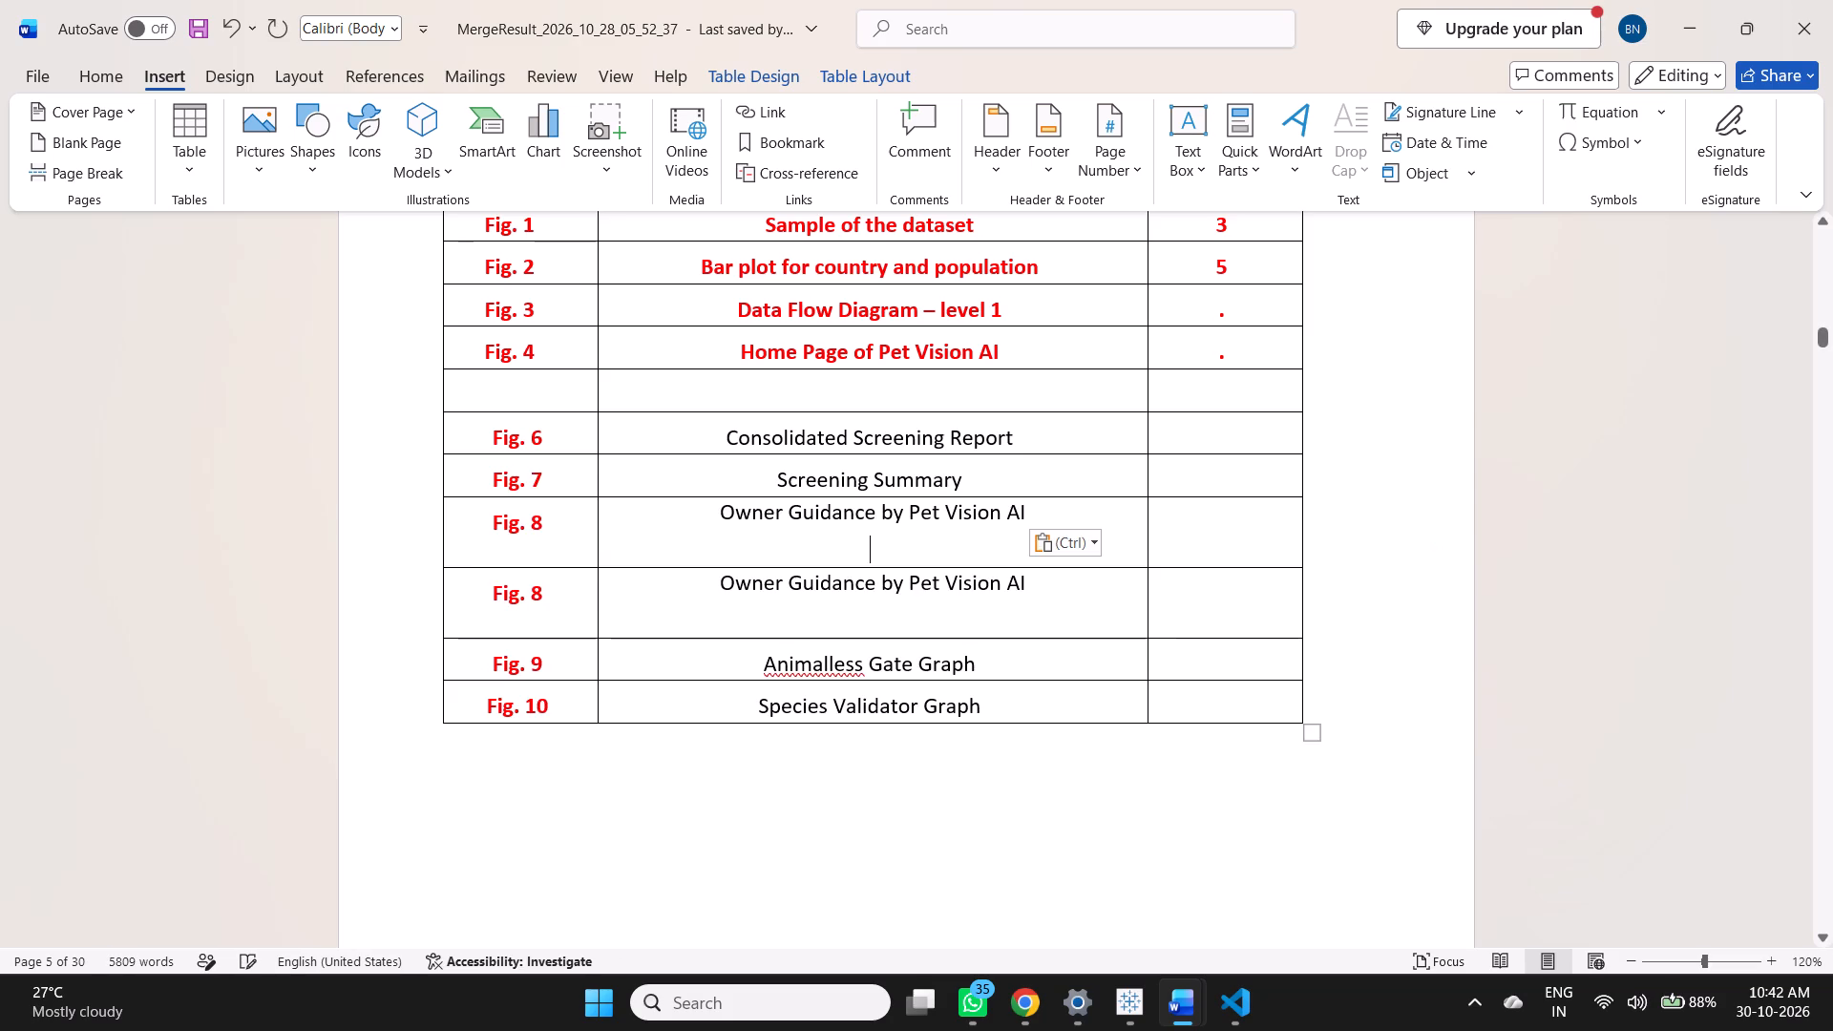
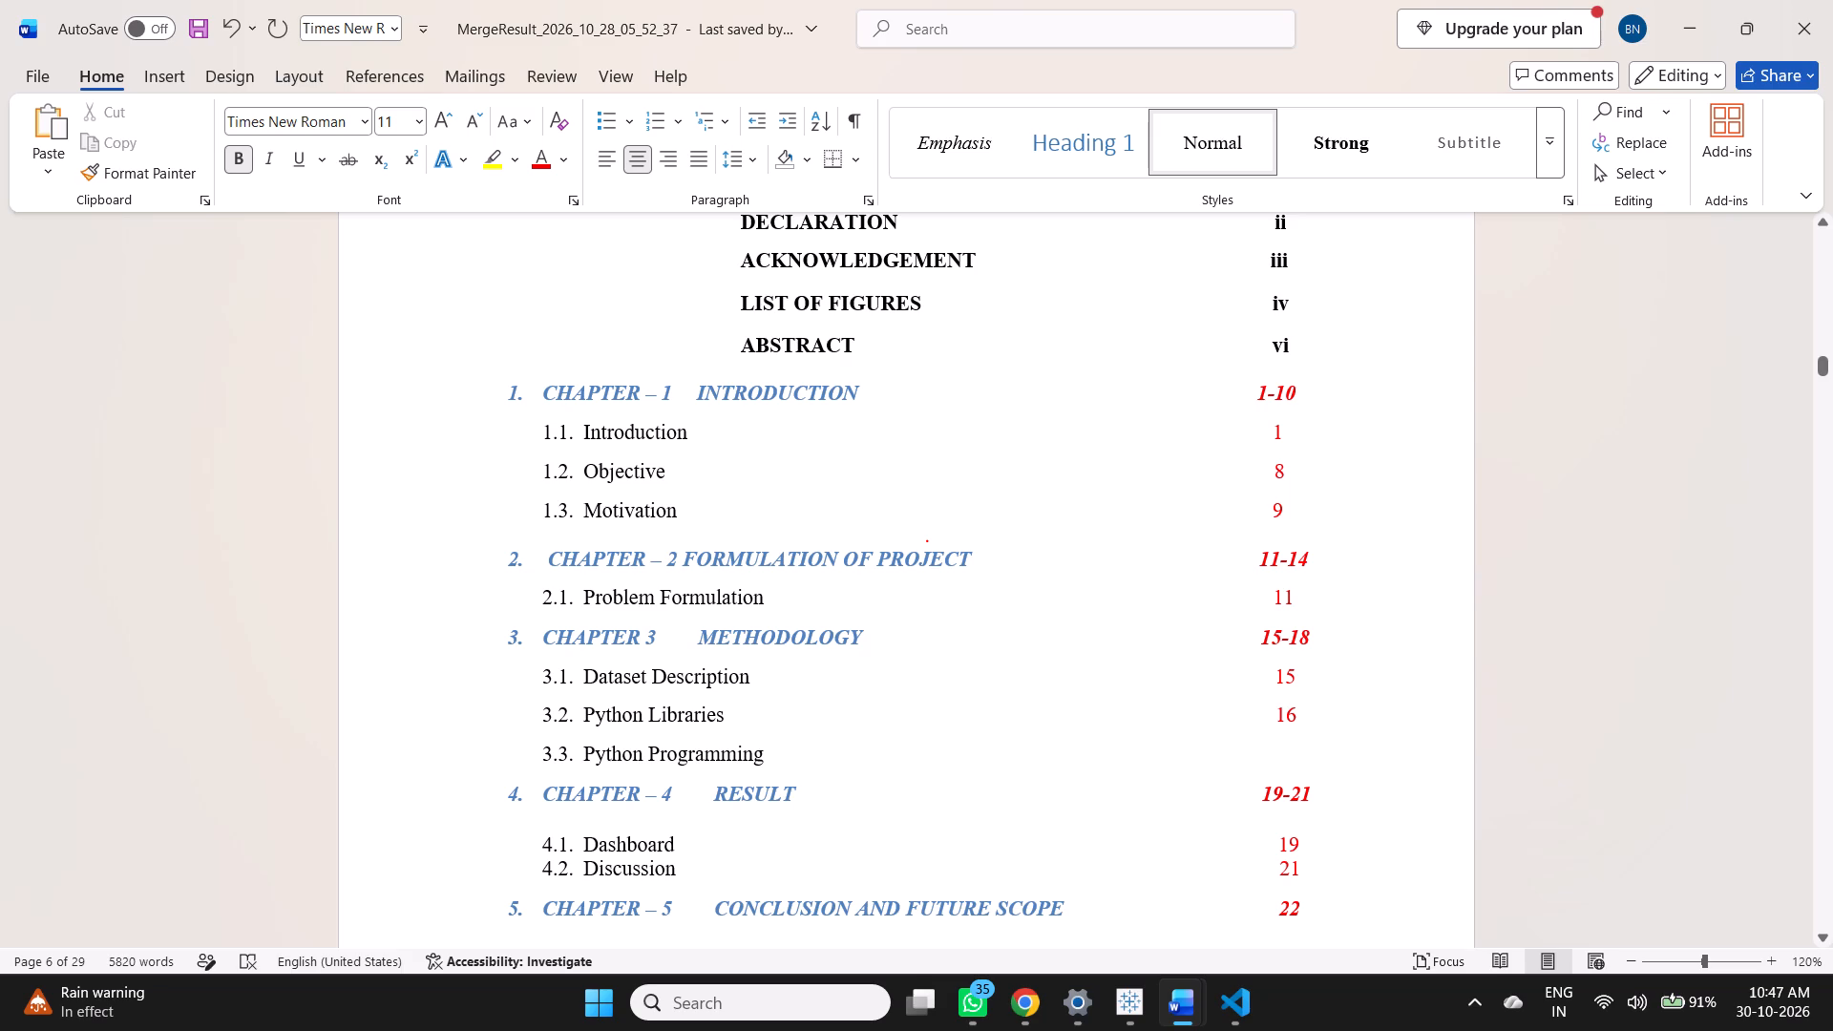
Review the table of contents against the section headings in Chapter 1 of the report.
scroll(727, 517, "down", 3)
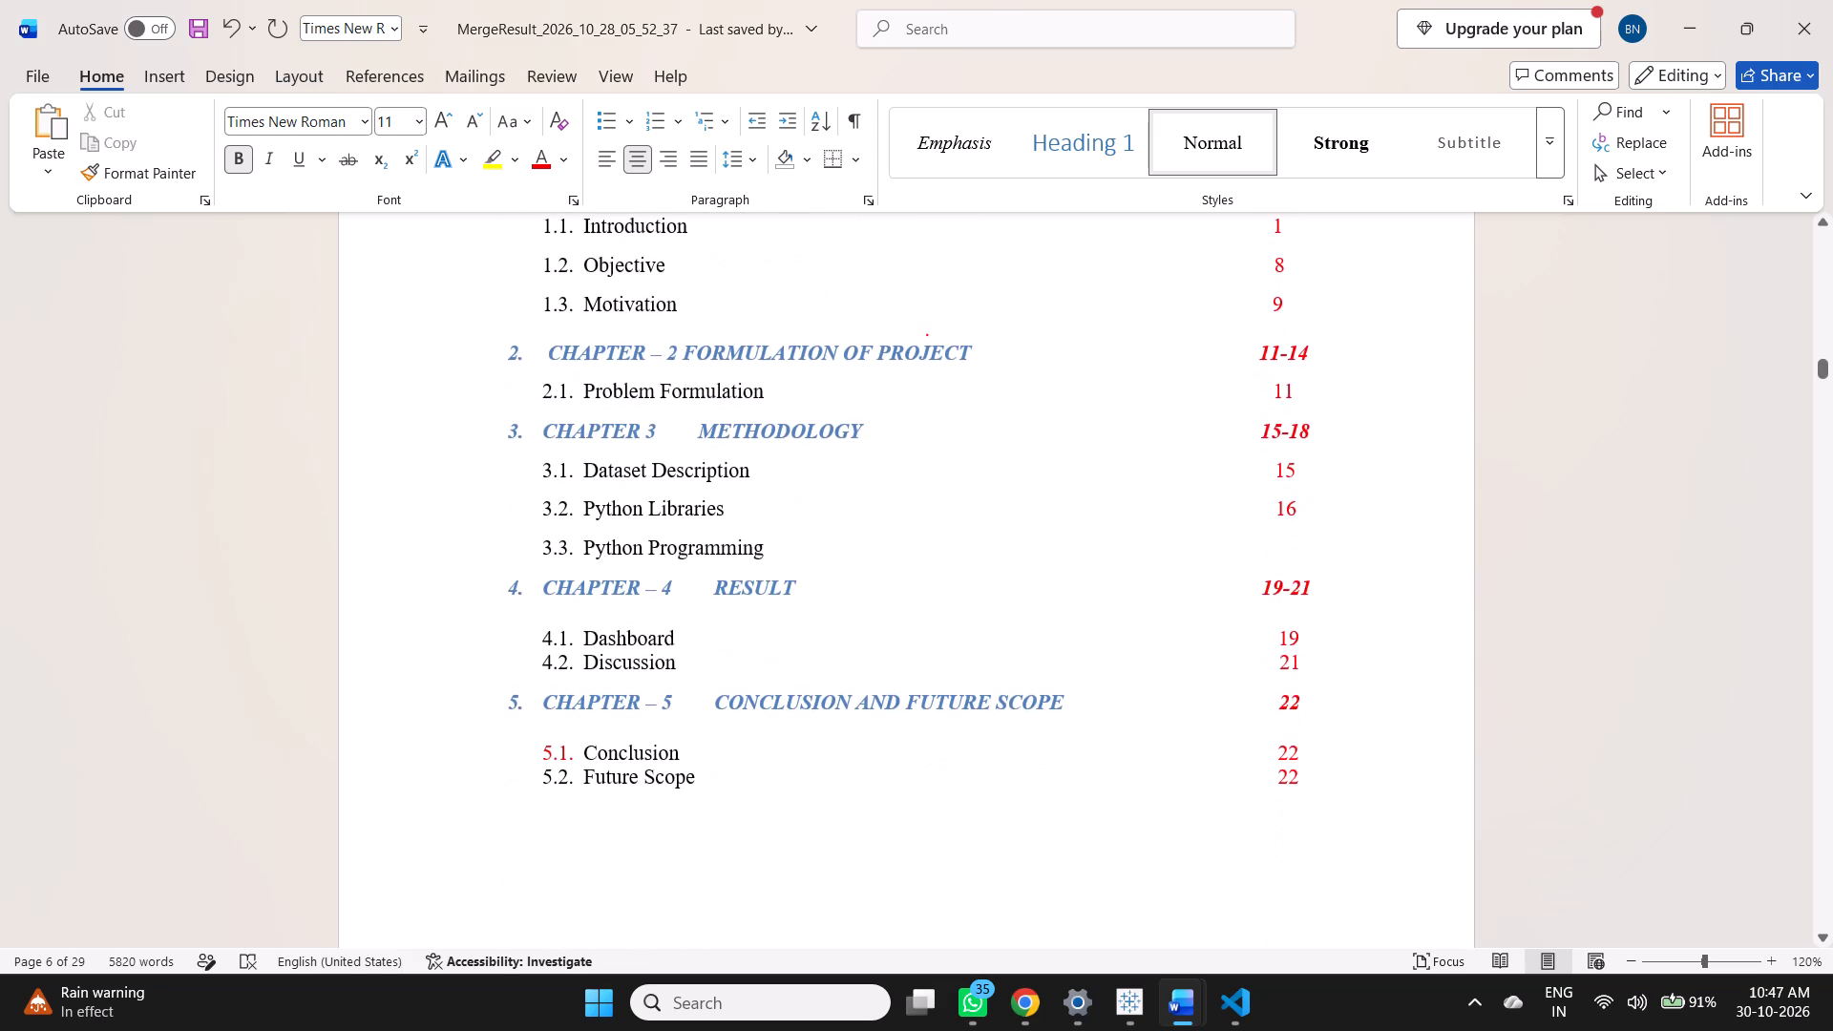
scroll(727, 517, "down", 11)
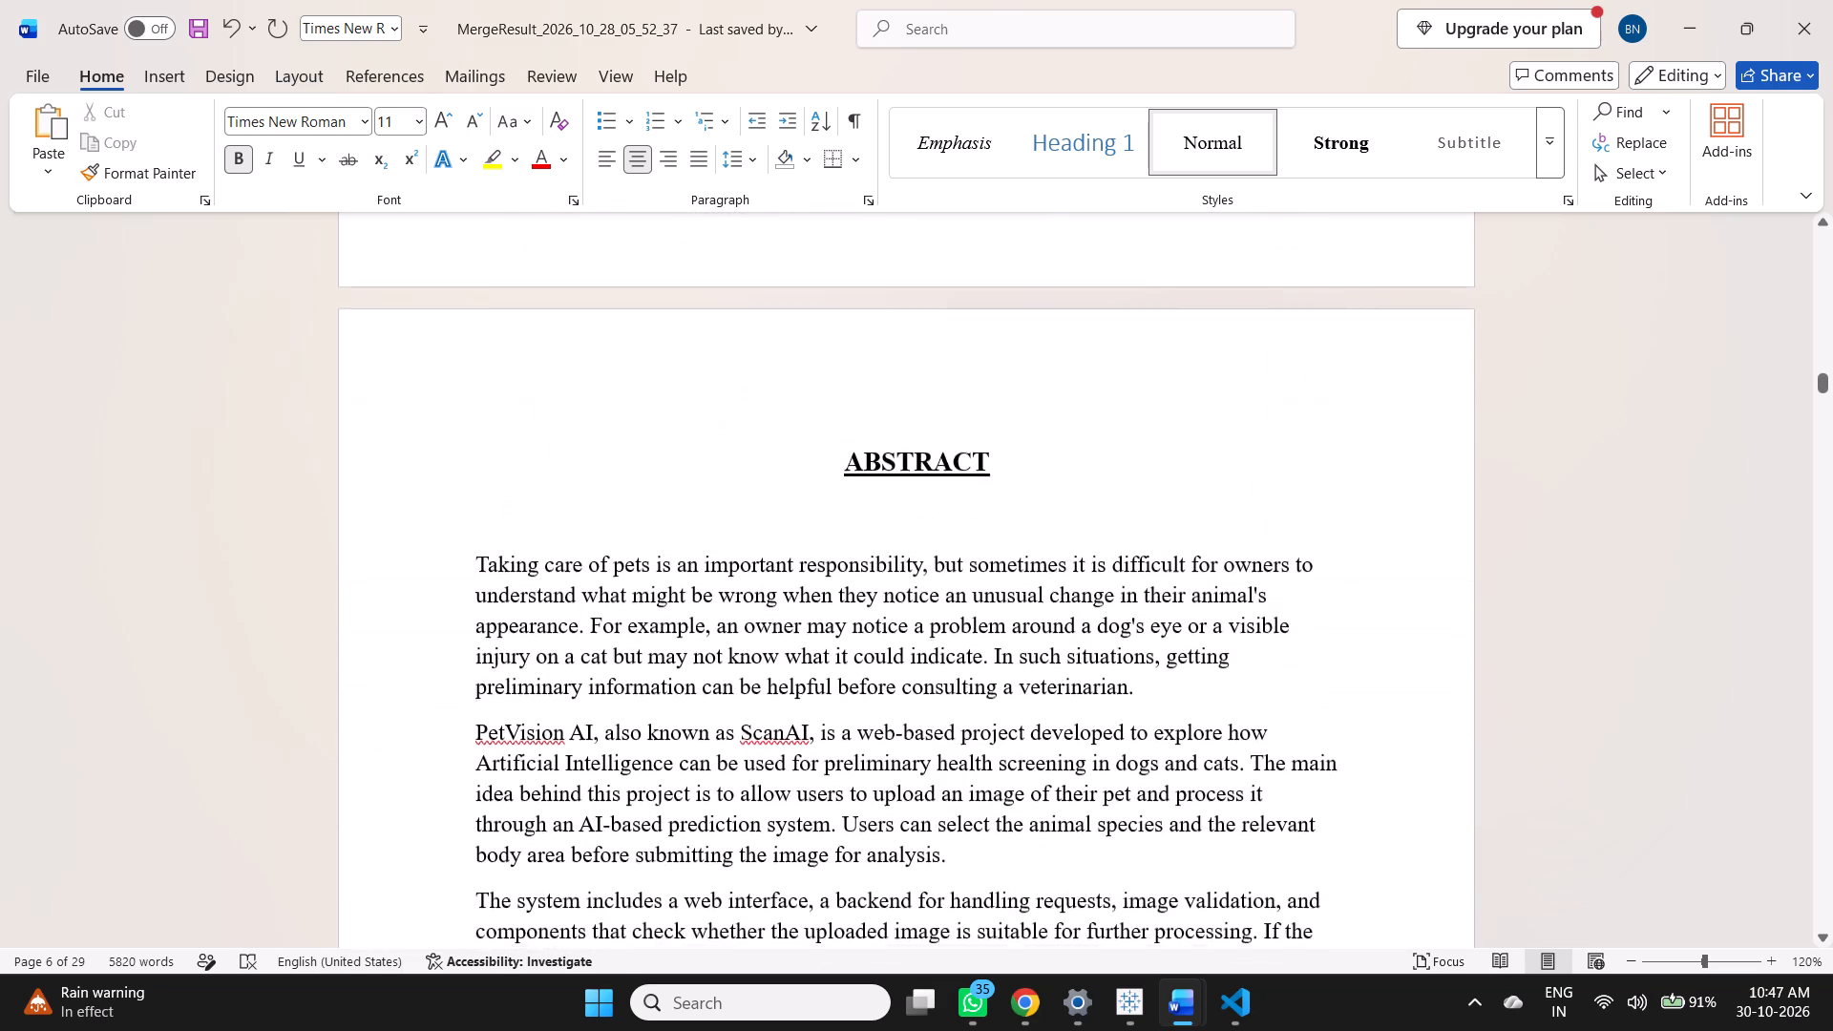
scroll(755, 498, "down", 5)
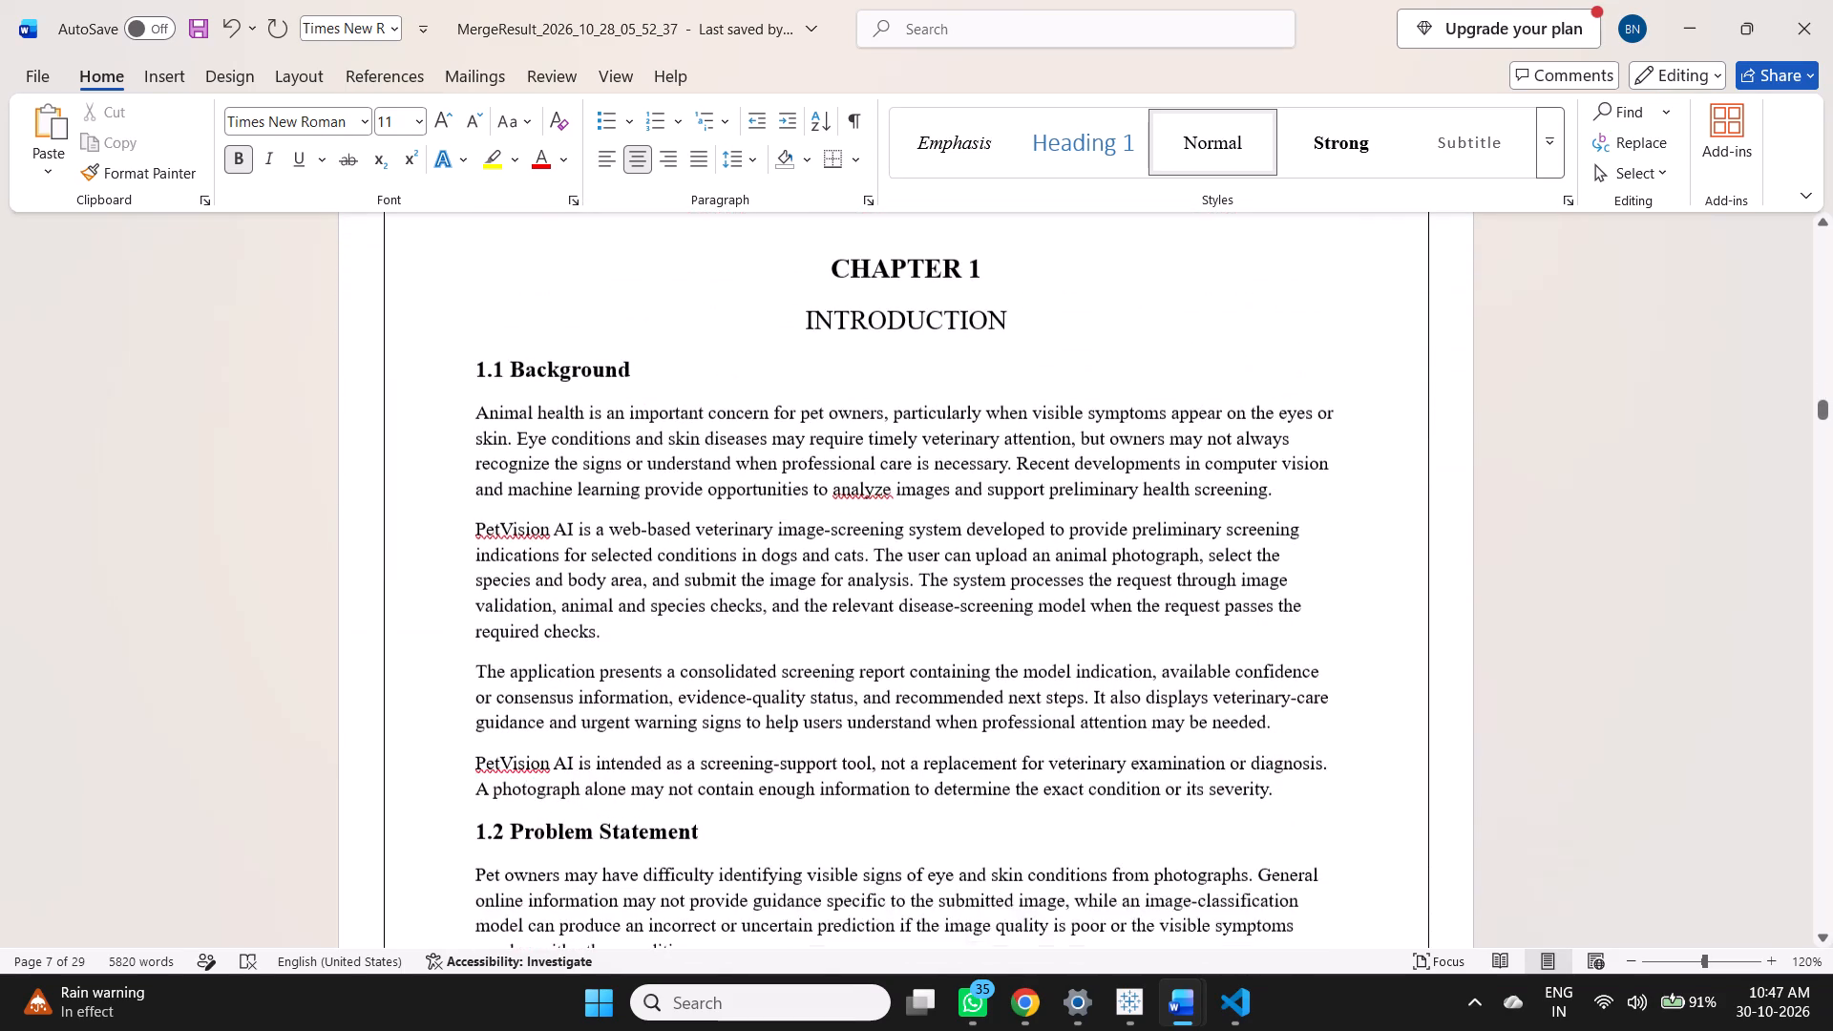
scroll(755, 498, "down", 3)
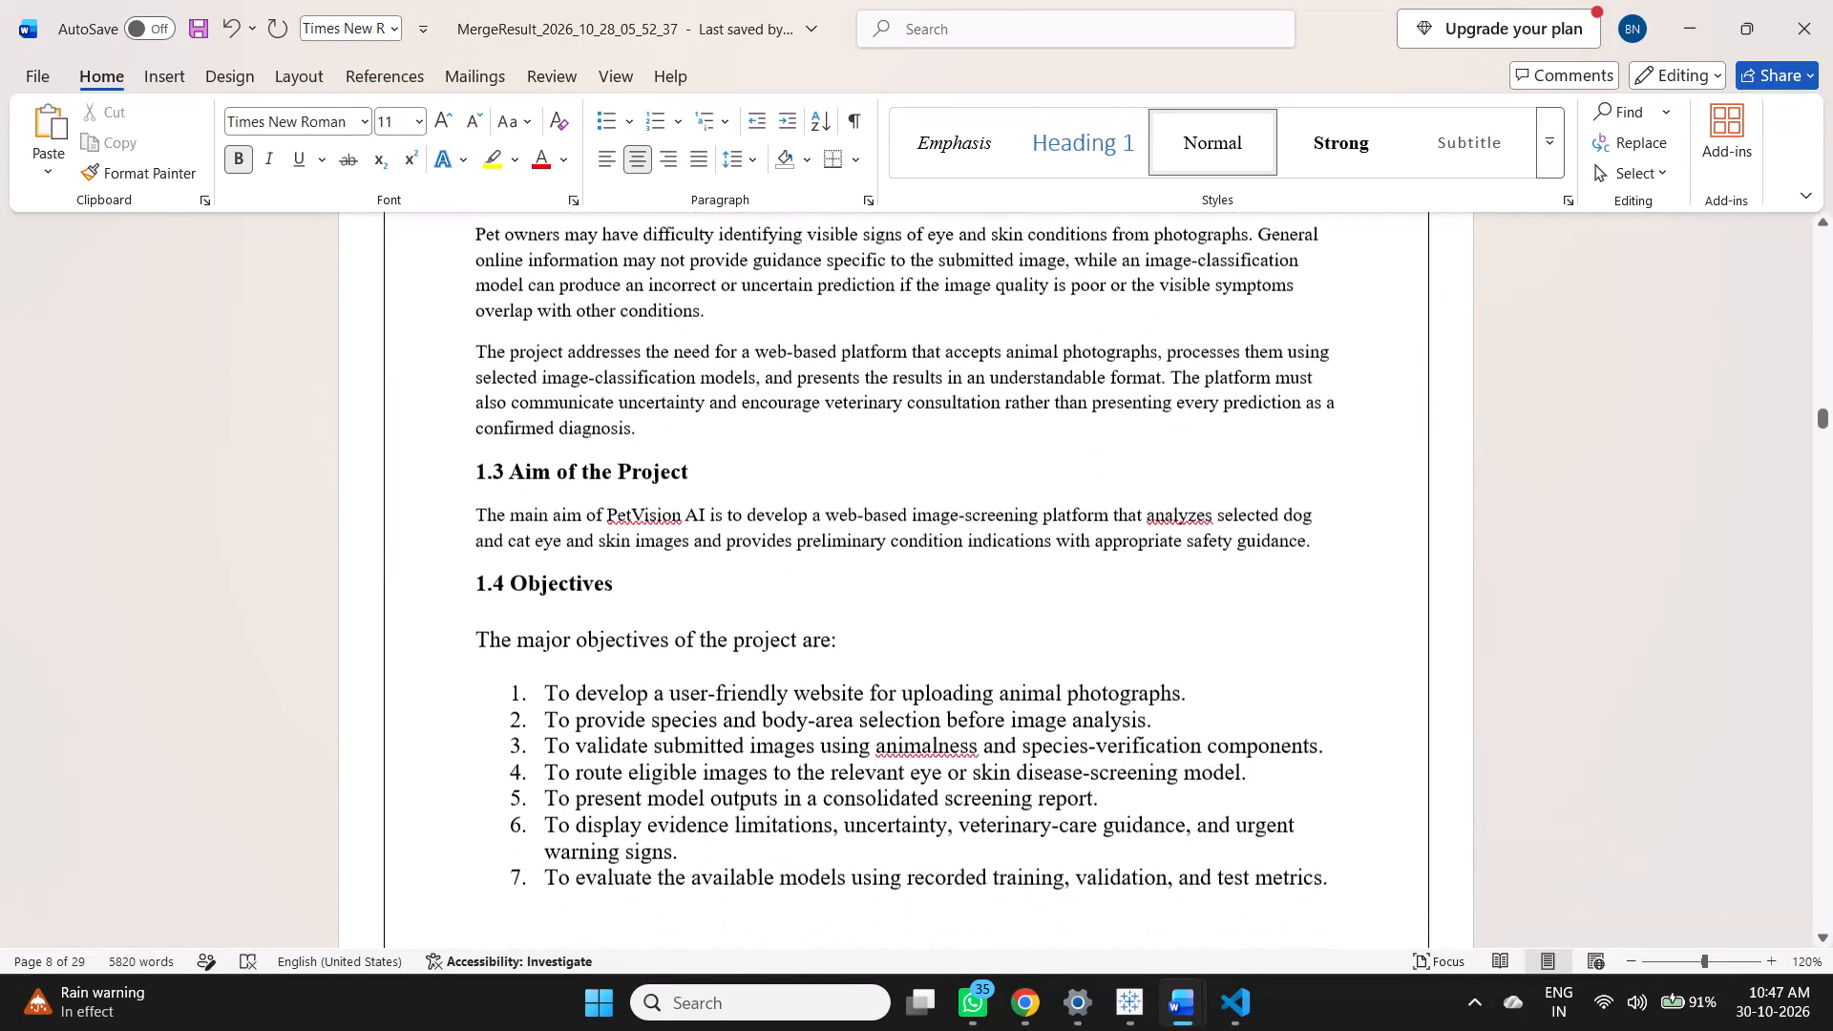
scroll(755, 498, "down", 3)
scroll(755, 498, "up", 6)
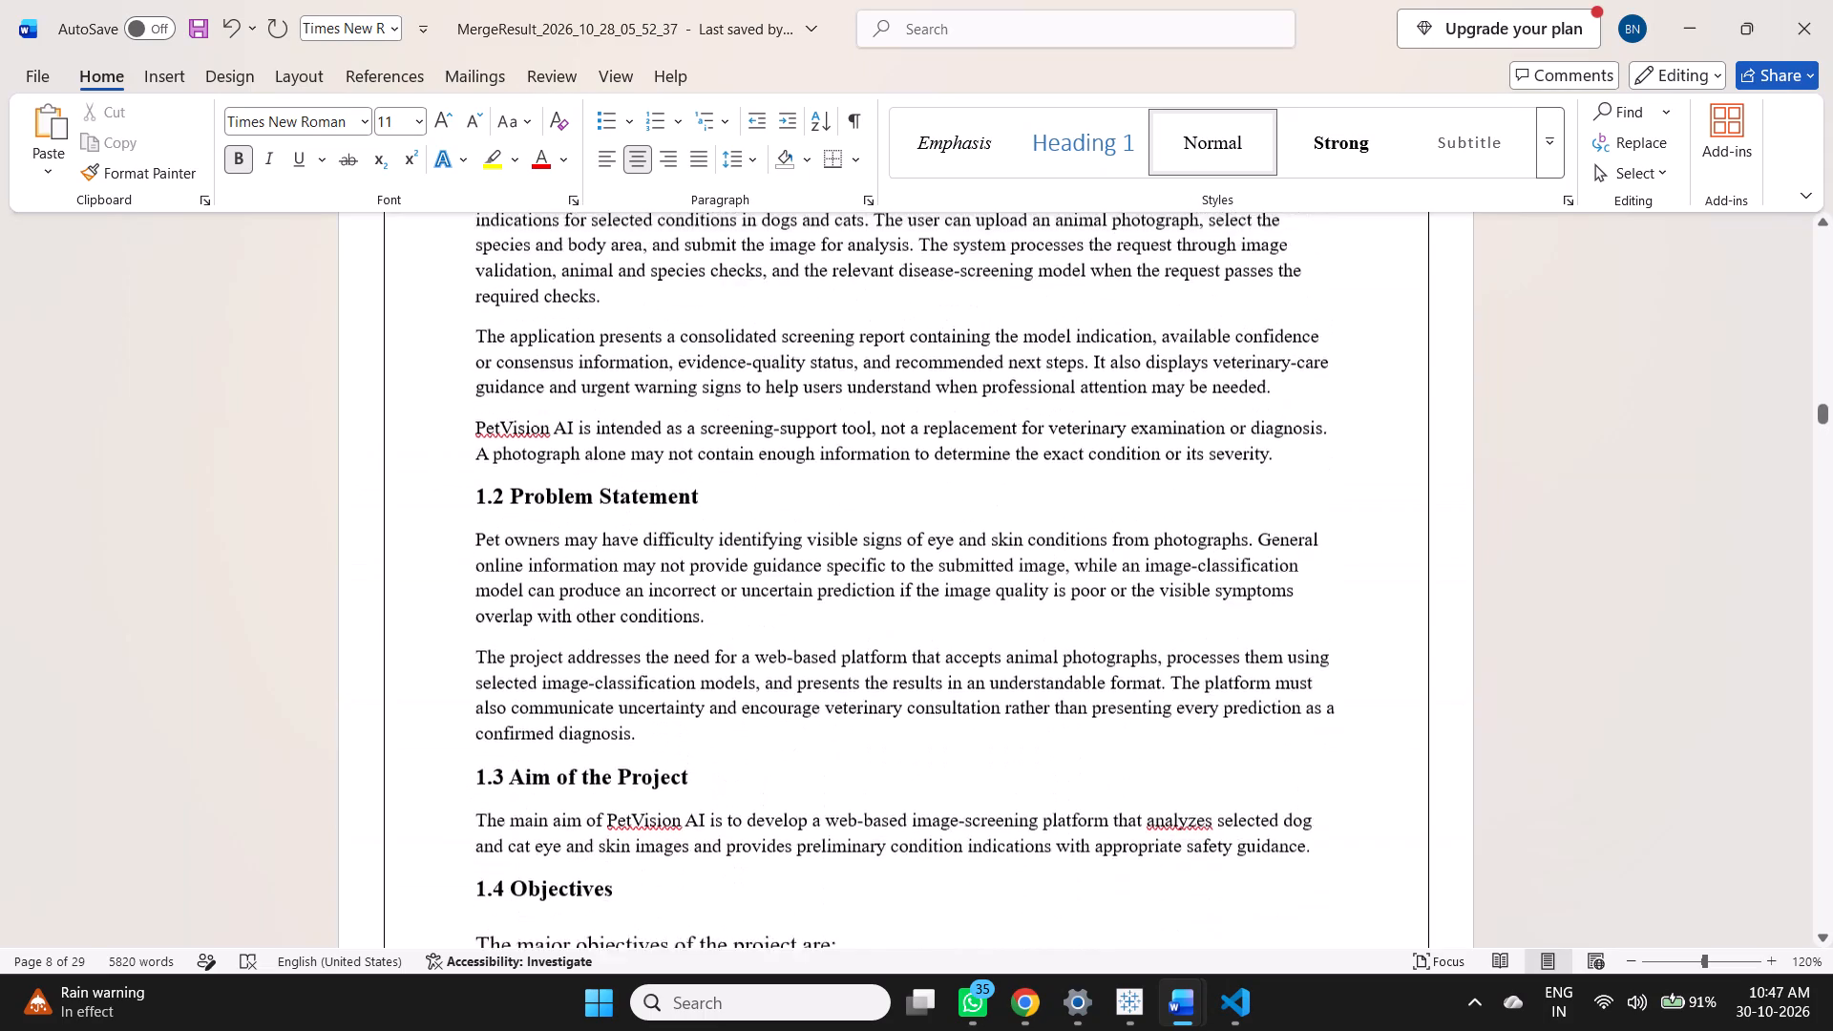
scroll(755, 498, "up", 3)
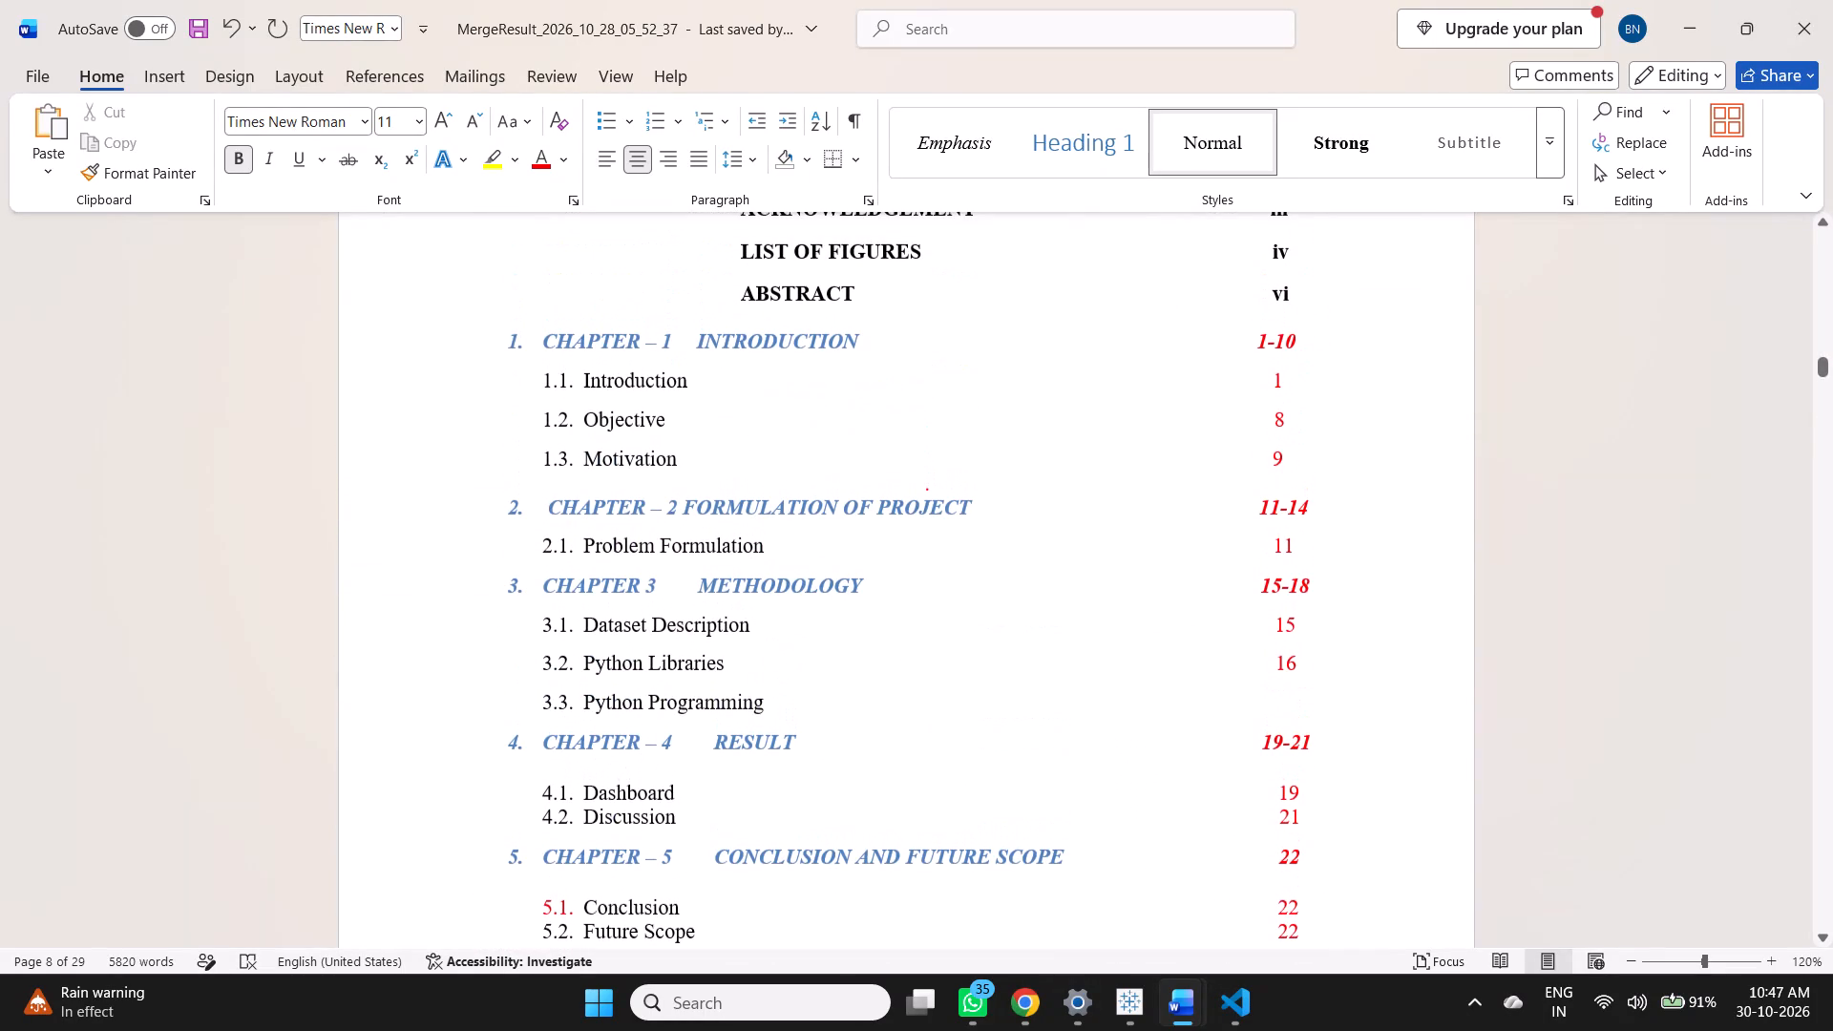
Replace the title of table of contents entry 1.1 with "Background".
left_click(692, 387)
key("BackSpace")
key("BackSpace")
key("BackSpace")
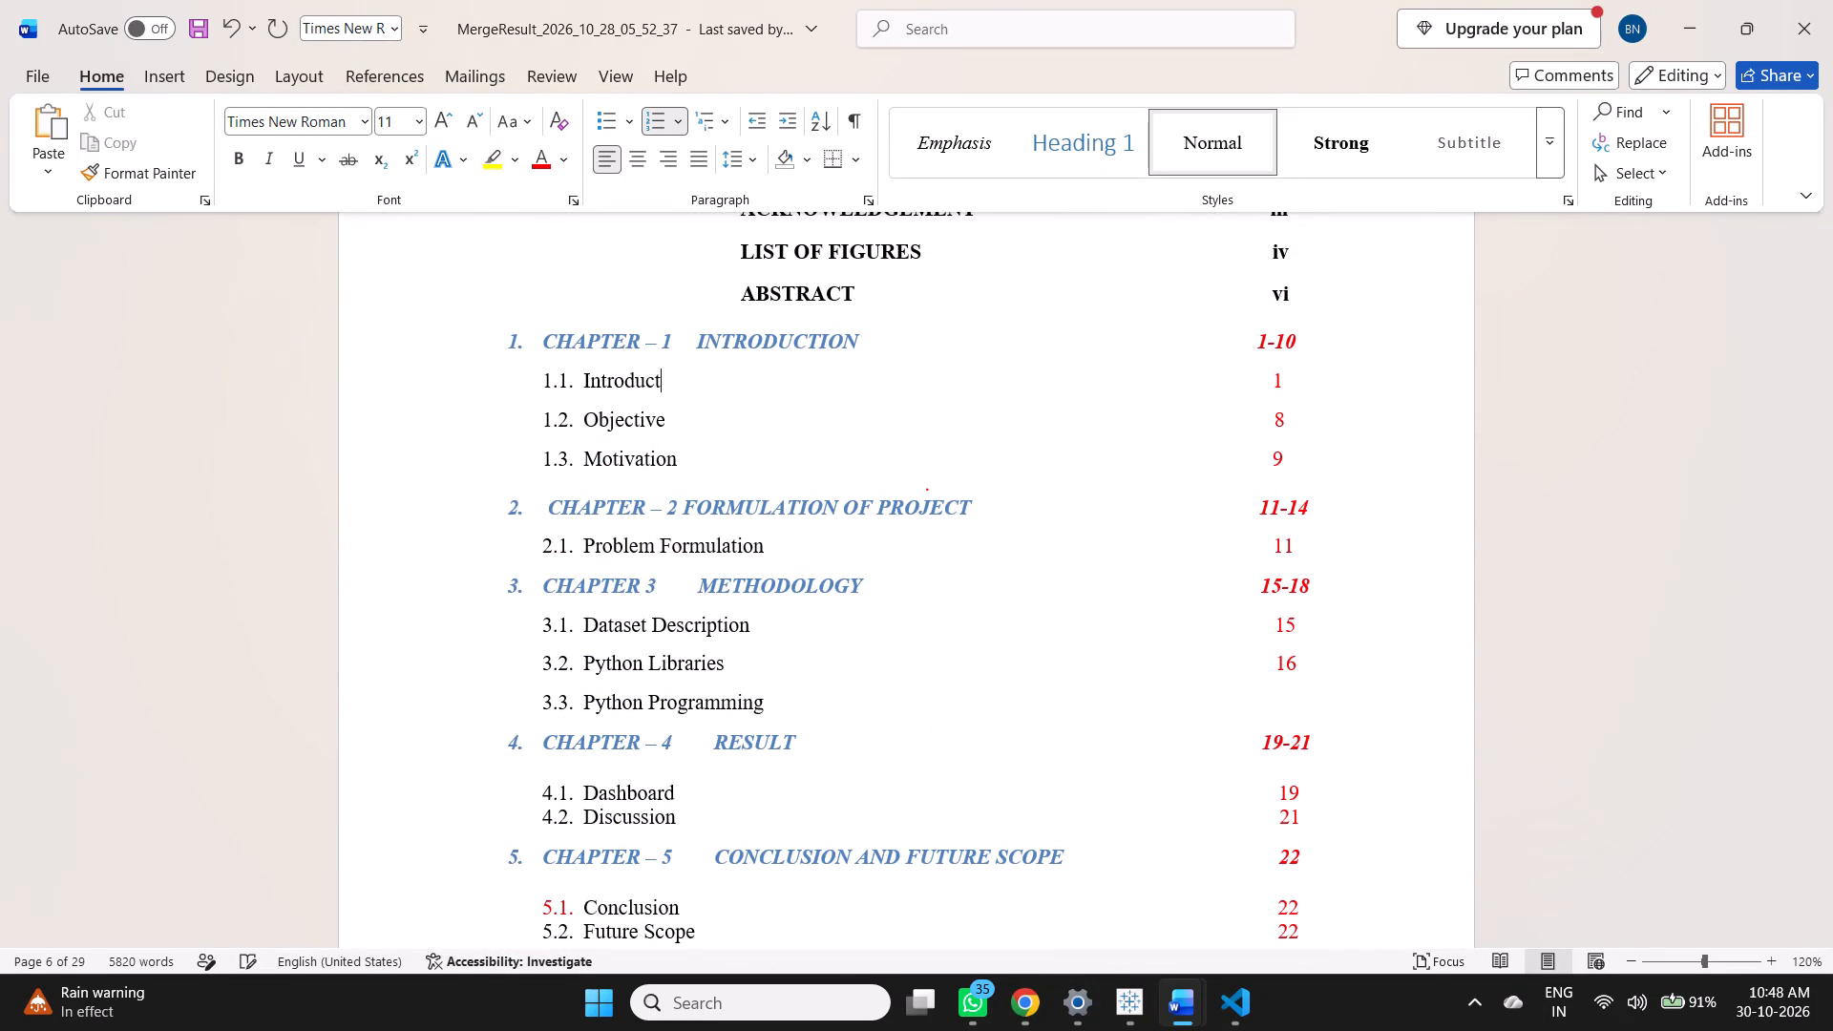
key("BackSpace")
key("BackSpace")
key("BackSpace")
key("BackSpace")
key("BackSpace")
key("BackSpace")
key("BackSpace")
key("BackSpace")
key("BackSpace")
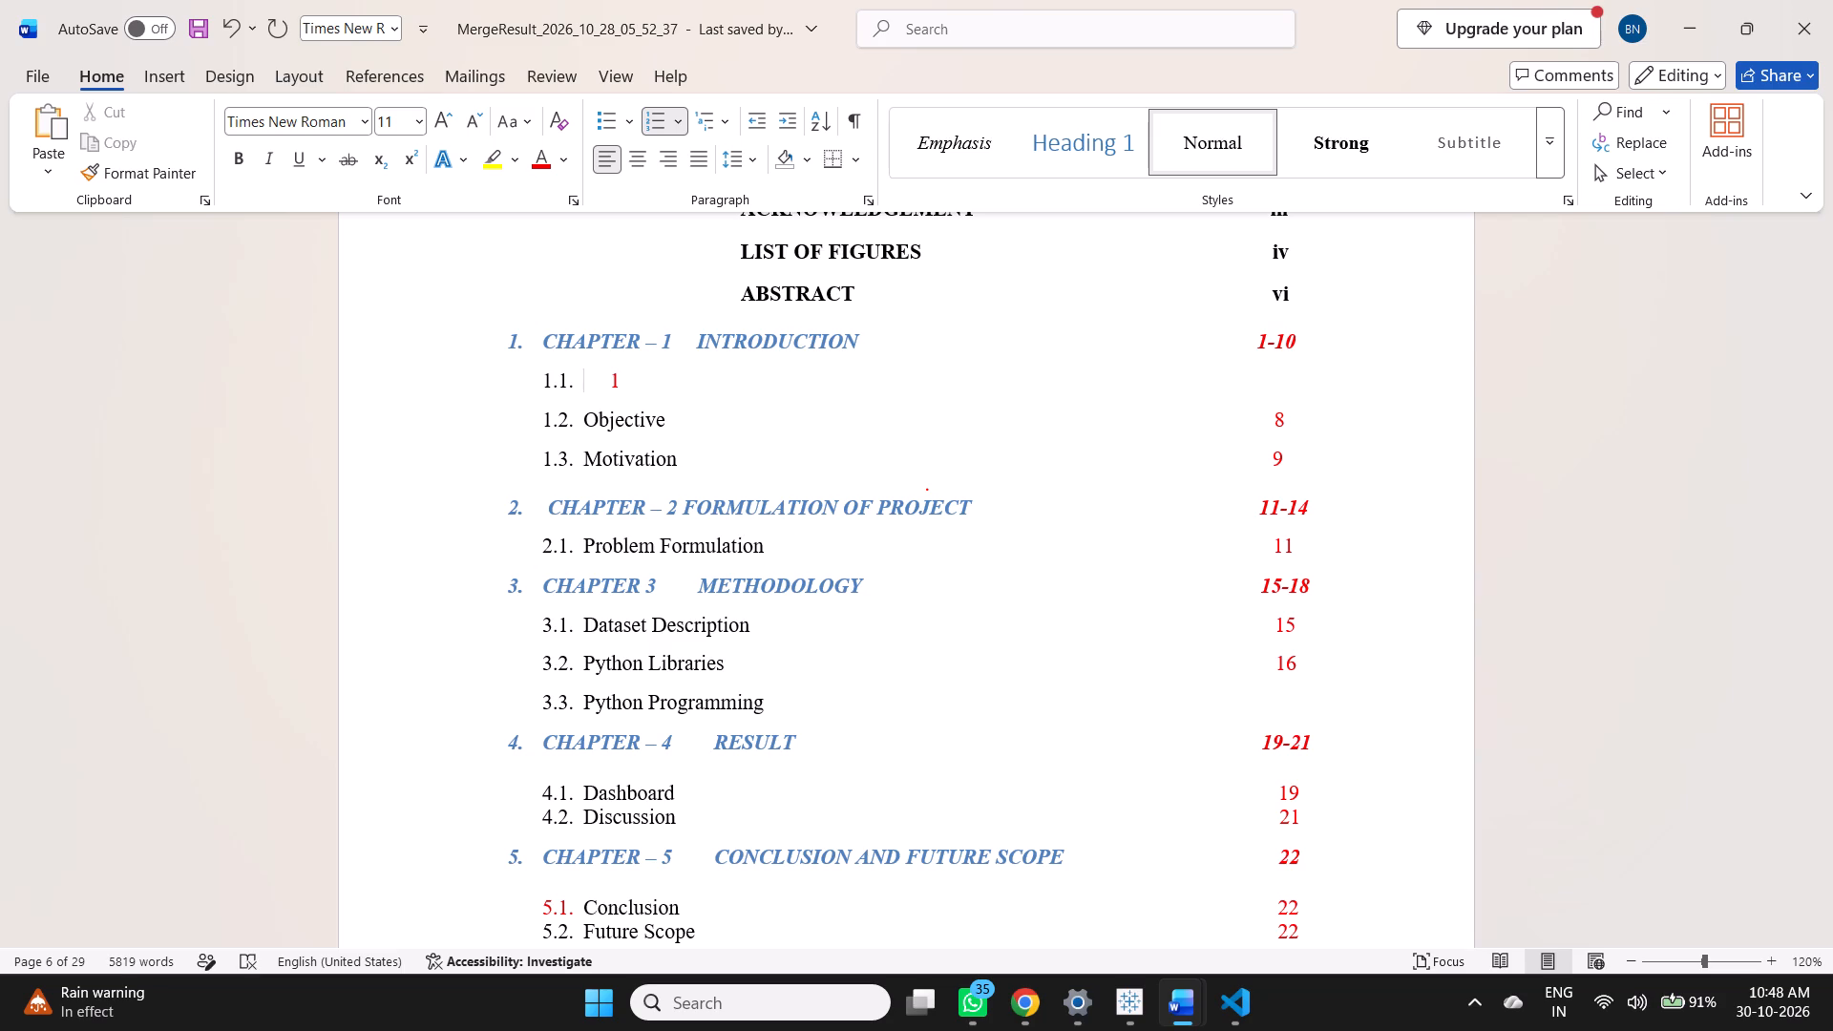
type("backgr")
type("ound")
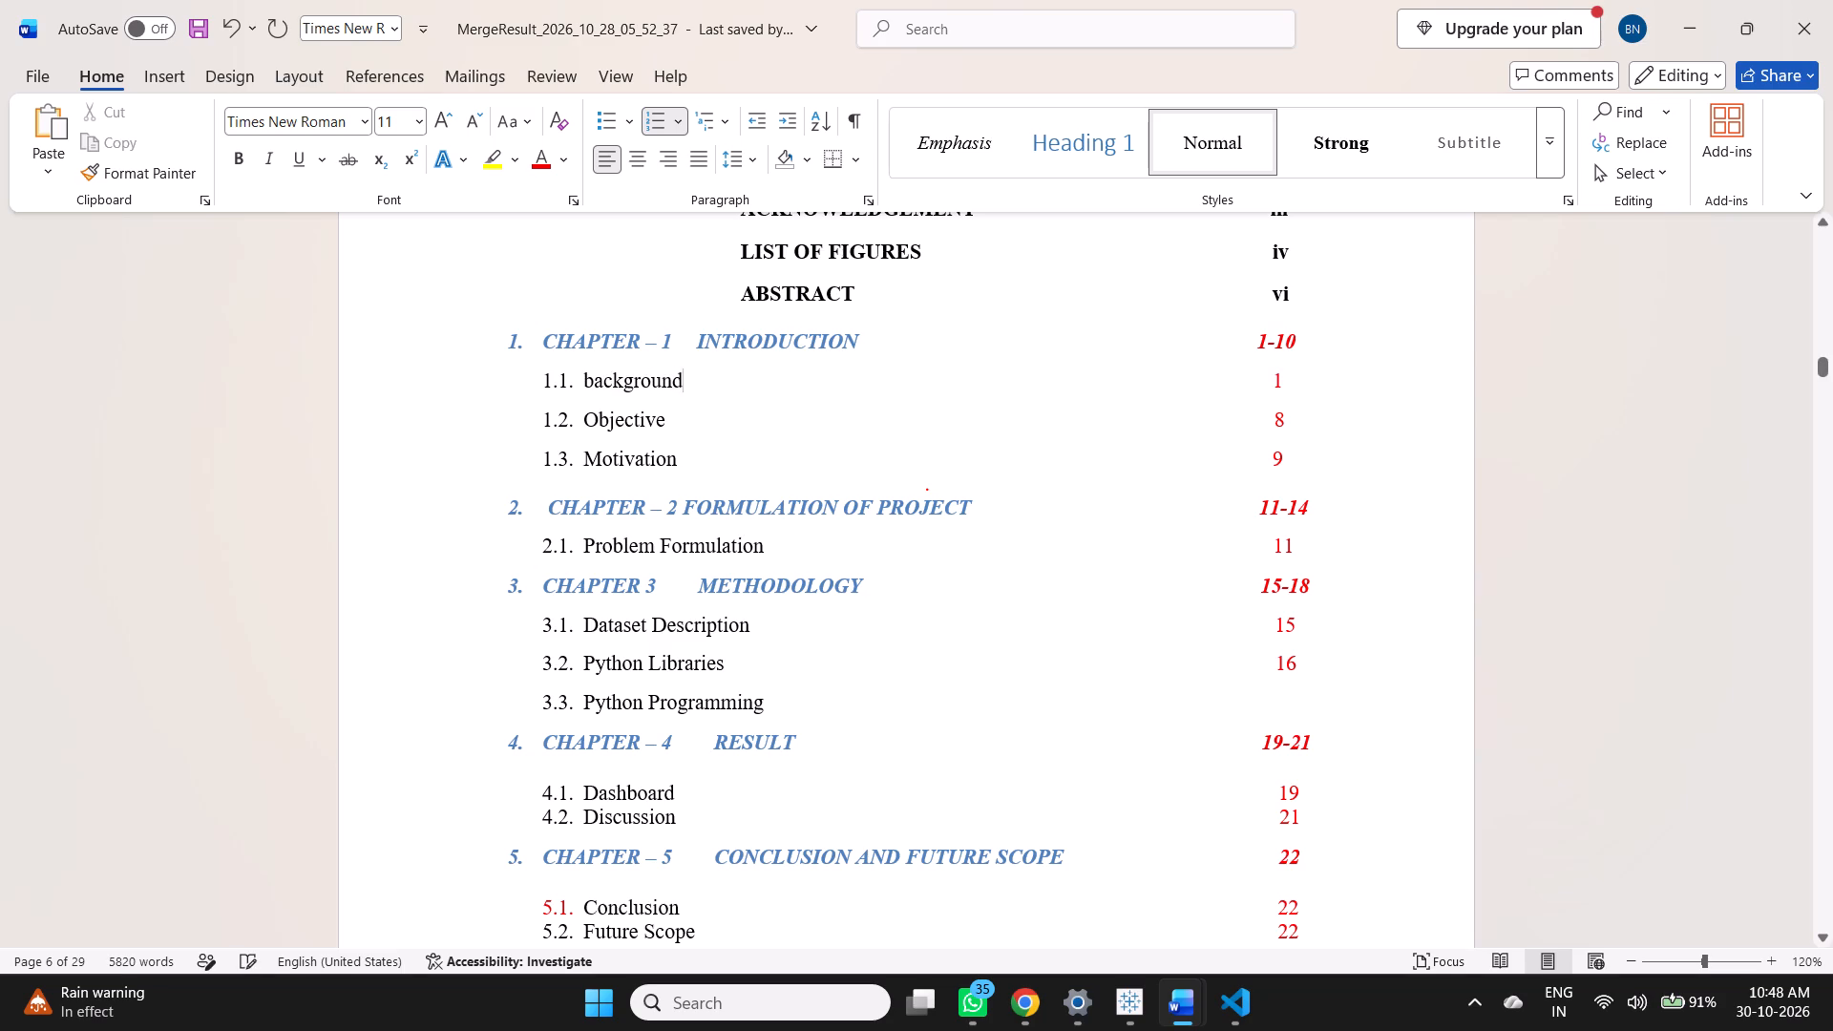
left_click(591, 378)
key("BackSpace")
key("shift+b")
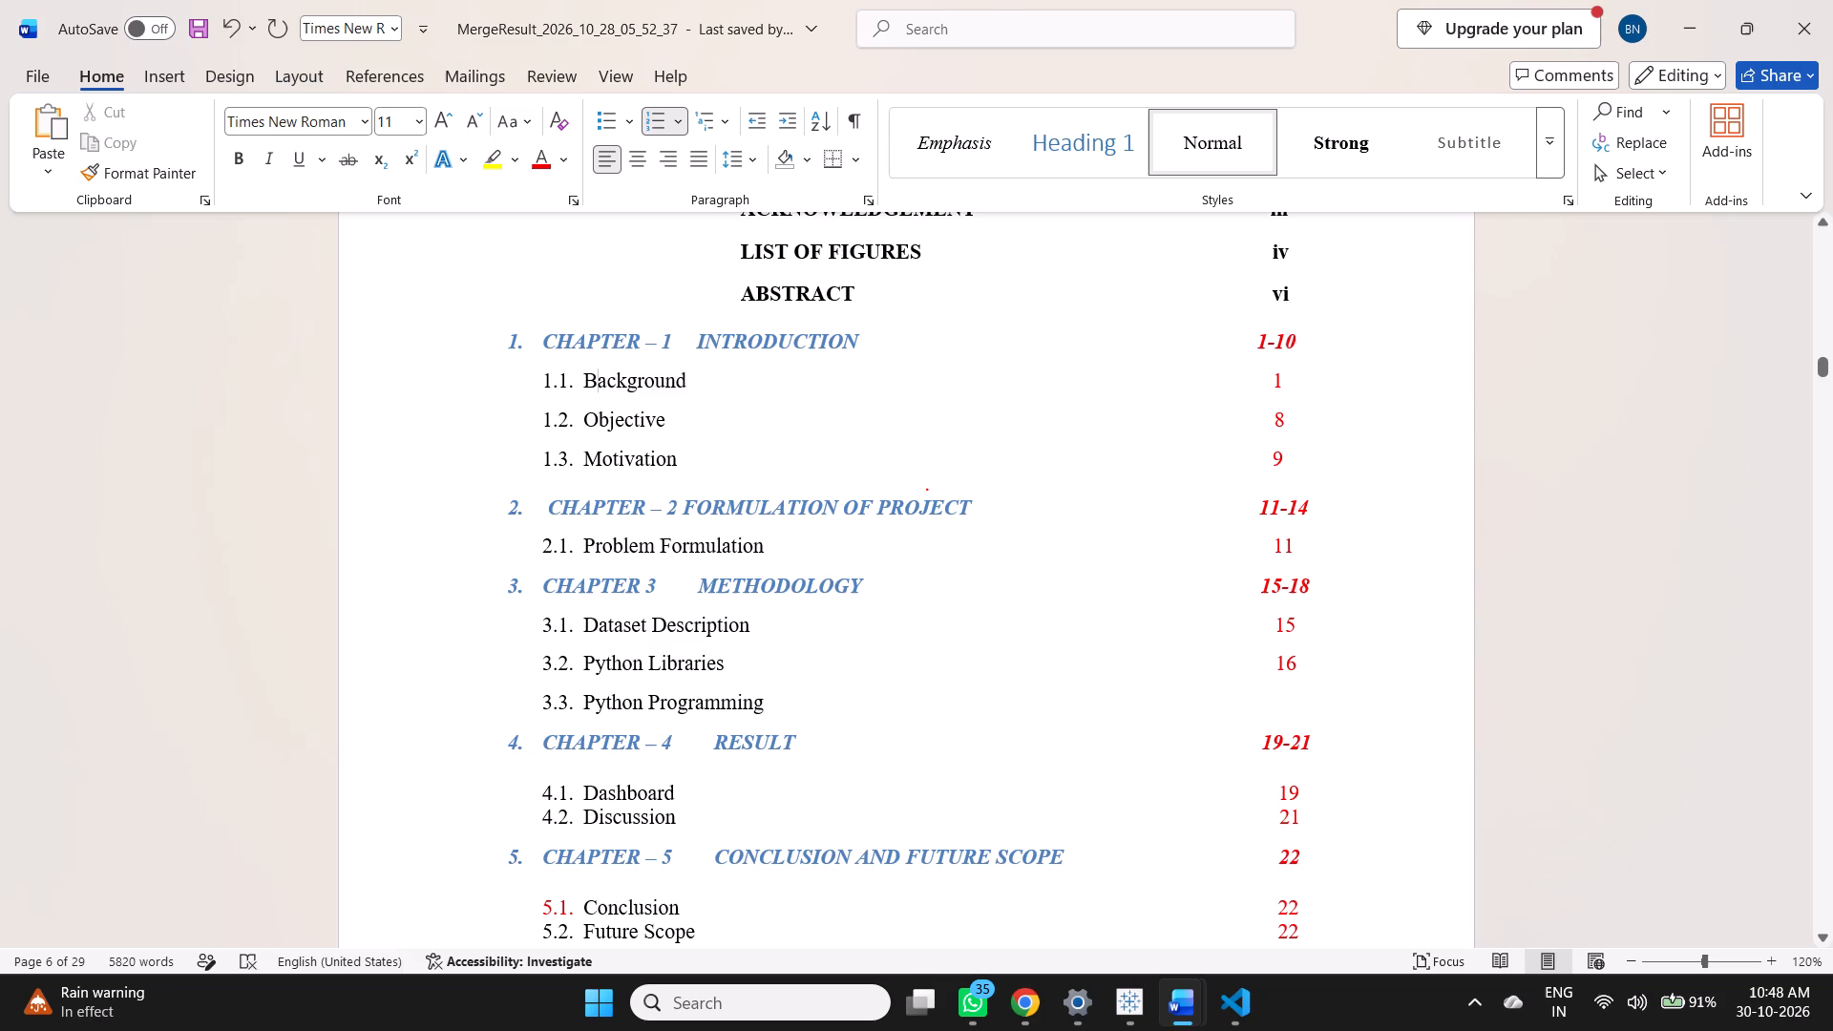
Check the second section heading of Chapter 1 and replace the title of contents entry 1.2 with "Problem Statement".
scroll(668, 424, "down", 3)
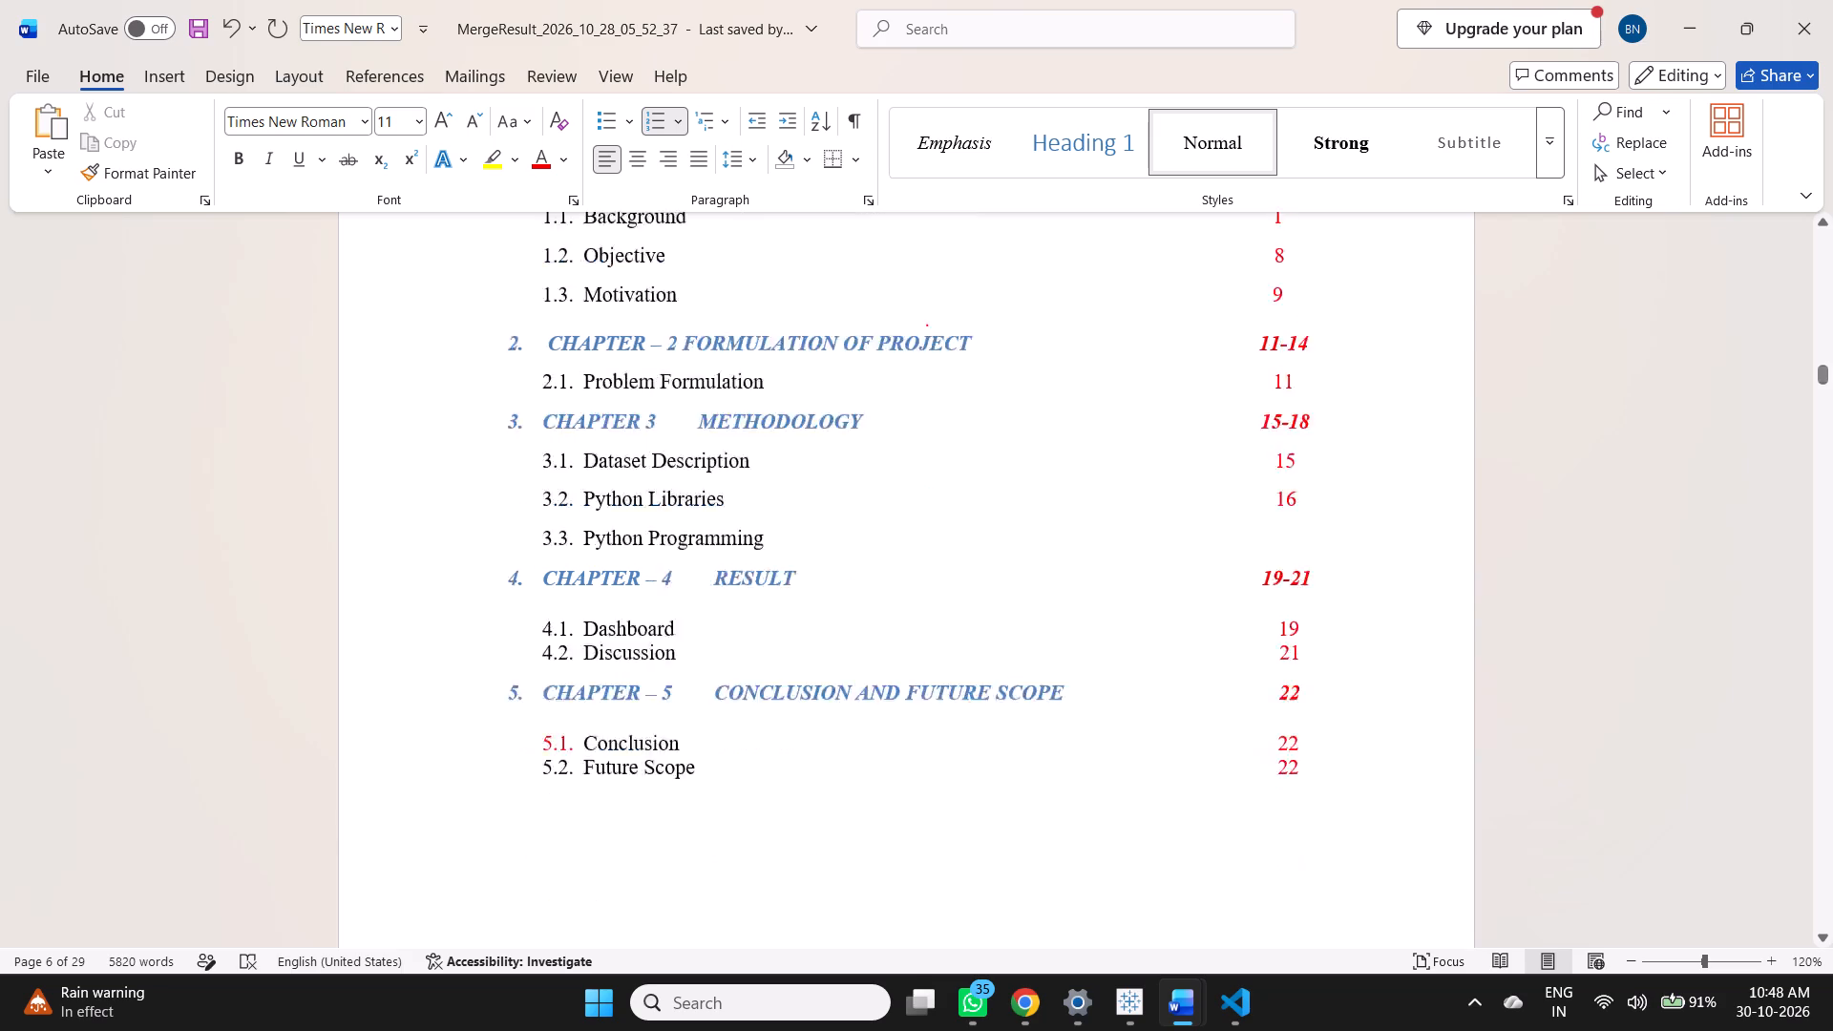
scroll(668, 424, "down", 5)
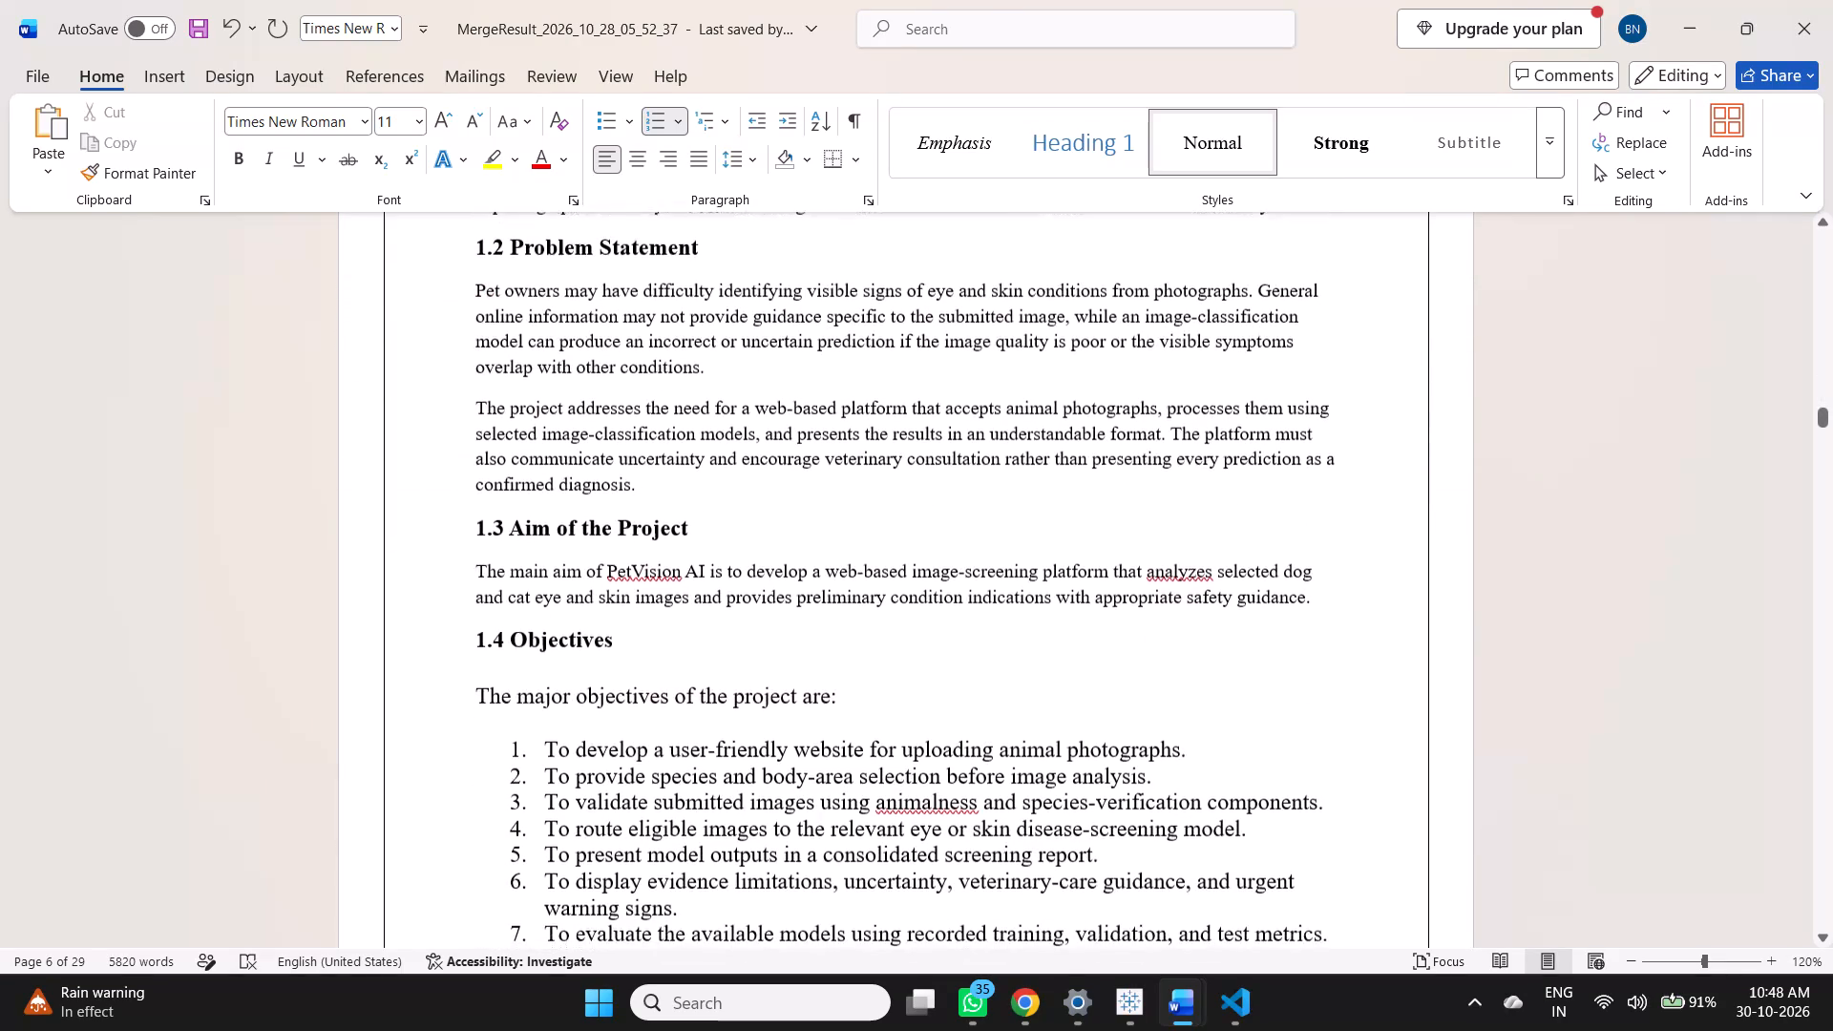
scroll(668, 424, "up", 2)
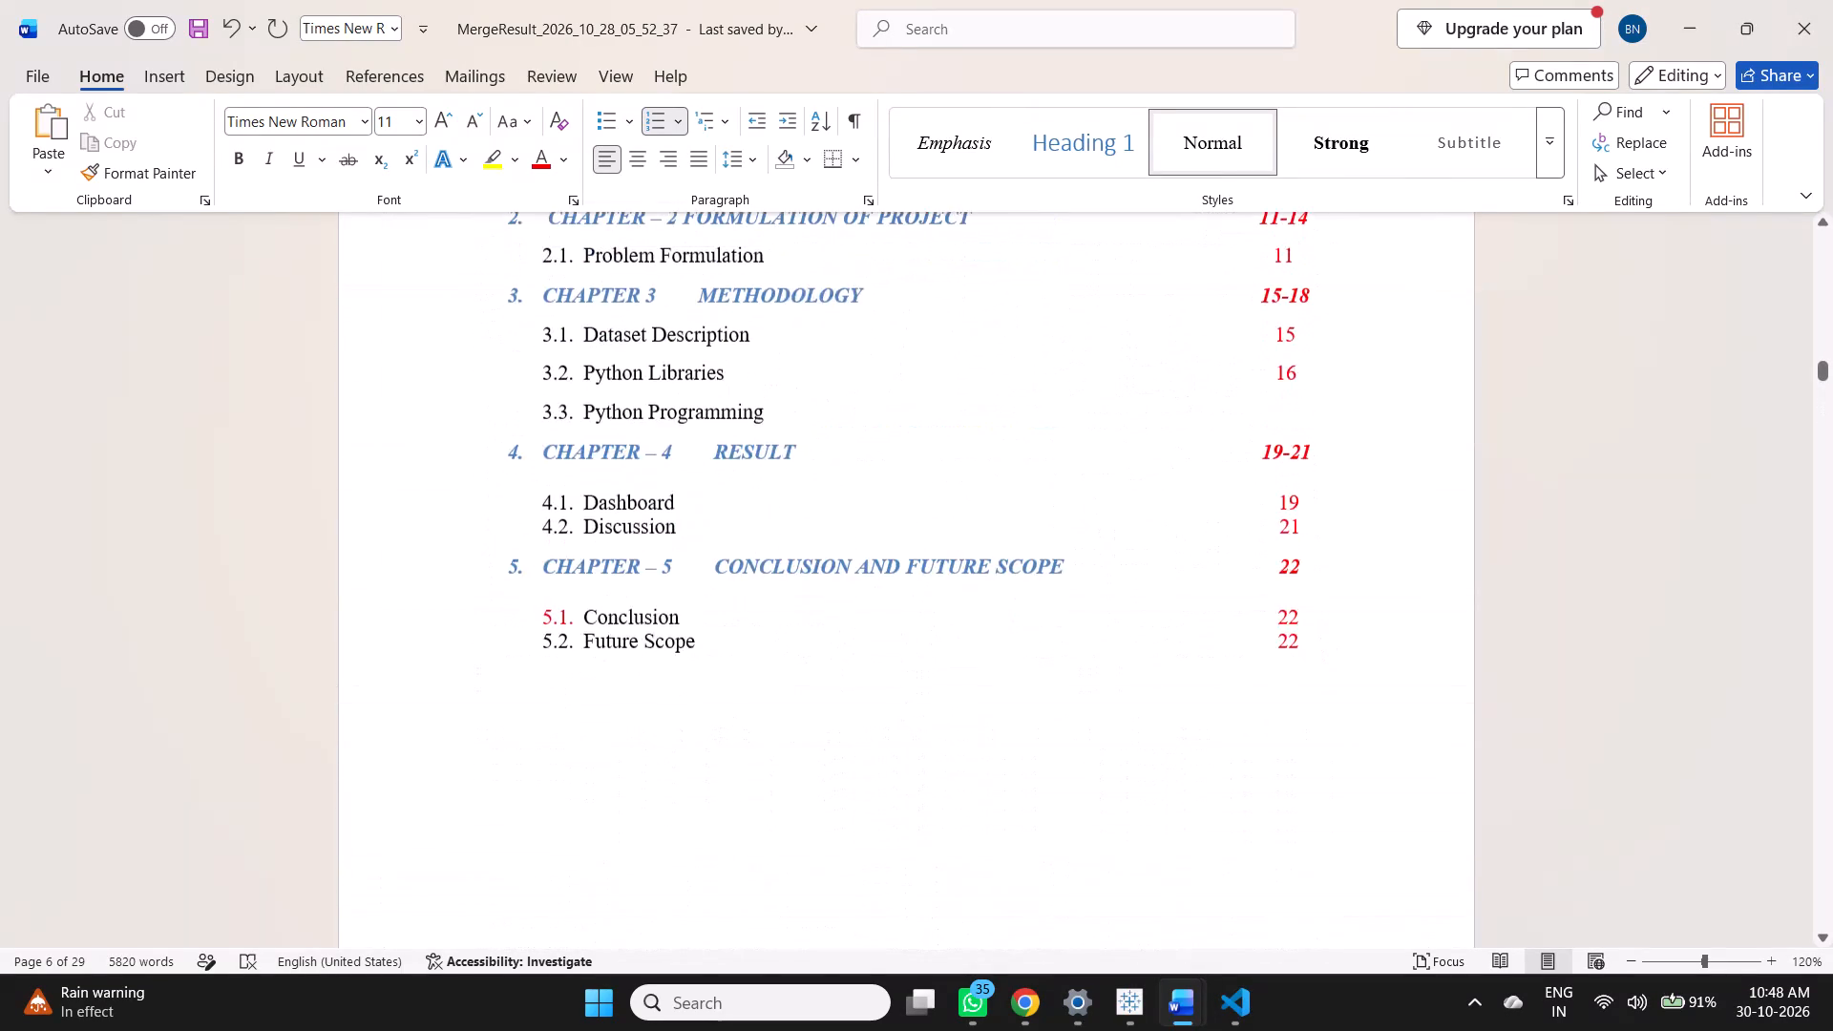
scroll(668, 424, "up", 1)
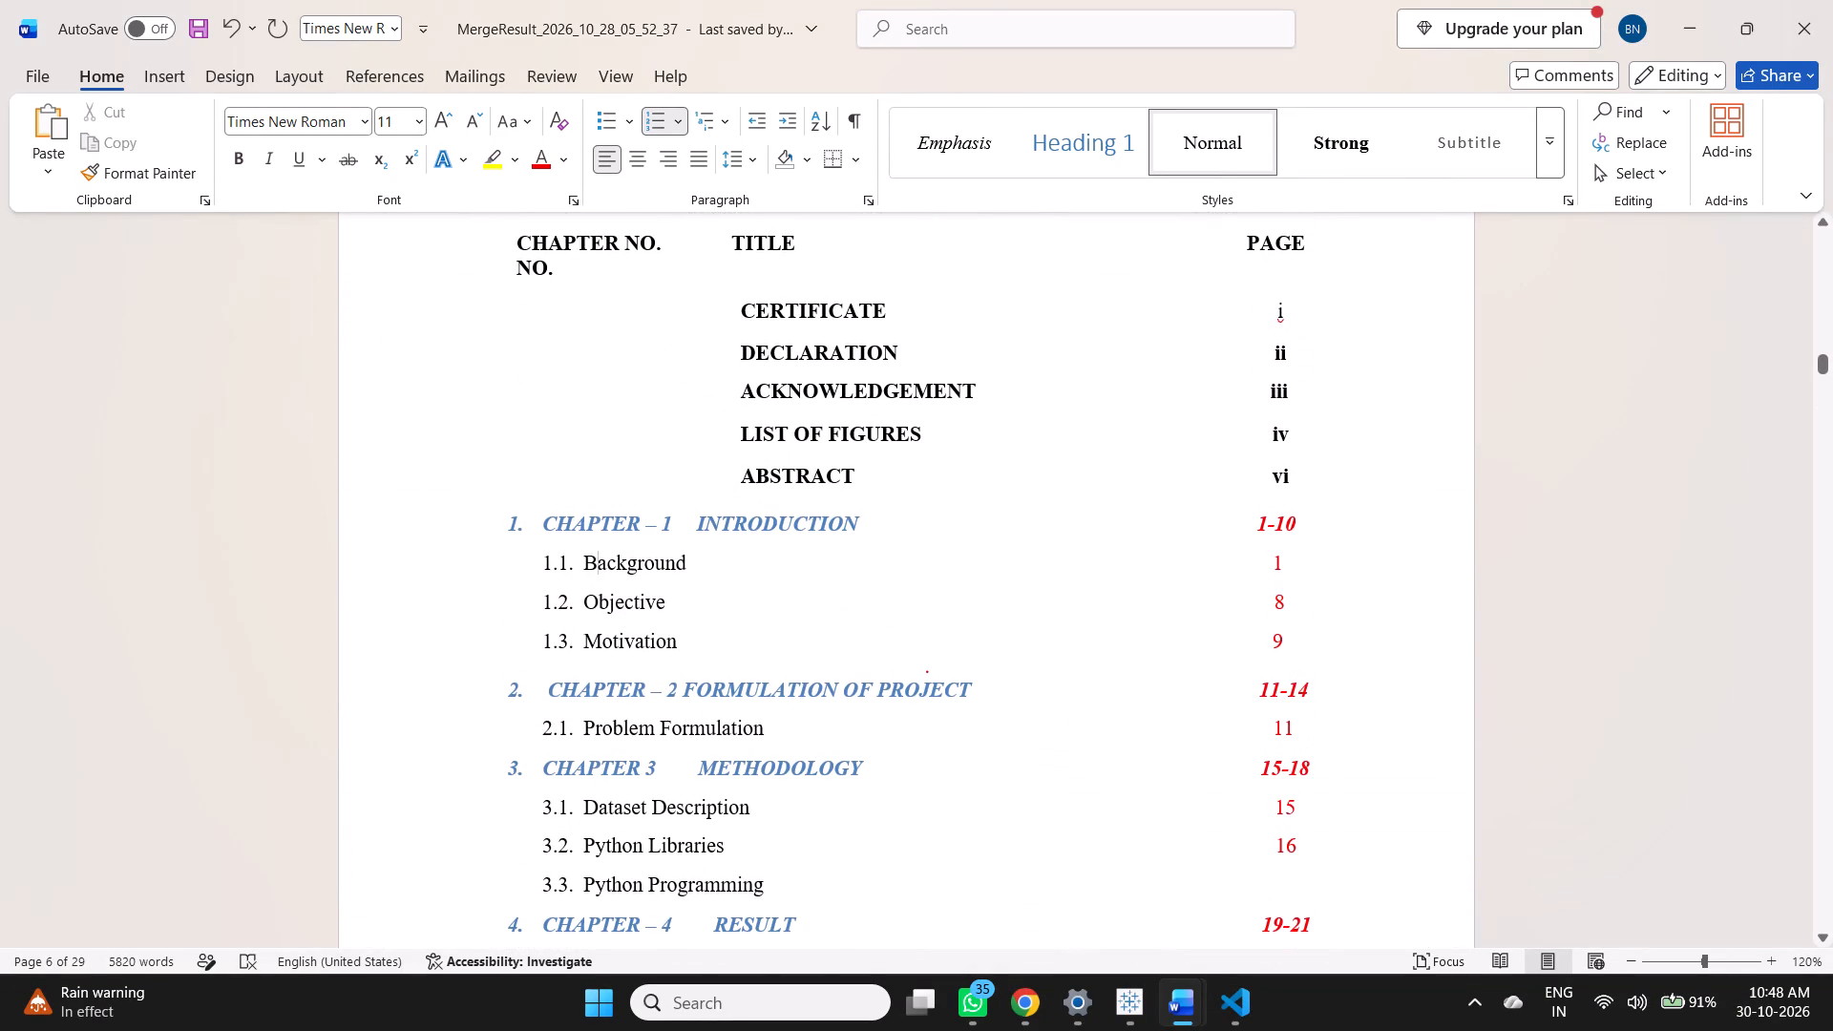
left_click(668, 602)
key("Left")
key("BackSpace")
key("BackSpace")
key("BackSpace")
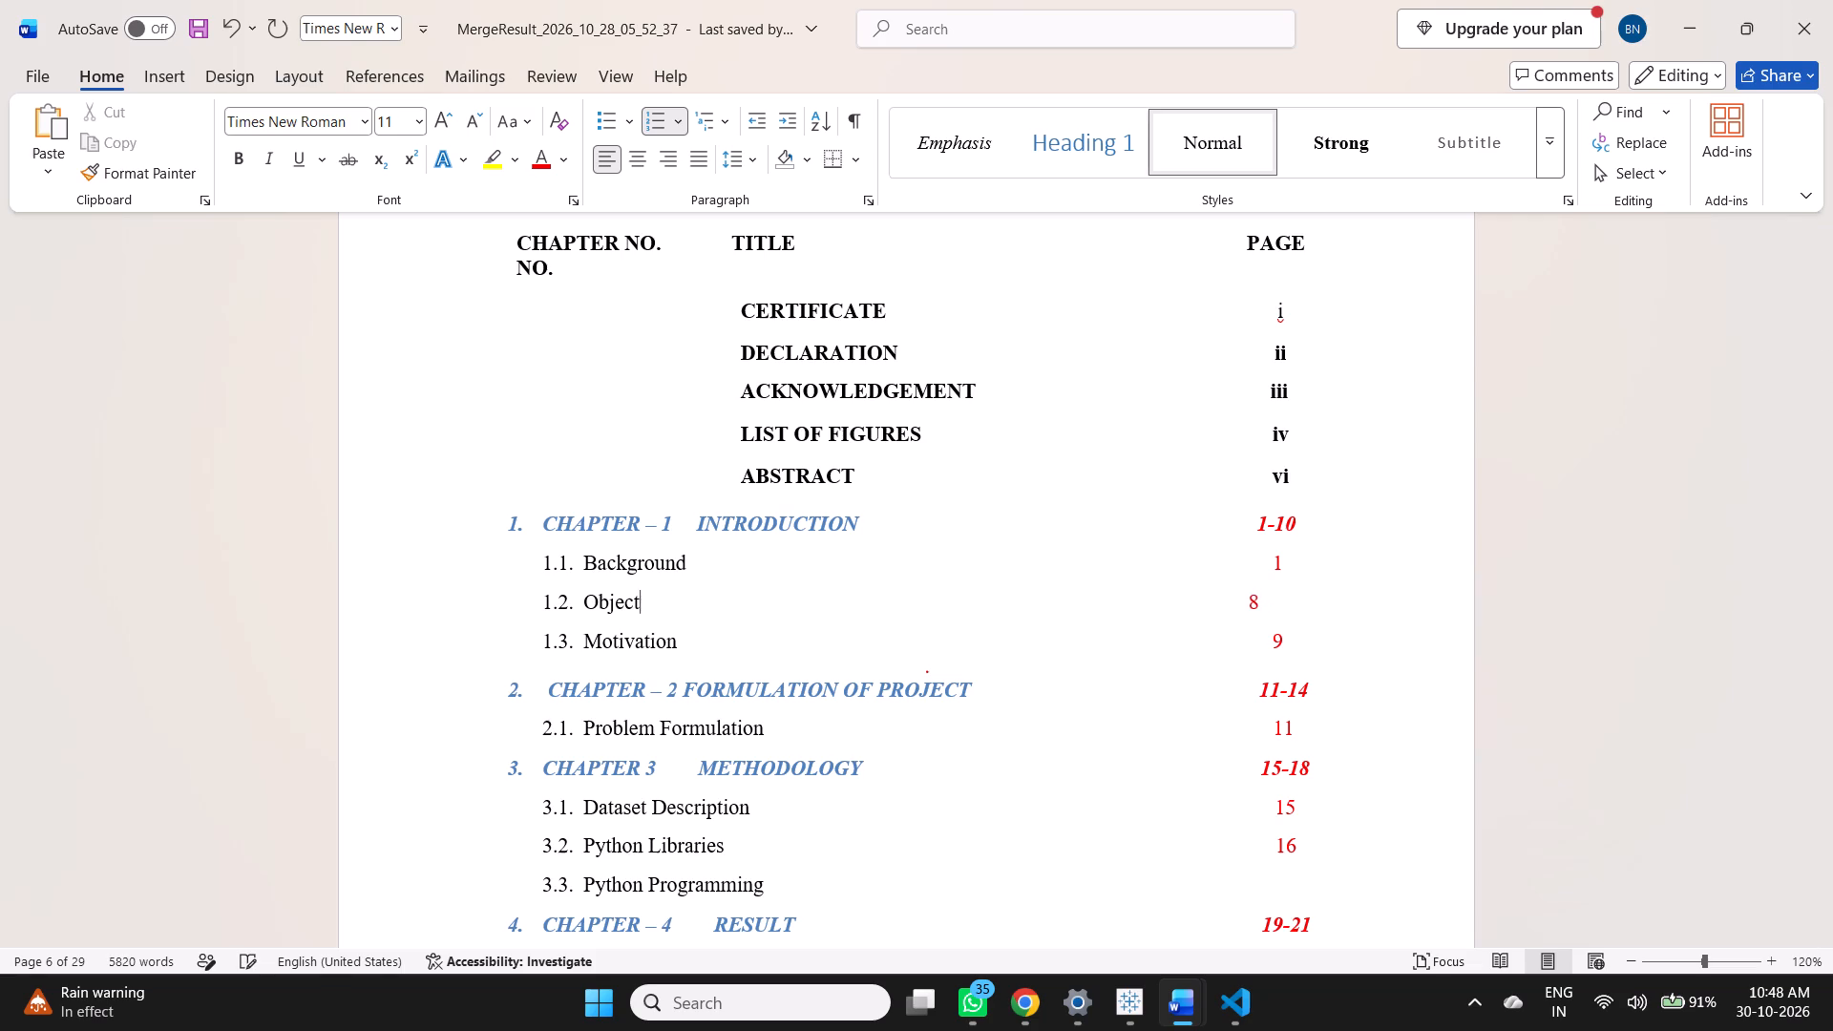
key("BackSpace")
key("BackSpace")
key("BackSpace")
key("BackSpace")
key("BackSpace")
key("BackSpace")
type("Problem")
key("space")
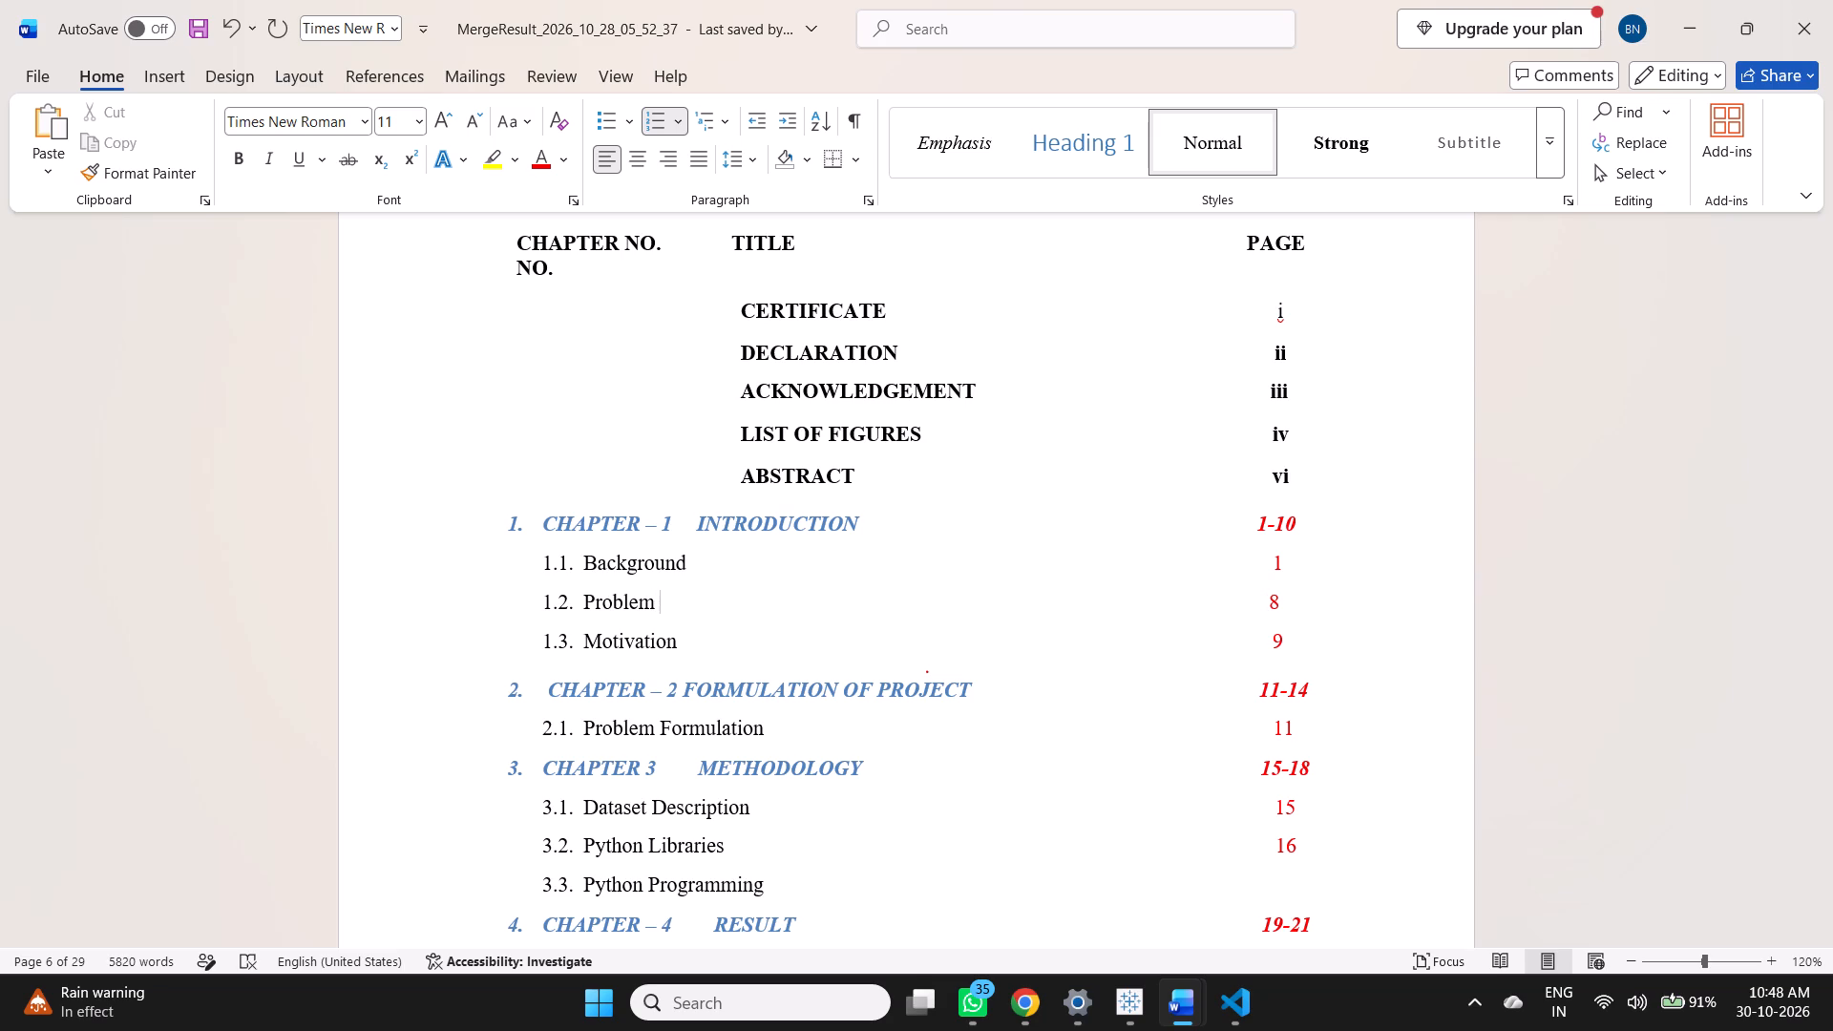
type("State")
type("ment")
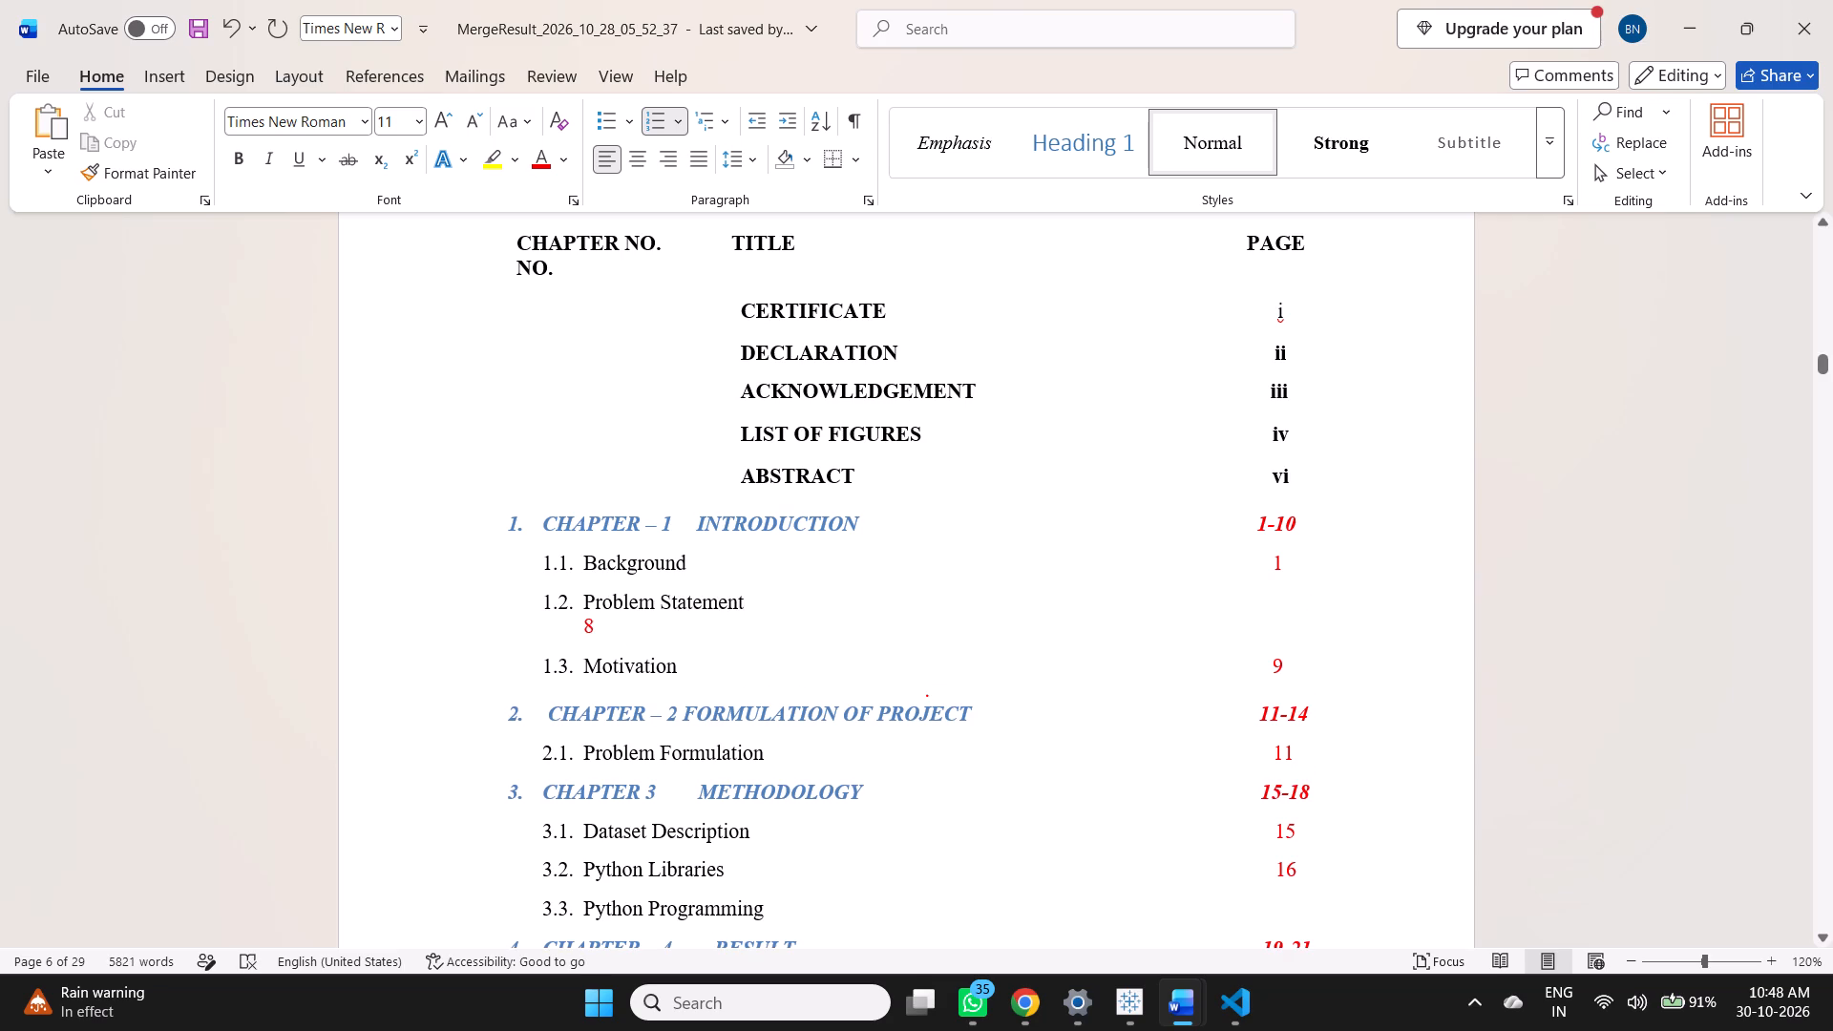
Remove the extra spacing in contents entry 1.2 so its page number lines up with the page numbers of the neighbouring entries.
left_click(584, 626)
key("BackSpace")
key("BackSpace")
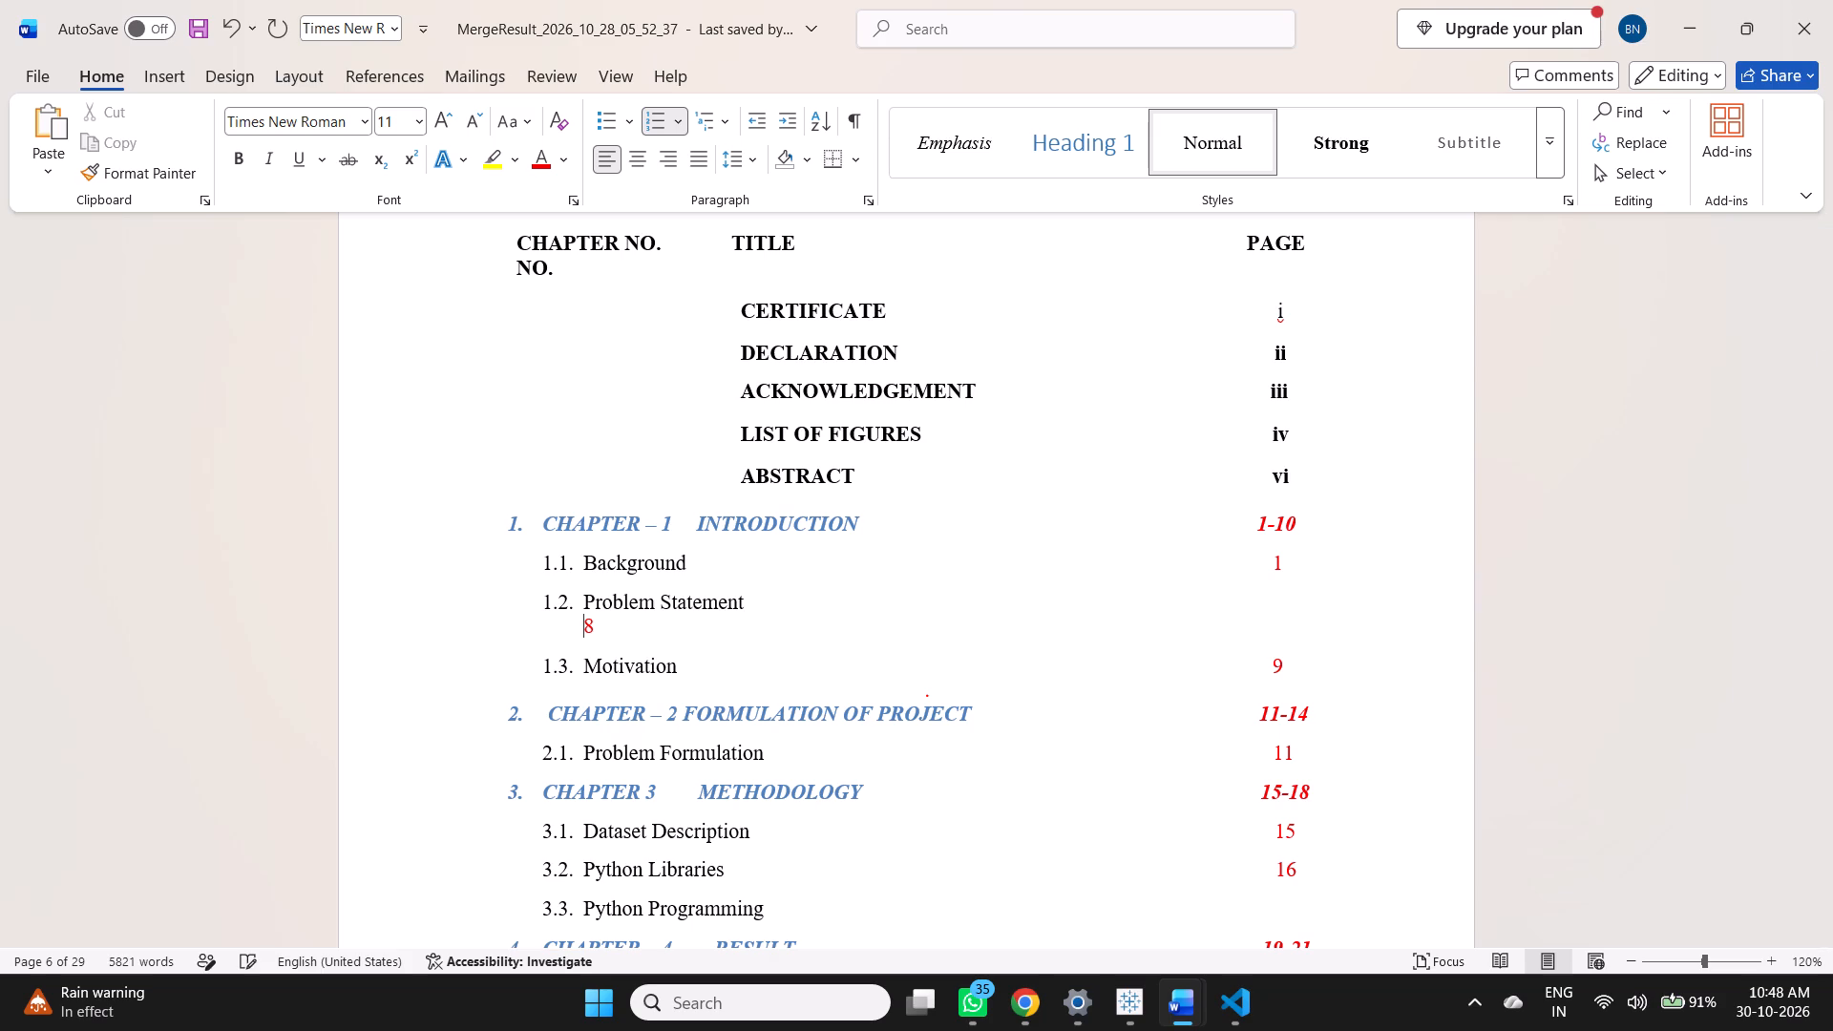
key("BackSpace")
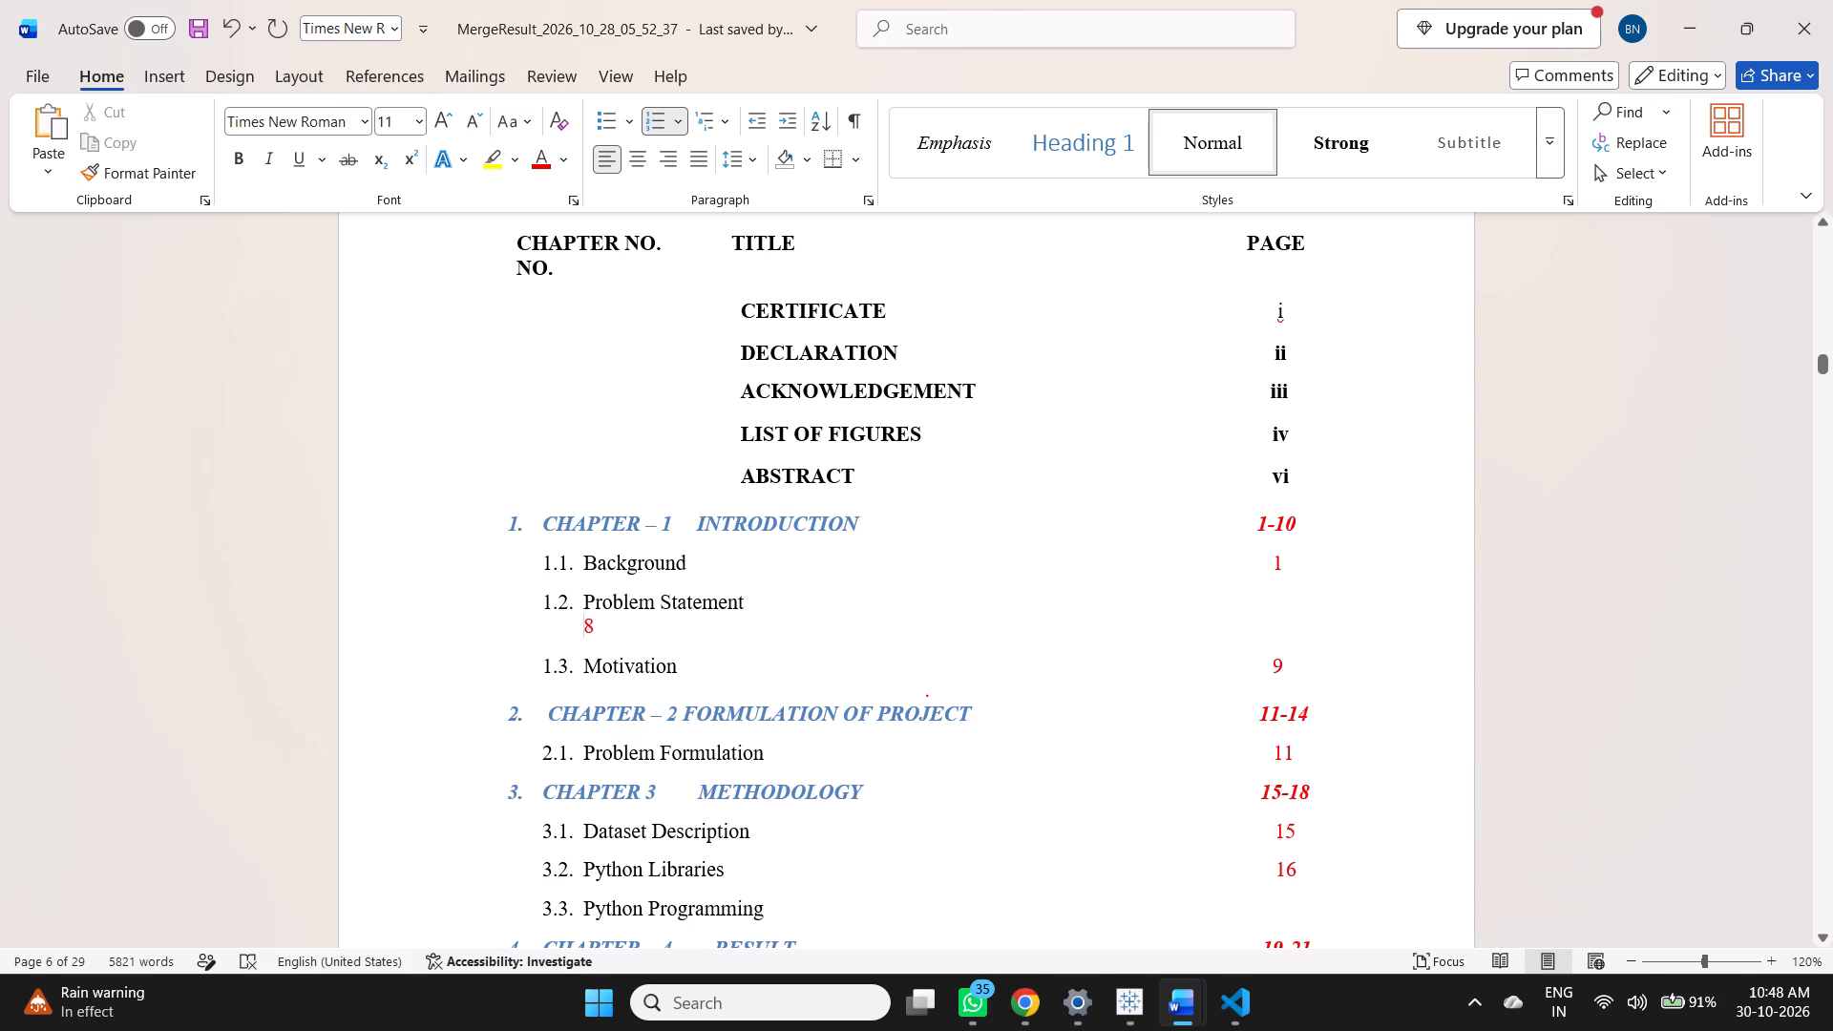
left_click(780, 604)
key("BackSpace")
key("BackSpace")
key("BackSpace")
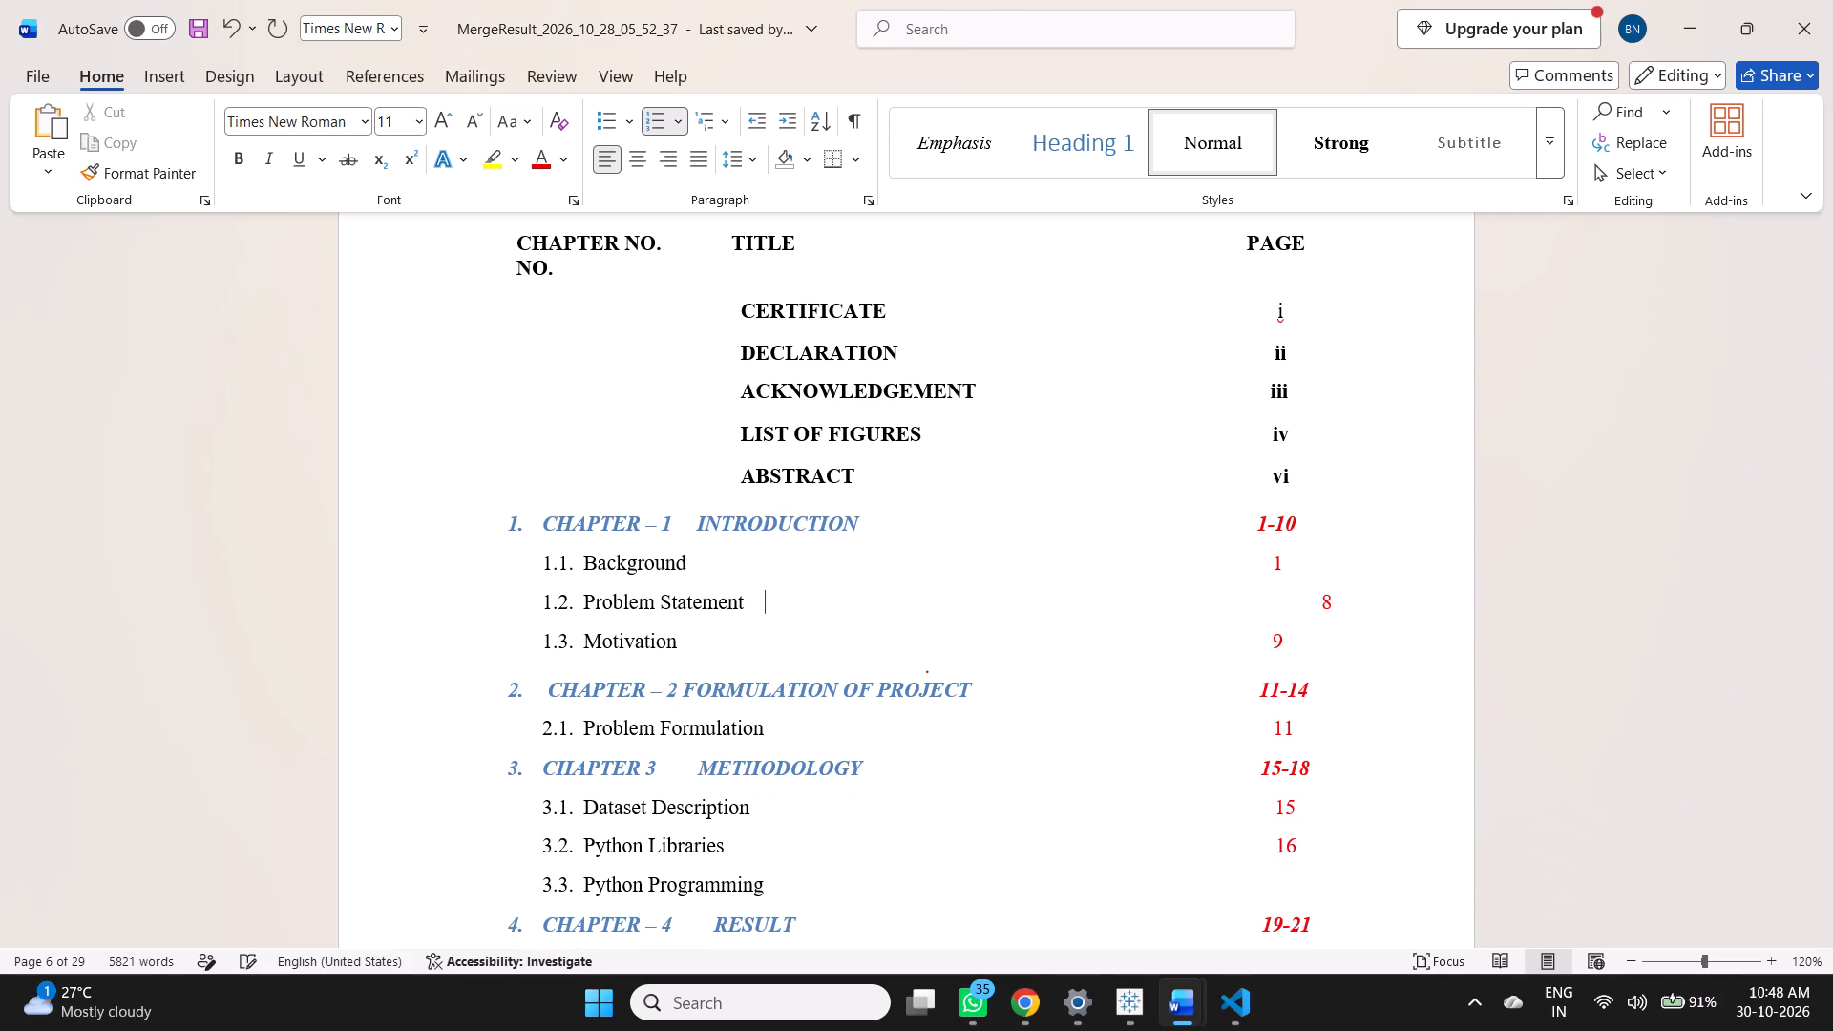
left_click(1274, 604)
key("BackSpace")
key("BackSpace")
key("BackSpace")
key("BackSpace")
key("BackSpace")
key("BackSpace")
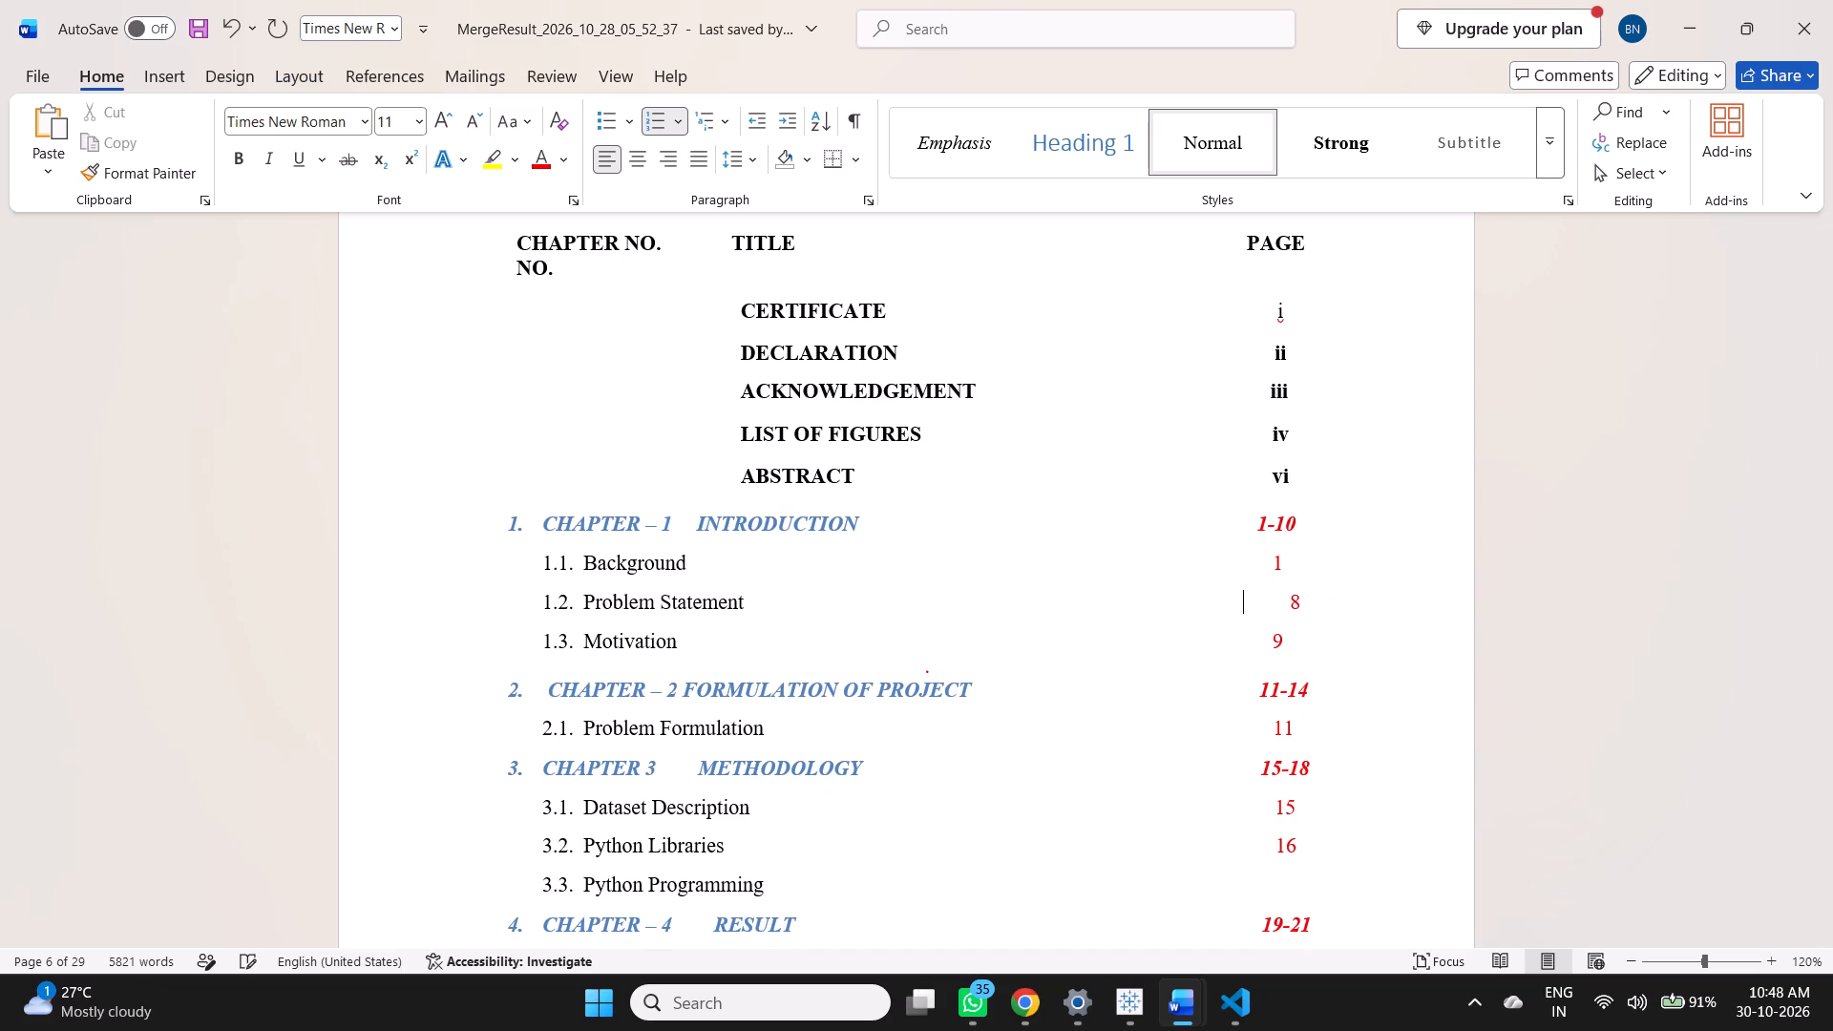
key("BackSpace")
key("BackSpace")
key("BackSpace")
Place the text cursor at the end of the title of contents entry 1.3, "Motivation".
scroll(963, 636, "down", 1)
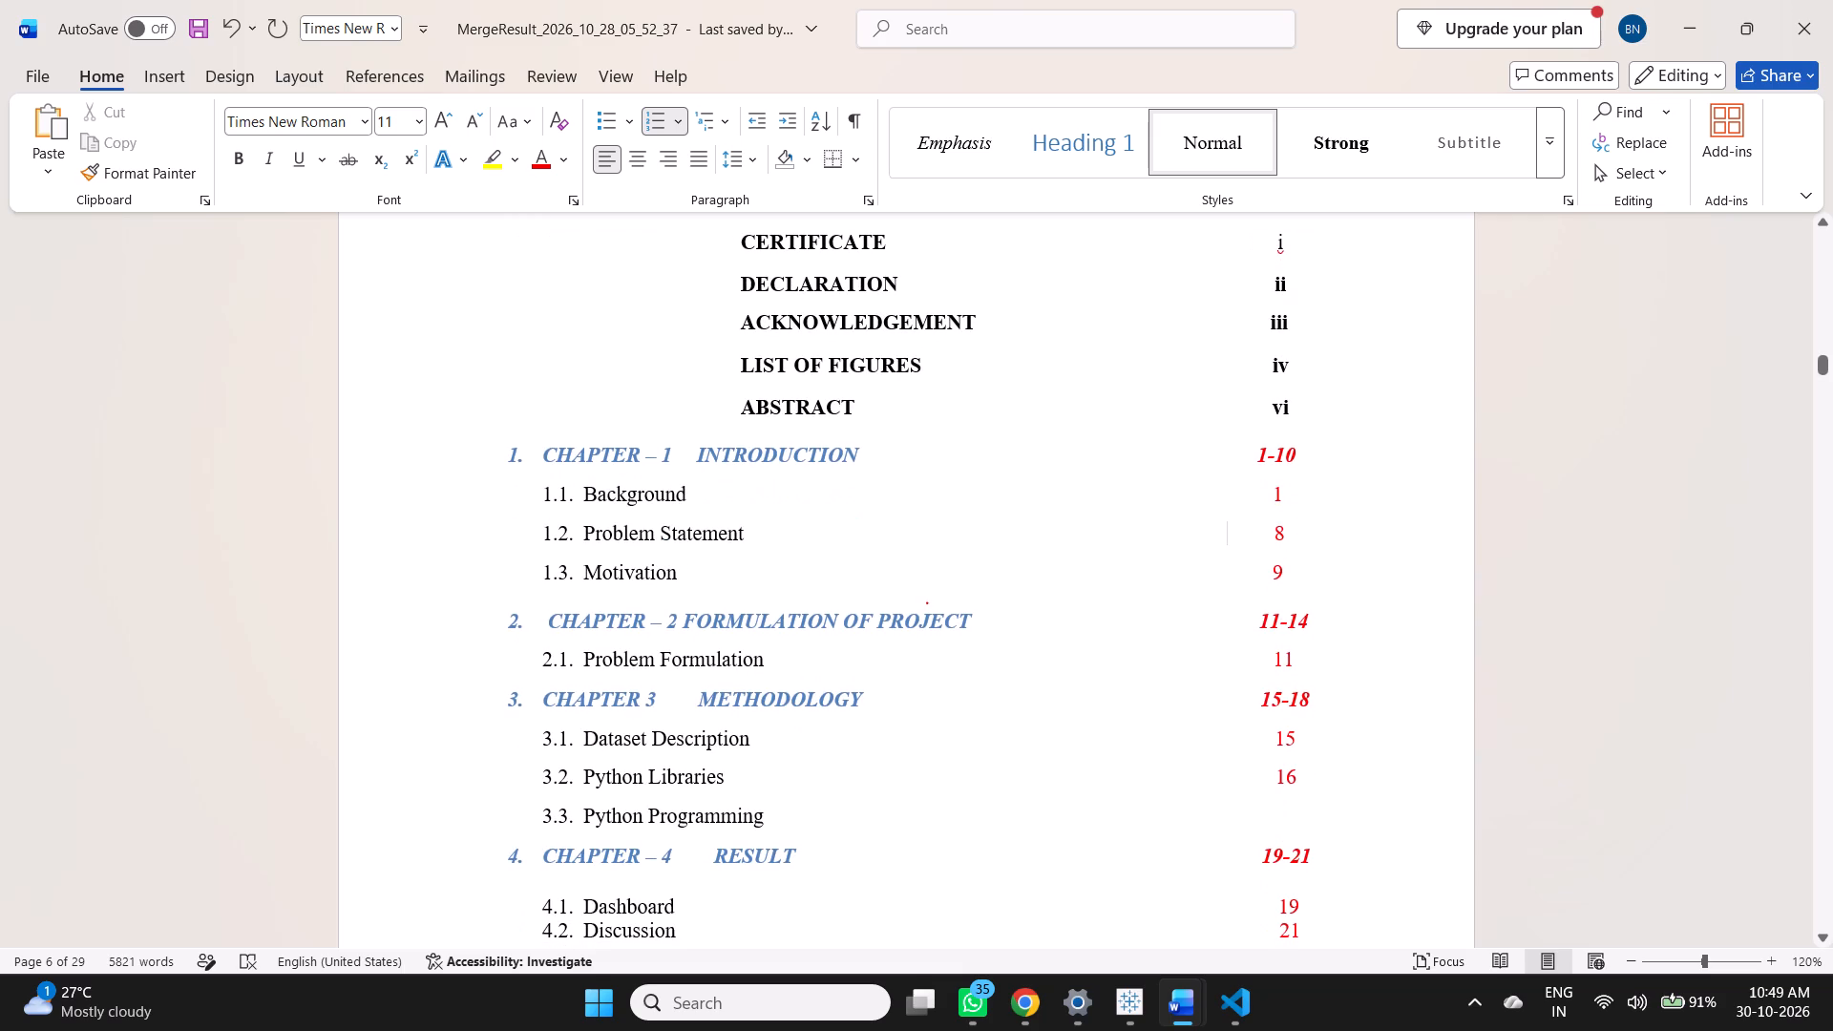
scroll(893, 622, "down", 1)
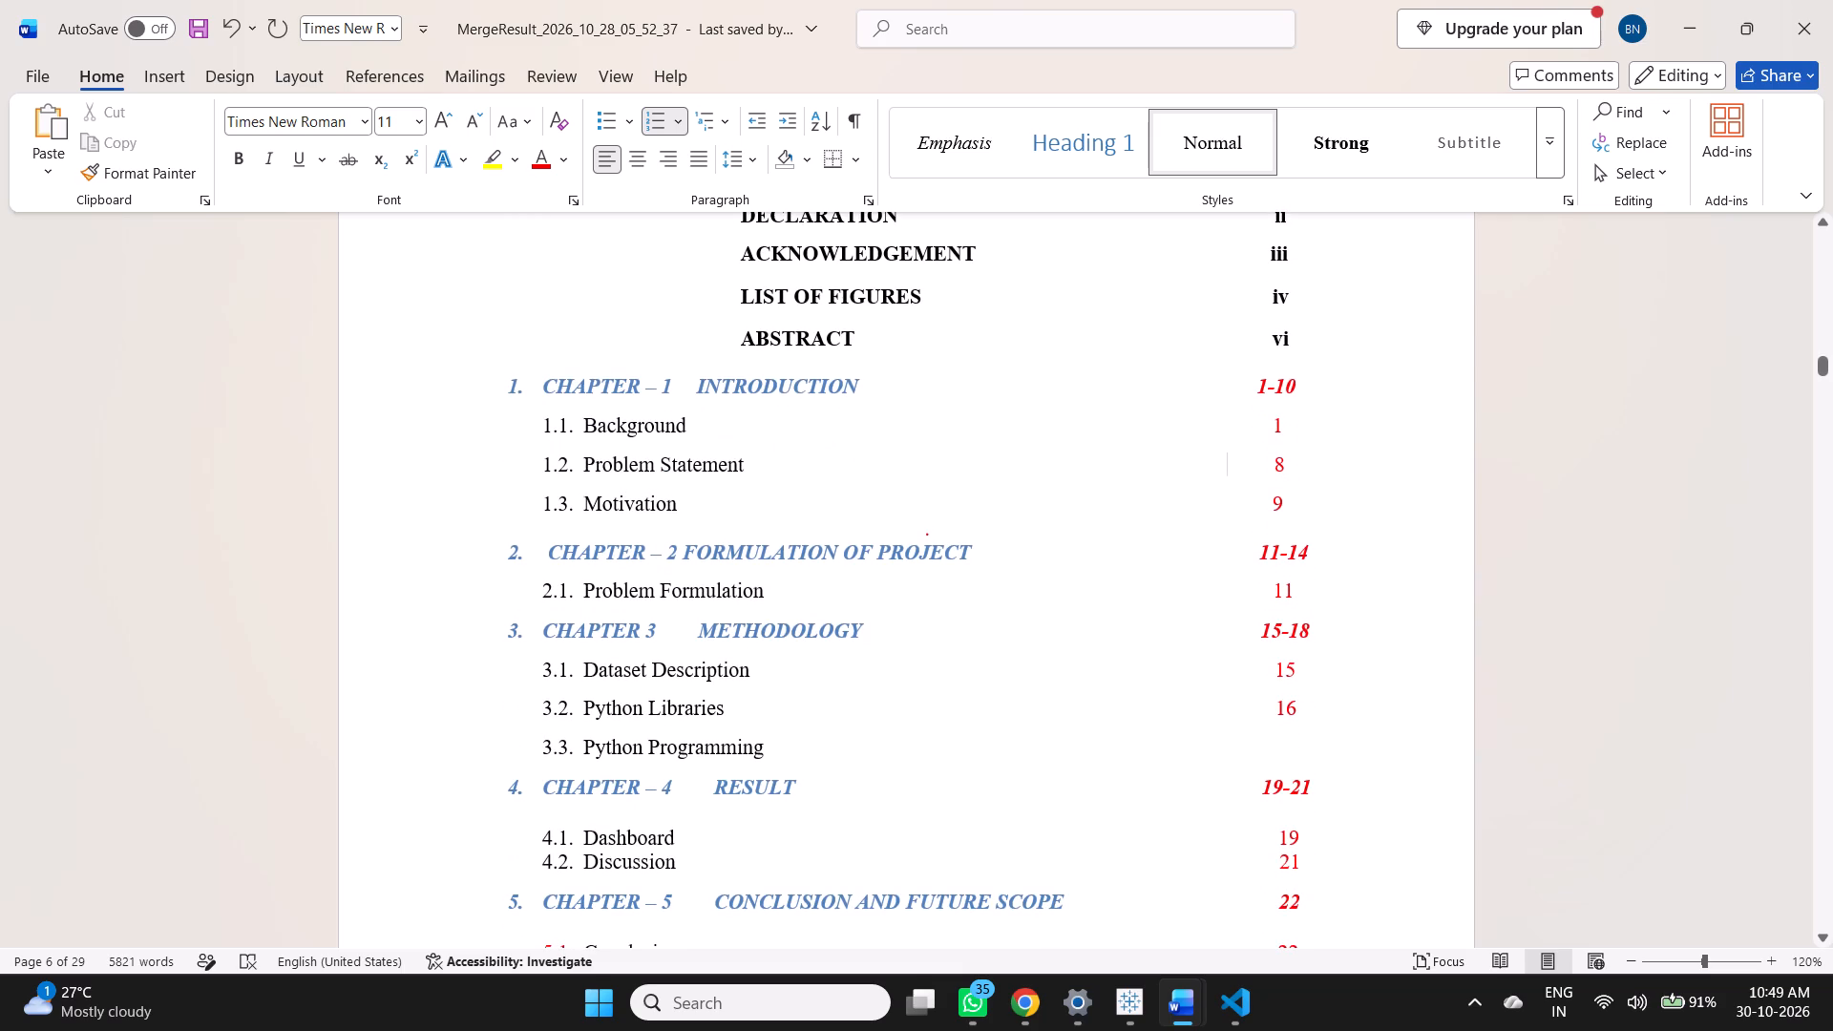
scroll(891, 605, "down", 1)
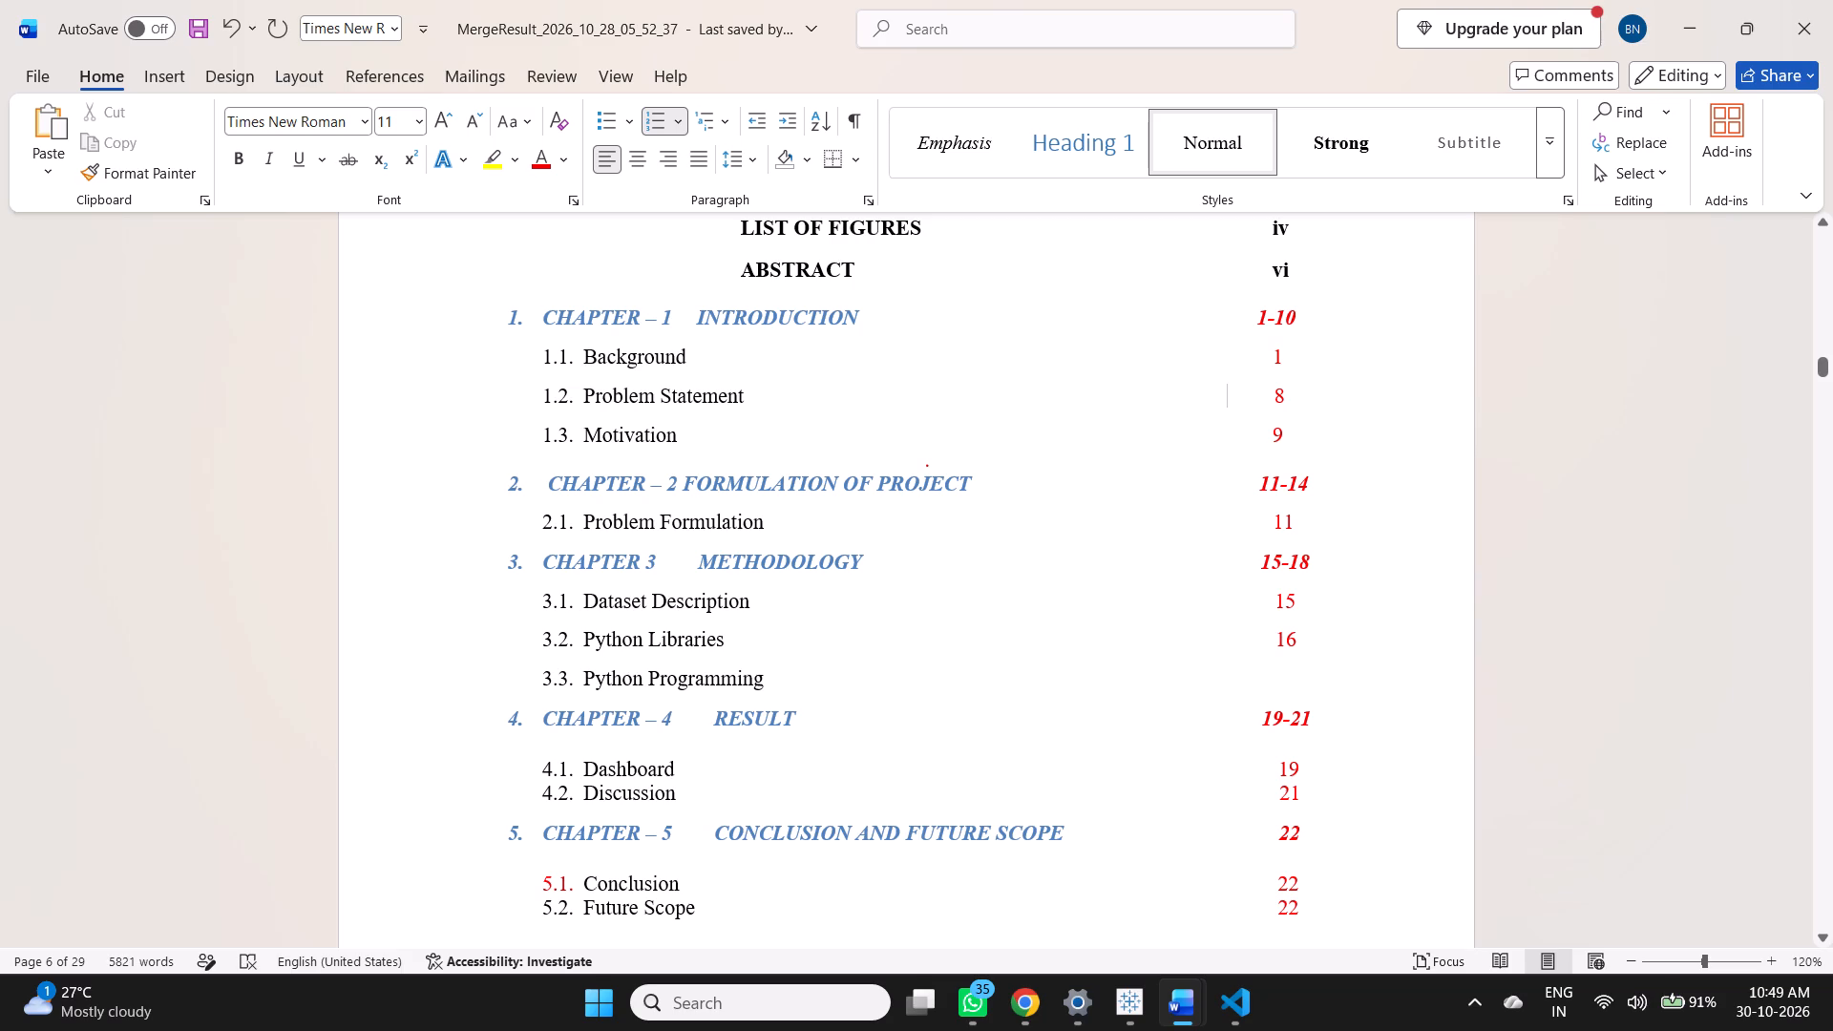
scroll(901, 544, "down", 2)
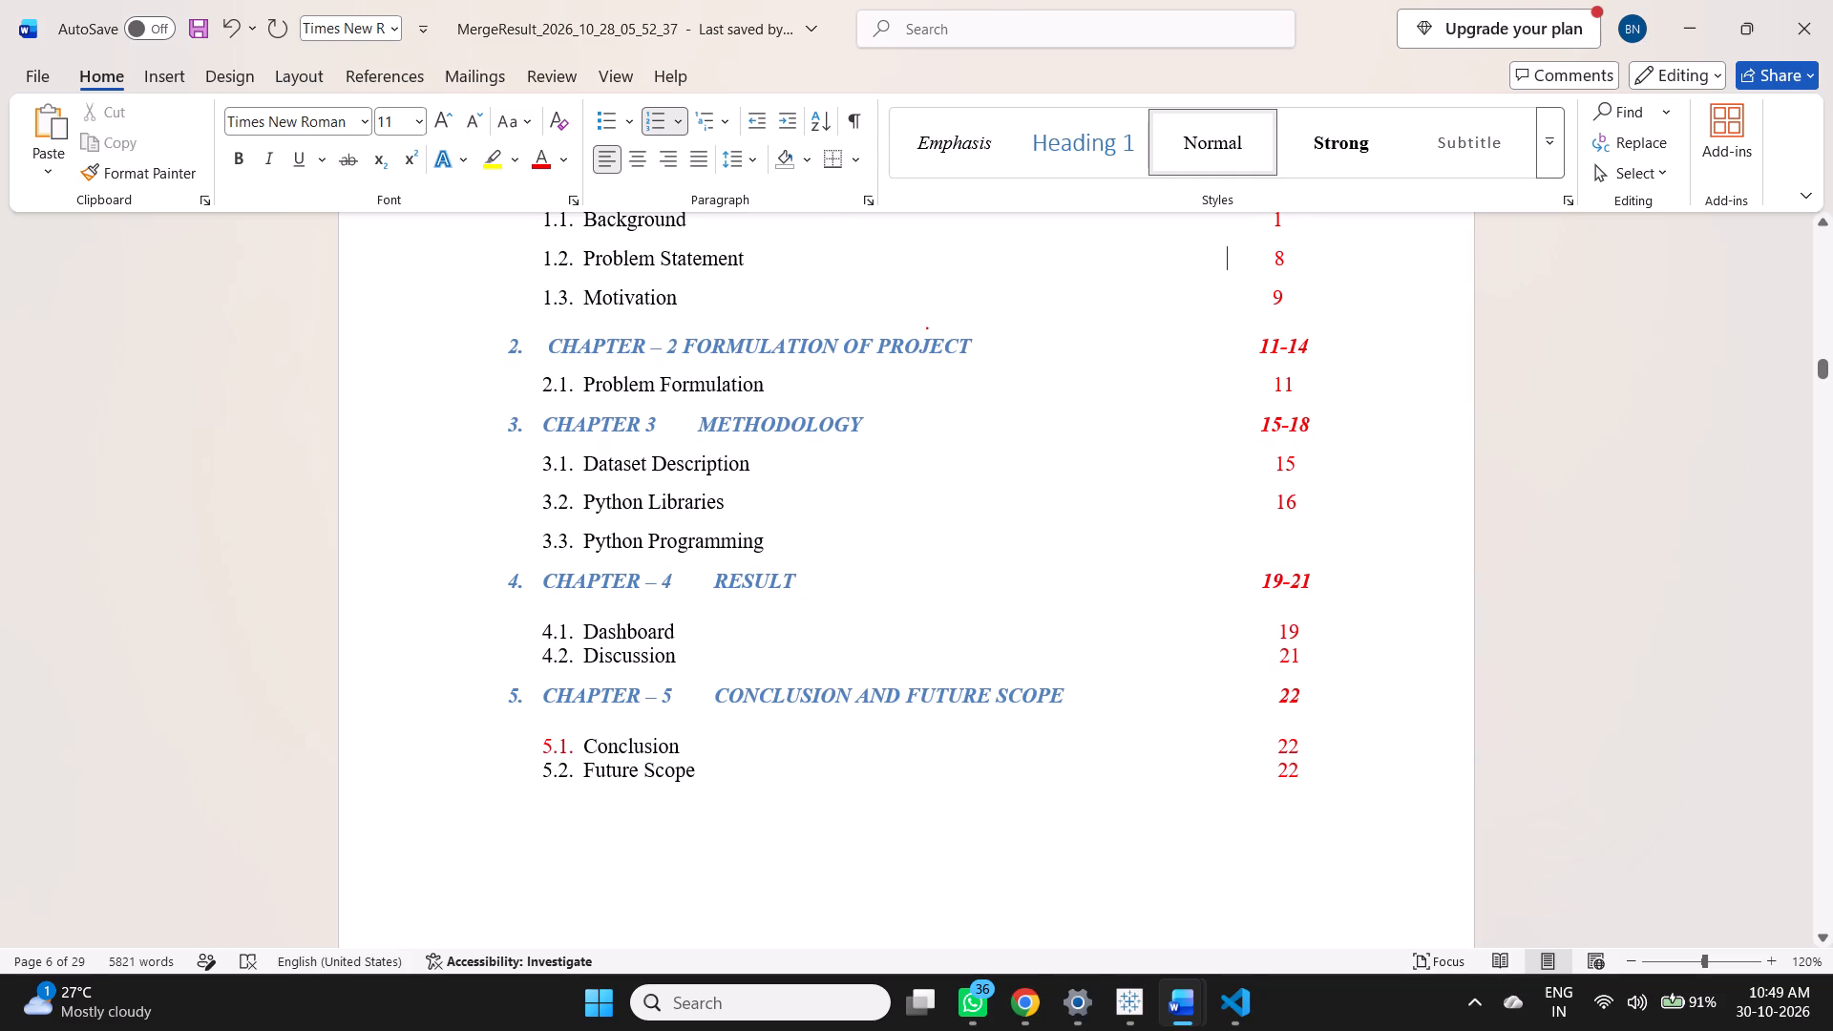
left_click(676, 302)
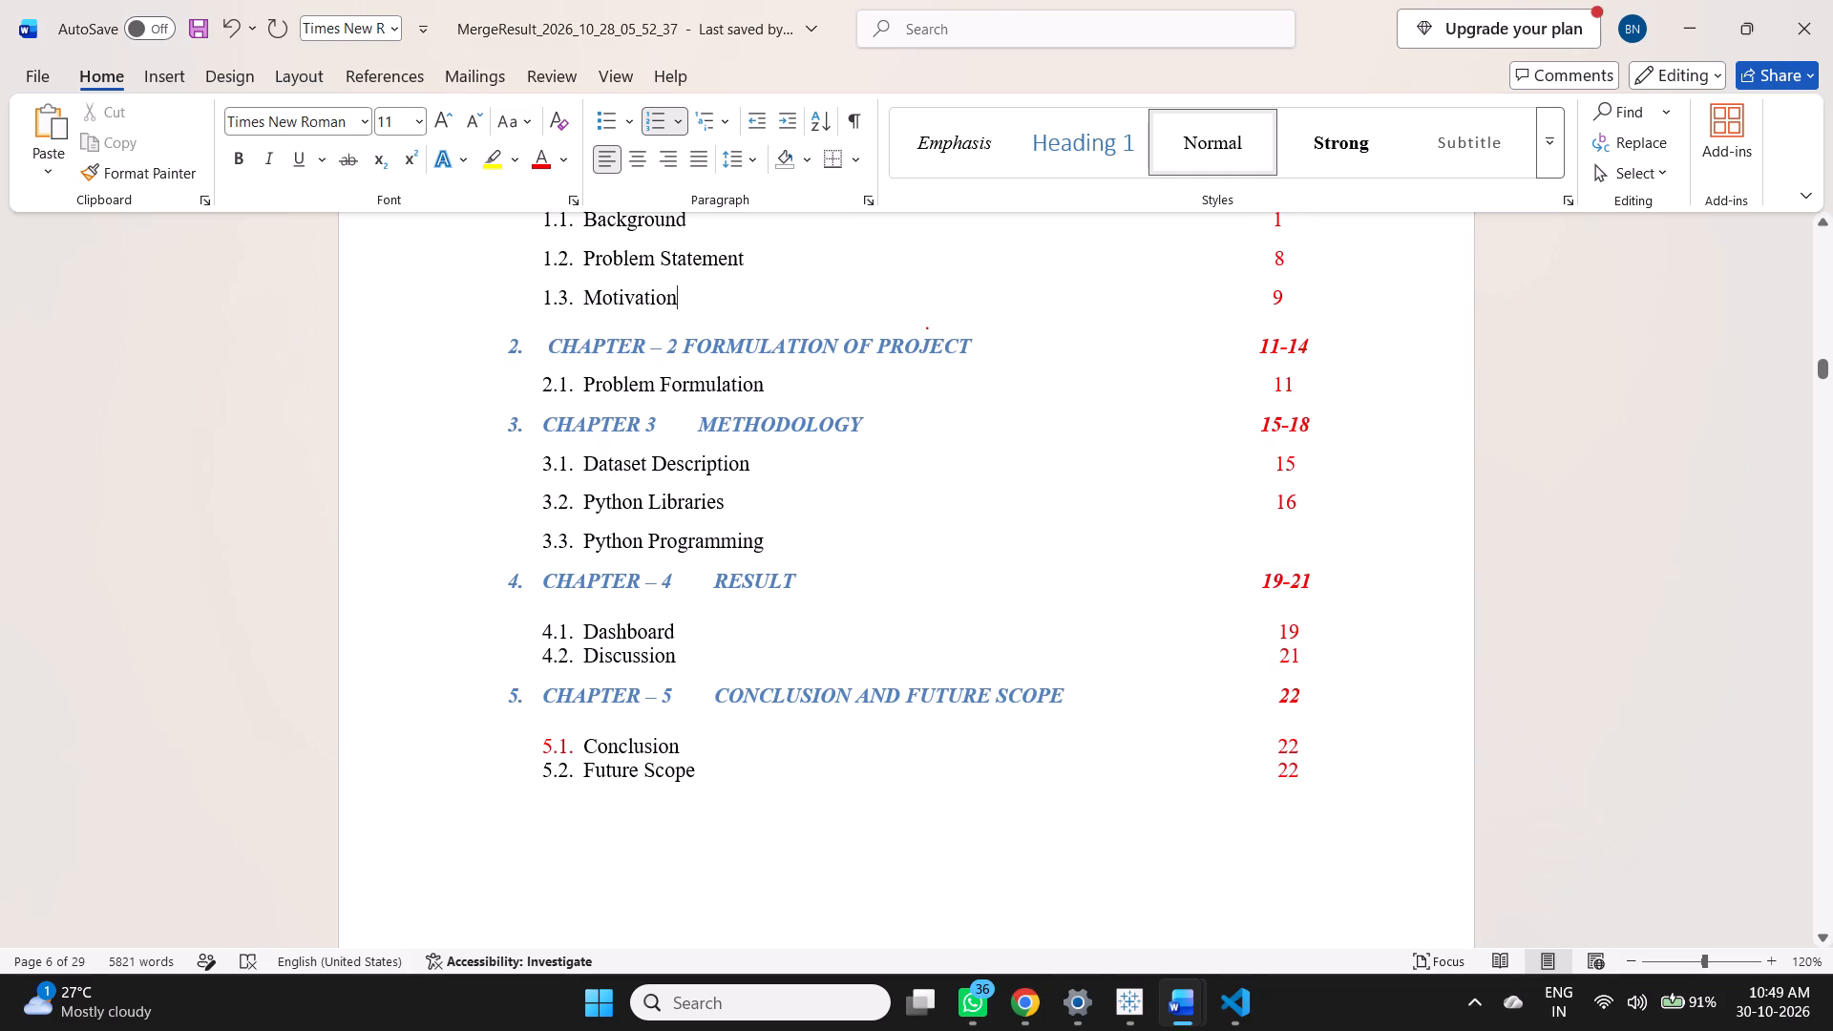
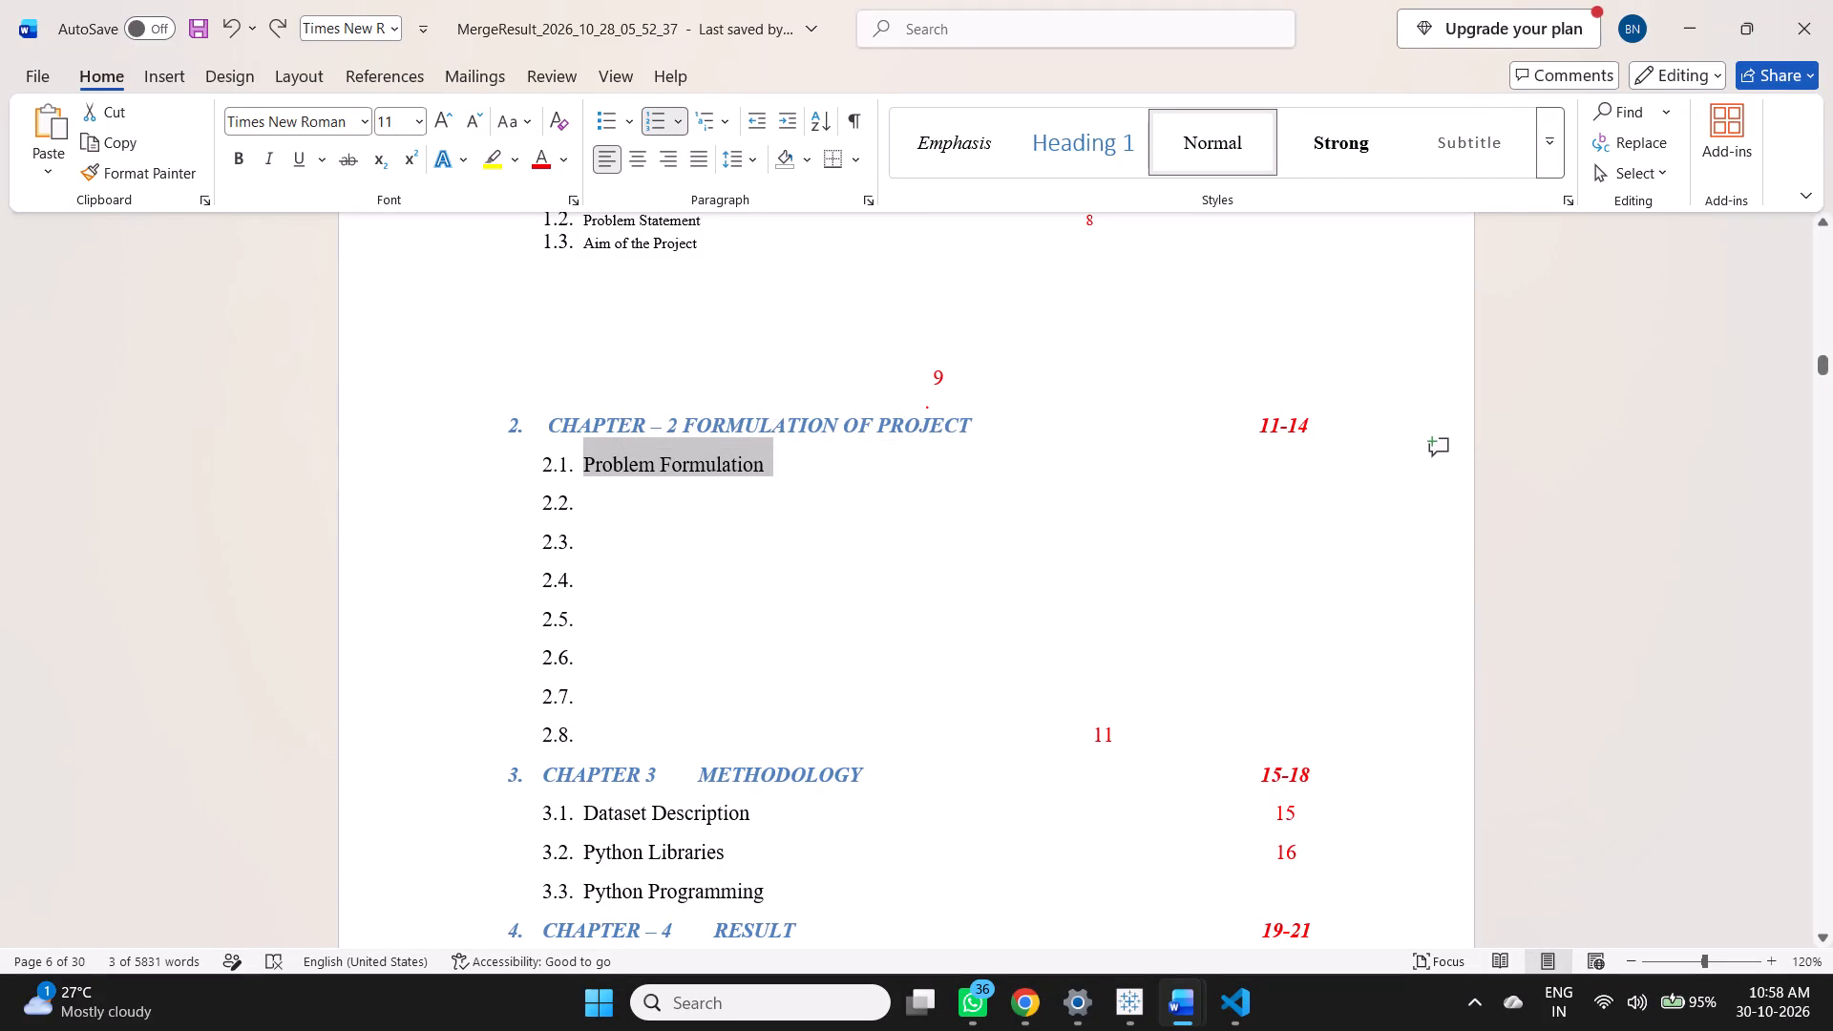
Set the font size of the "Problem Formulation" title in contents entry 2.1 to 8.
left_click(765, 458)
left_click_drag(765, 460, 638, 458)
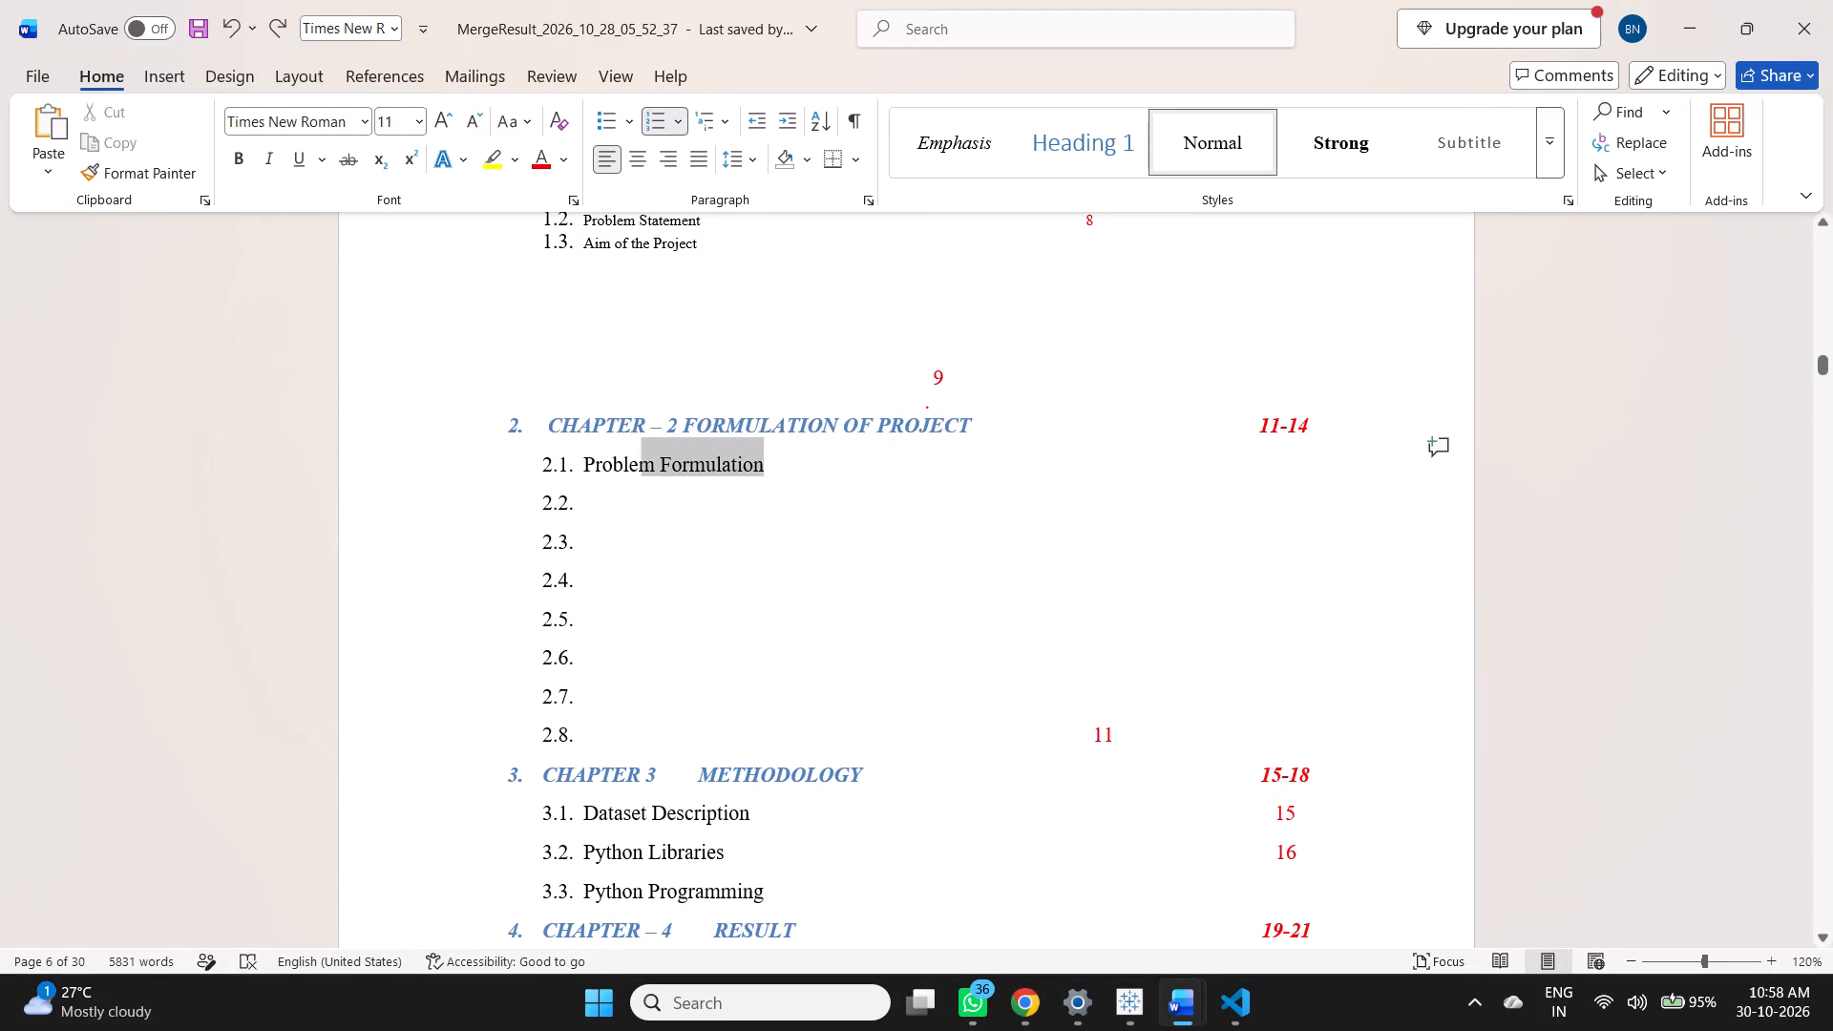
left_click_drag(638, 458, 608, 459)
double_click(791, 389)
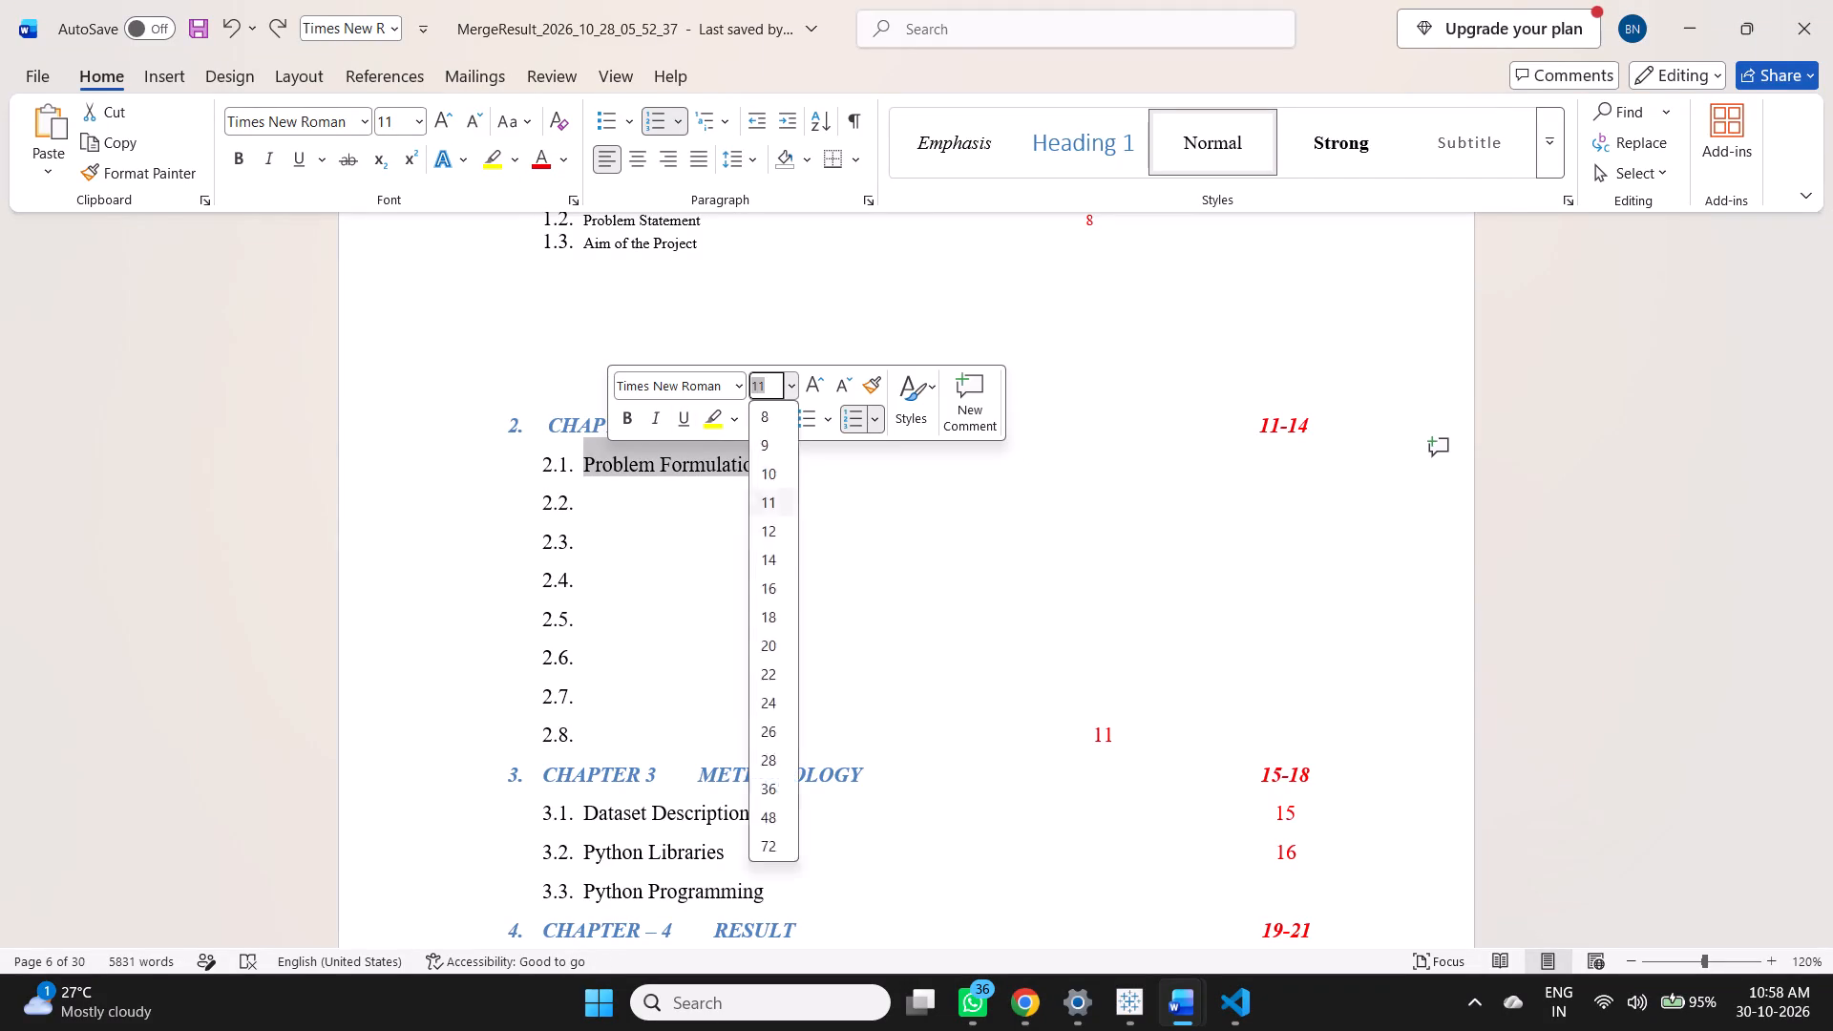
left_click(791, 389)
left_click(775, 420)
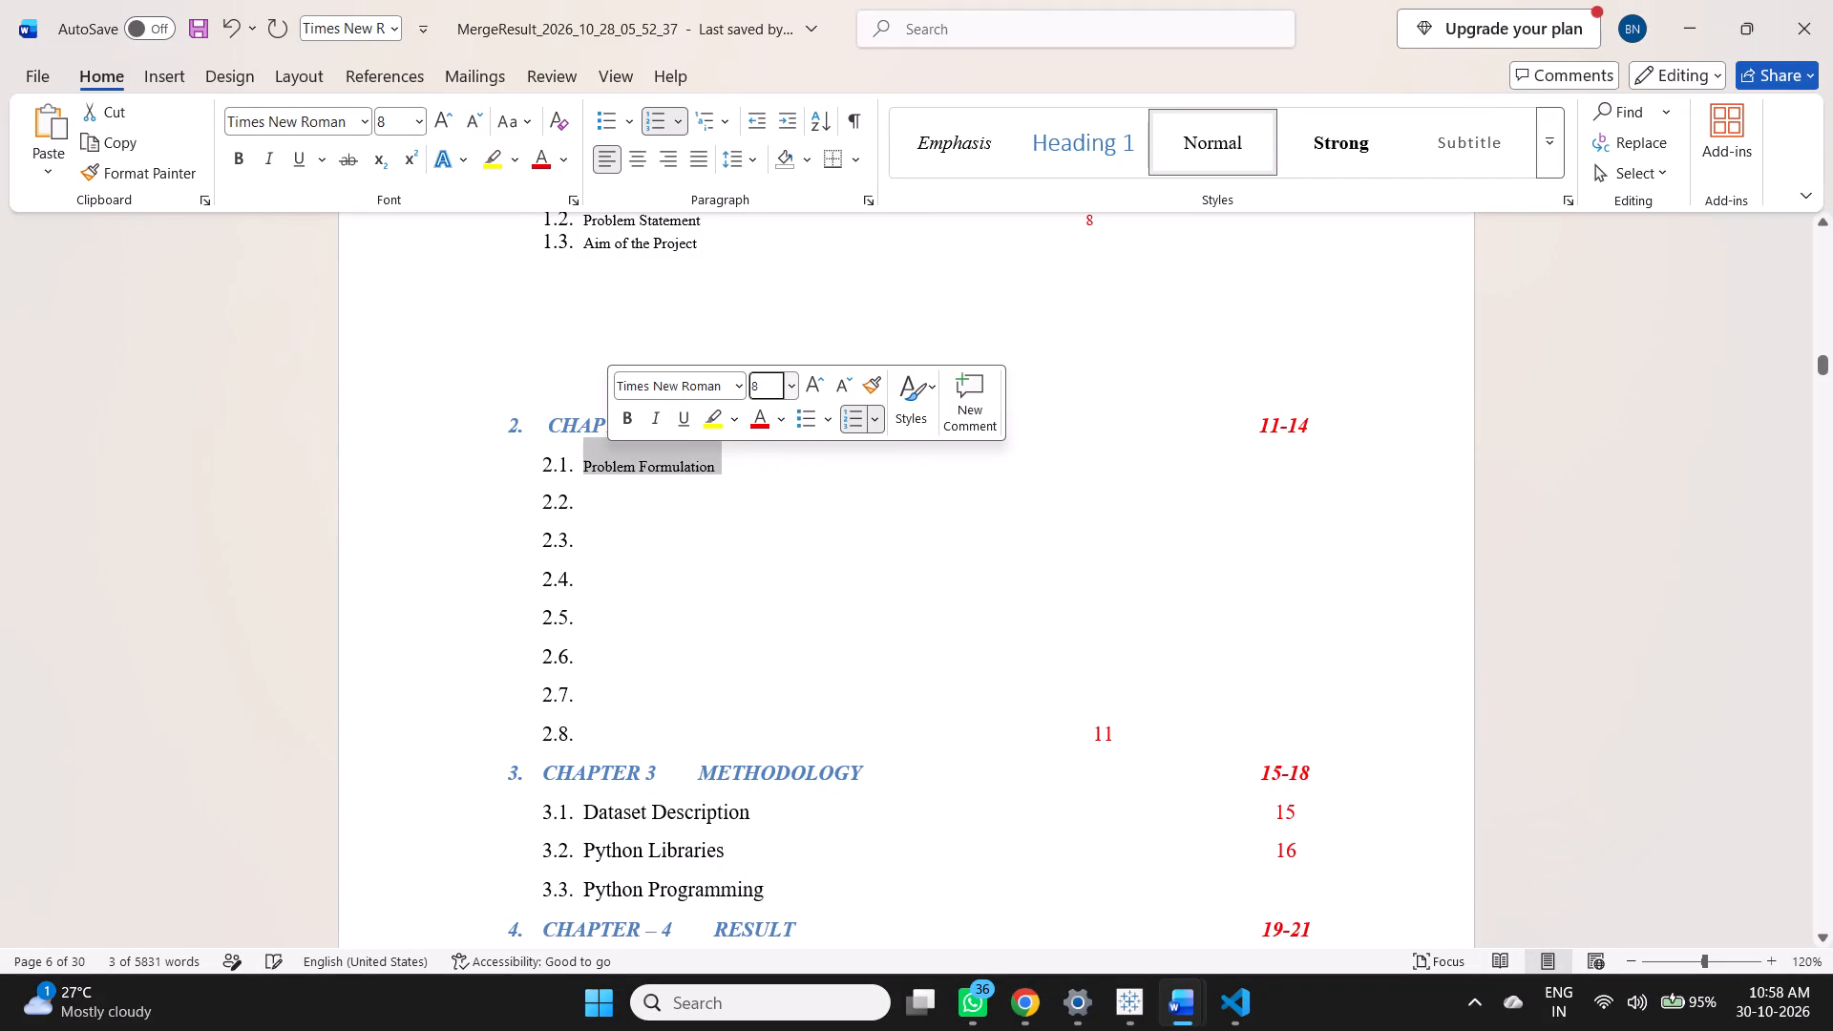
left_click(750, 478)
Remove the numbering from all the Chapter 2 contents entries, 2.1 through 2.8.
left_click_drag(600, 740, 550, 508)
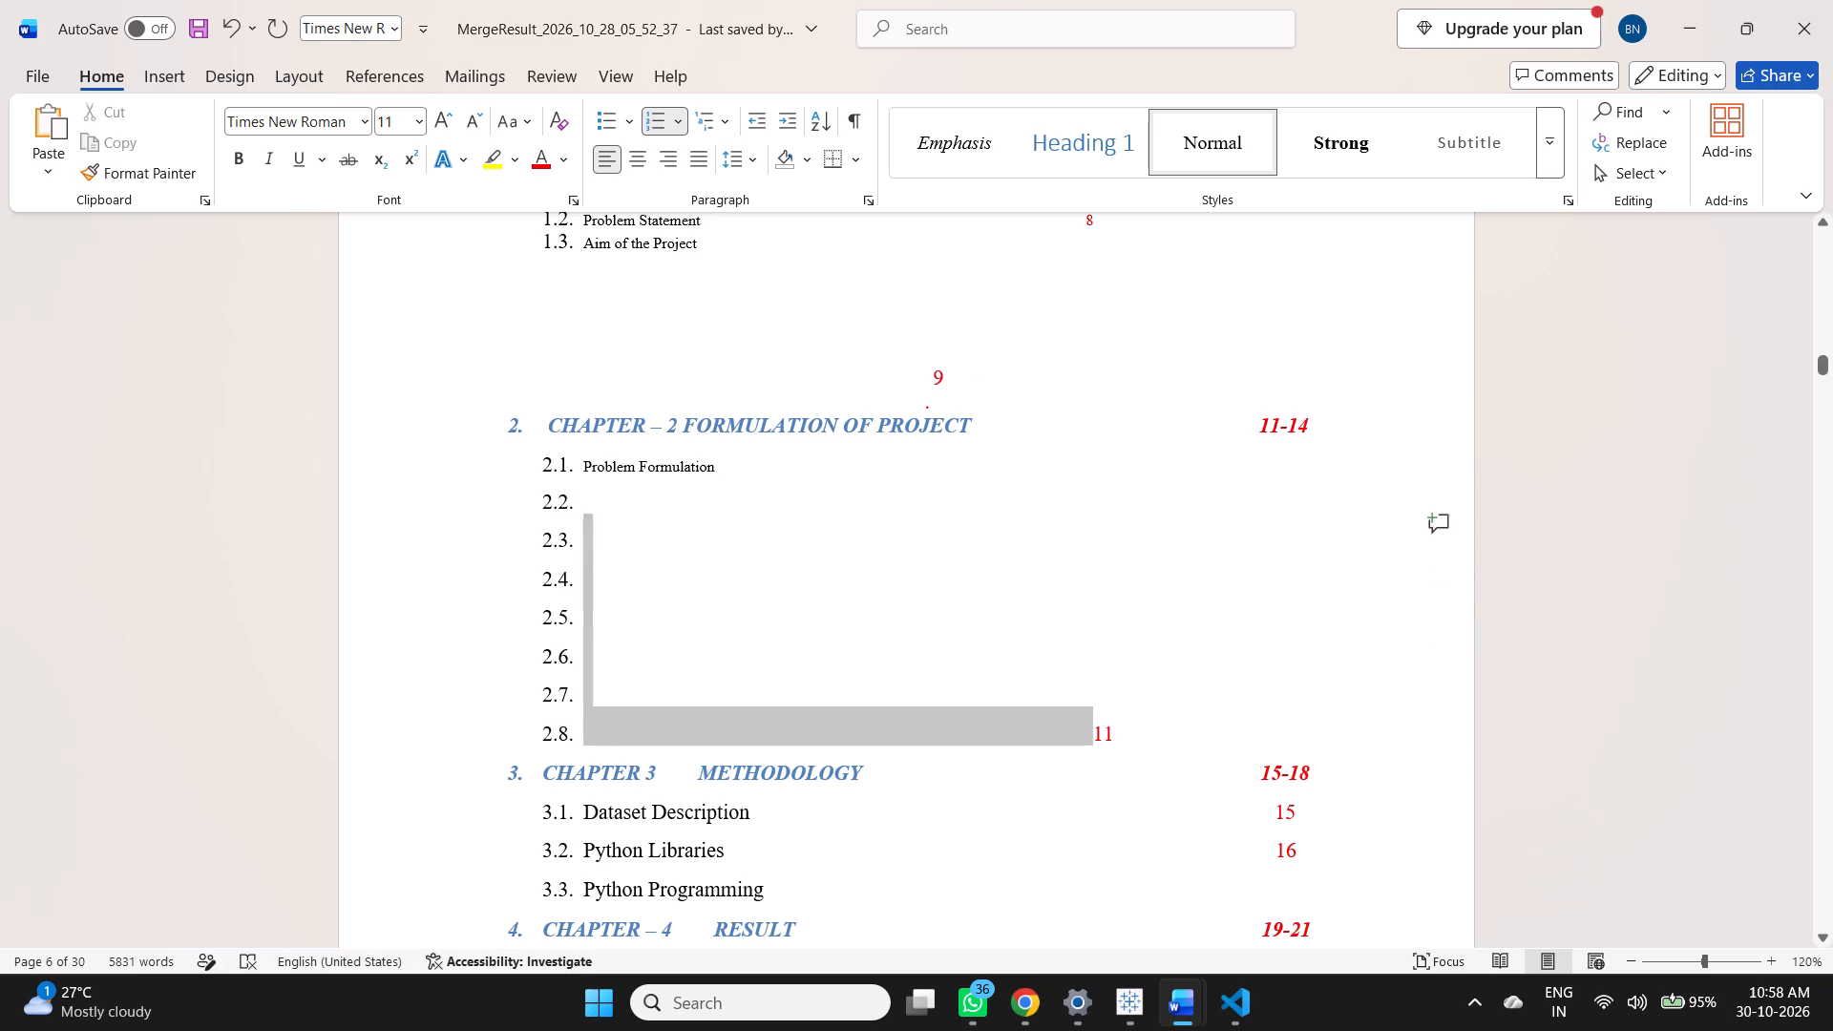
left_click_drag(550, 508, 558, 473)
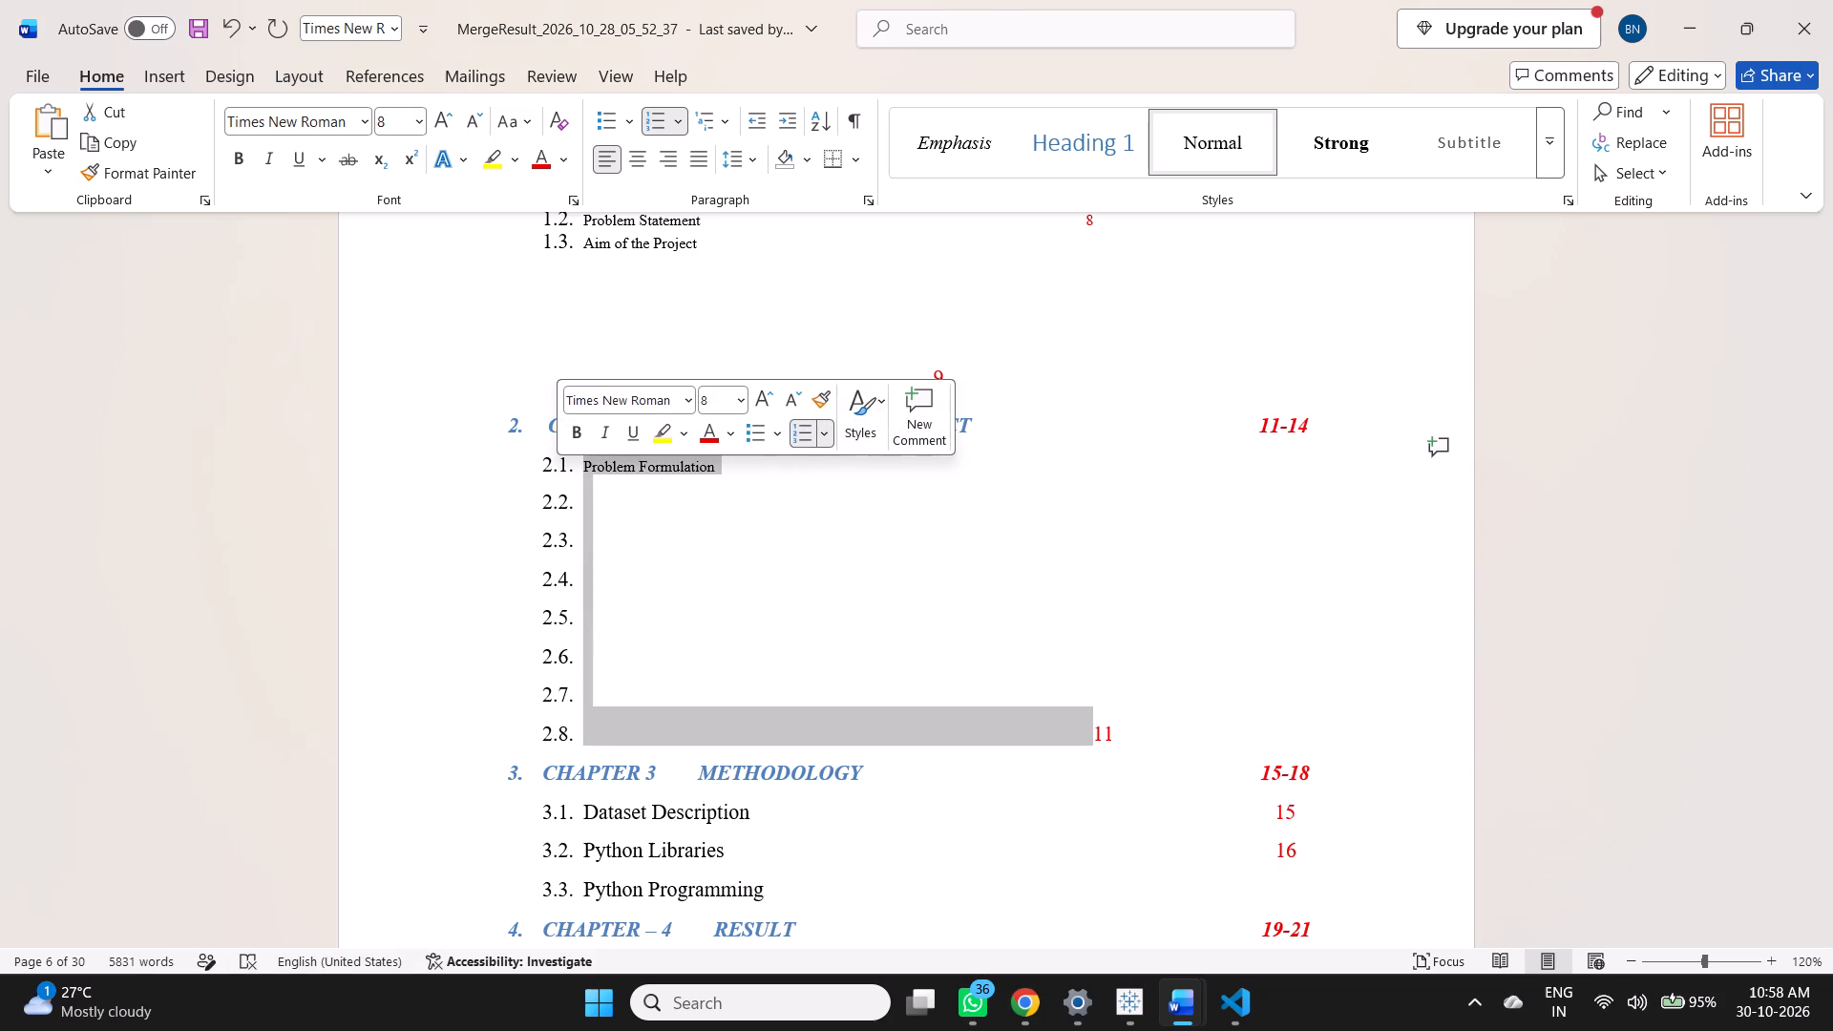
left_click(827, 437)
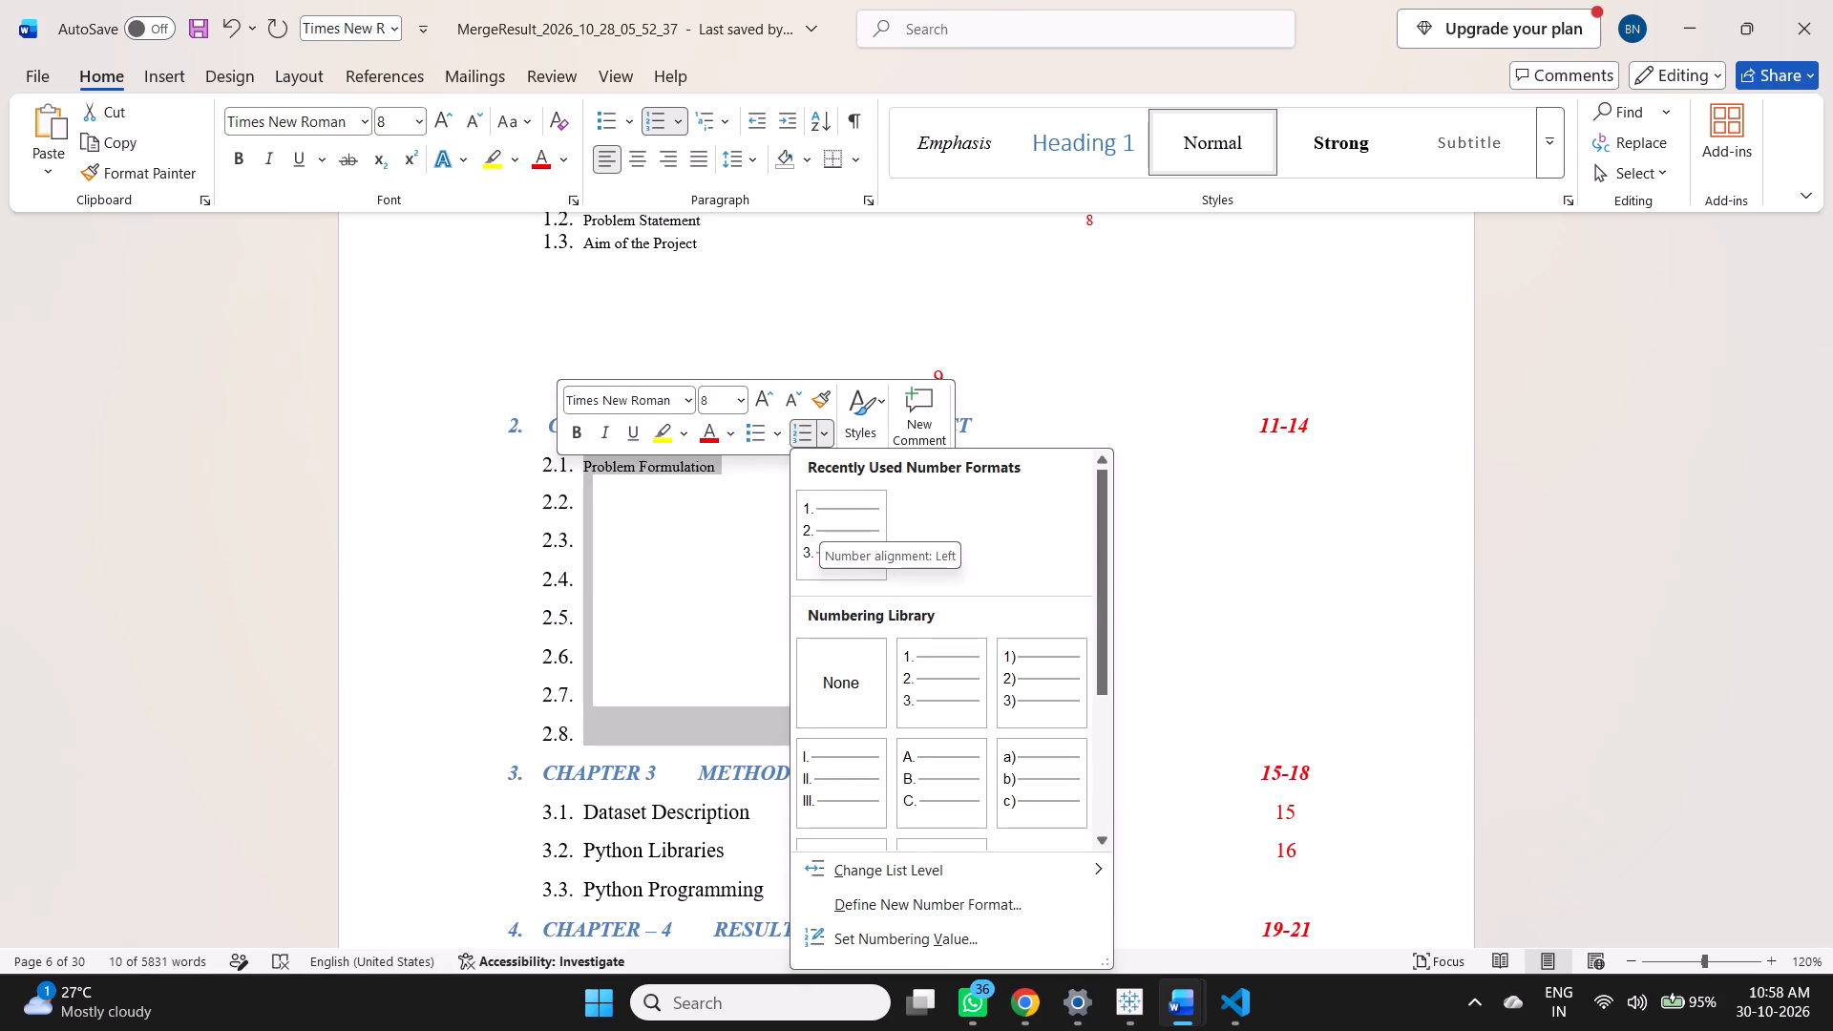
left_click(848, 702)
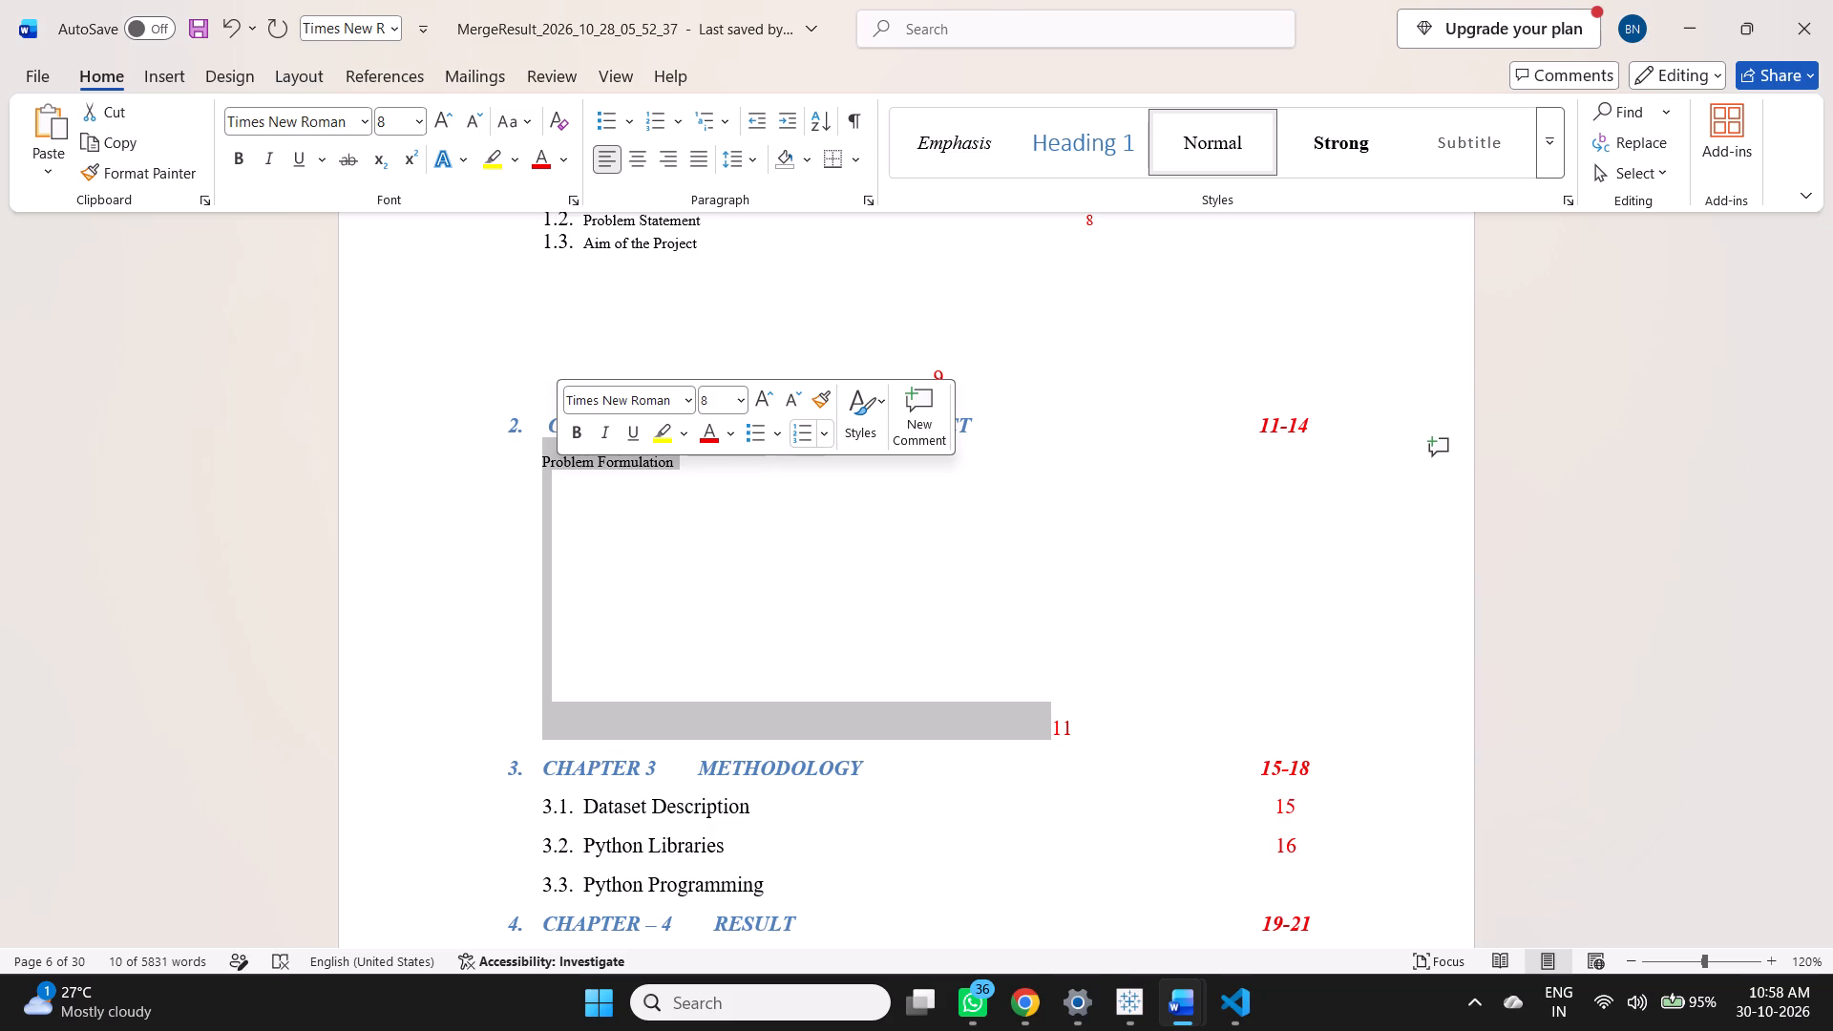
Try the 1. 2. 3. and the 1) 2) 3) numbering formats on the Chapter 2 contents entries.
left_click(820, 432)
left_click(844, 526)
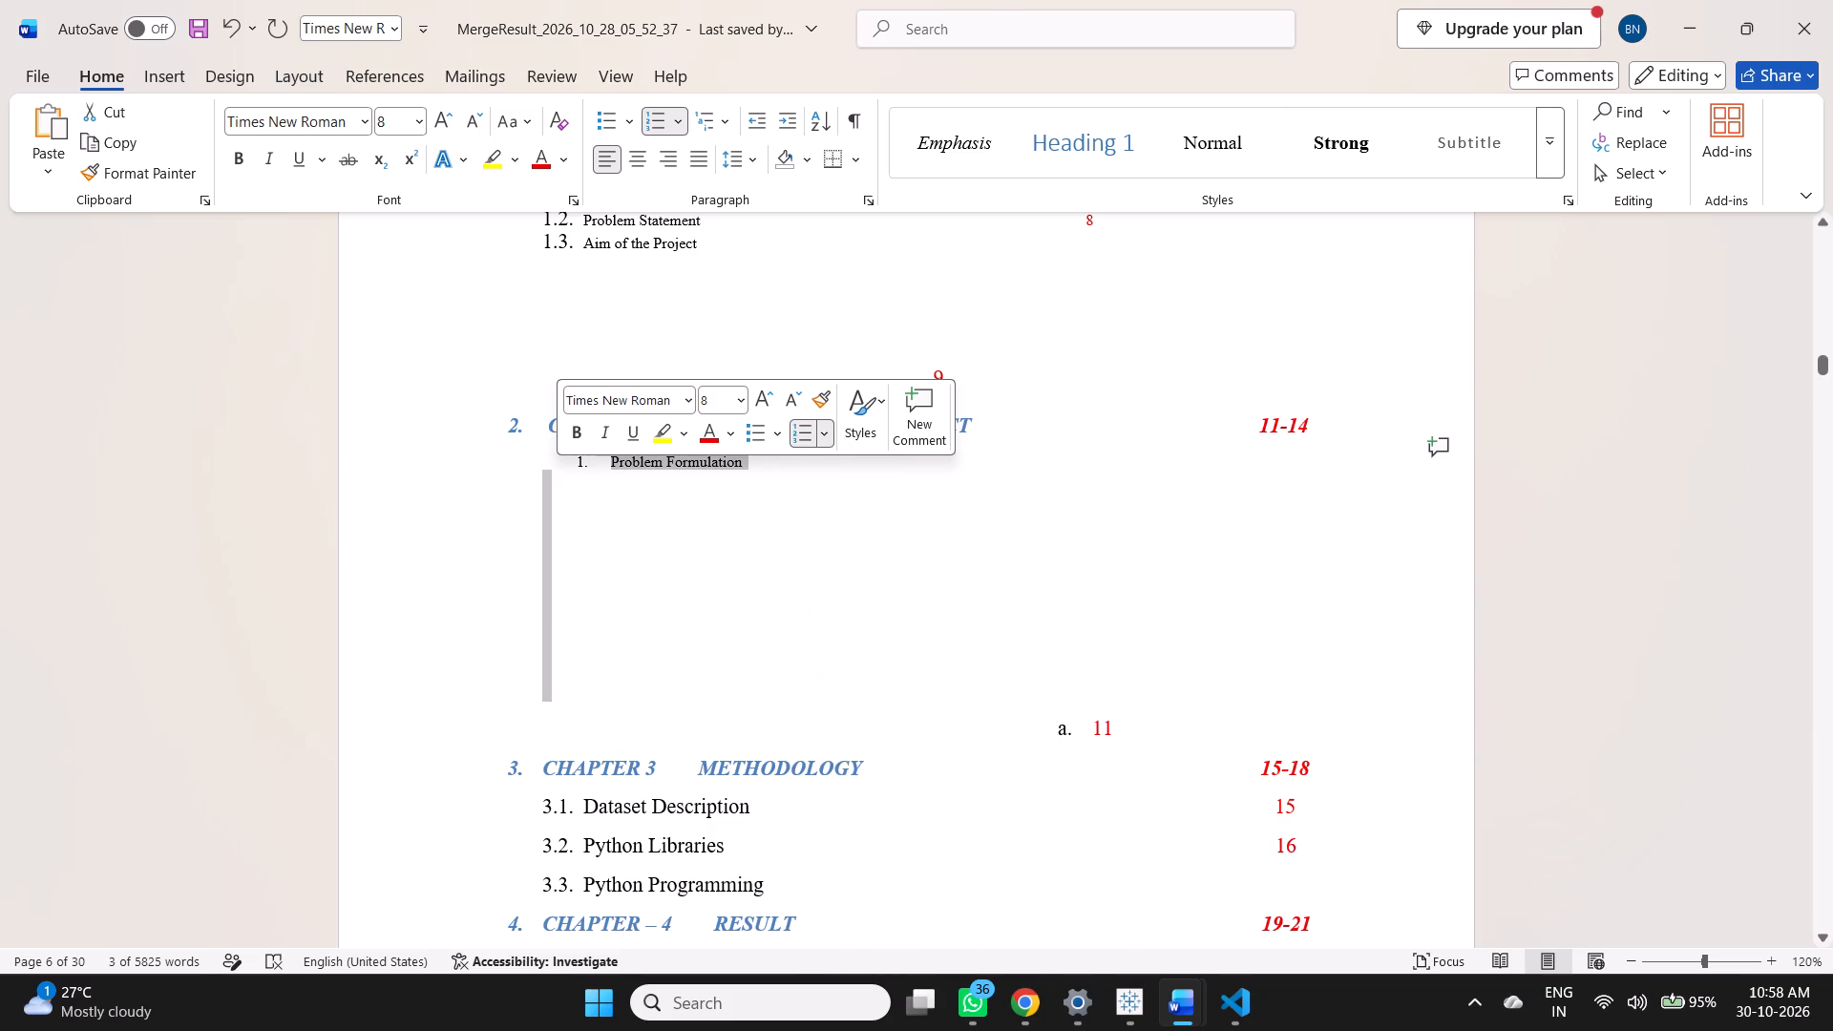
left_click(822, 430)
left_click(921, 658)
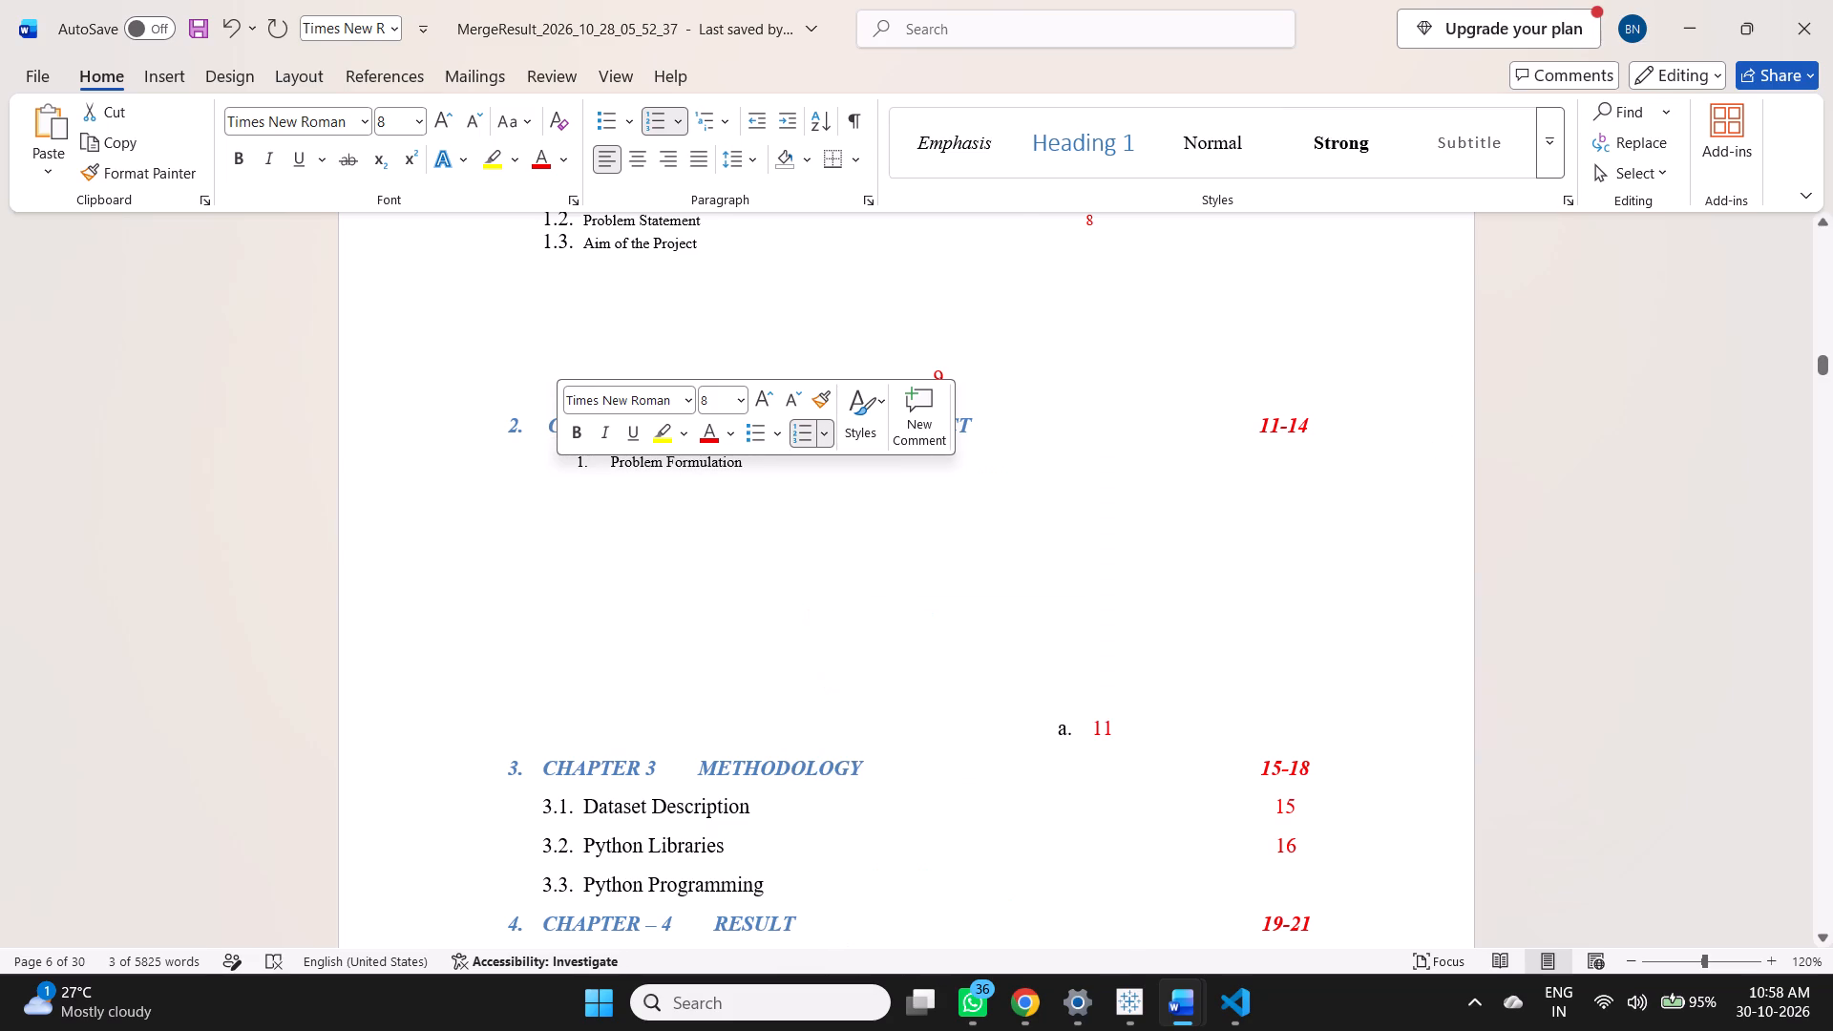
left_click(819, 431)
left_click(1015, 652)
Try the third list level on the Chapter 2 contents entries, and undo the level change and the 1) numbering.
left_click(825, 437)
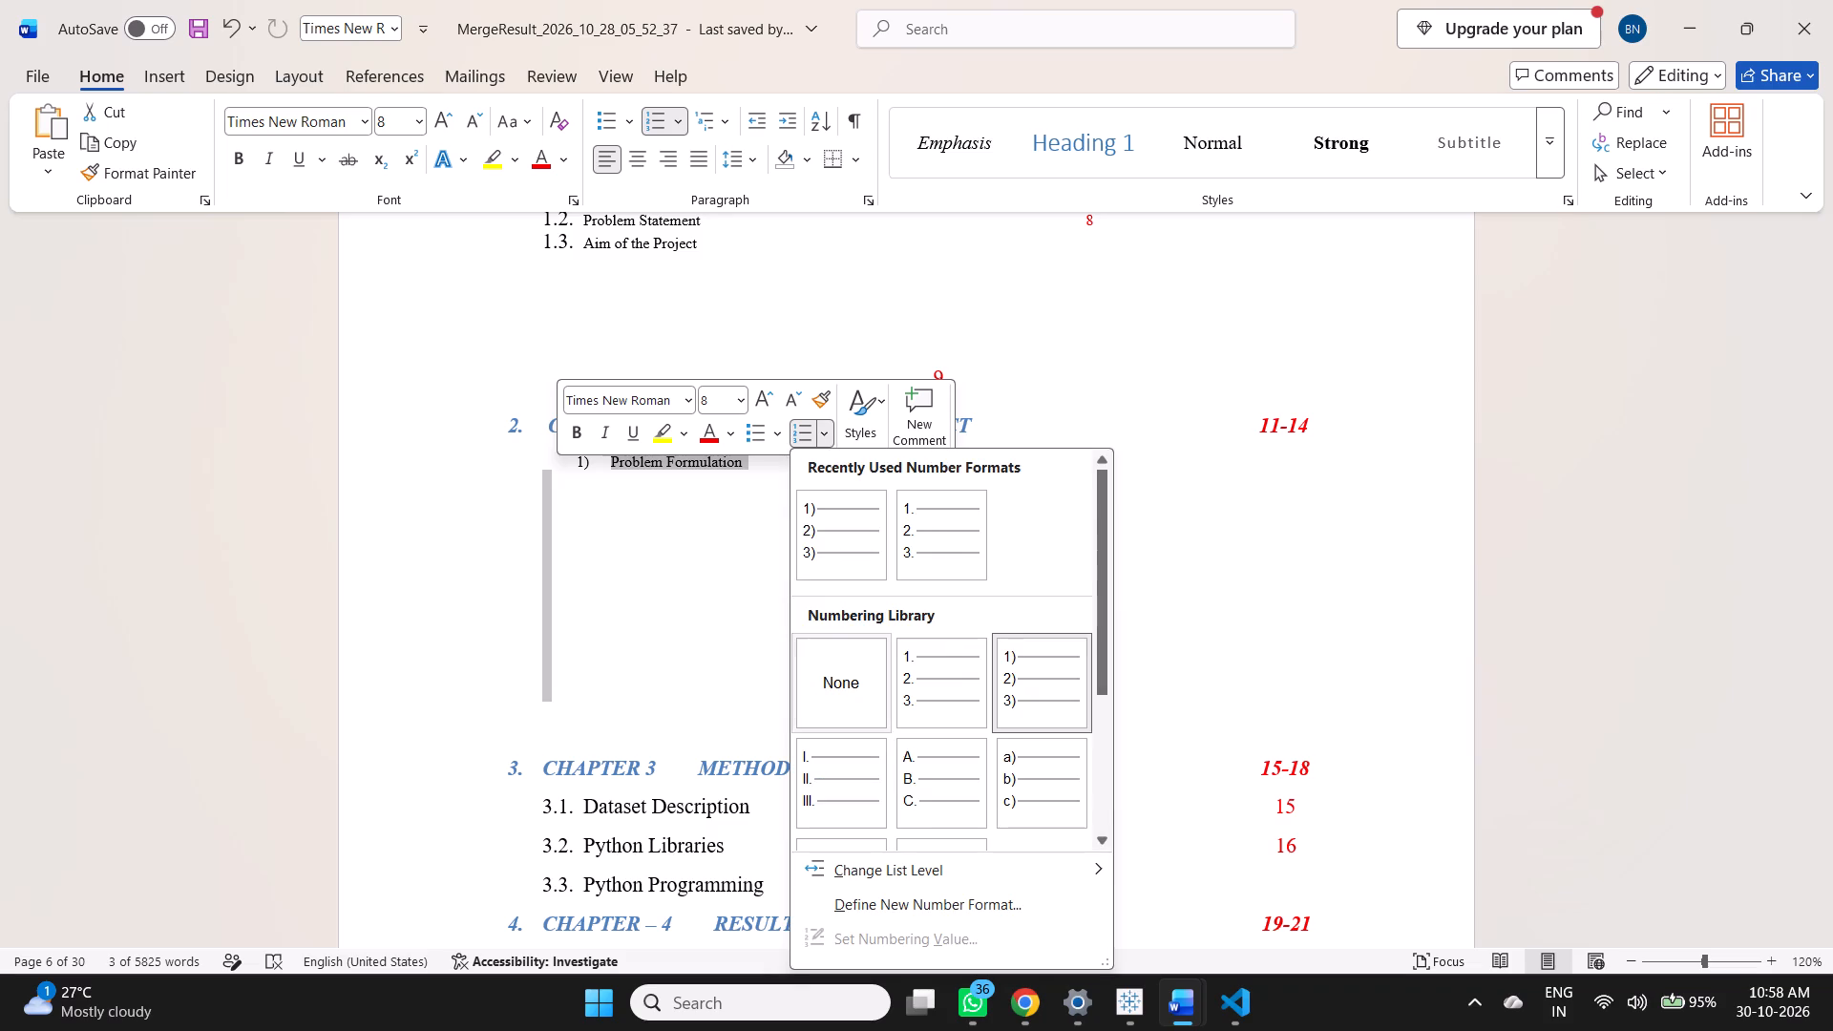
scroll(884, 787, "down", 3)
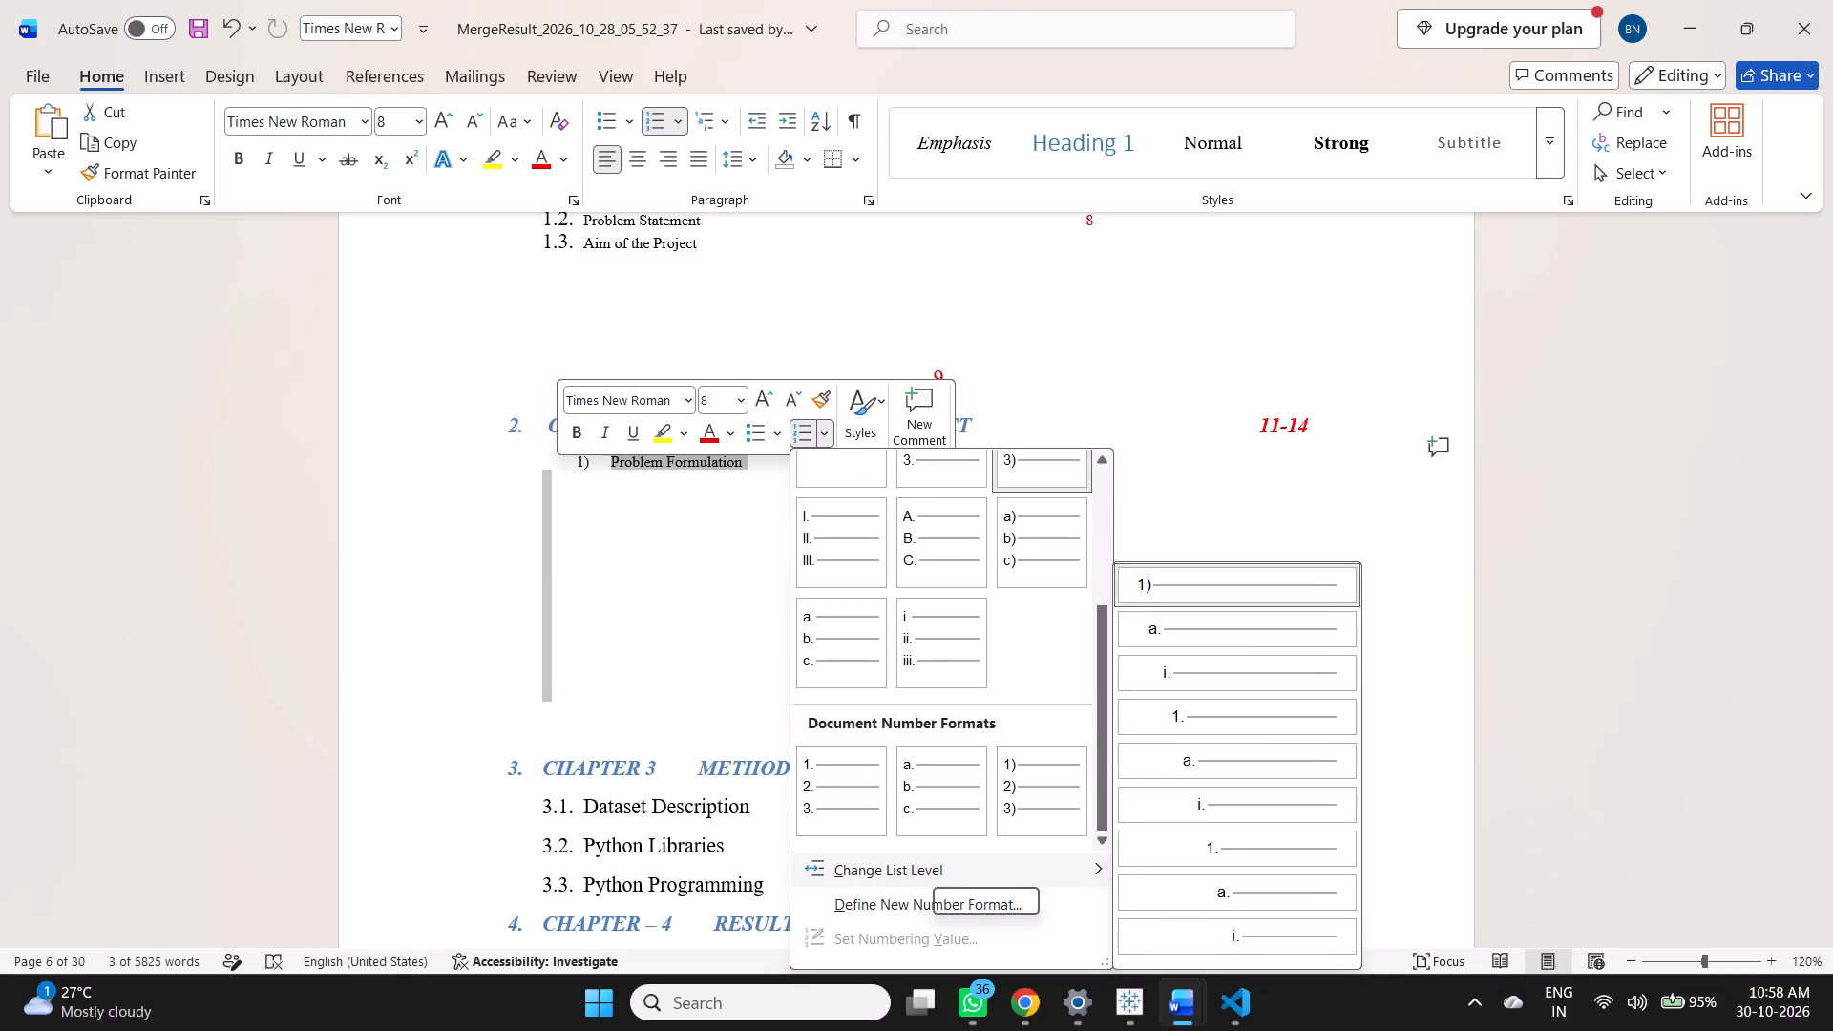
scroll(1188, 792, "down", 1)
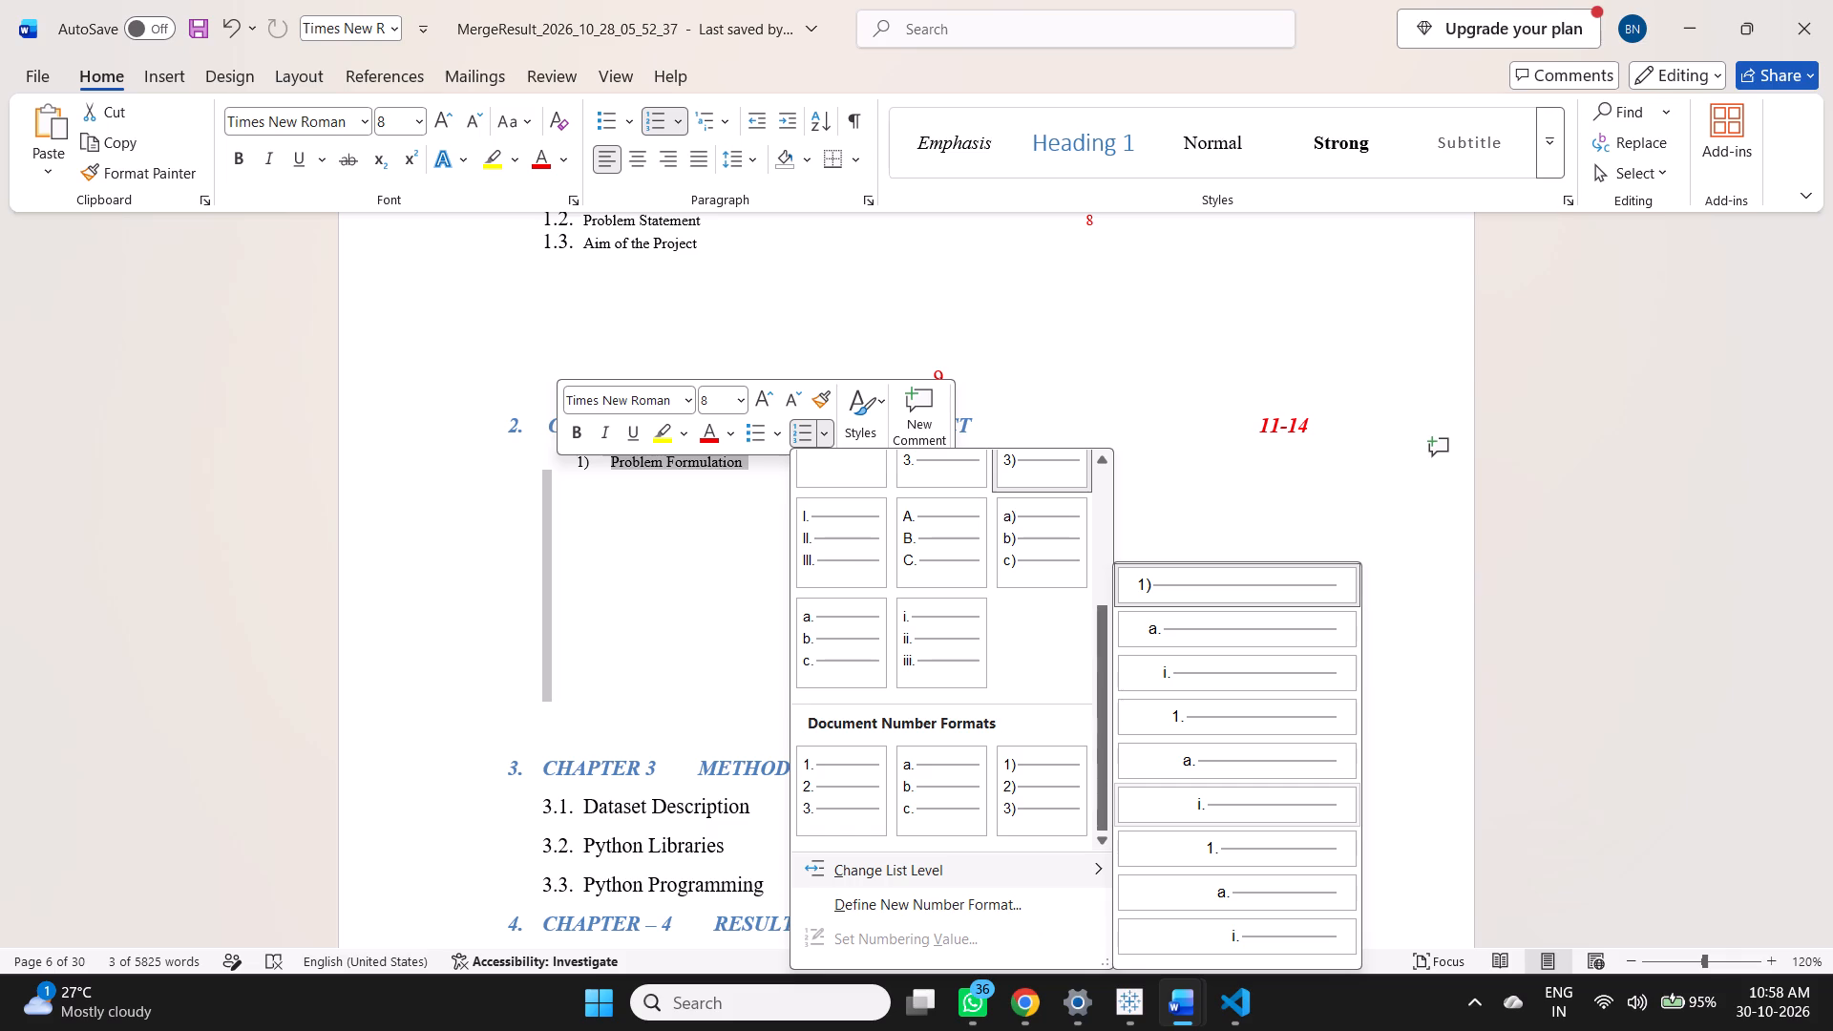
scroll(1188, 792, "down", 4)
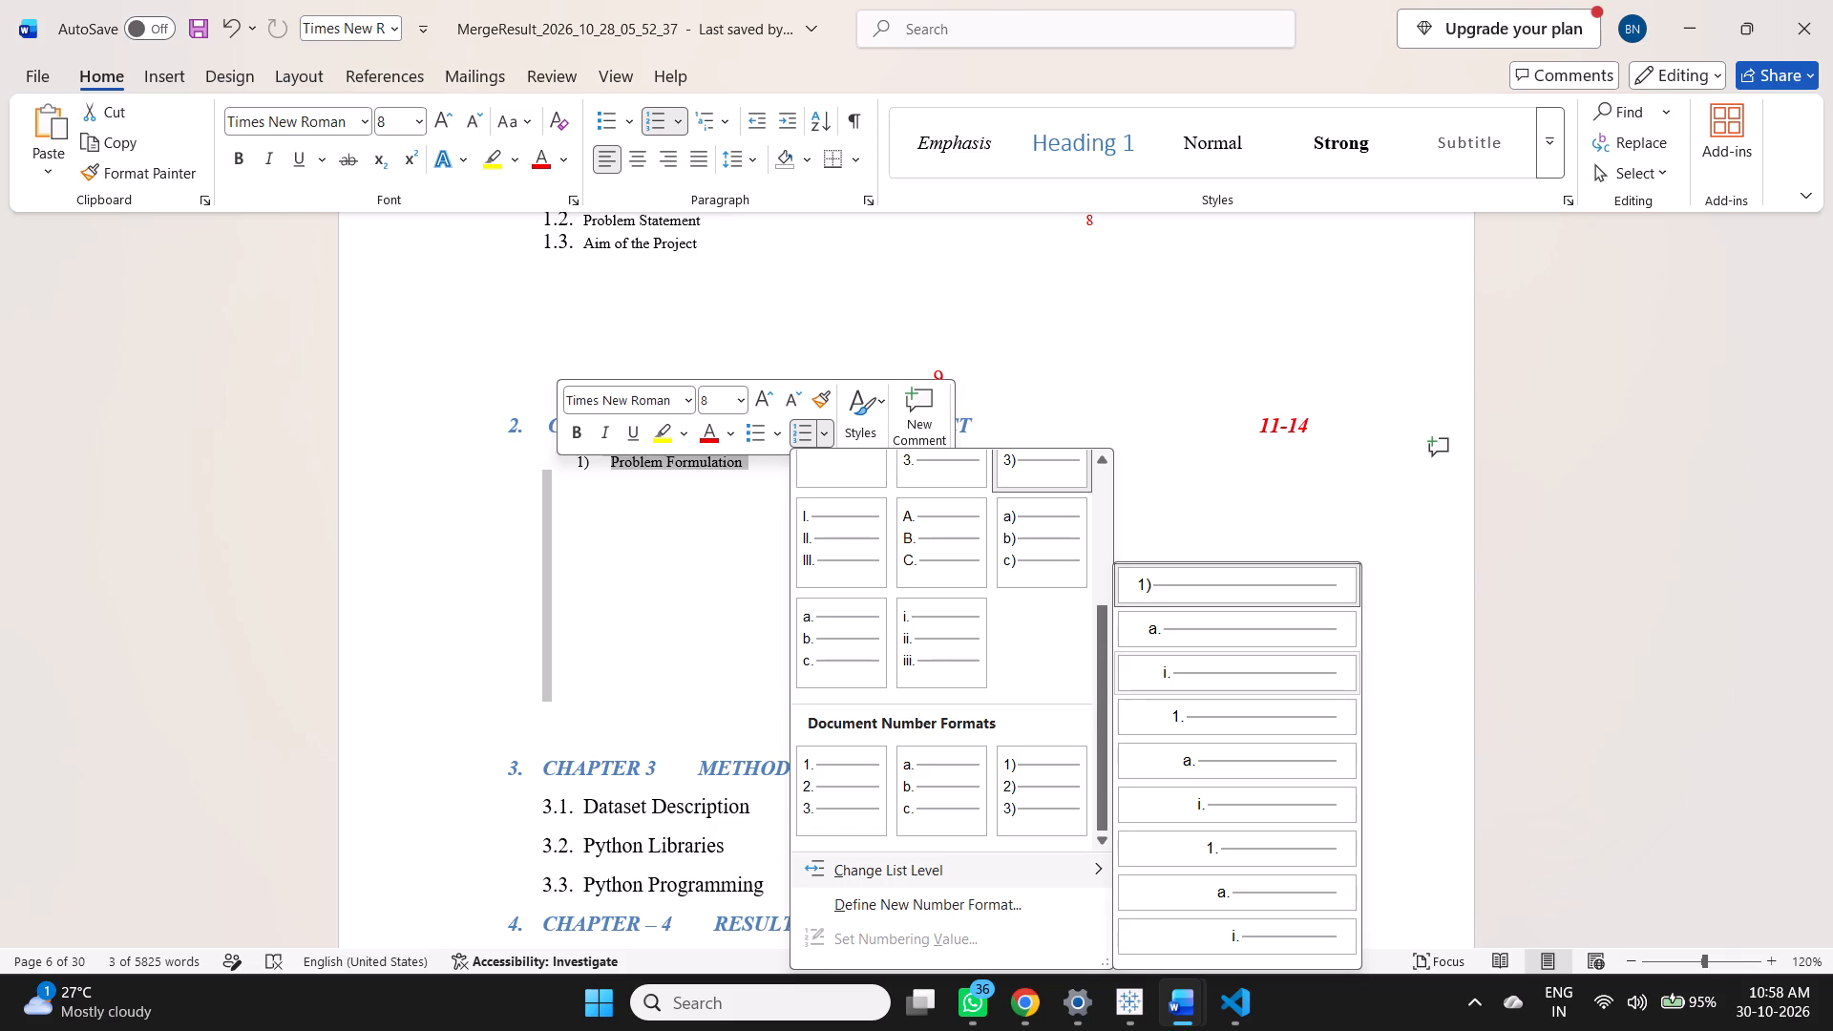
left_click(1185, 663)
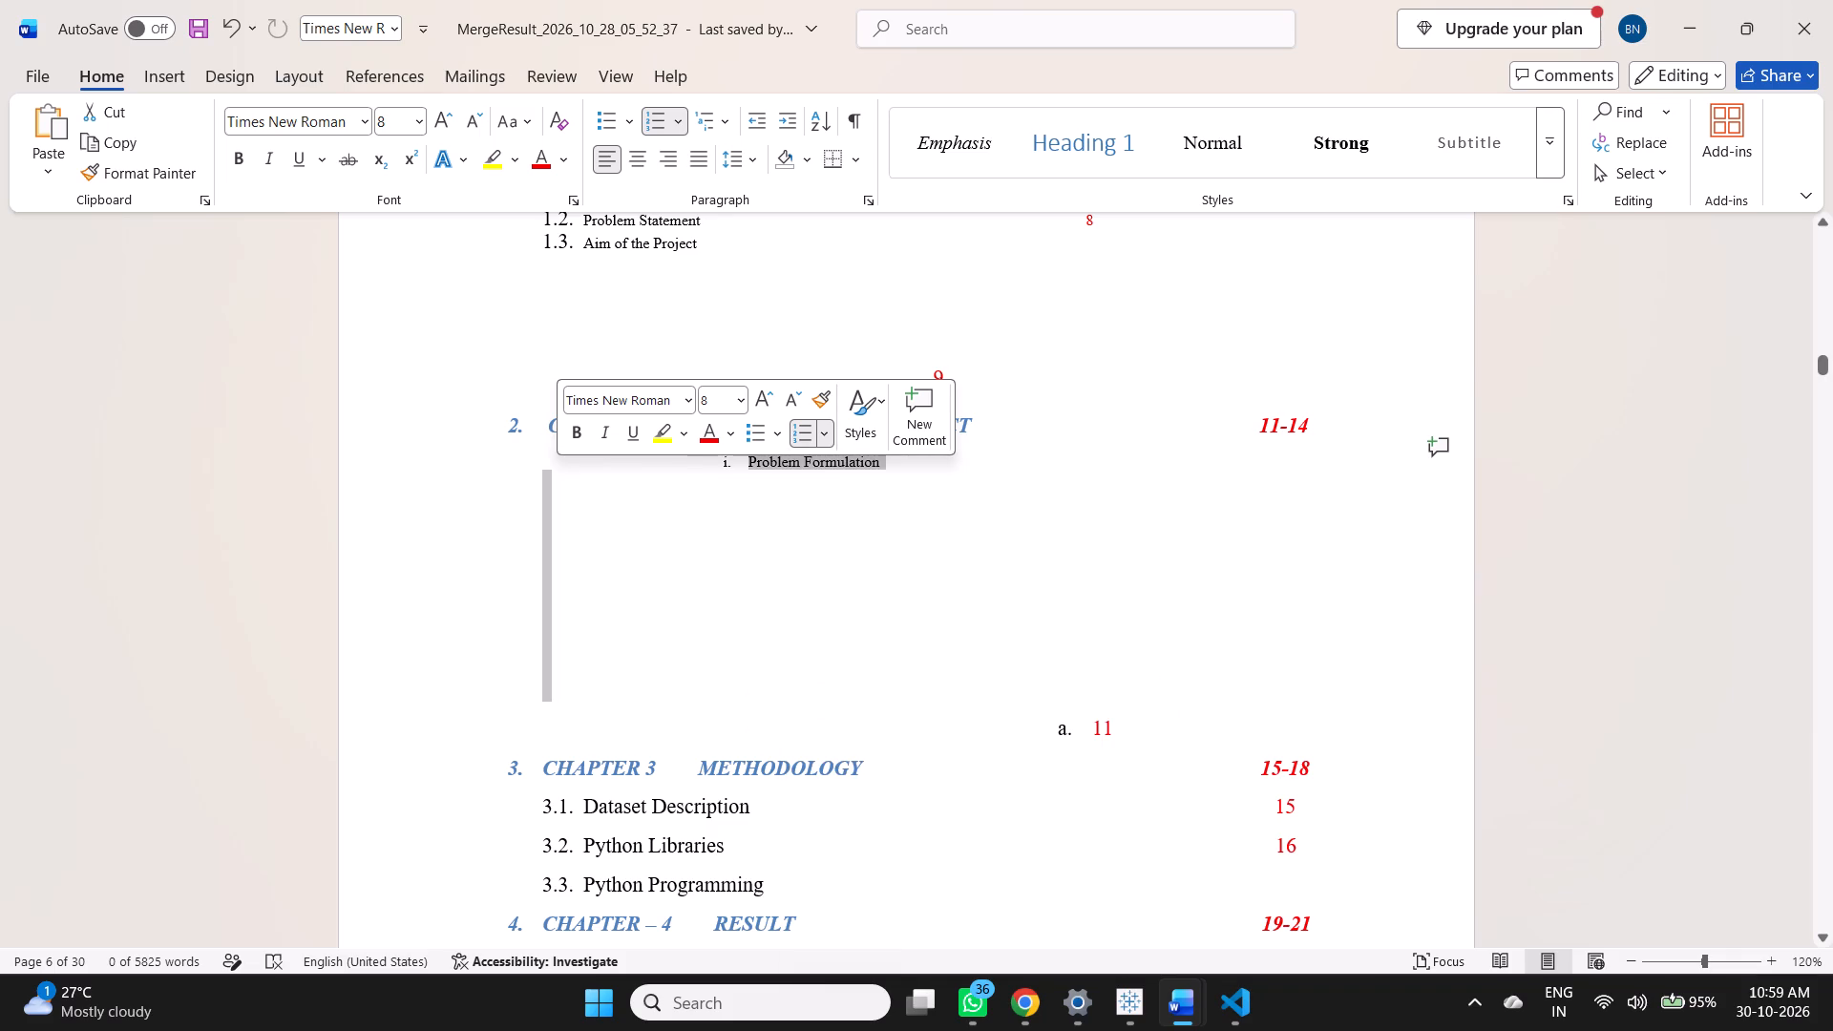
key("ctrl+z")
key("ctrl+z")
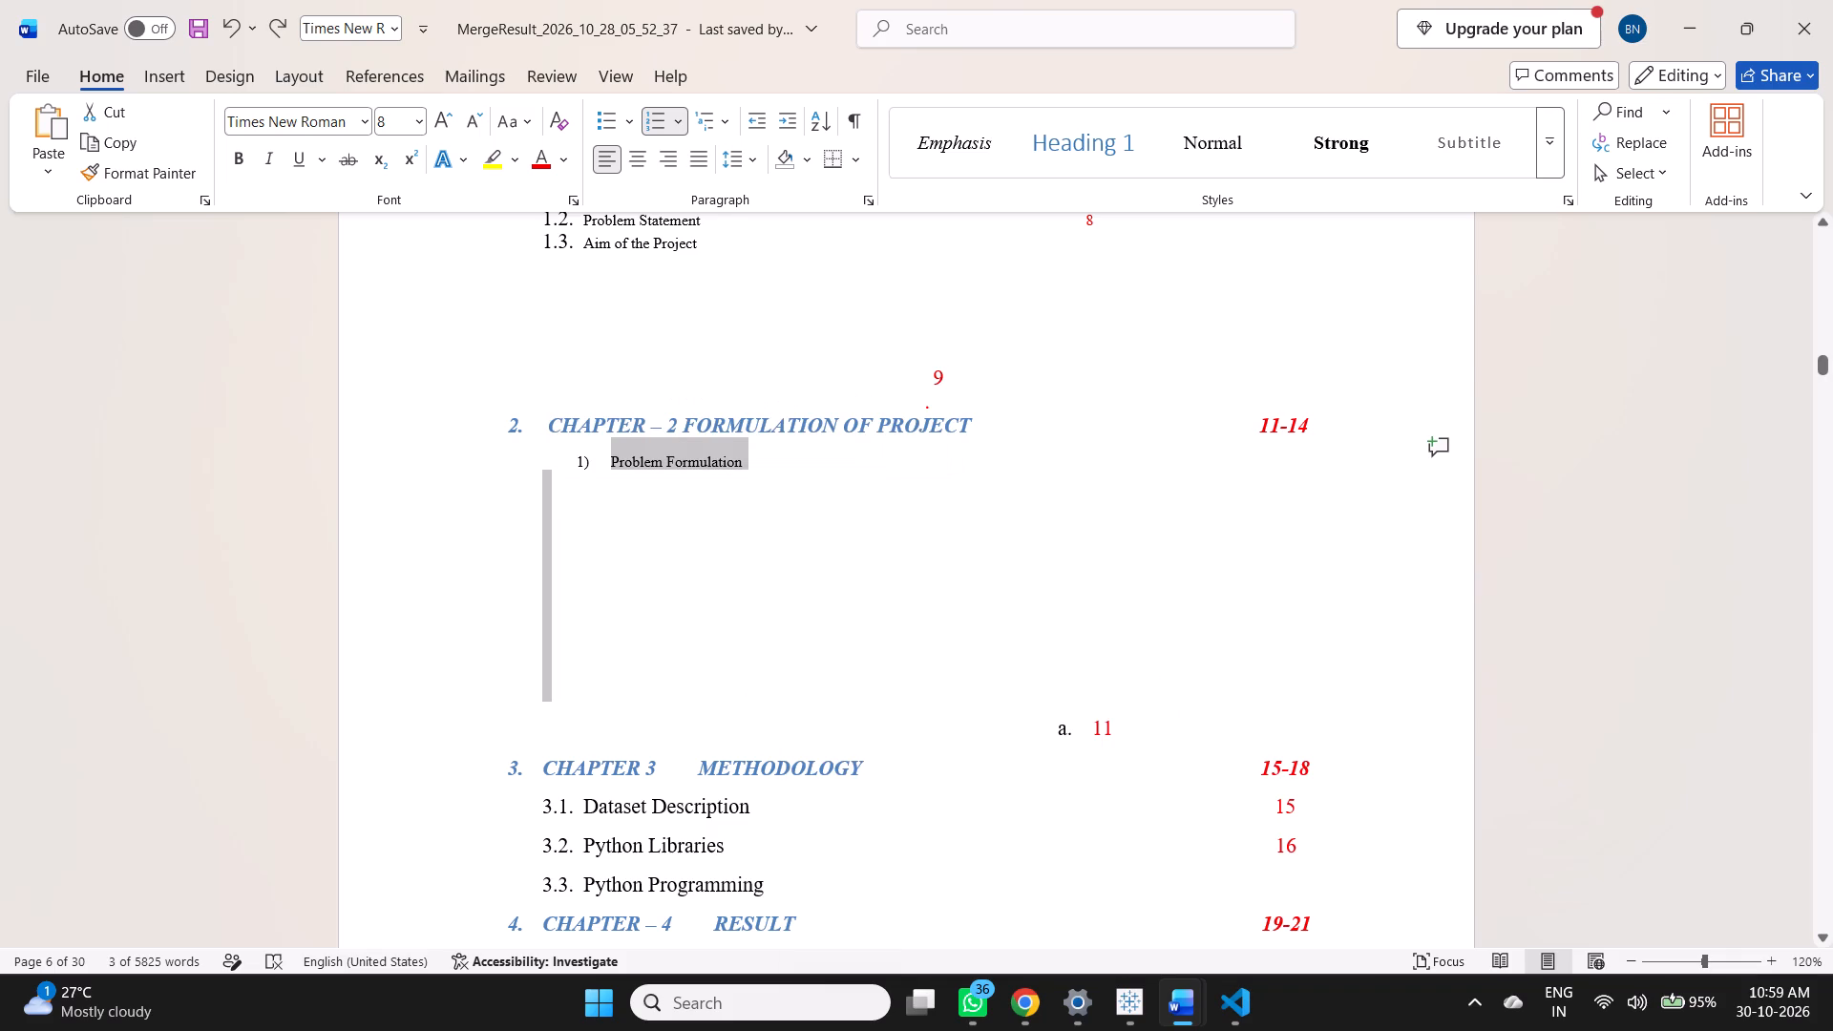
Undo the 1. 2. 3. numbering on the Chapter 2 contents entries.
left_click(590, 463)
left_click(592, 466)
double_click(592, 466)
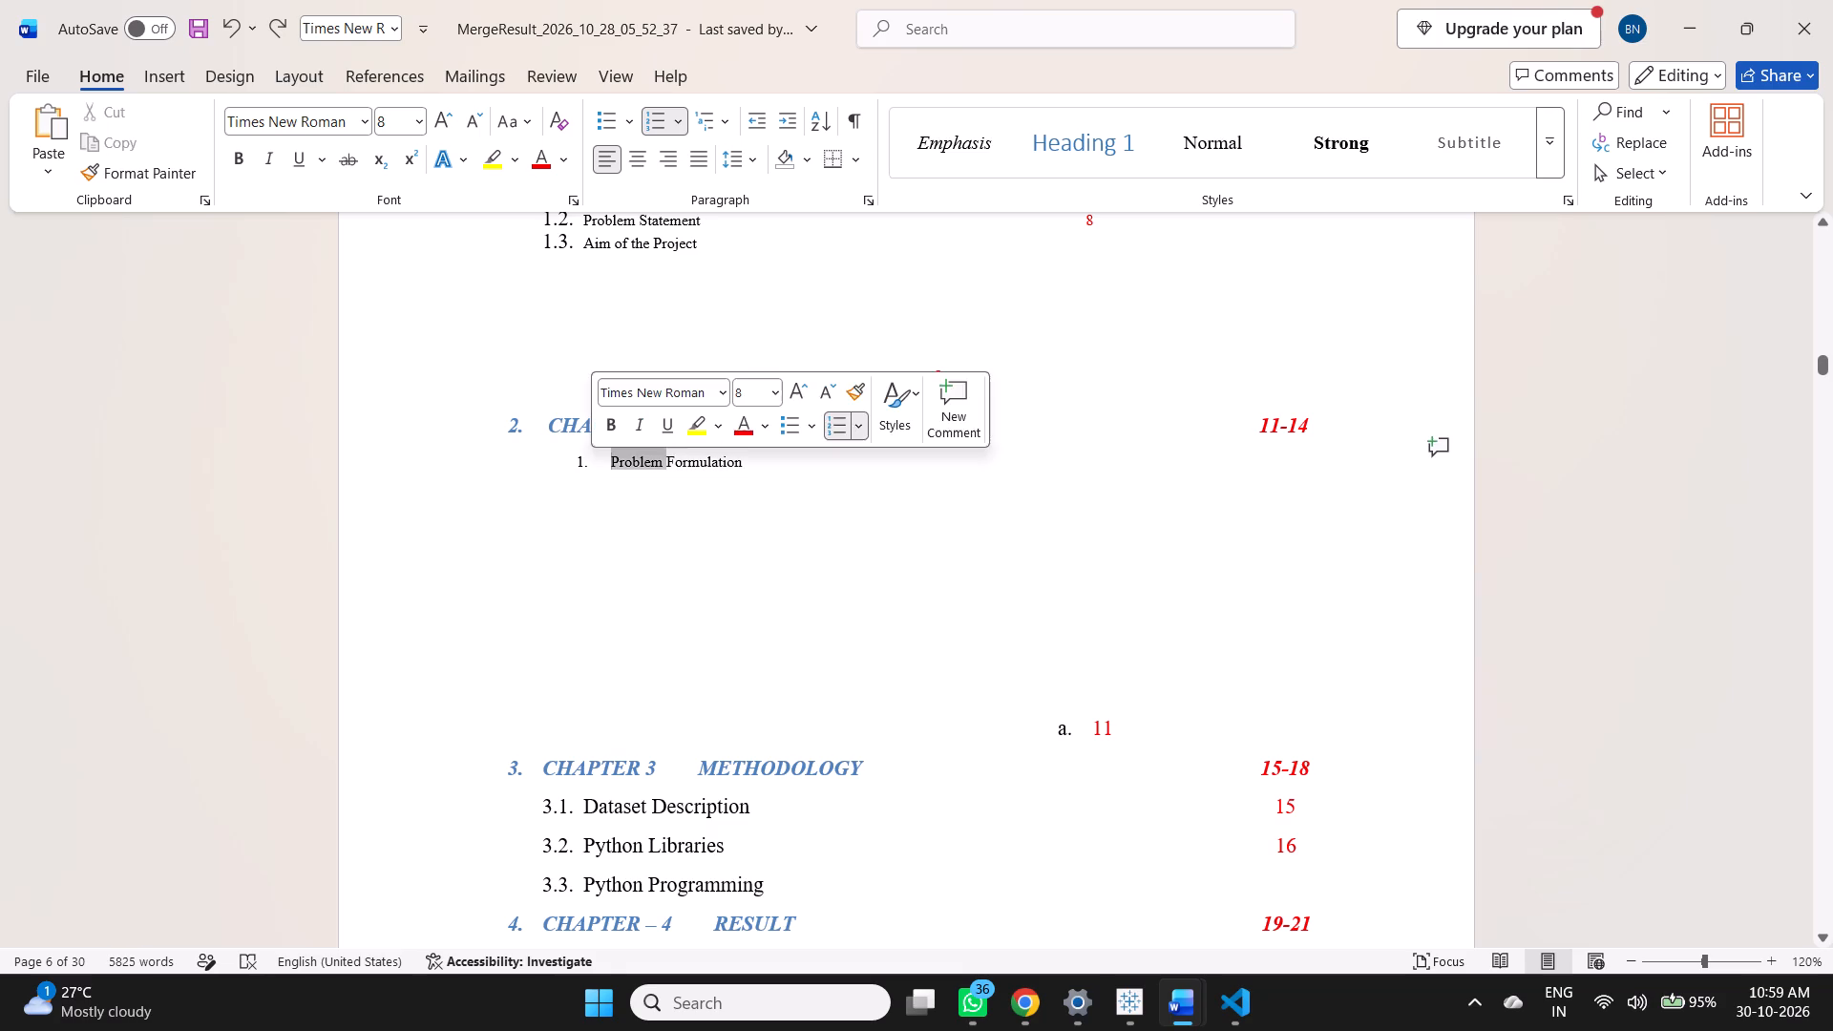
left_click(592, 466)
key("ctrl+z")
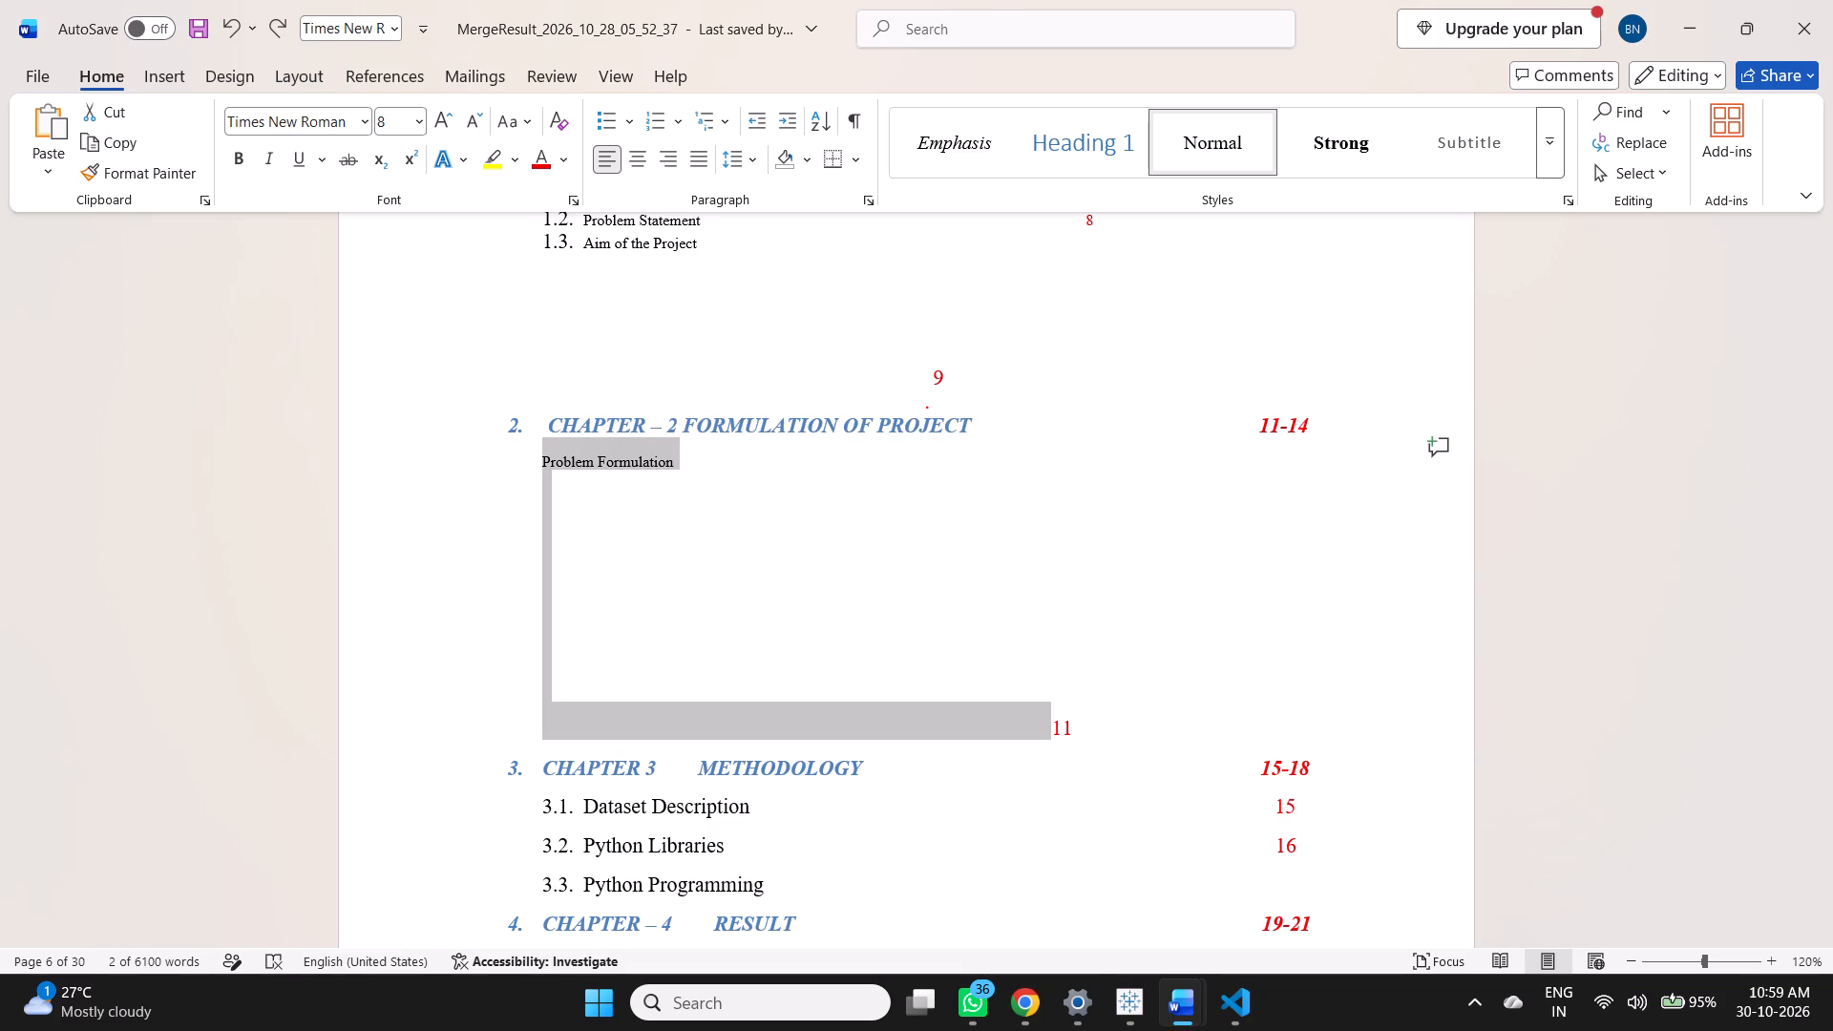
Start a new number format for the Chapter 2 contents entries and enter 1.1 as its number format.
left_click(682, 120)
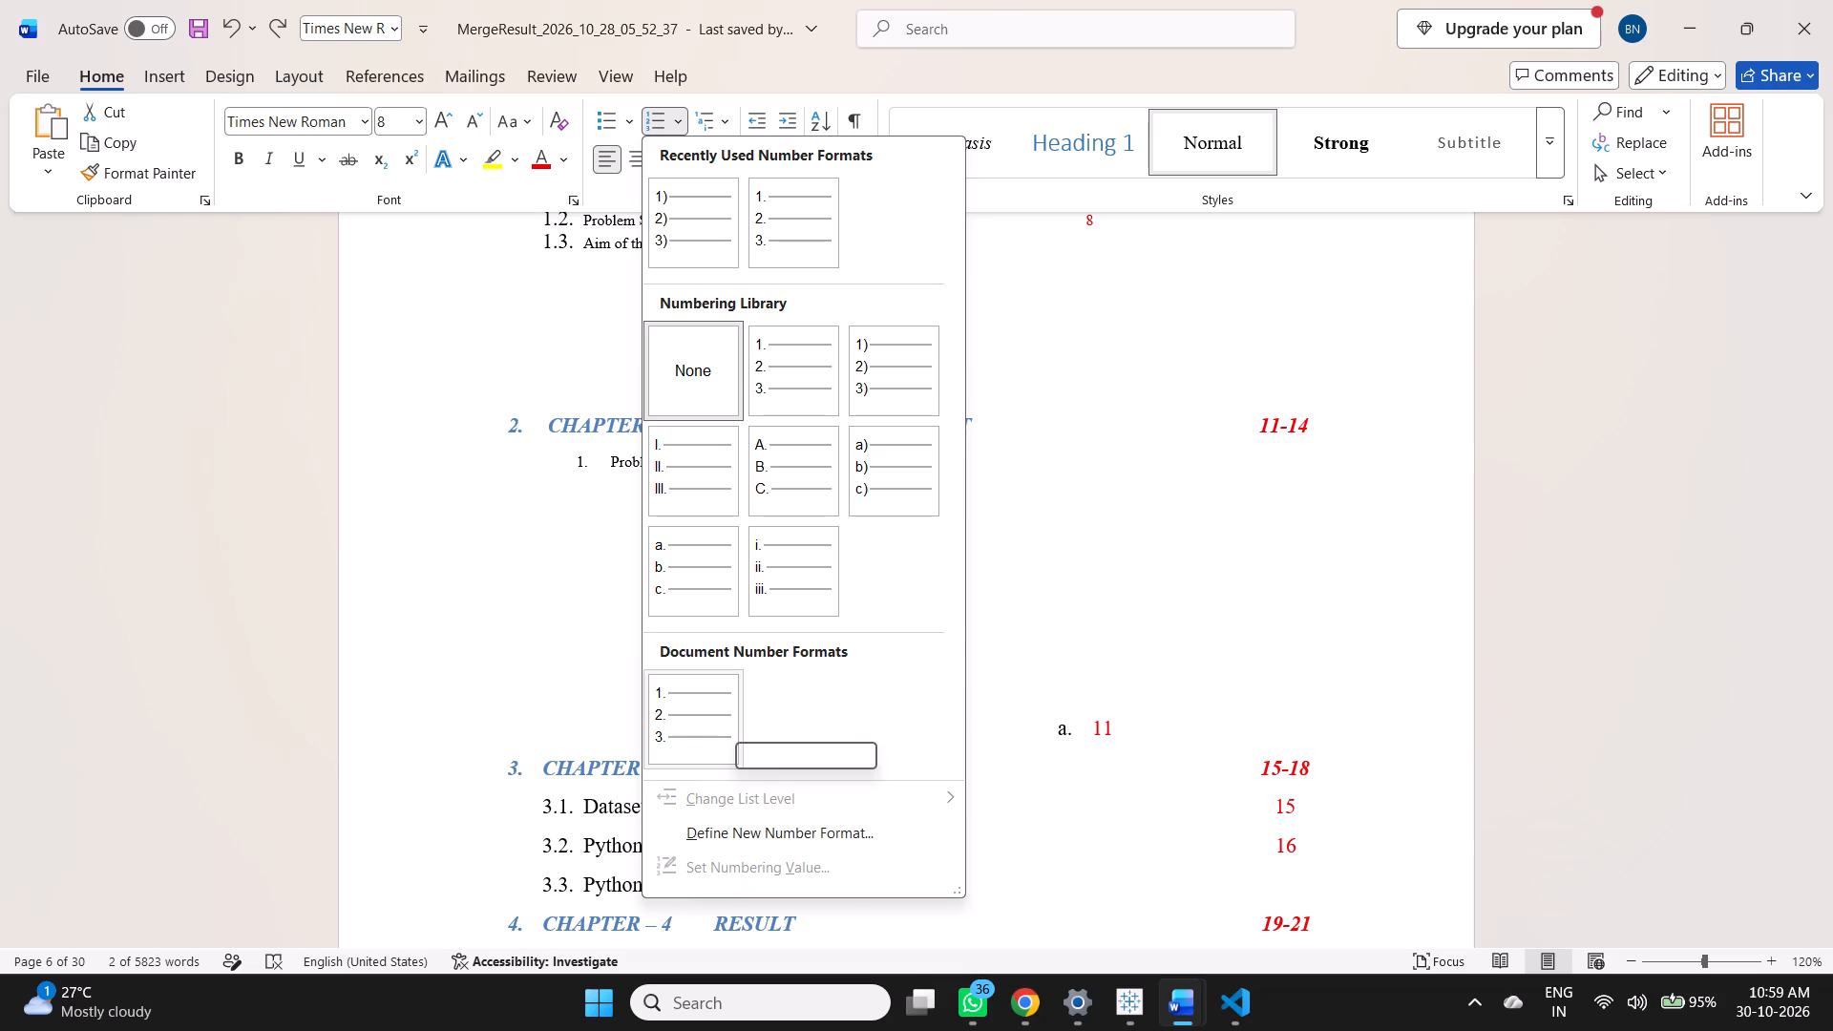
left_click(789, 832)
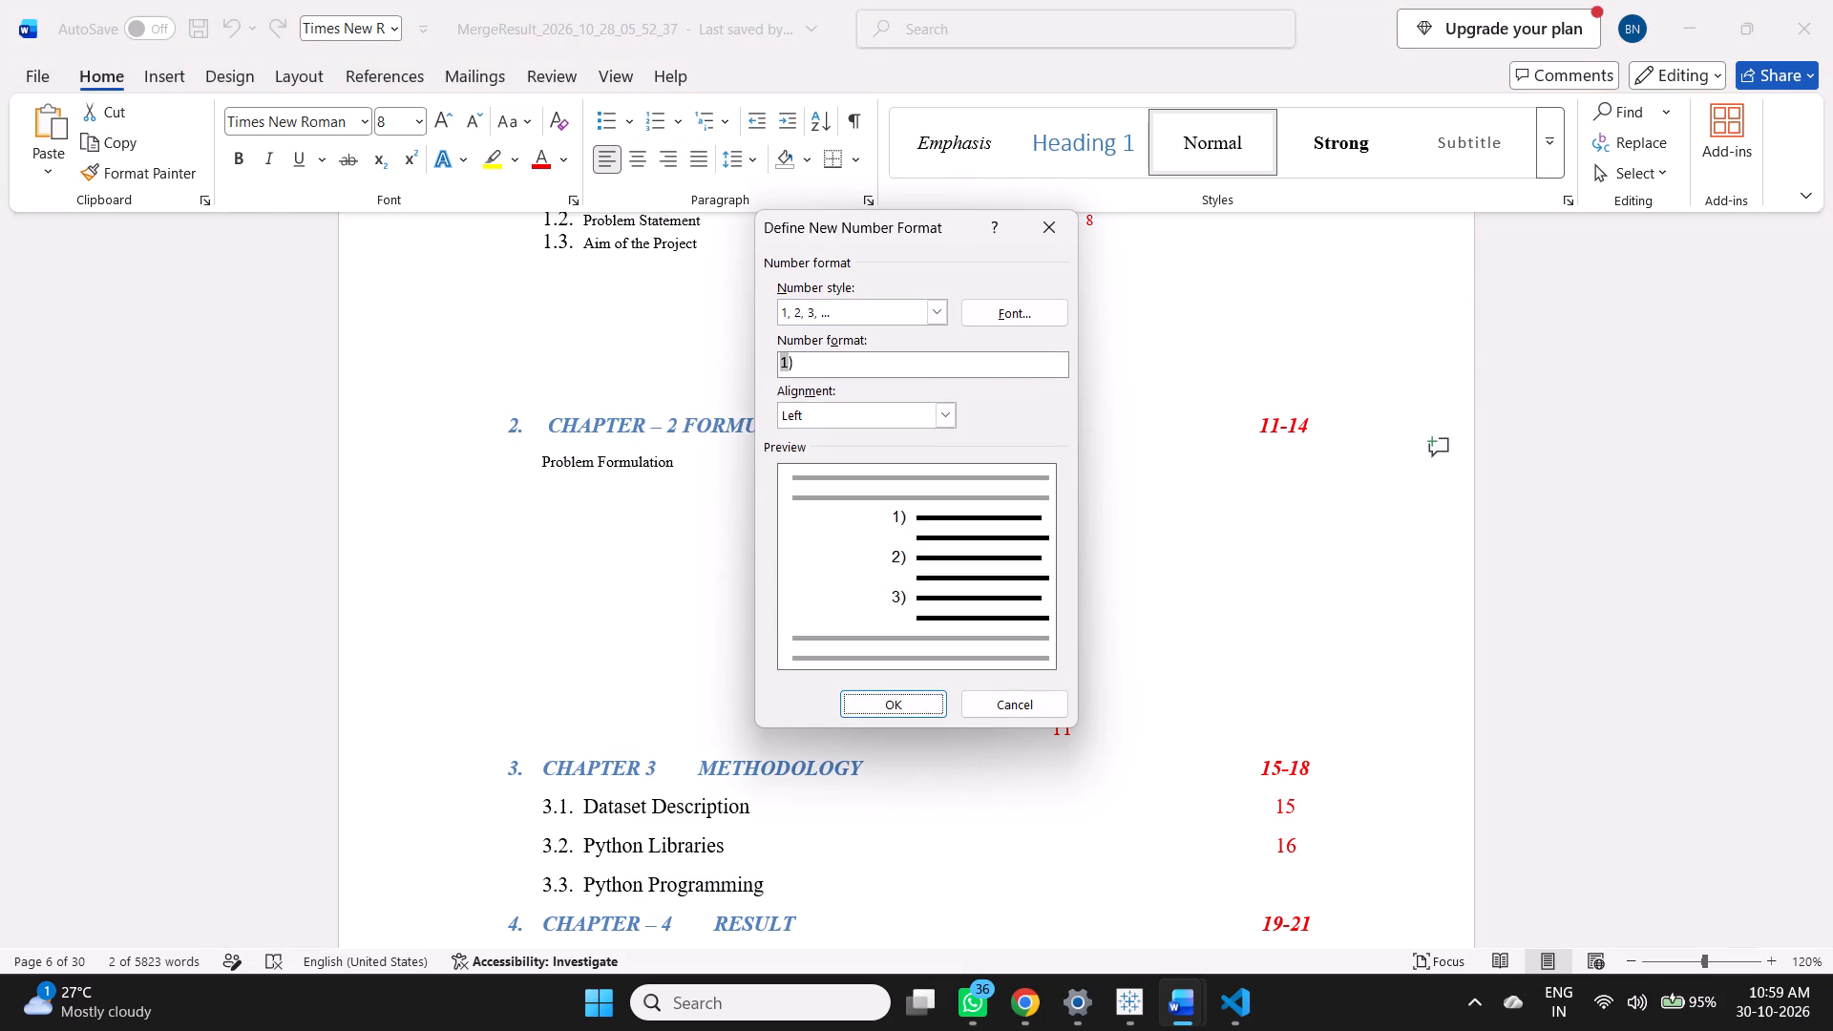
left_click(933, 315)
scroll(828, 374, "down", 2)
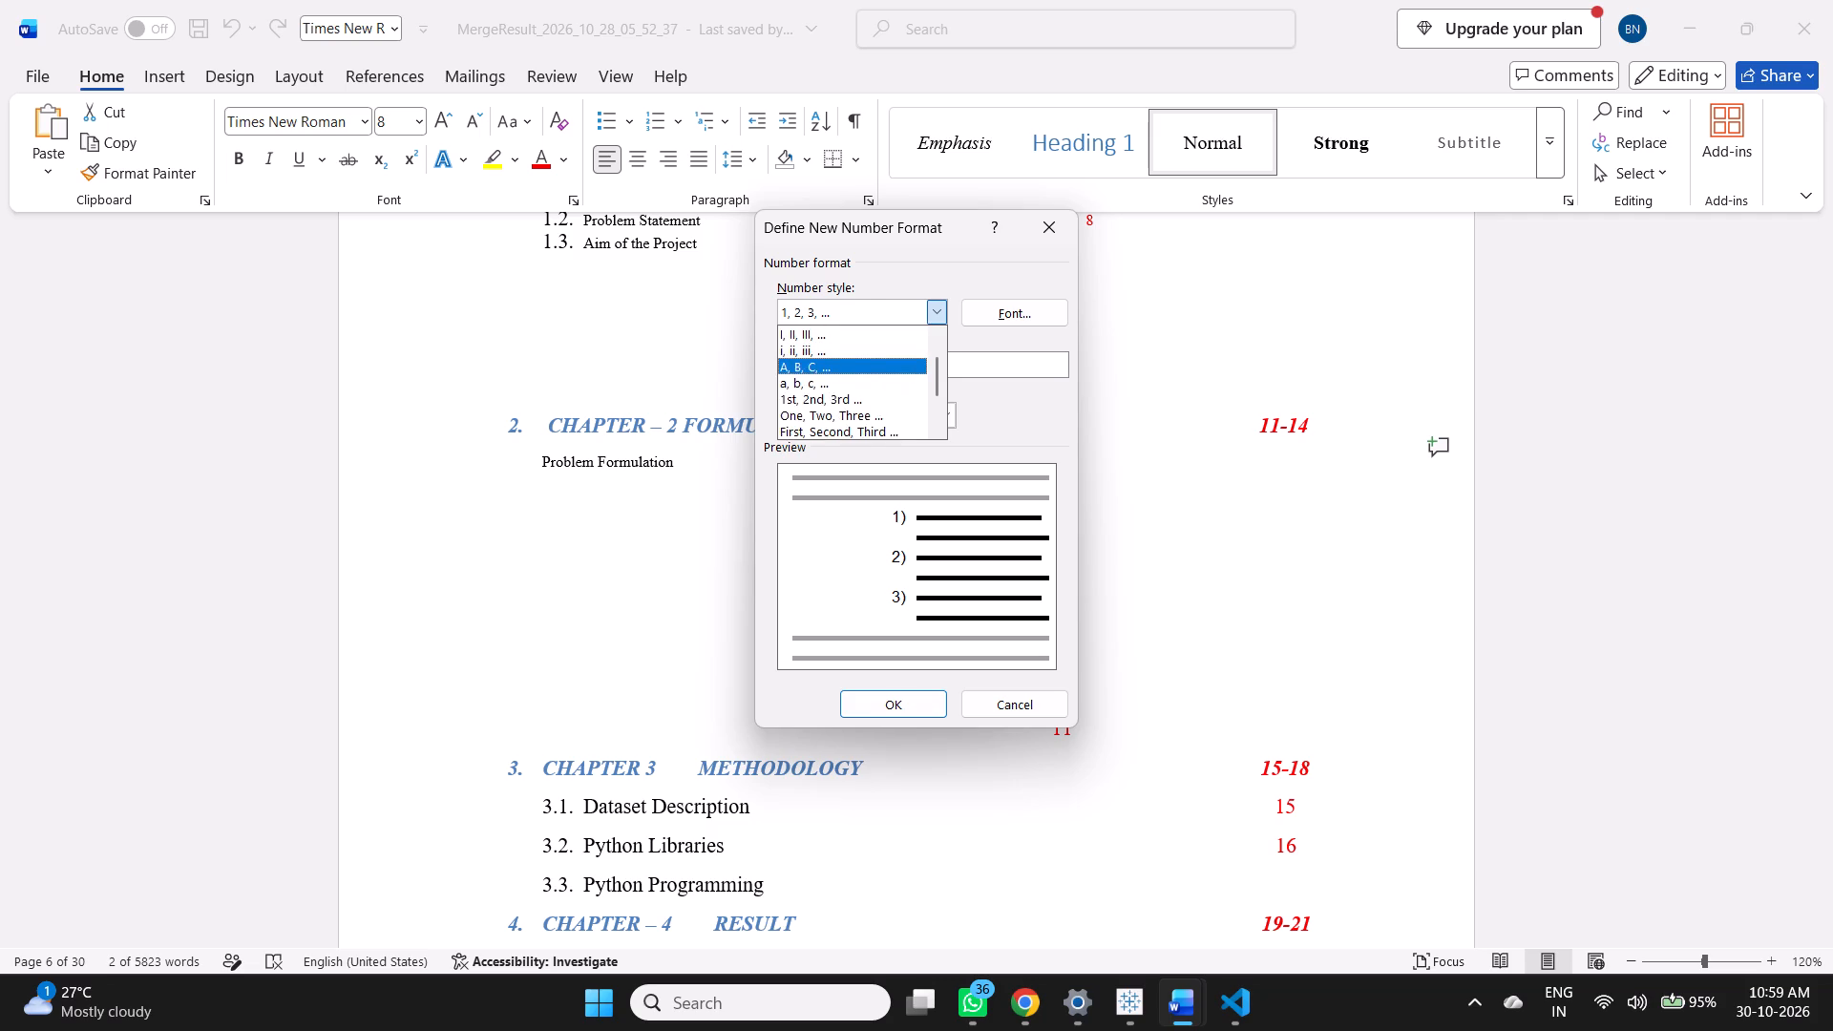
scroll(828, 375, "down", 8)
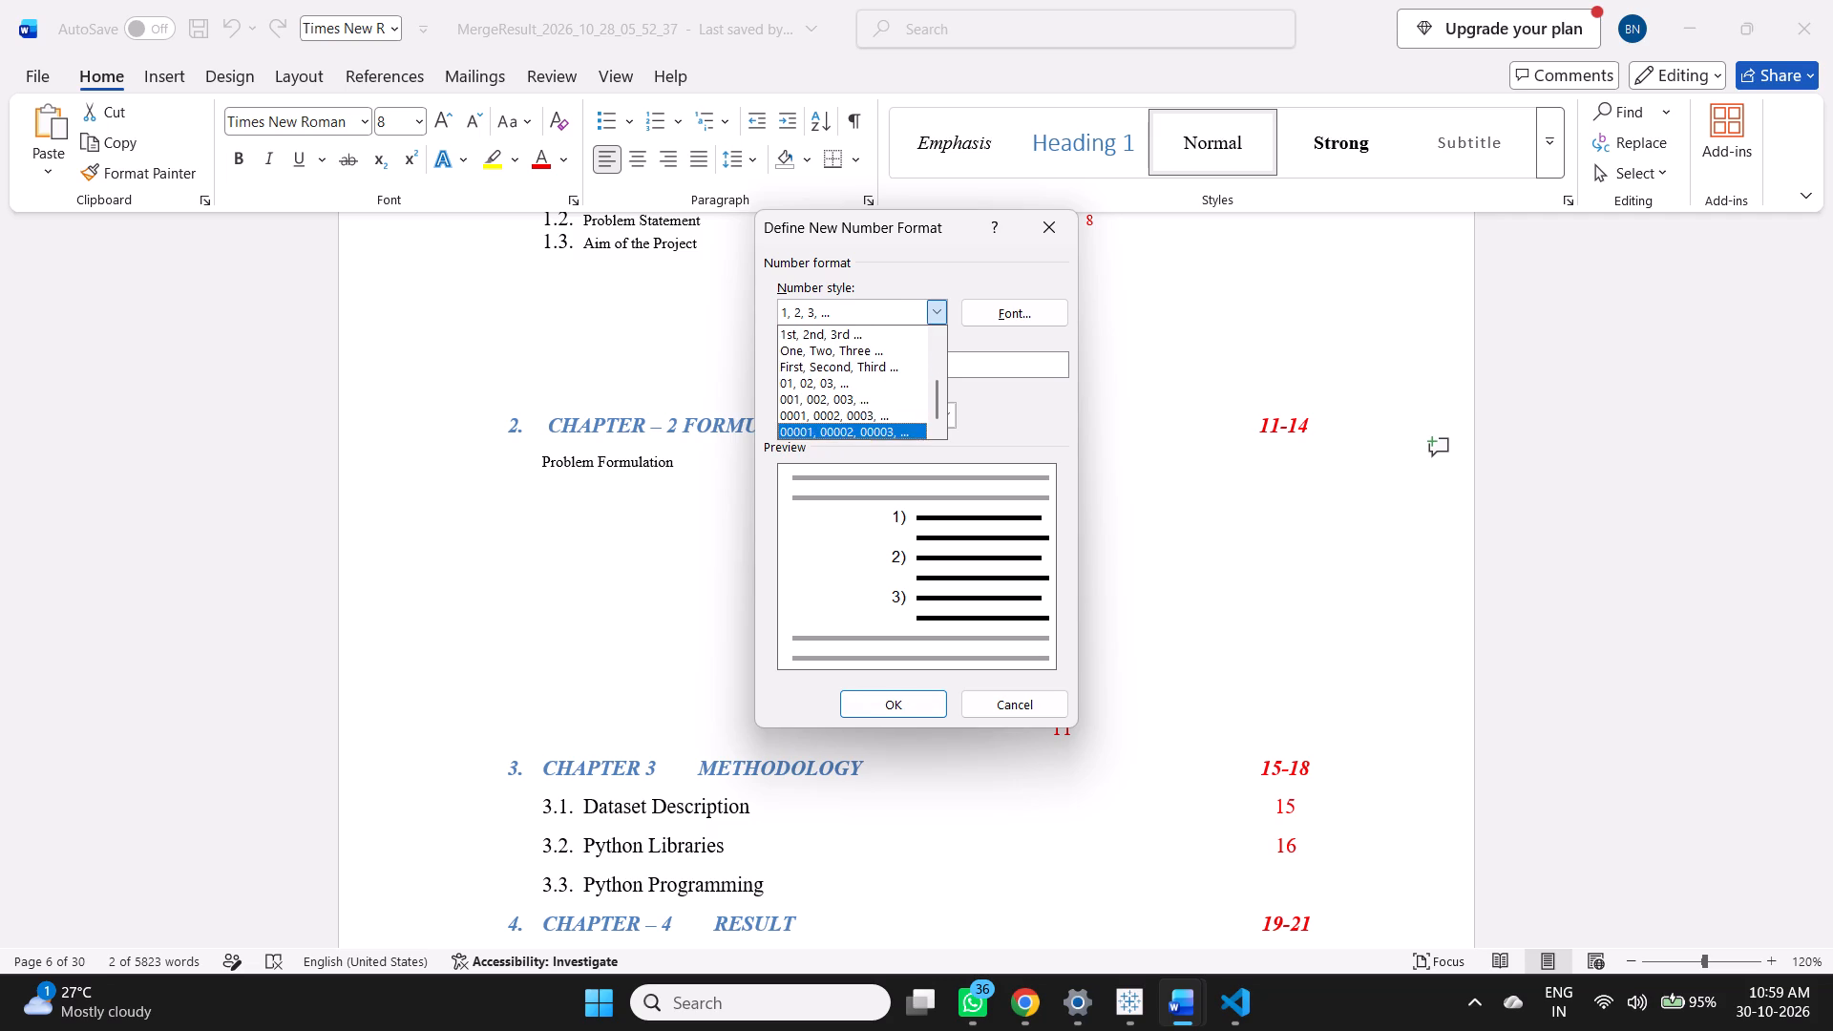
scroll(844, 406, "up", 13)
left_click(841, 327)
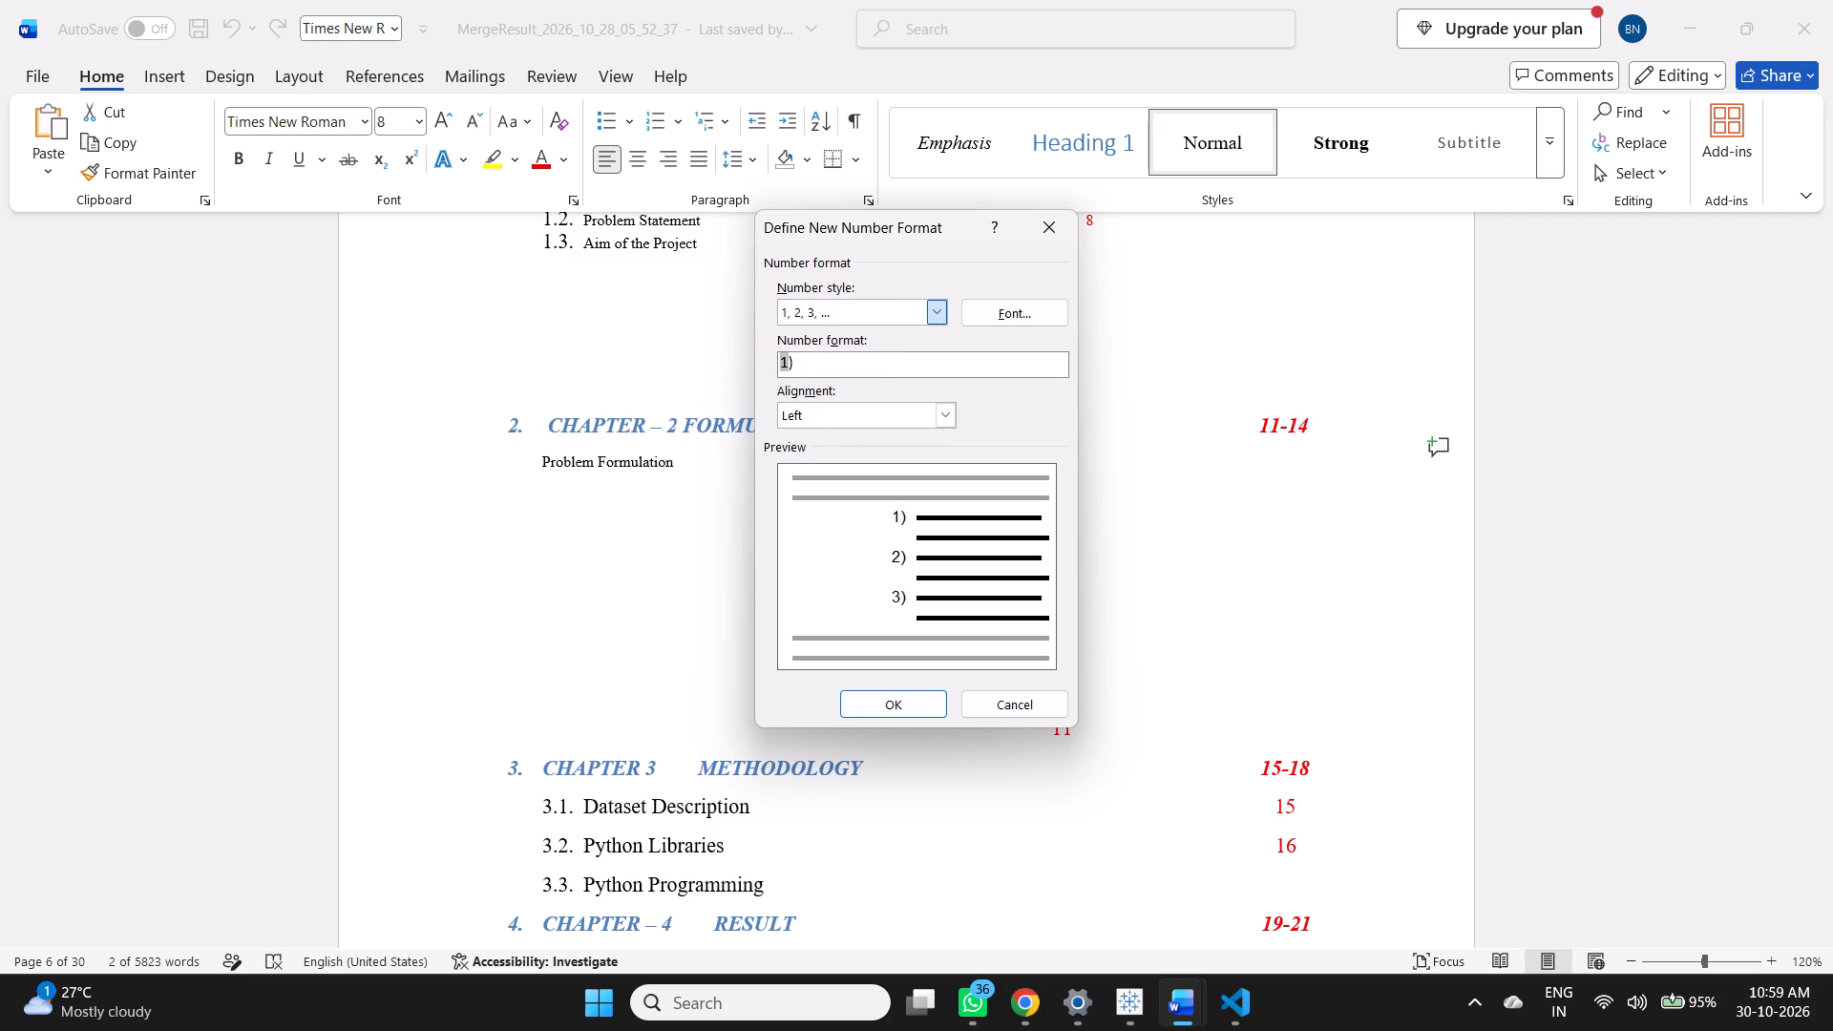
left_click(823, 373)
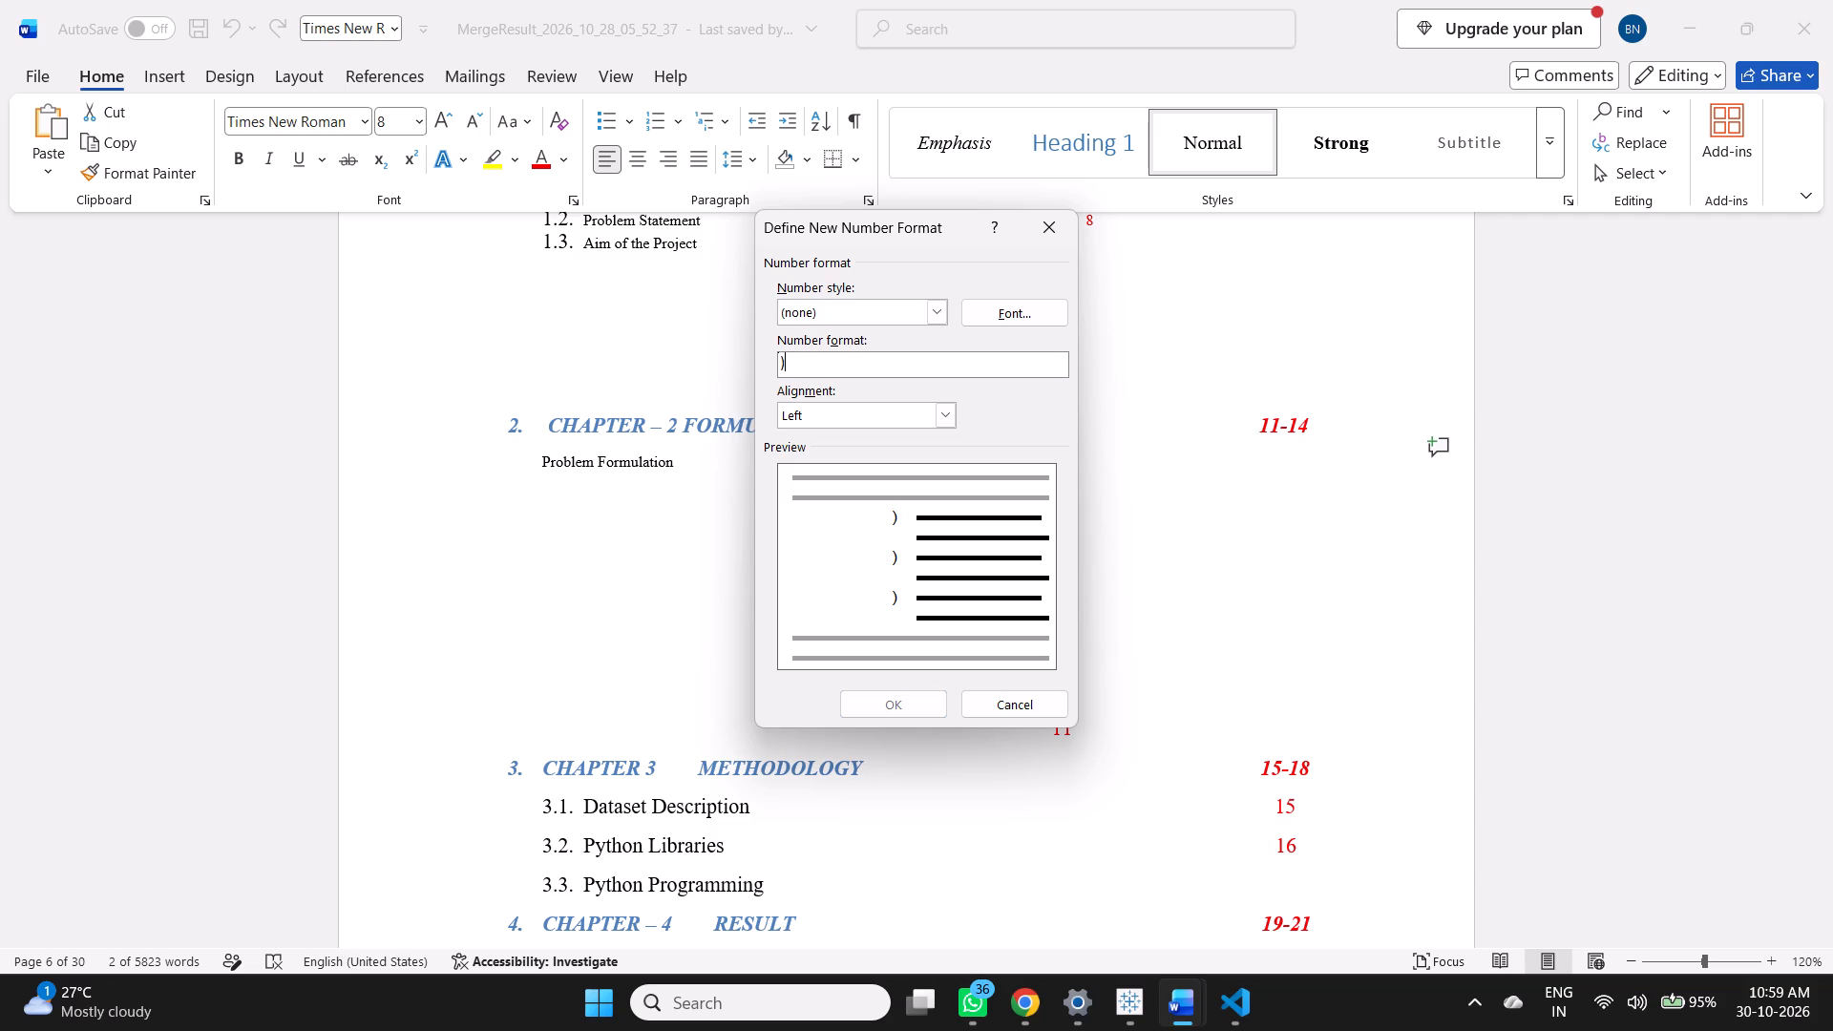
key("BackSpace")
type("1.1")
scroll(995, 540, "down", 3)
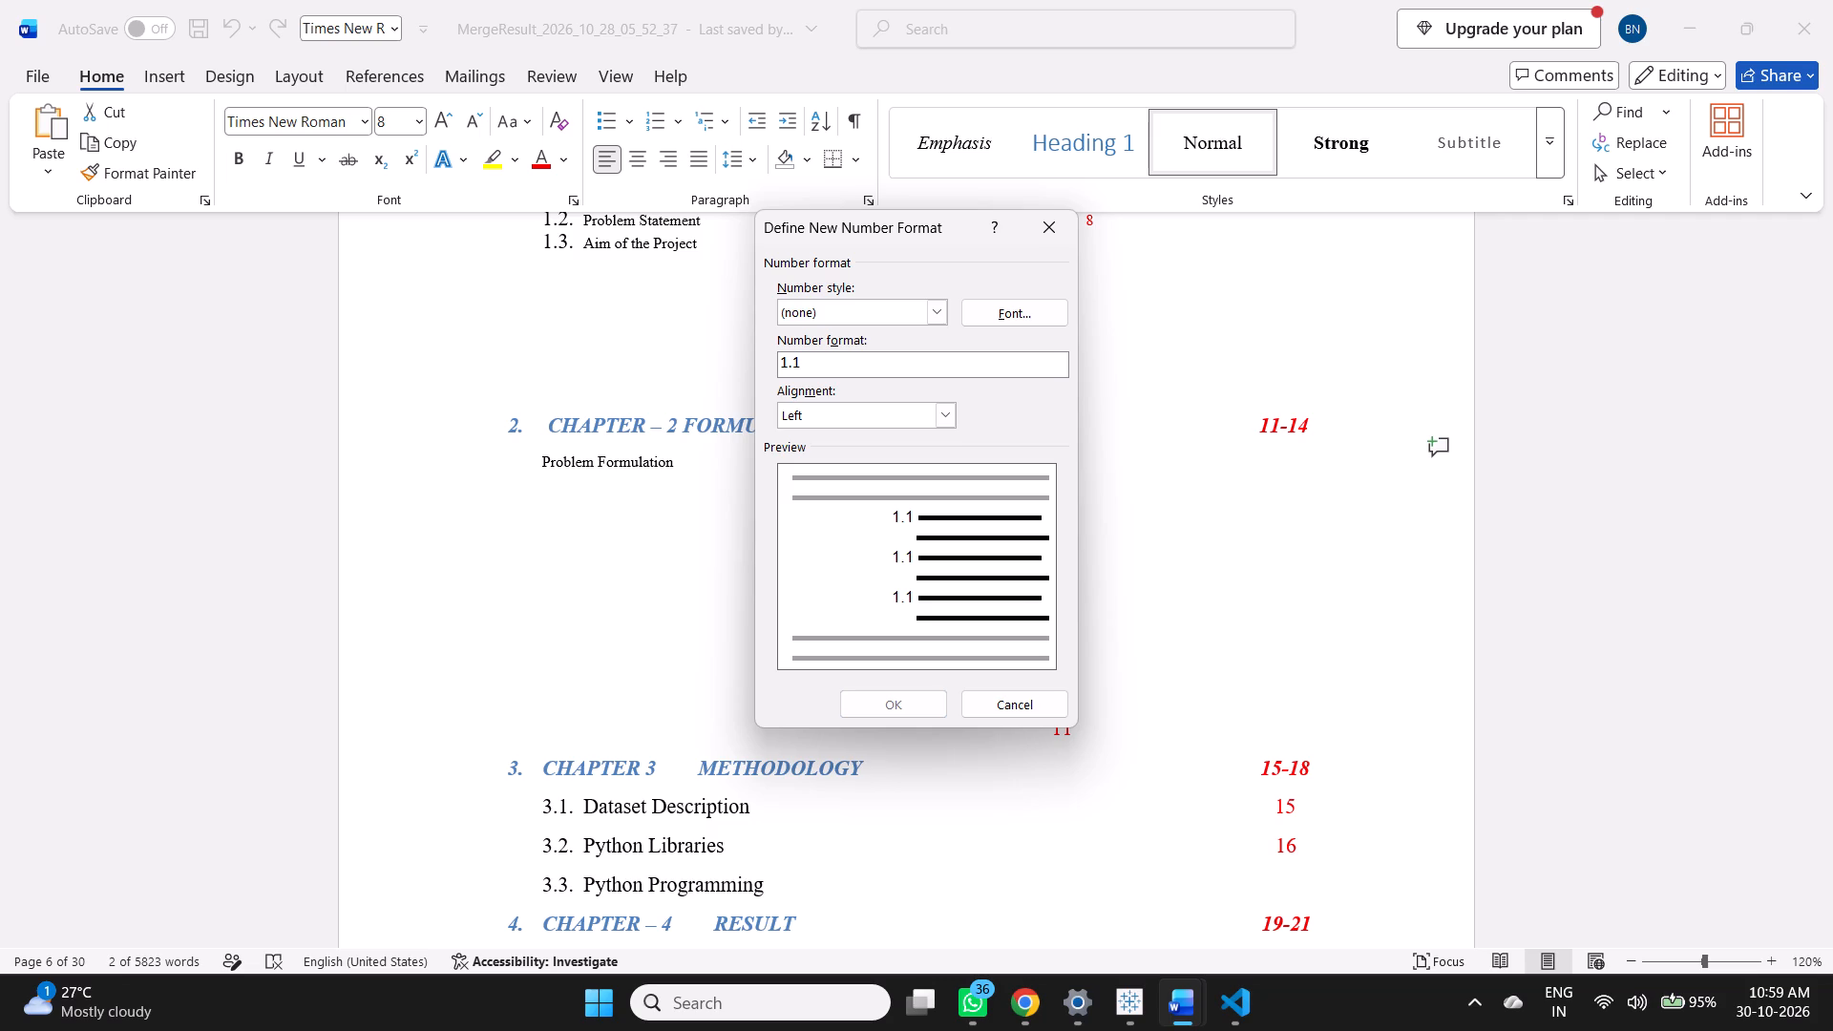
left_click(919, 696)
left_click(907, 705)
left_click(956, 516)
Set the number style to 1, 2, 3, correct the number format to 1.1, and apply it to the Chapter 2 contents entries.
left_click(922, 313)
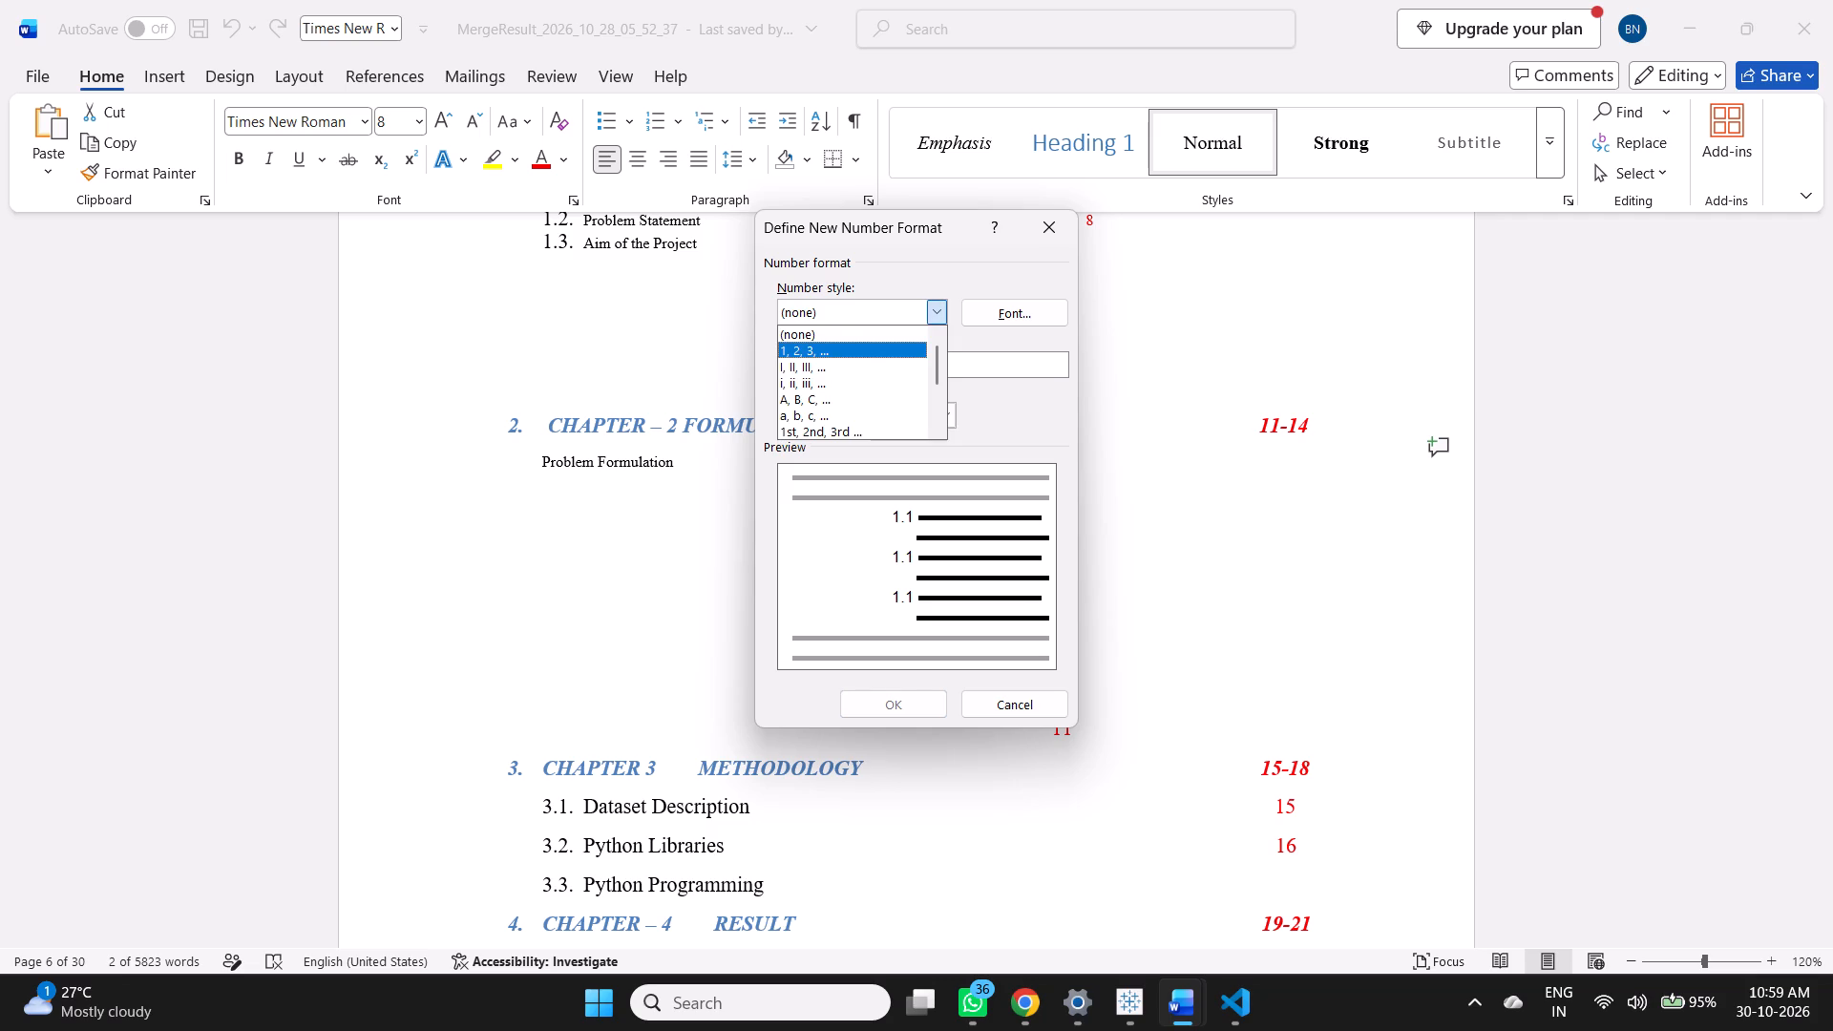
left_click(819, 351)
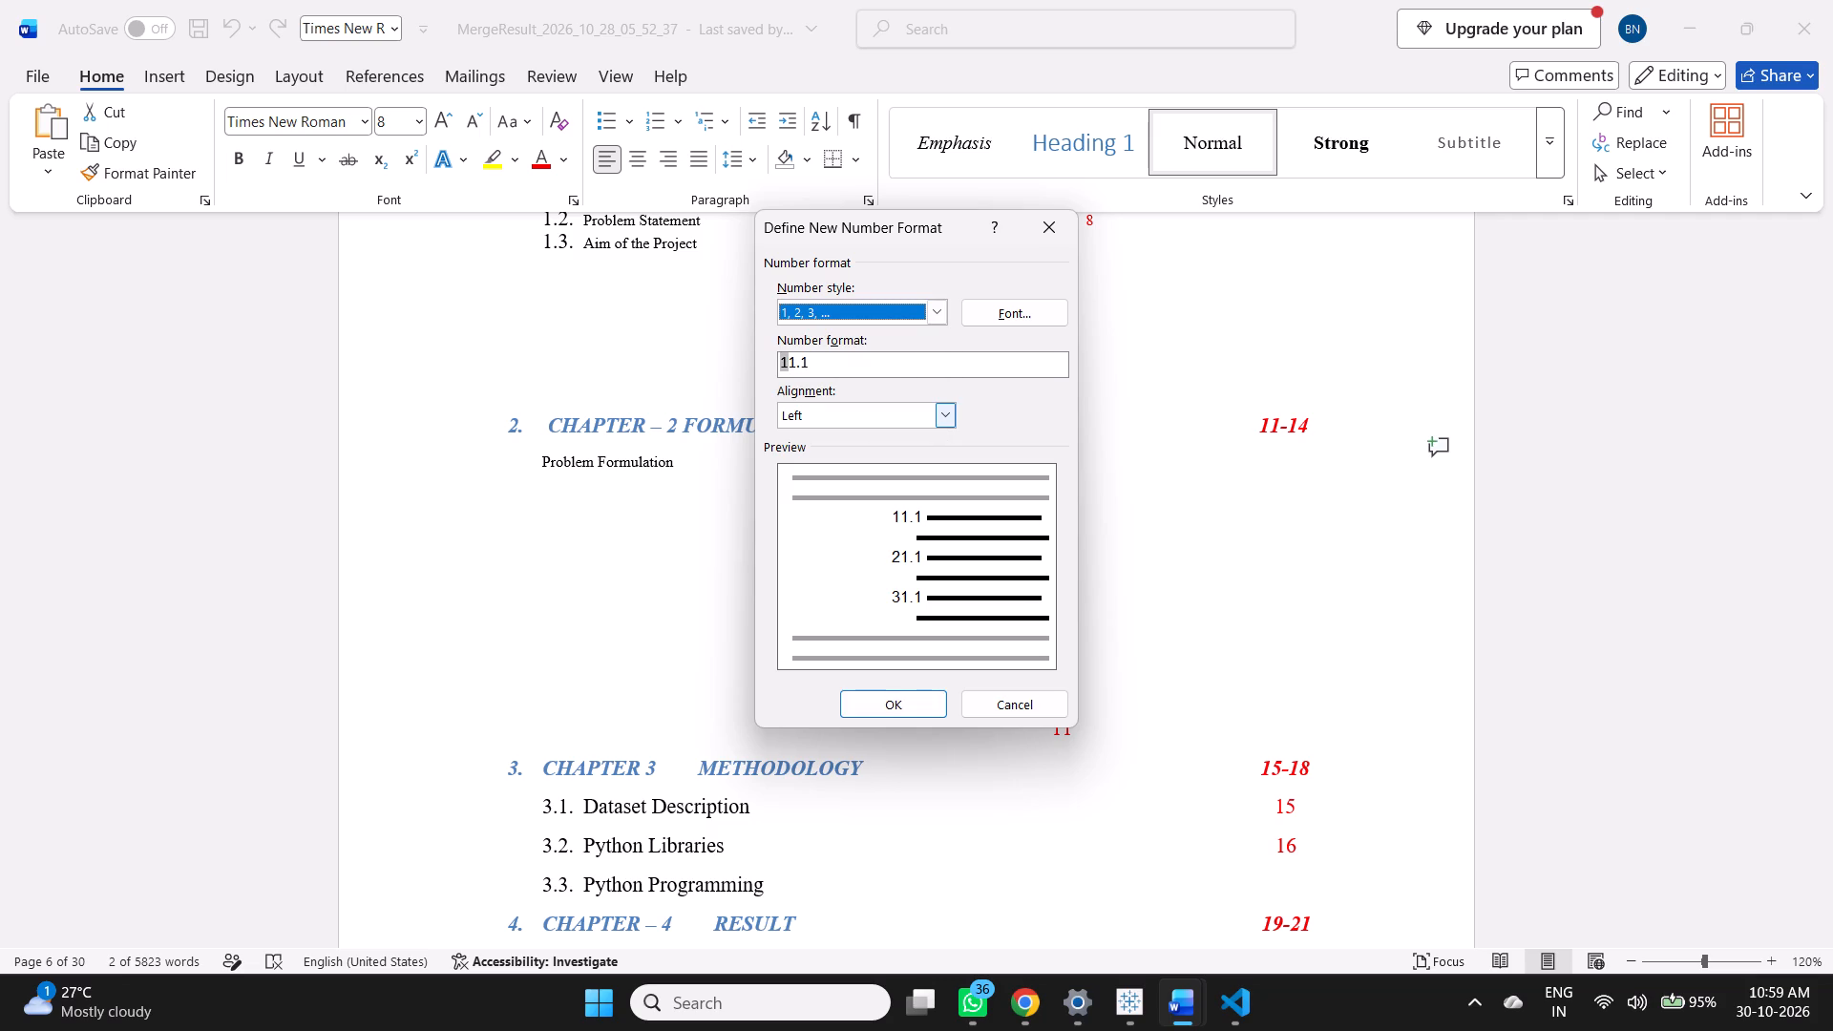
key("BackSpace")
left_click(999, 406)
left_click(795, 363)
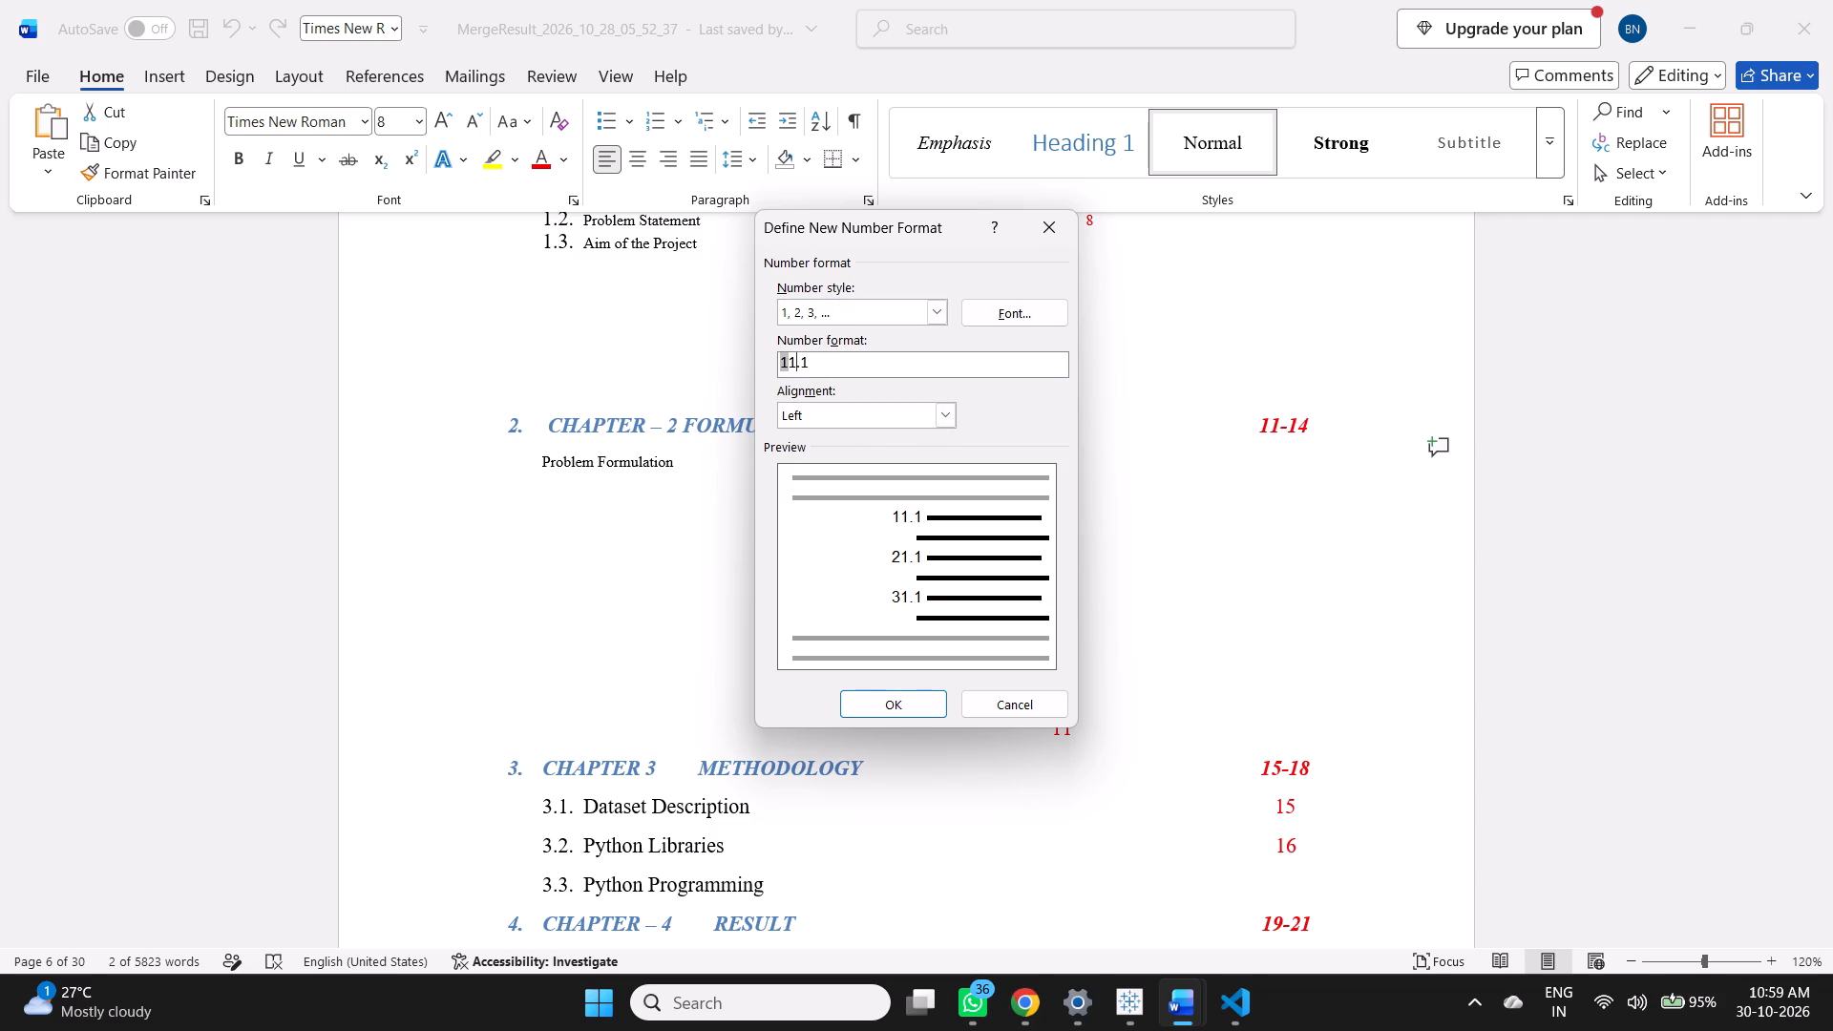
key("BackSpace")
left_click(838, 368)
left_click(915, 693)
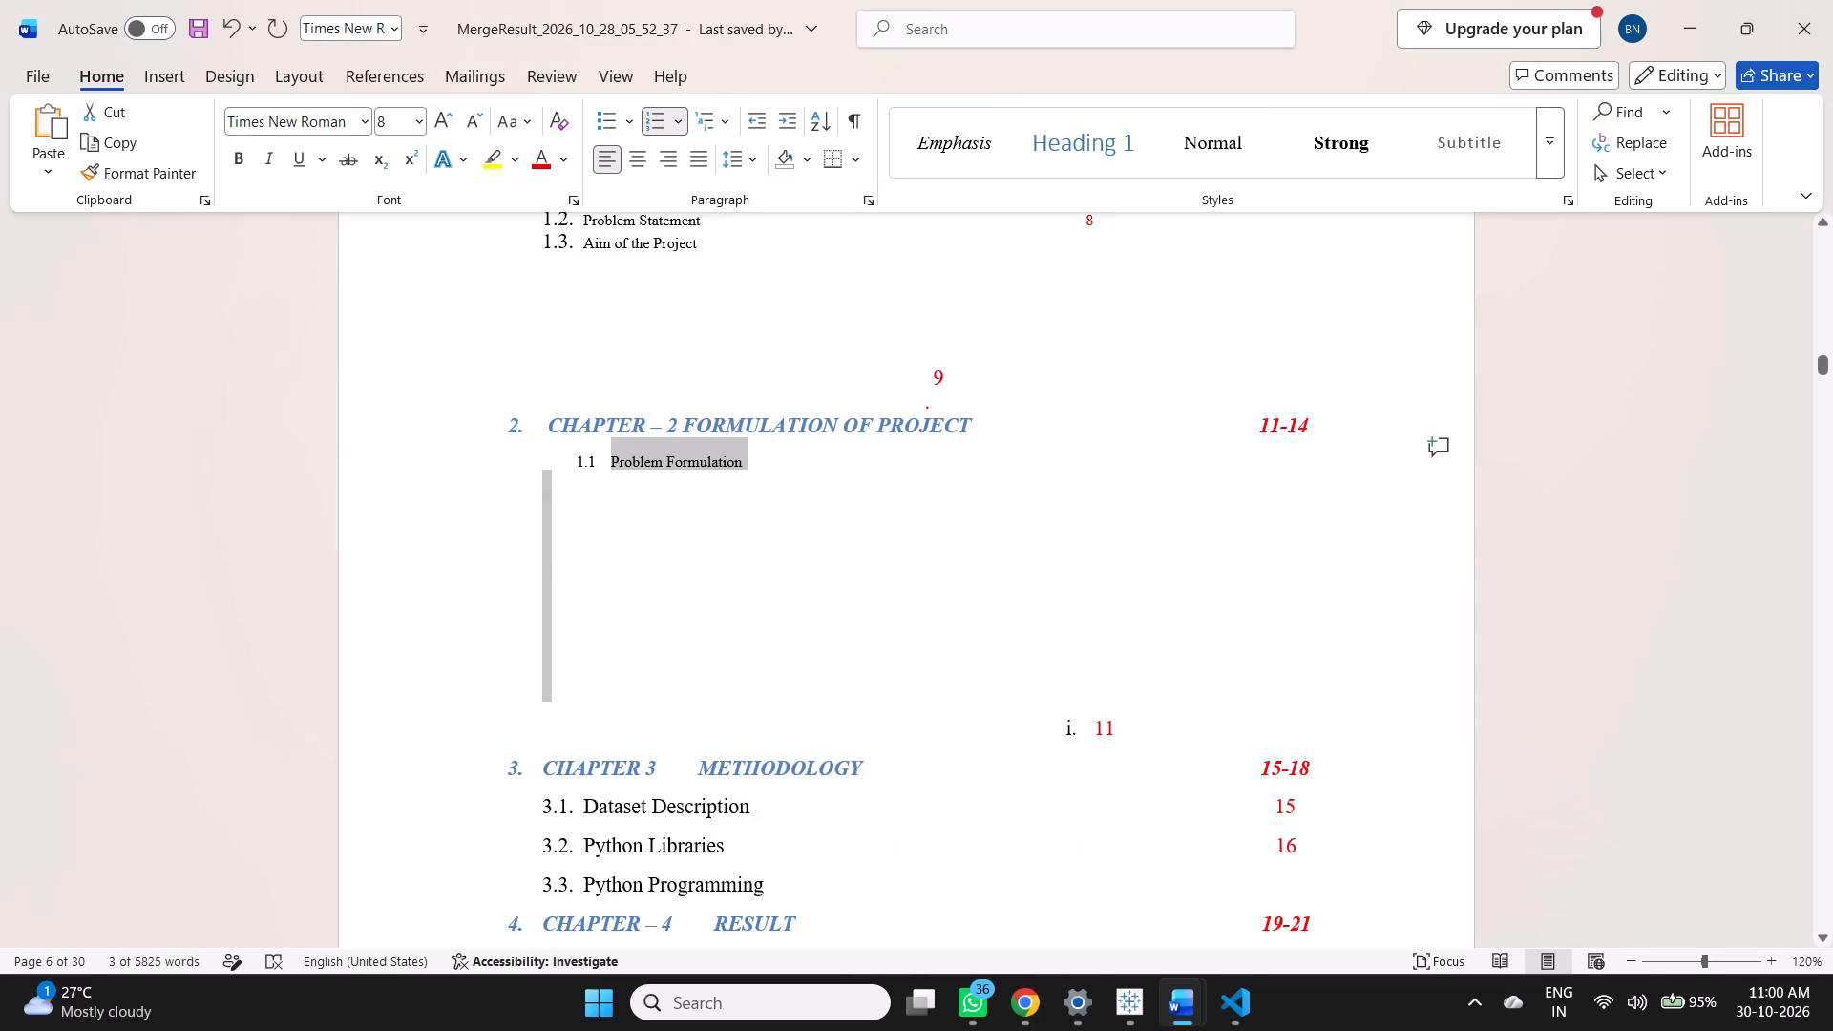
left_click(749, 452)
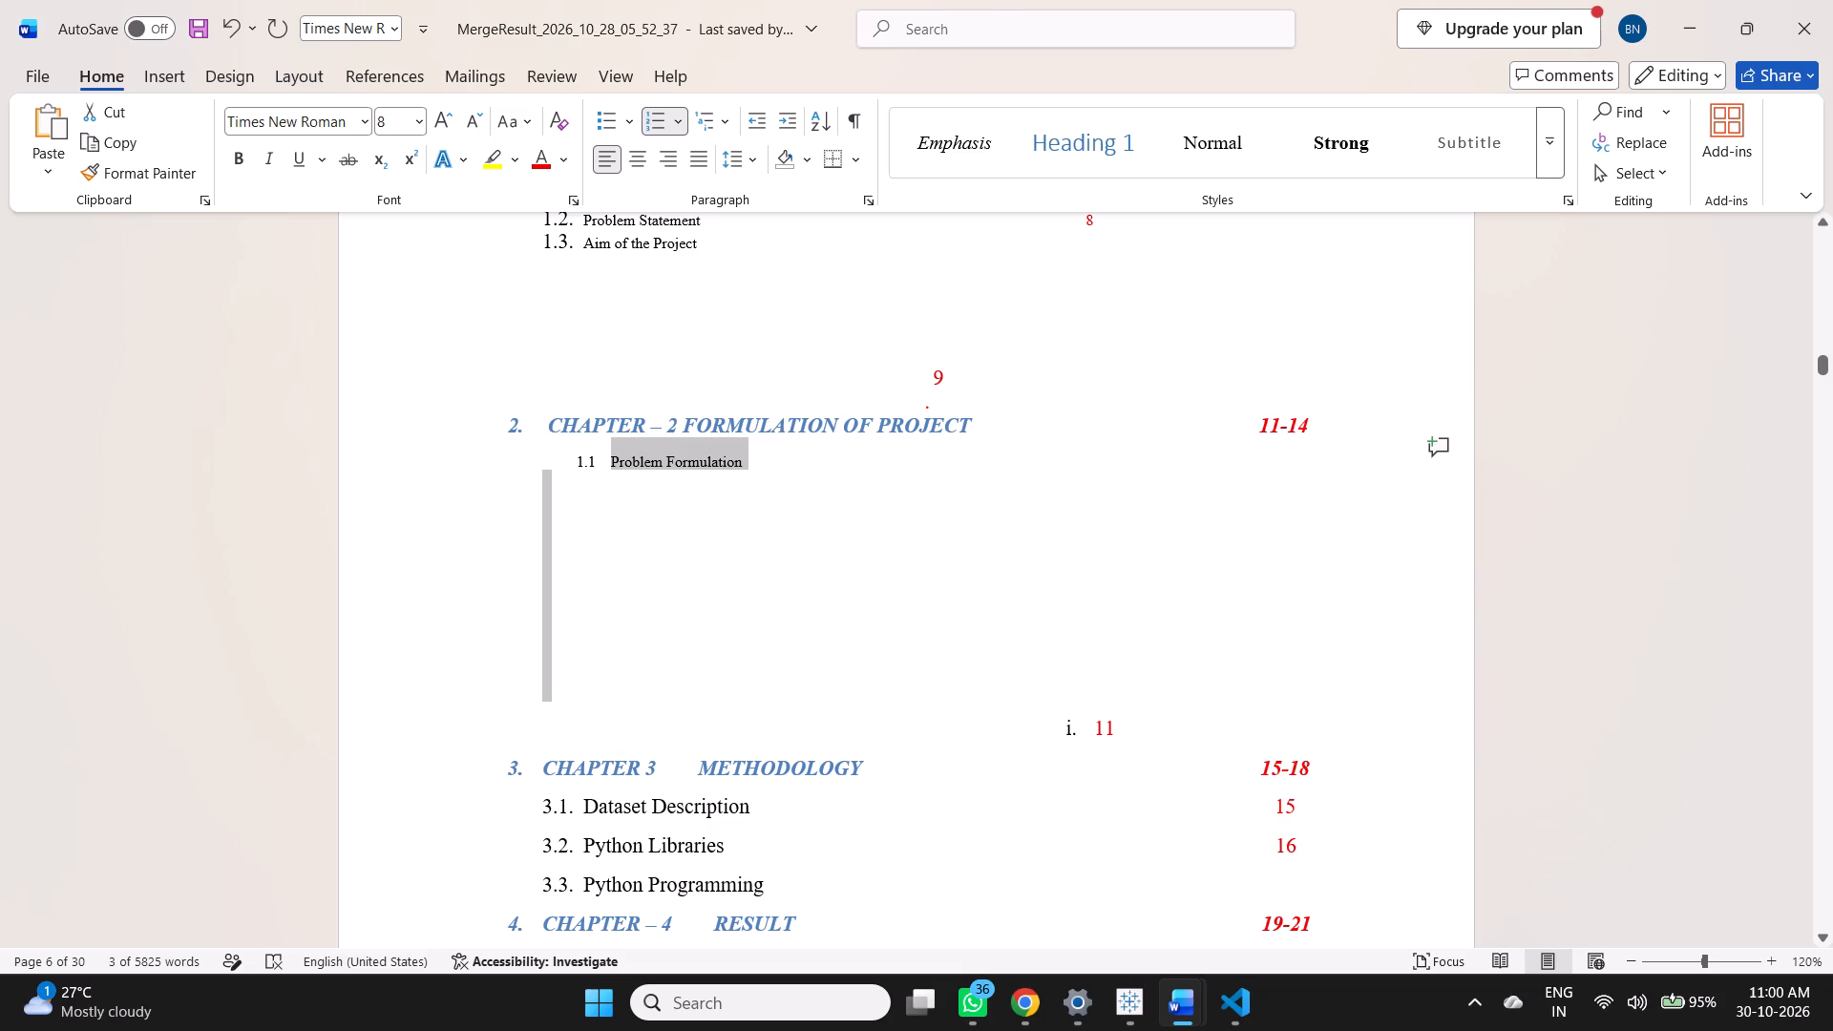
Add an empty numbered entry directly below Problem Formulation in the Chapter 2 contents list.
left_click(747, 455)
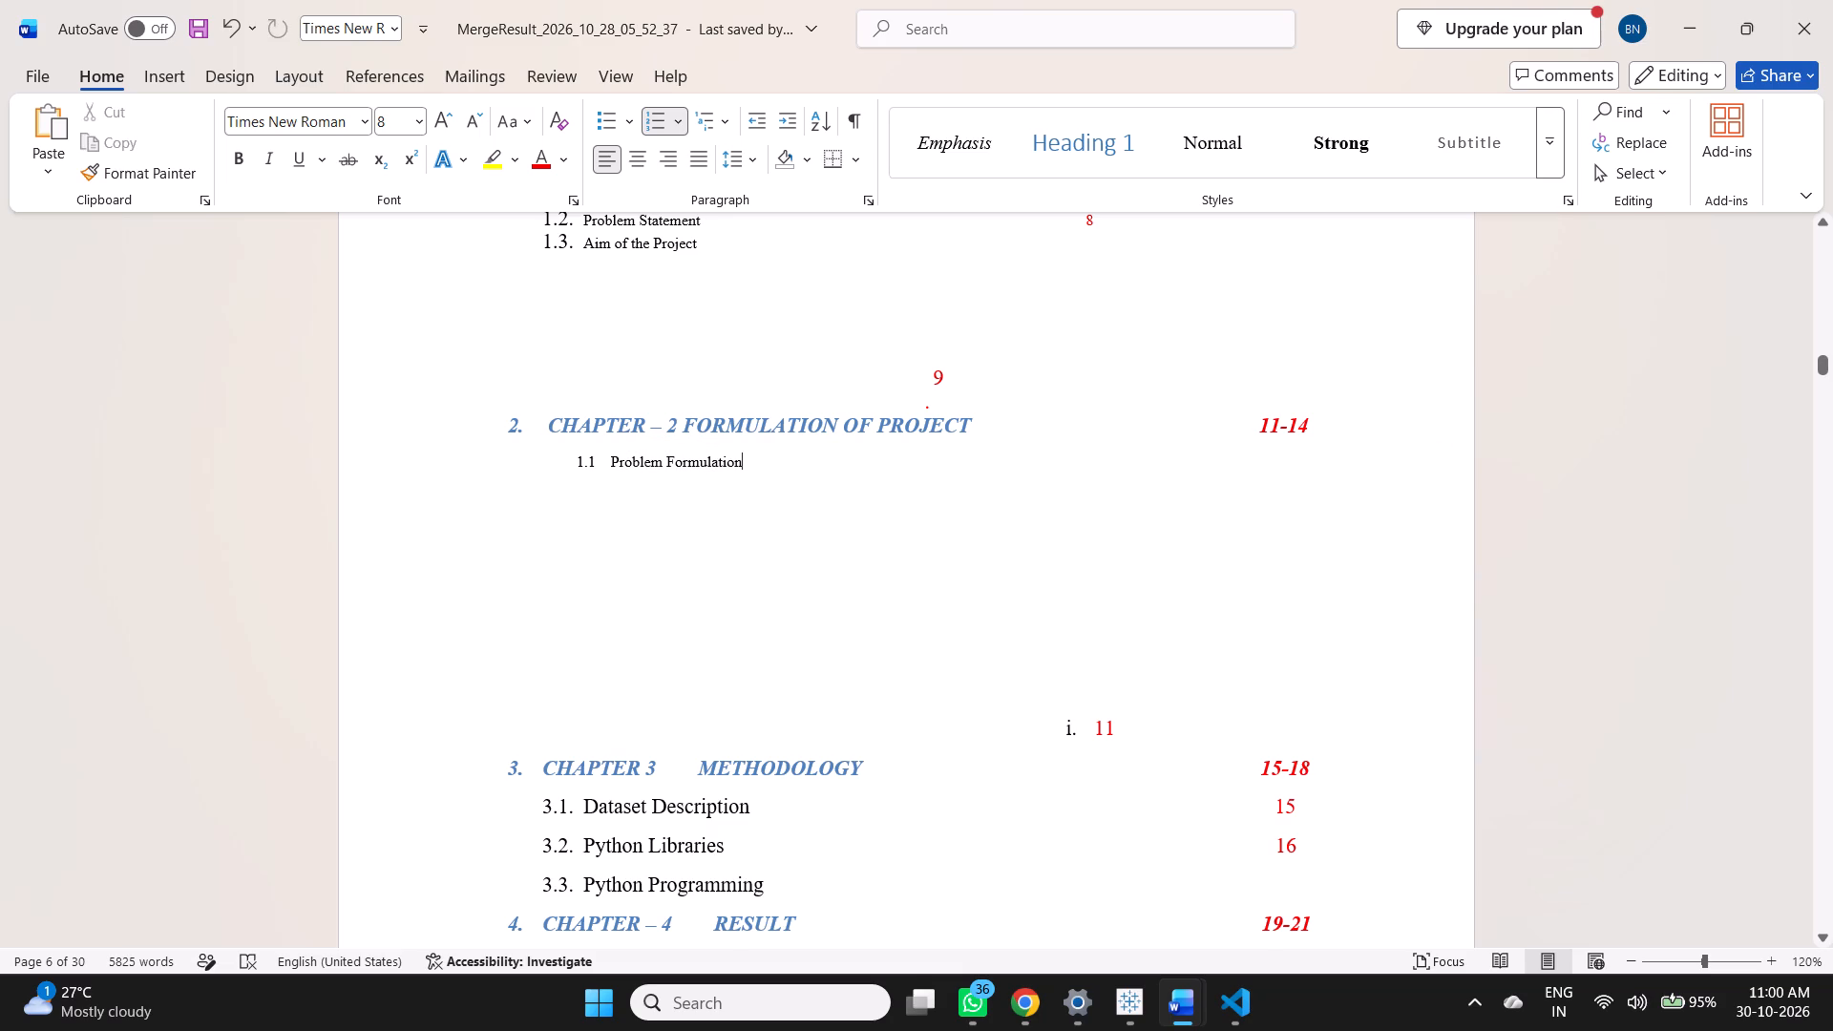
key("Return")
key("Return")
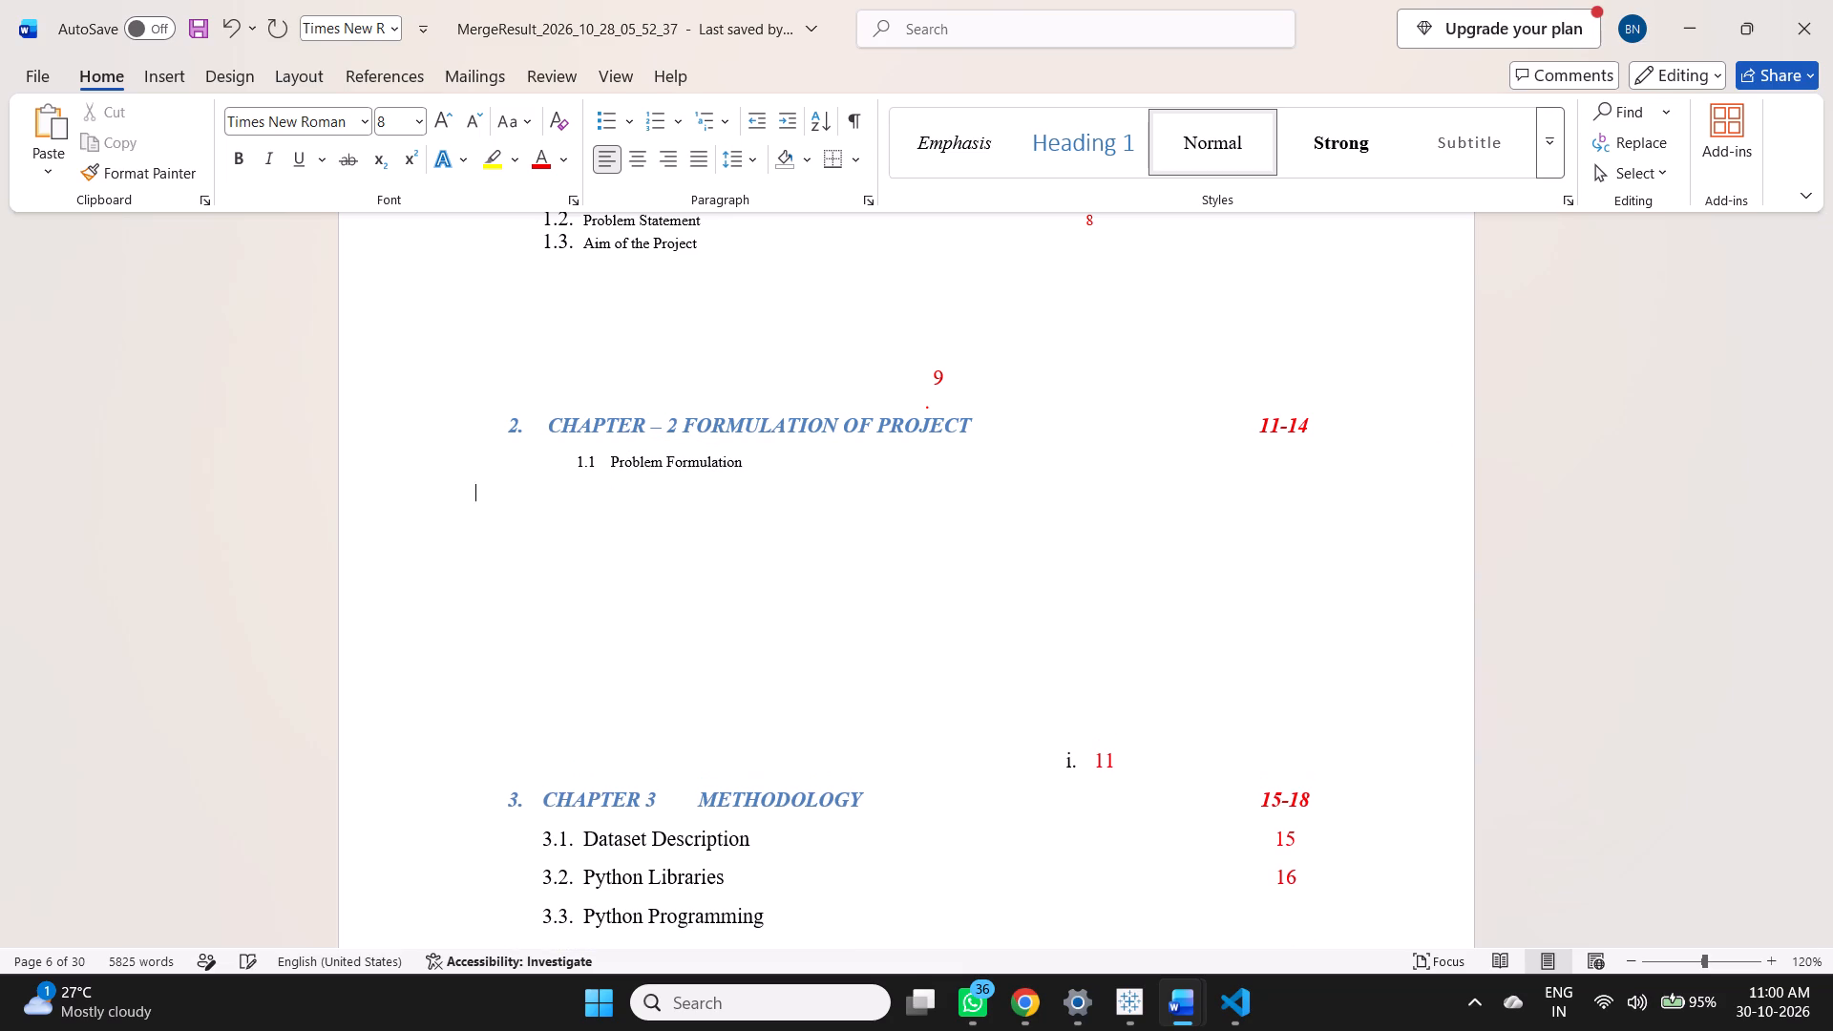
key("BackSpace")
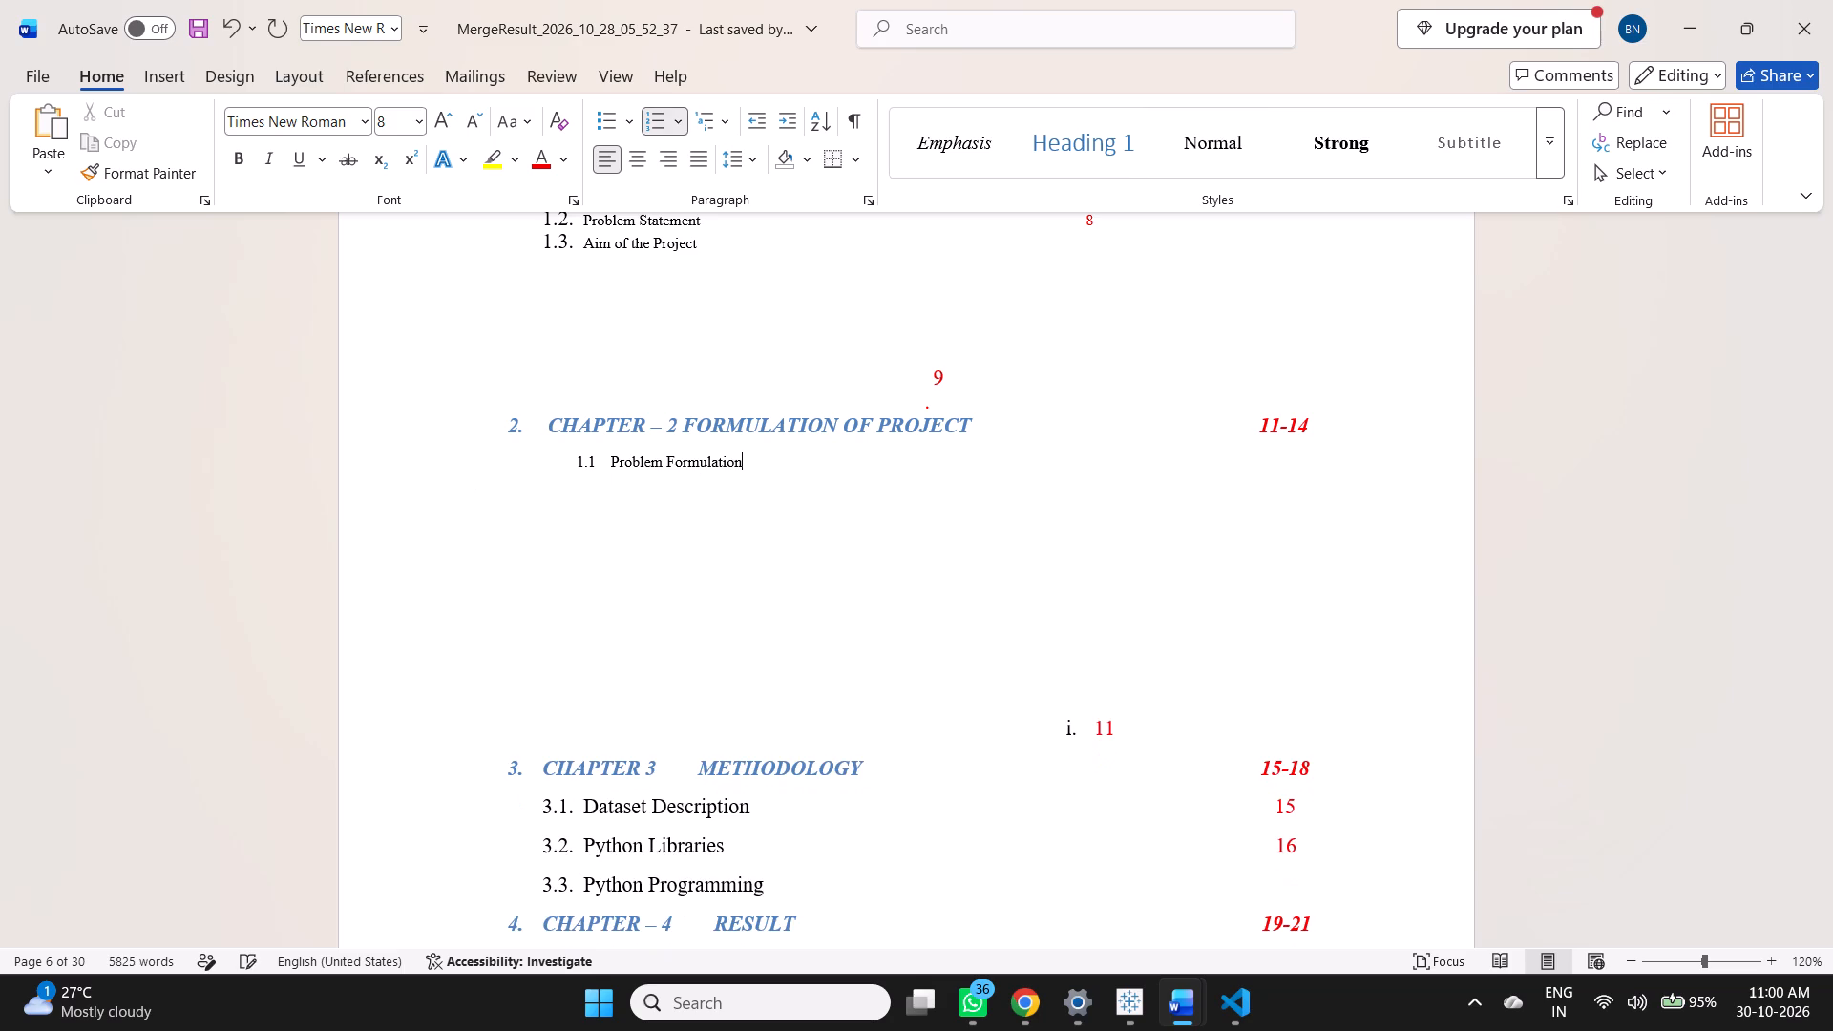
key("Return")
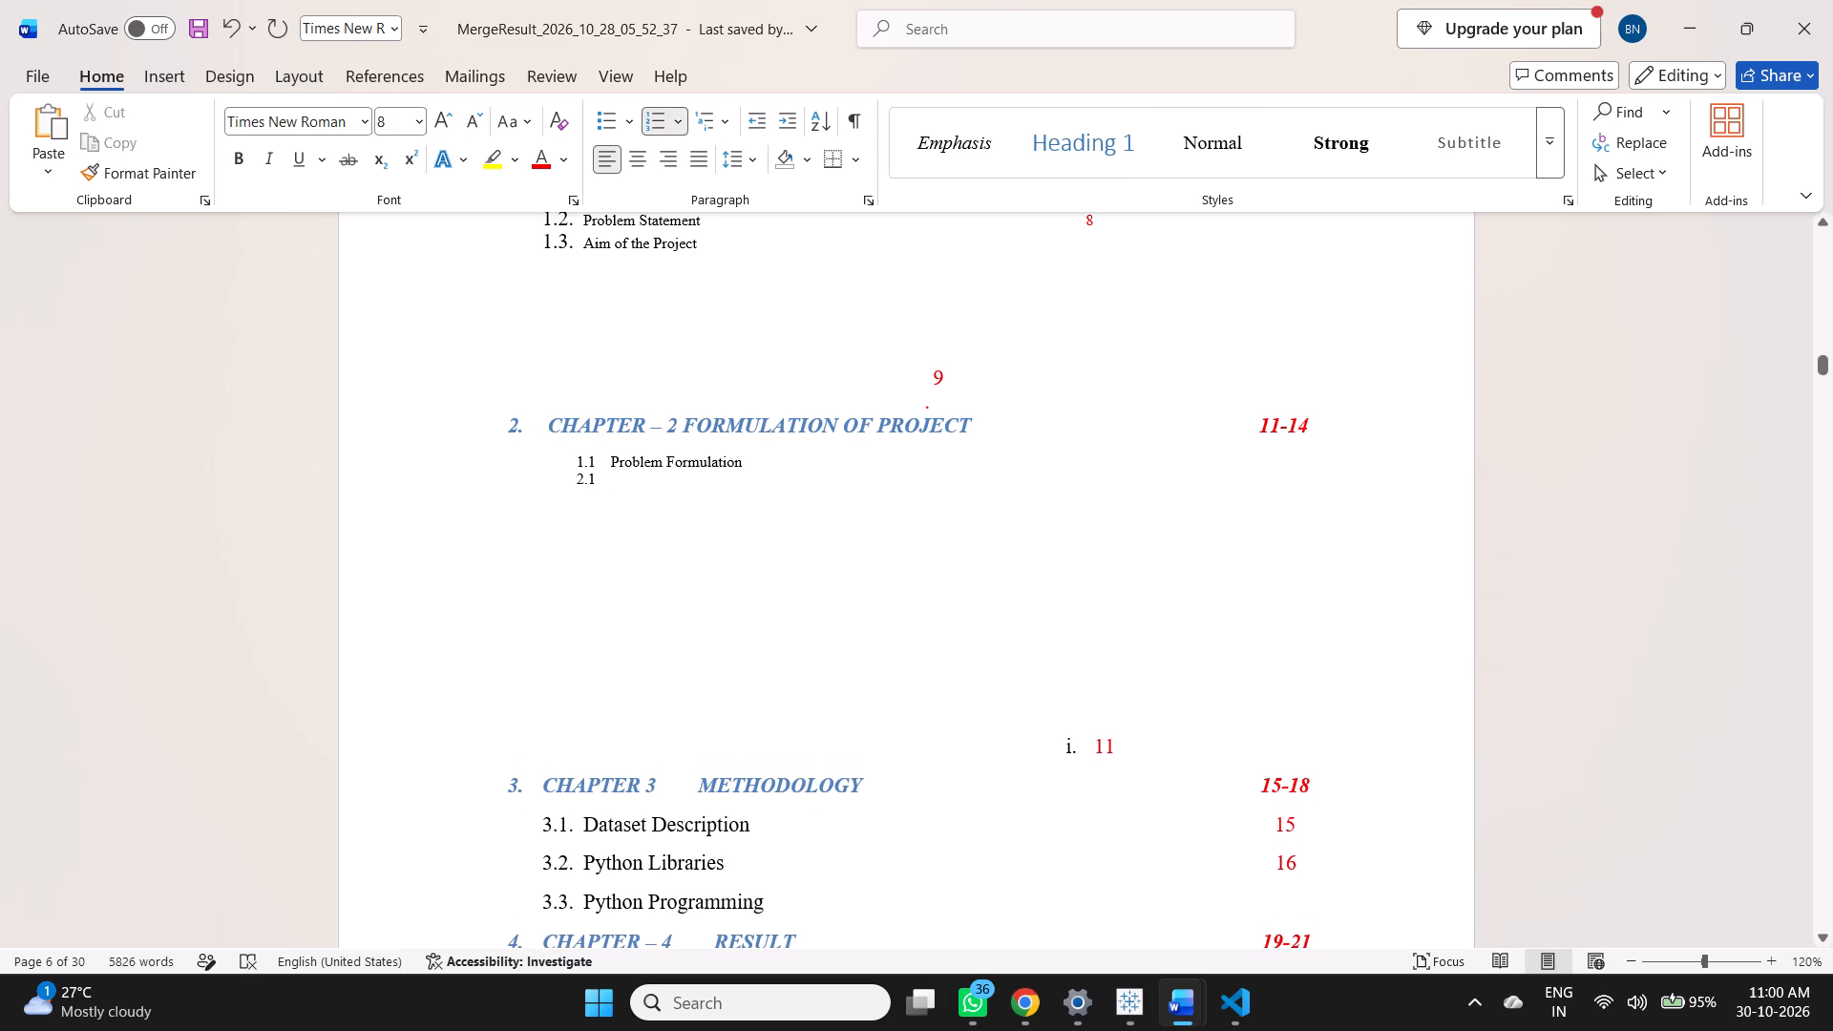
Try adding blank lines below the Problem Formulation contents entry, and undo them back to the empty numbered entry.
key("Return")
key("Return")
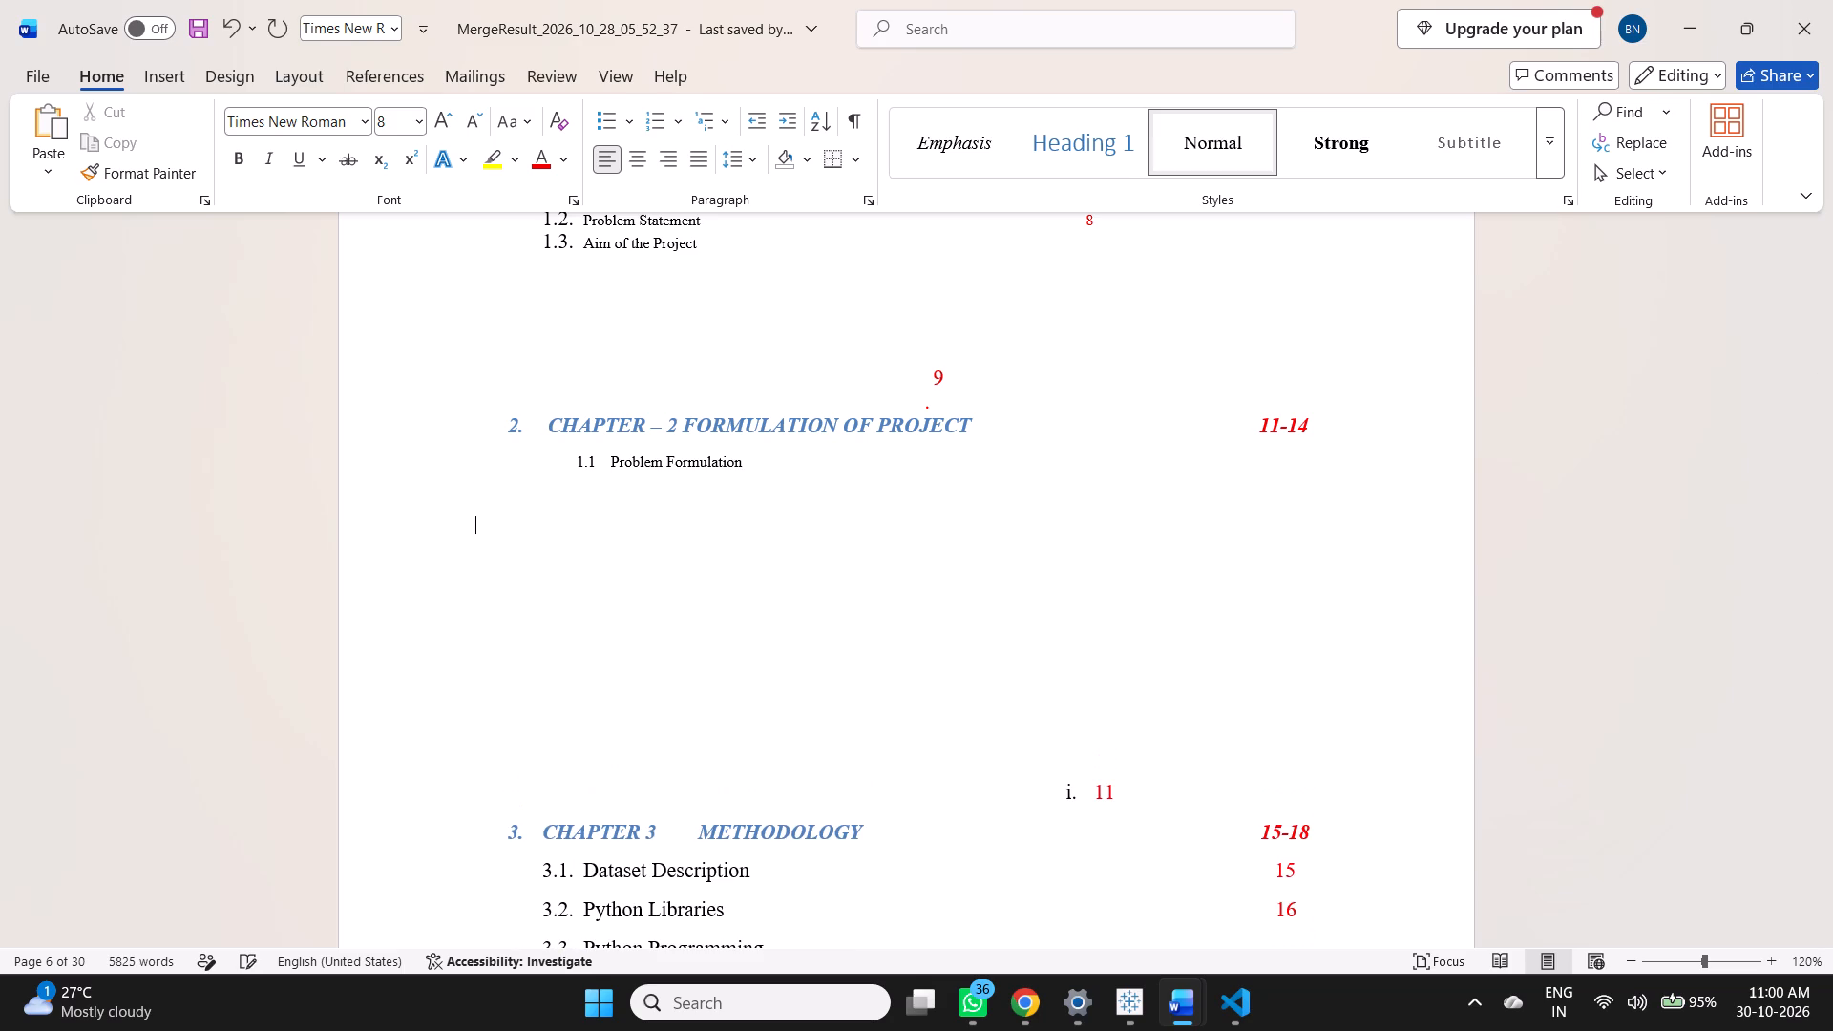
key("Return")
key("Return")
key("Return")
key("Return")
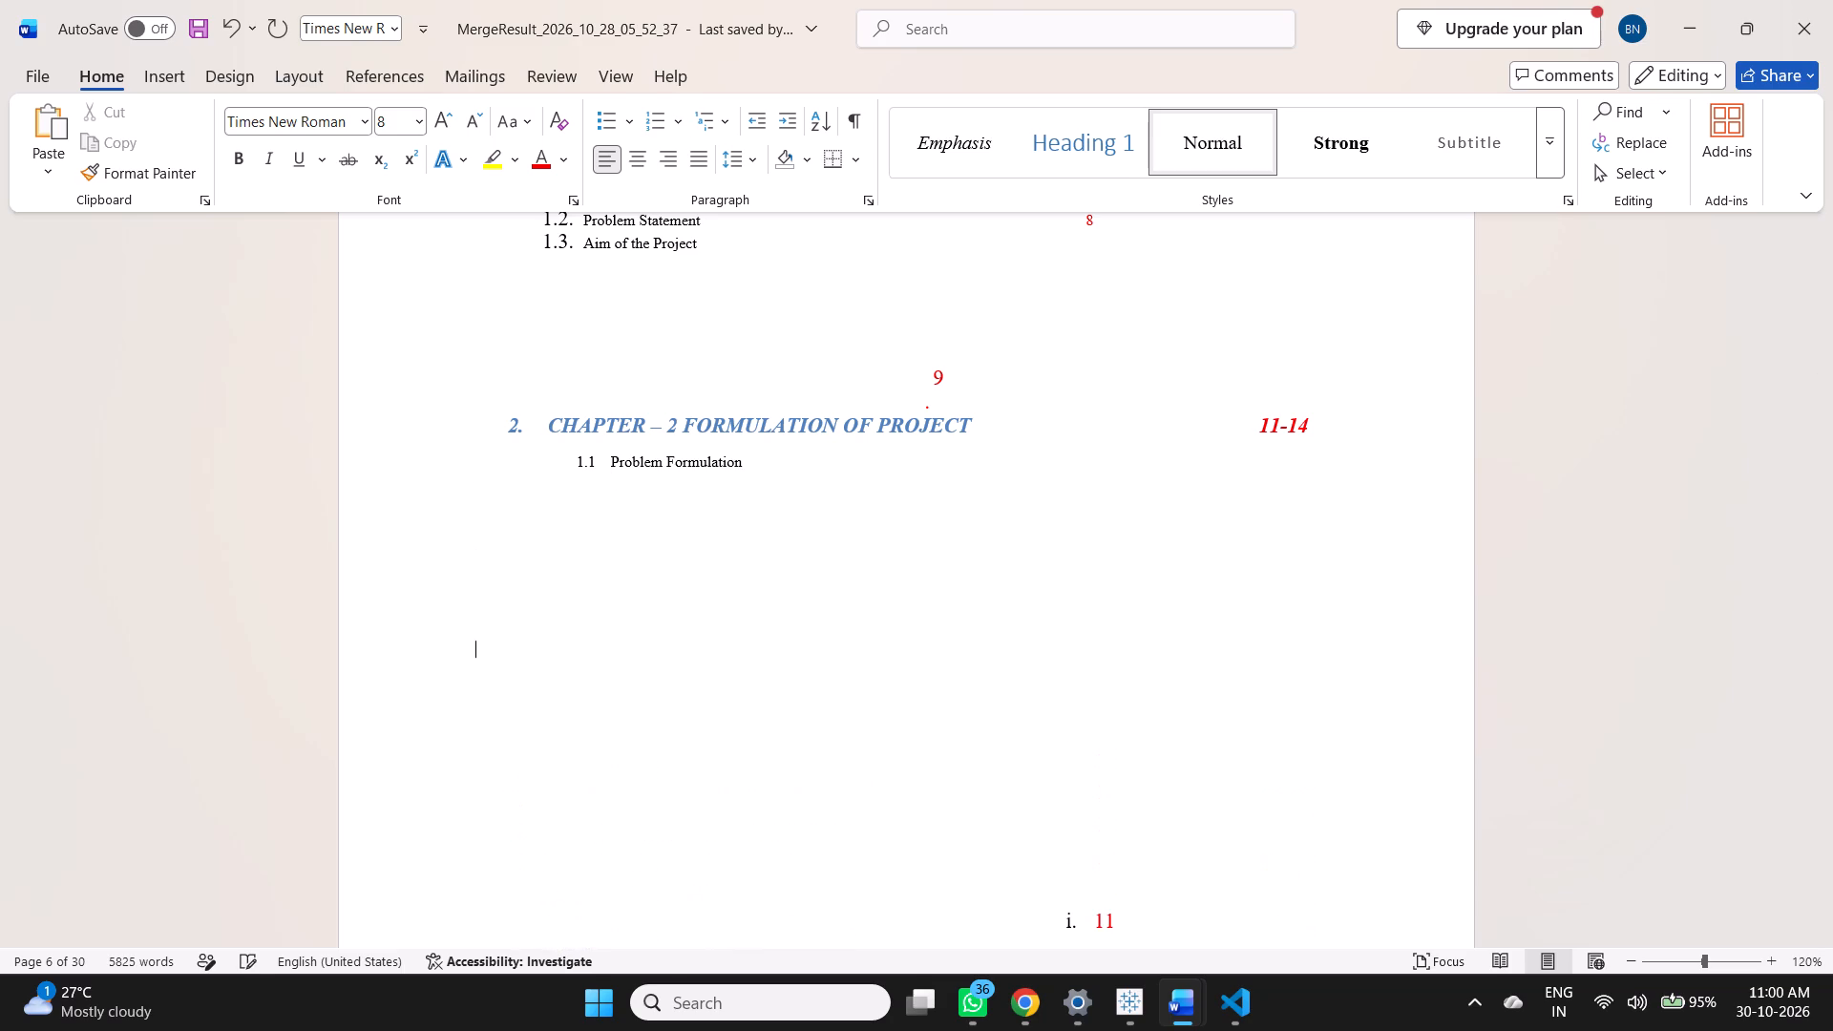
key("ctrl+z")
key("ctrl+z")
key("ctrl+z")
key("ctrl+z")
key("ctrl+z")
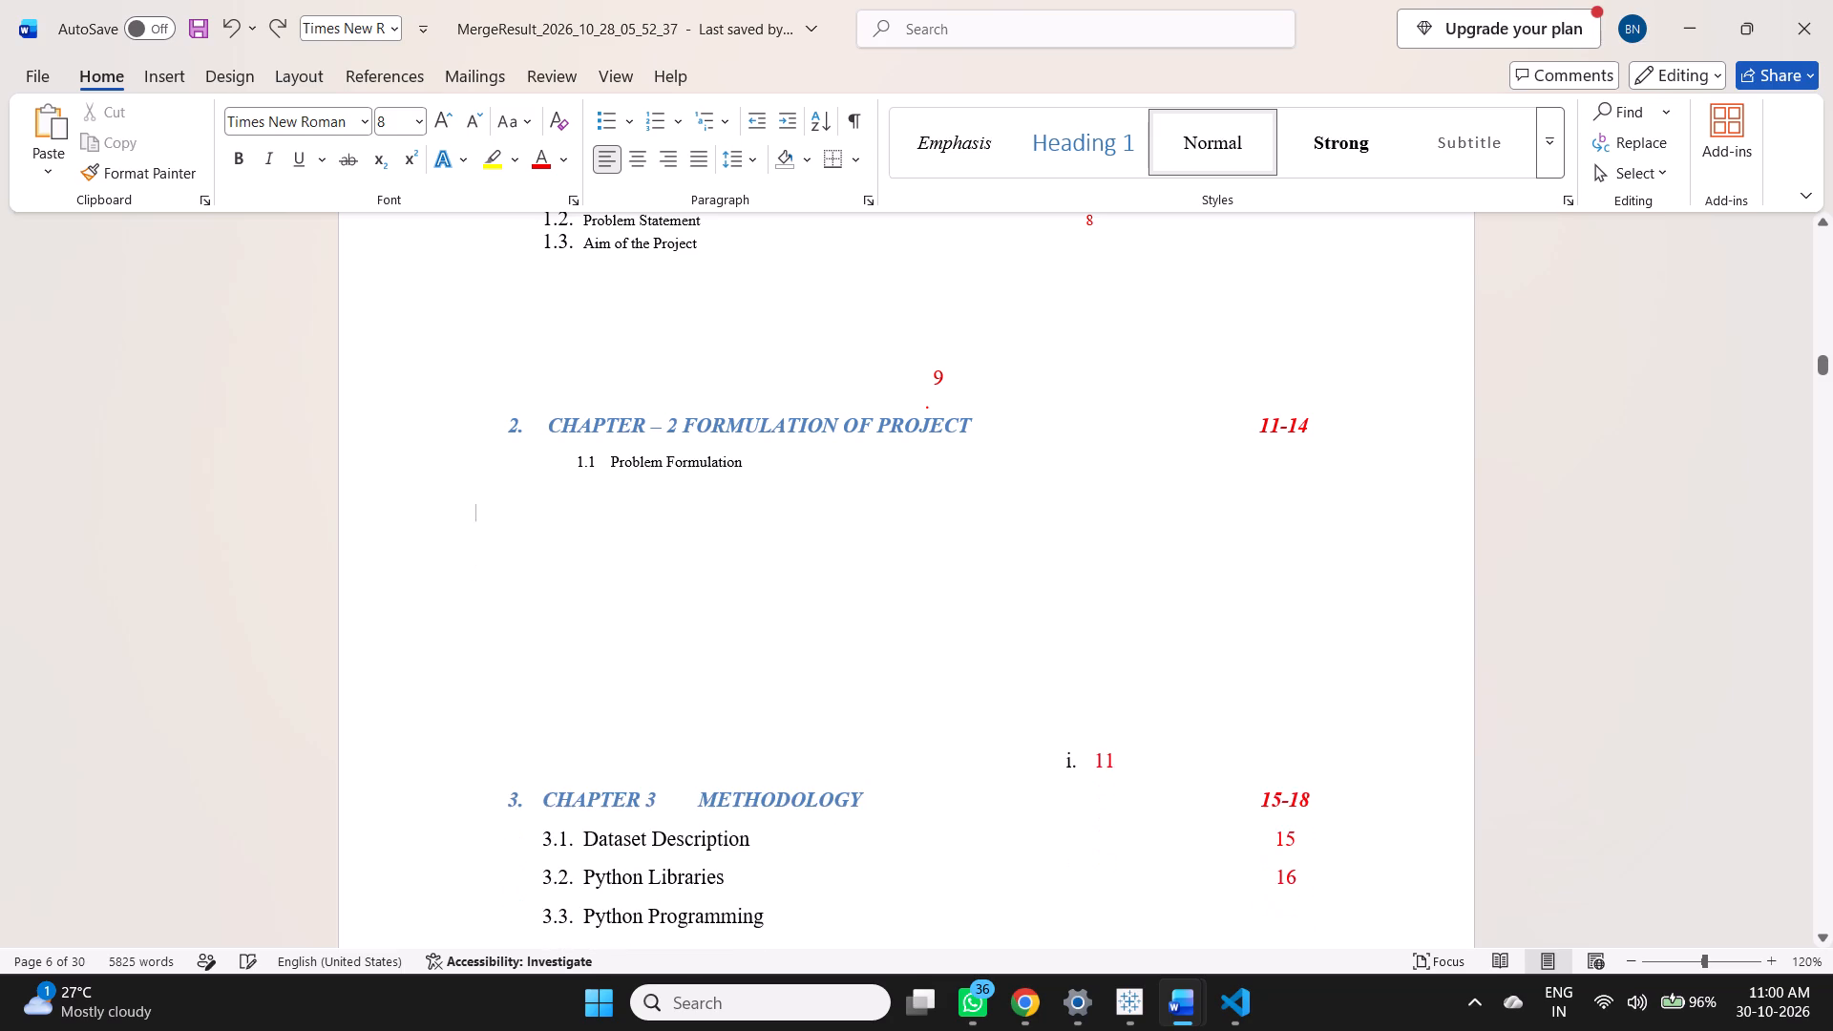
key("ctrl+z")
Review the table of contents entries and their numbering from Chapter 1 through Chapter 5.
scroll(728, 487, "up", 6)
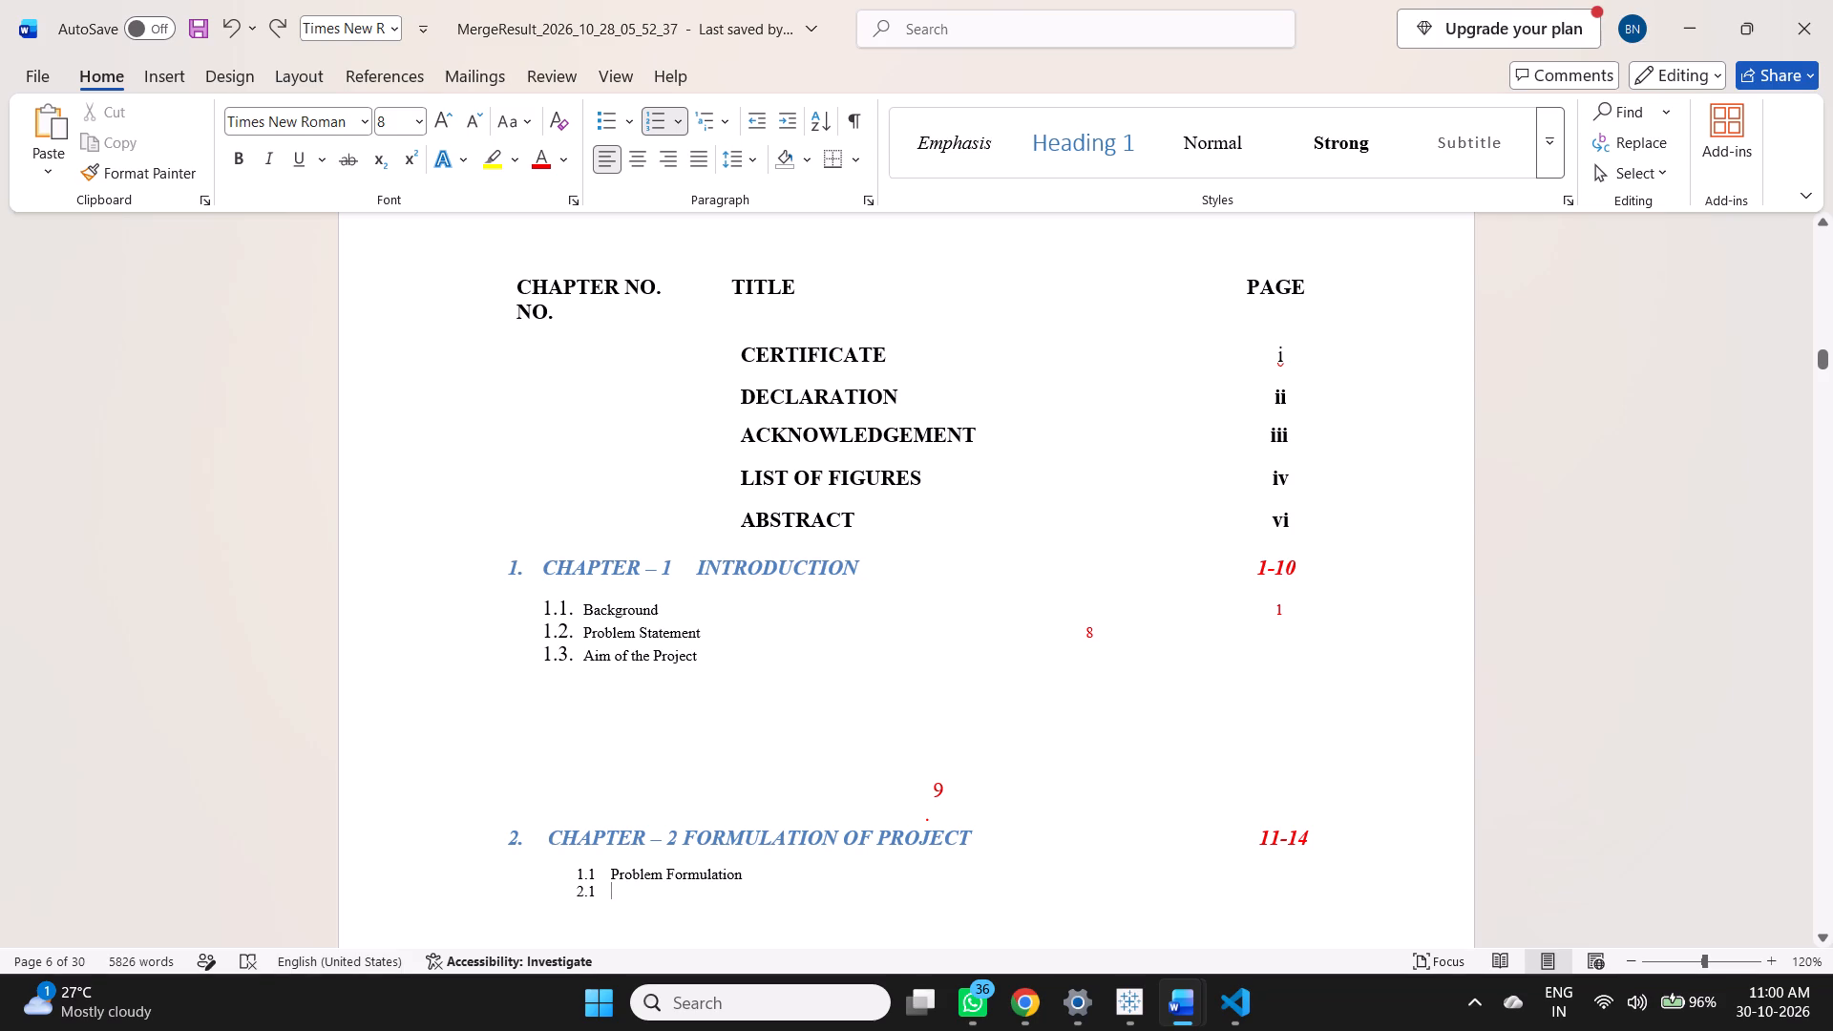
scroll(678, 739, "down", 15)
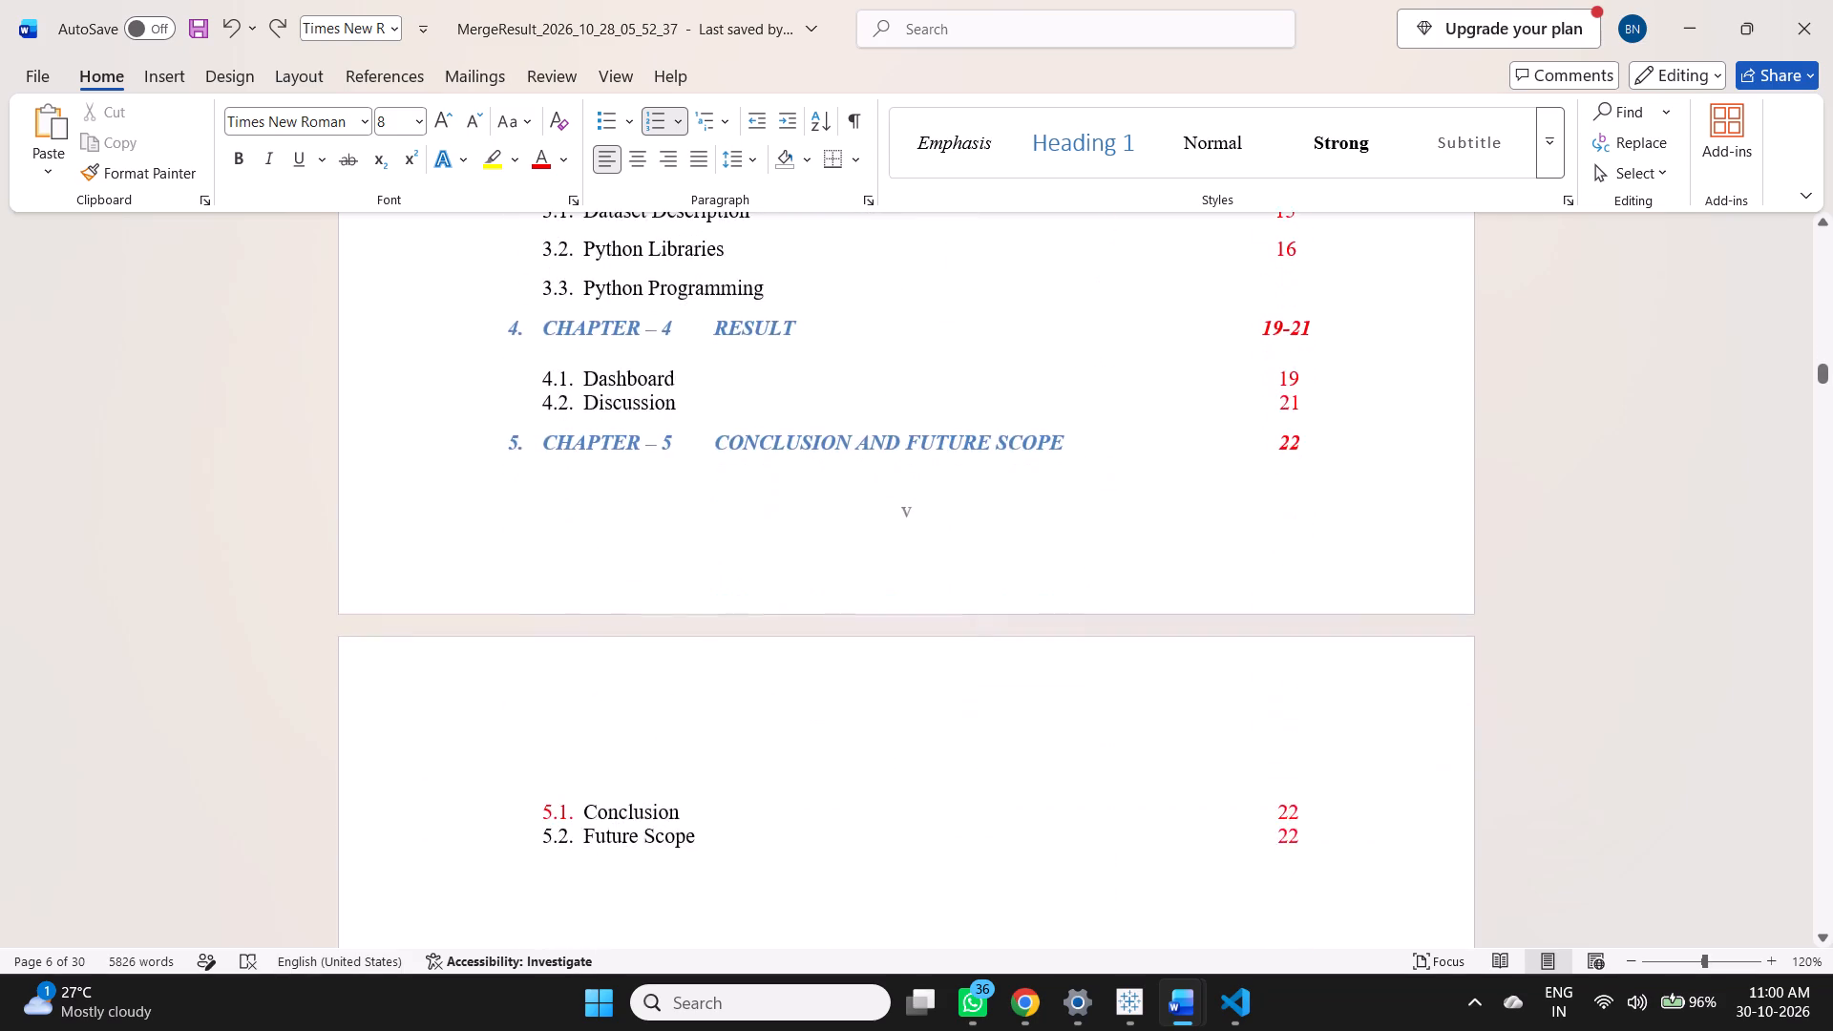
scroll(696, 677, "down", 9)
scroll(745, 684, "up", 13)
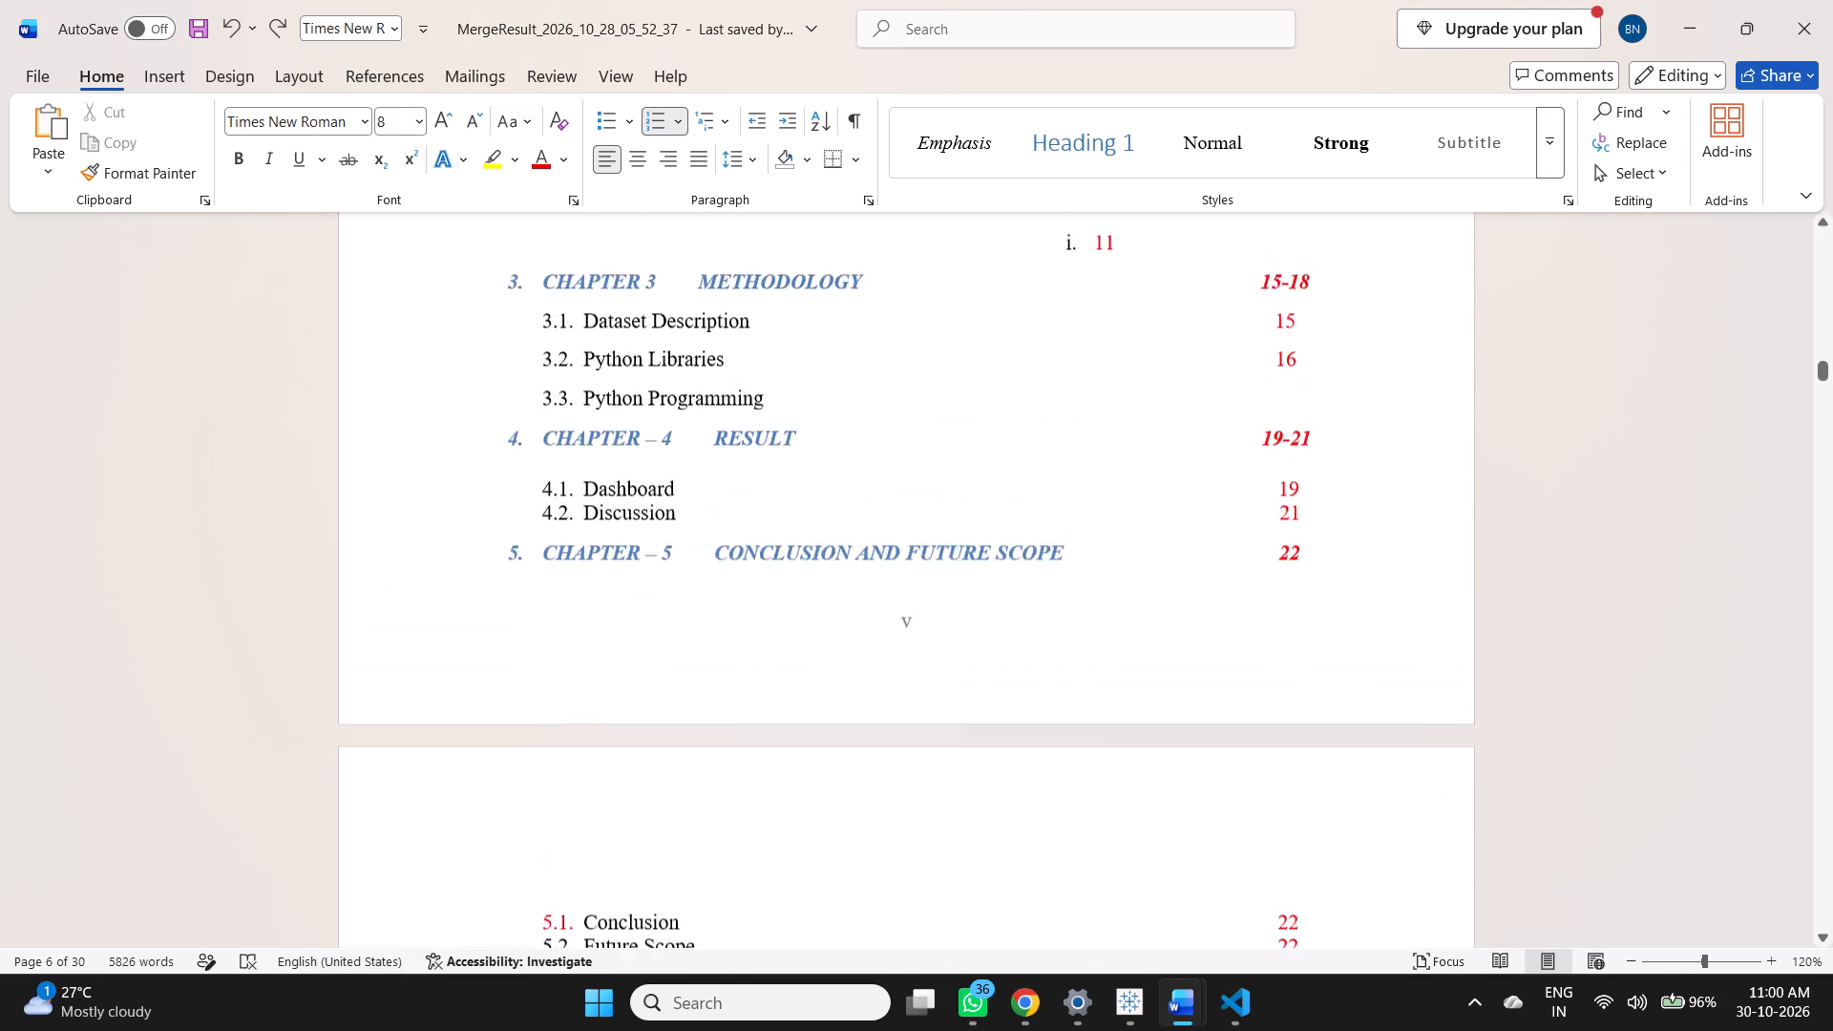
scroll(744, 679, "up", 9)
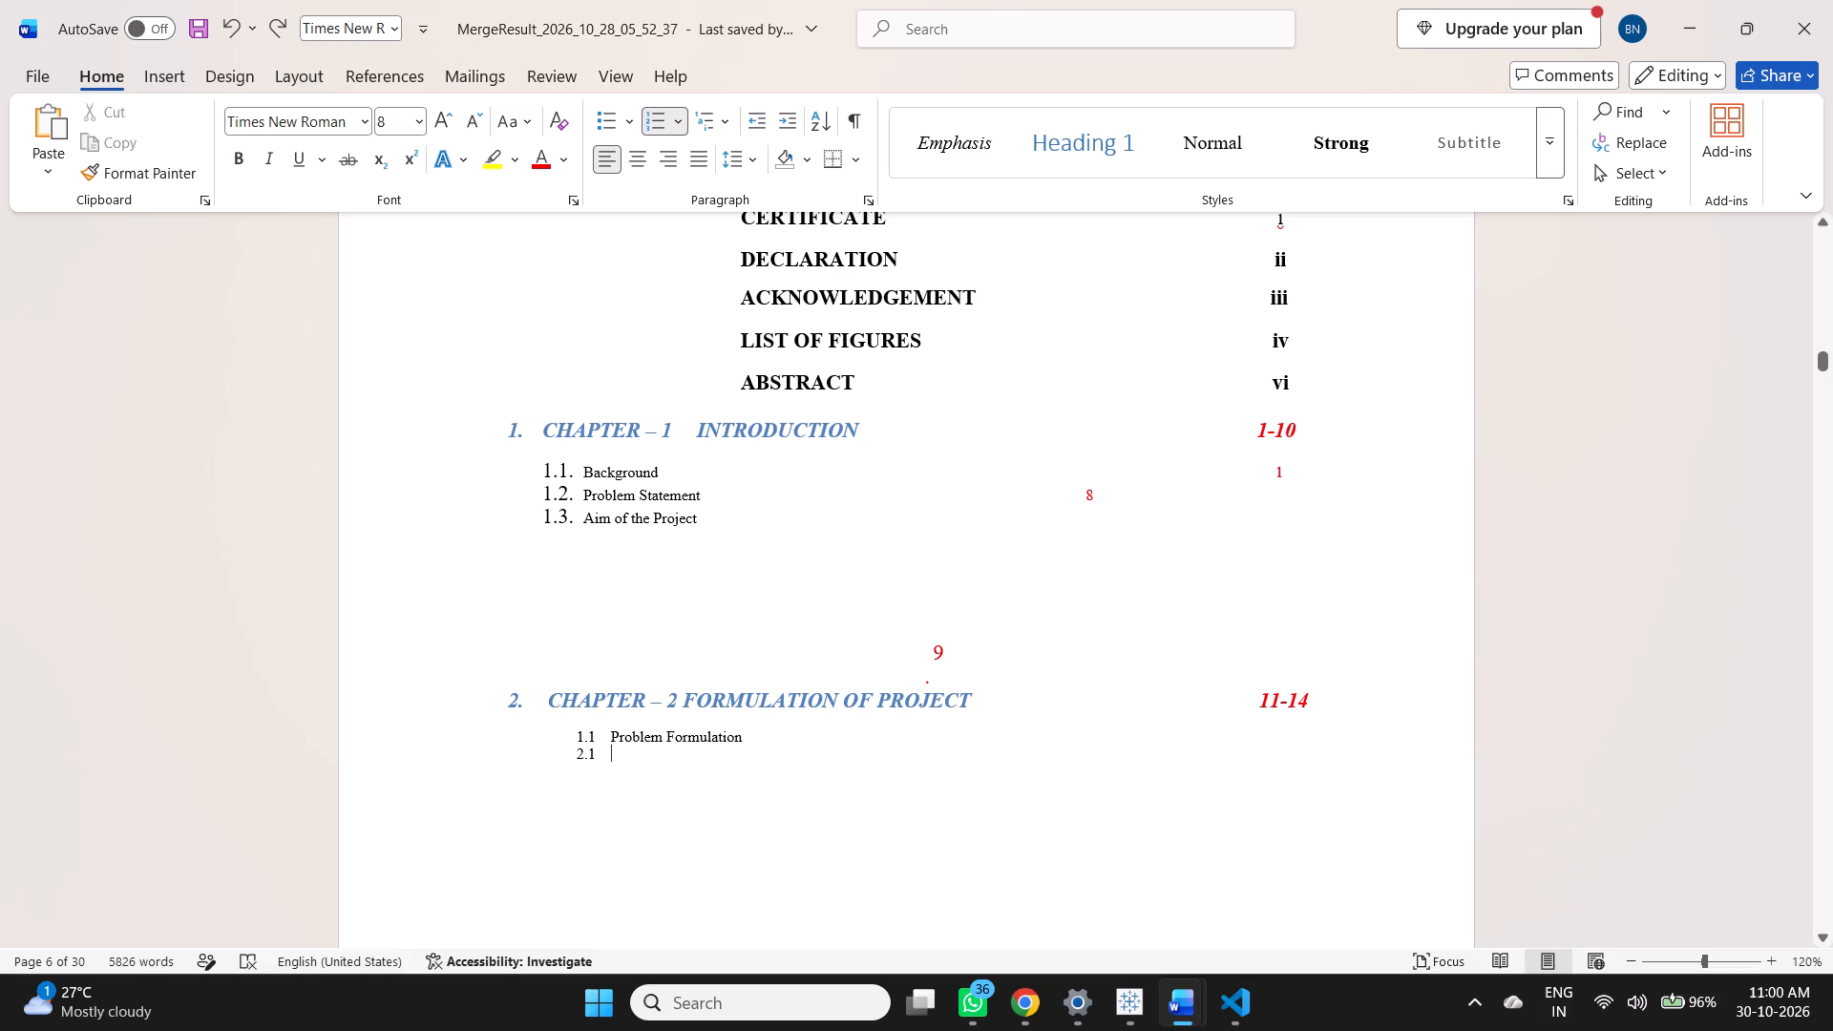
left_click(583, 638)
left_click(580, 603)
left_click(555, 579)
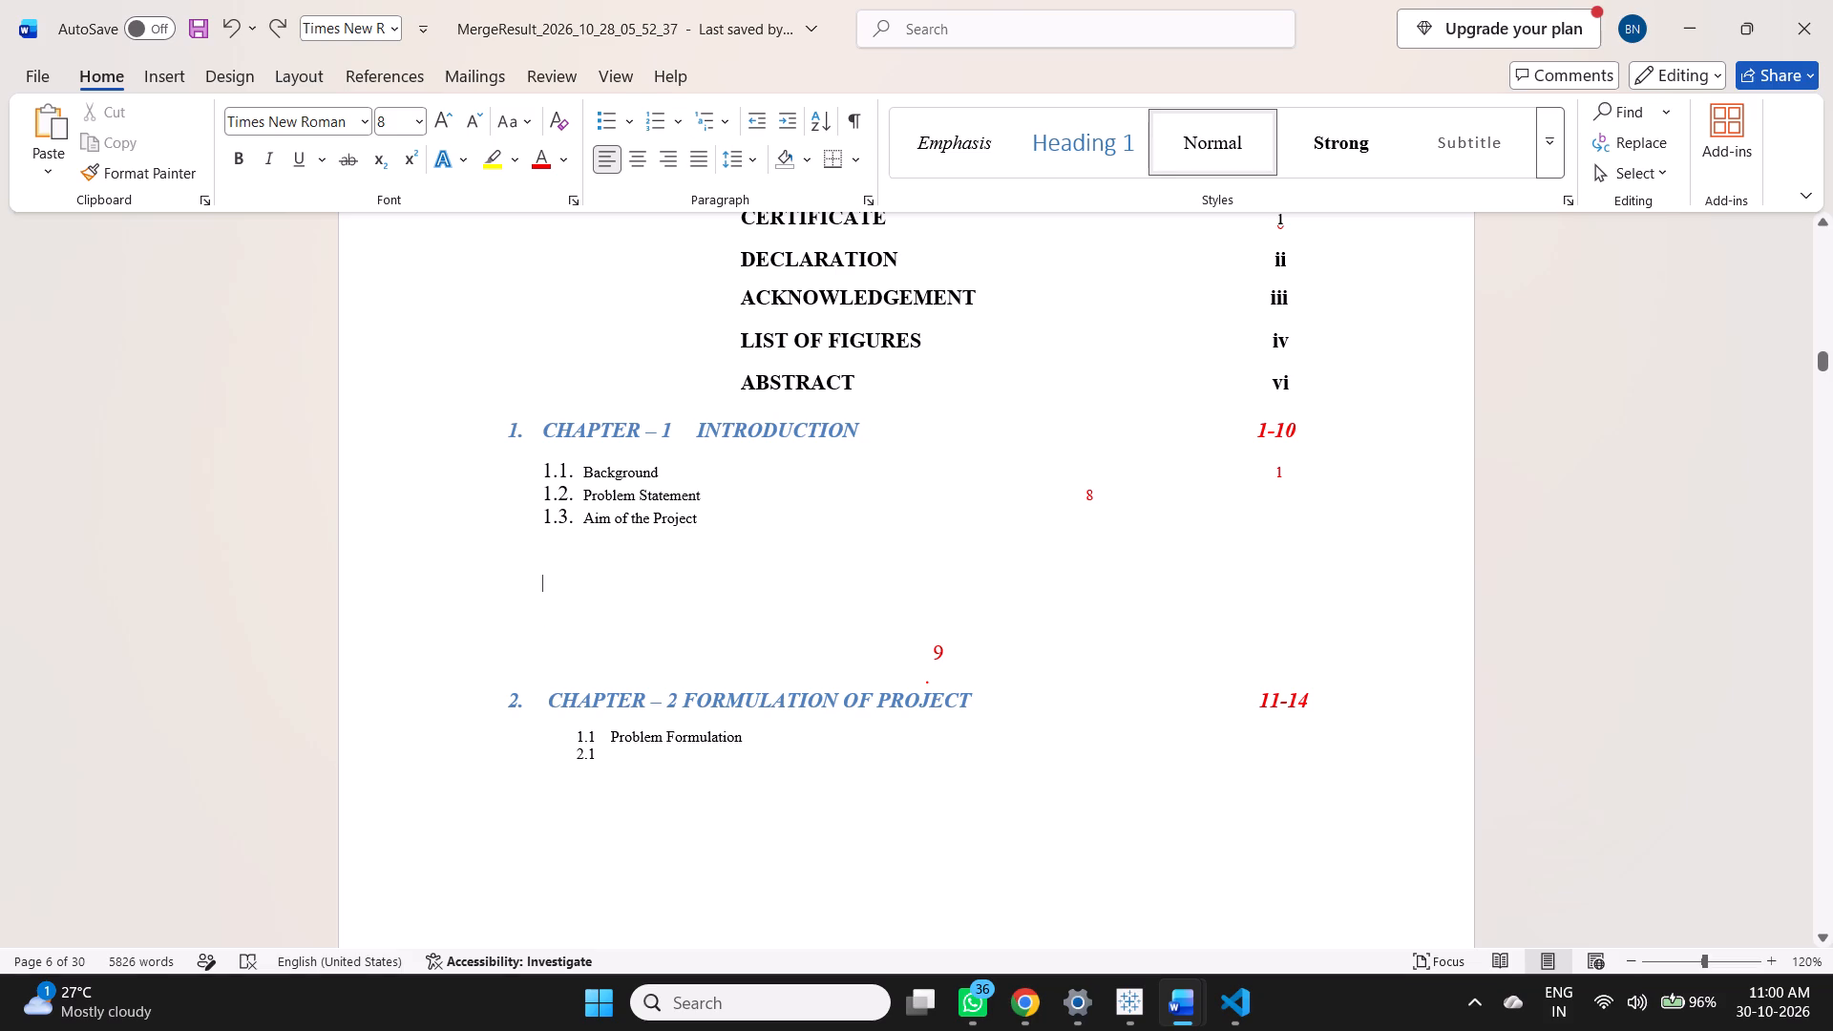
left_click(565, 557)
Examine the section headings and page numbers in the report body from Chapter 1 into Chapter 2 Related Work.
scroll(573, 559, "down", 10)
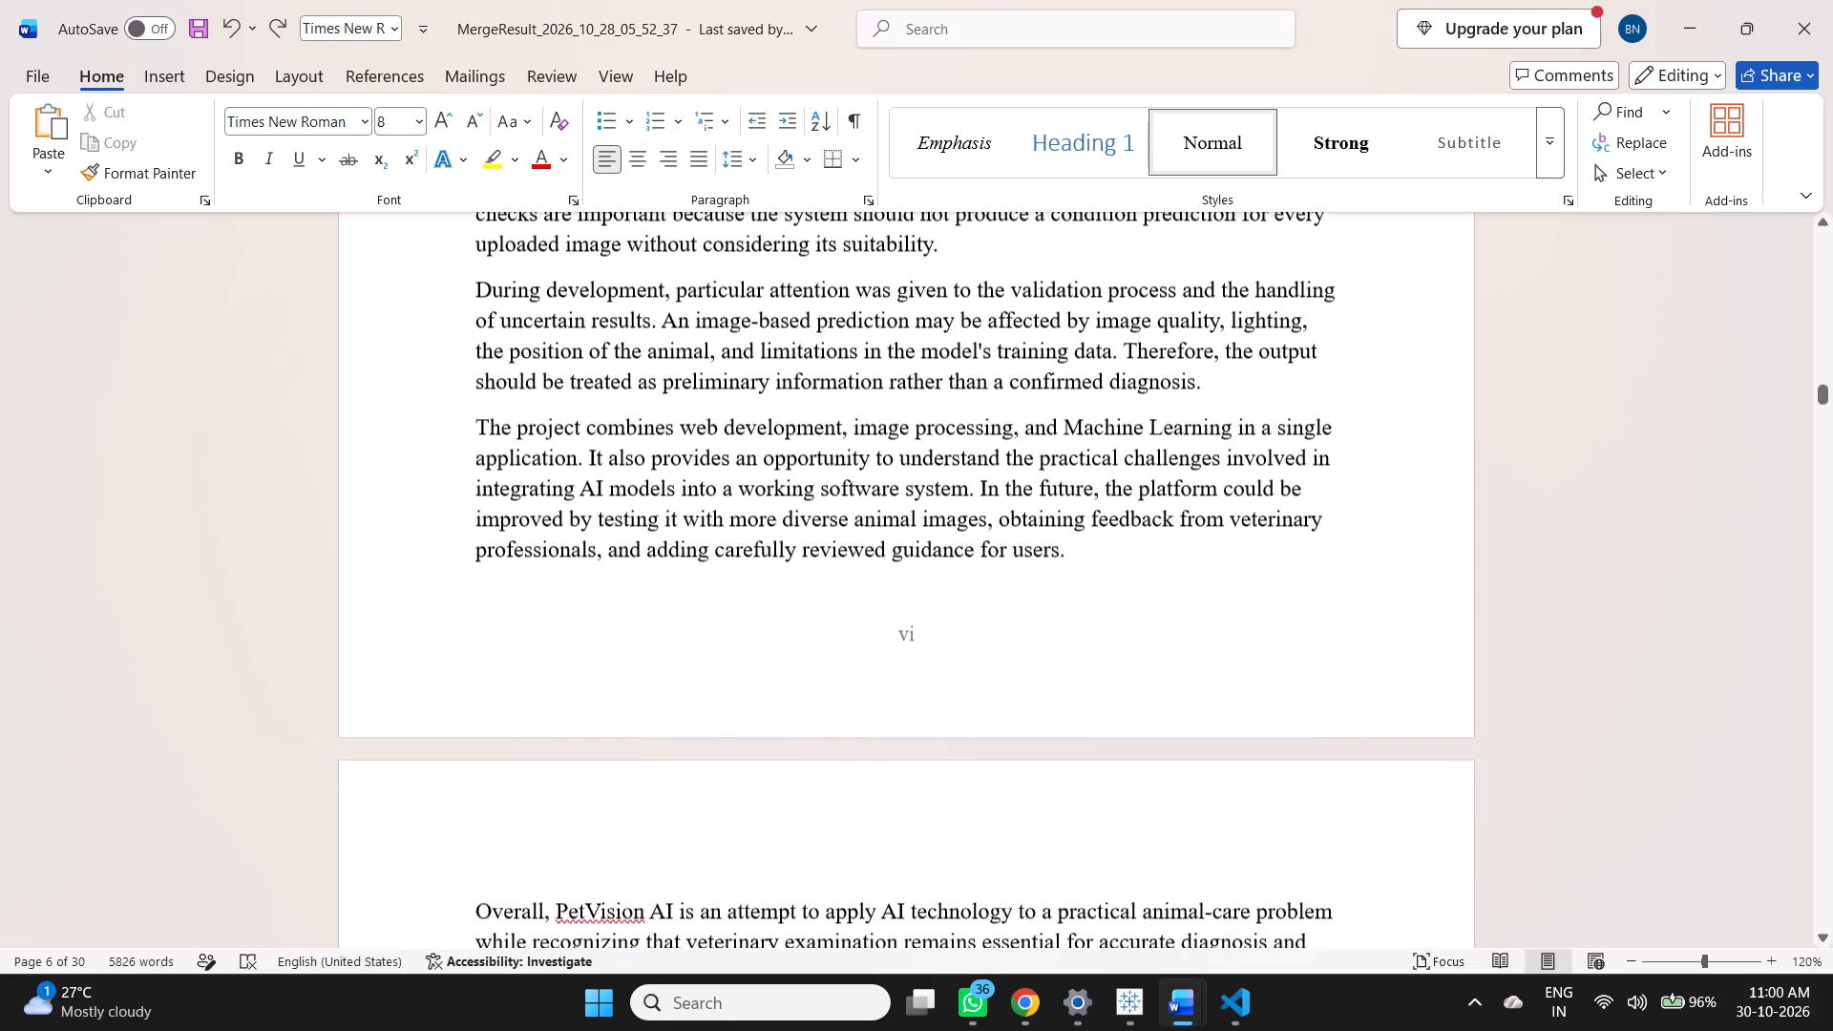
scroll(584, 561, "down", 3)
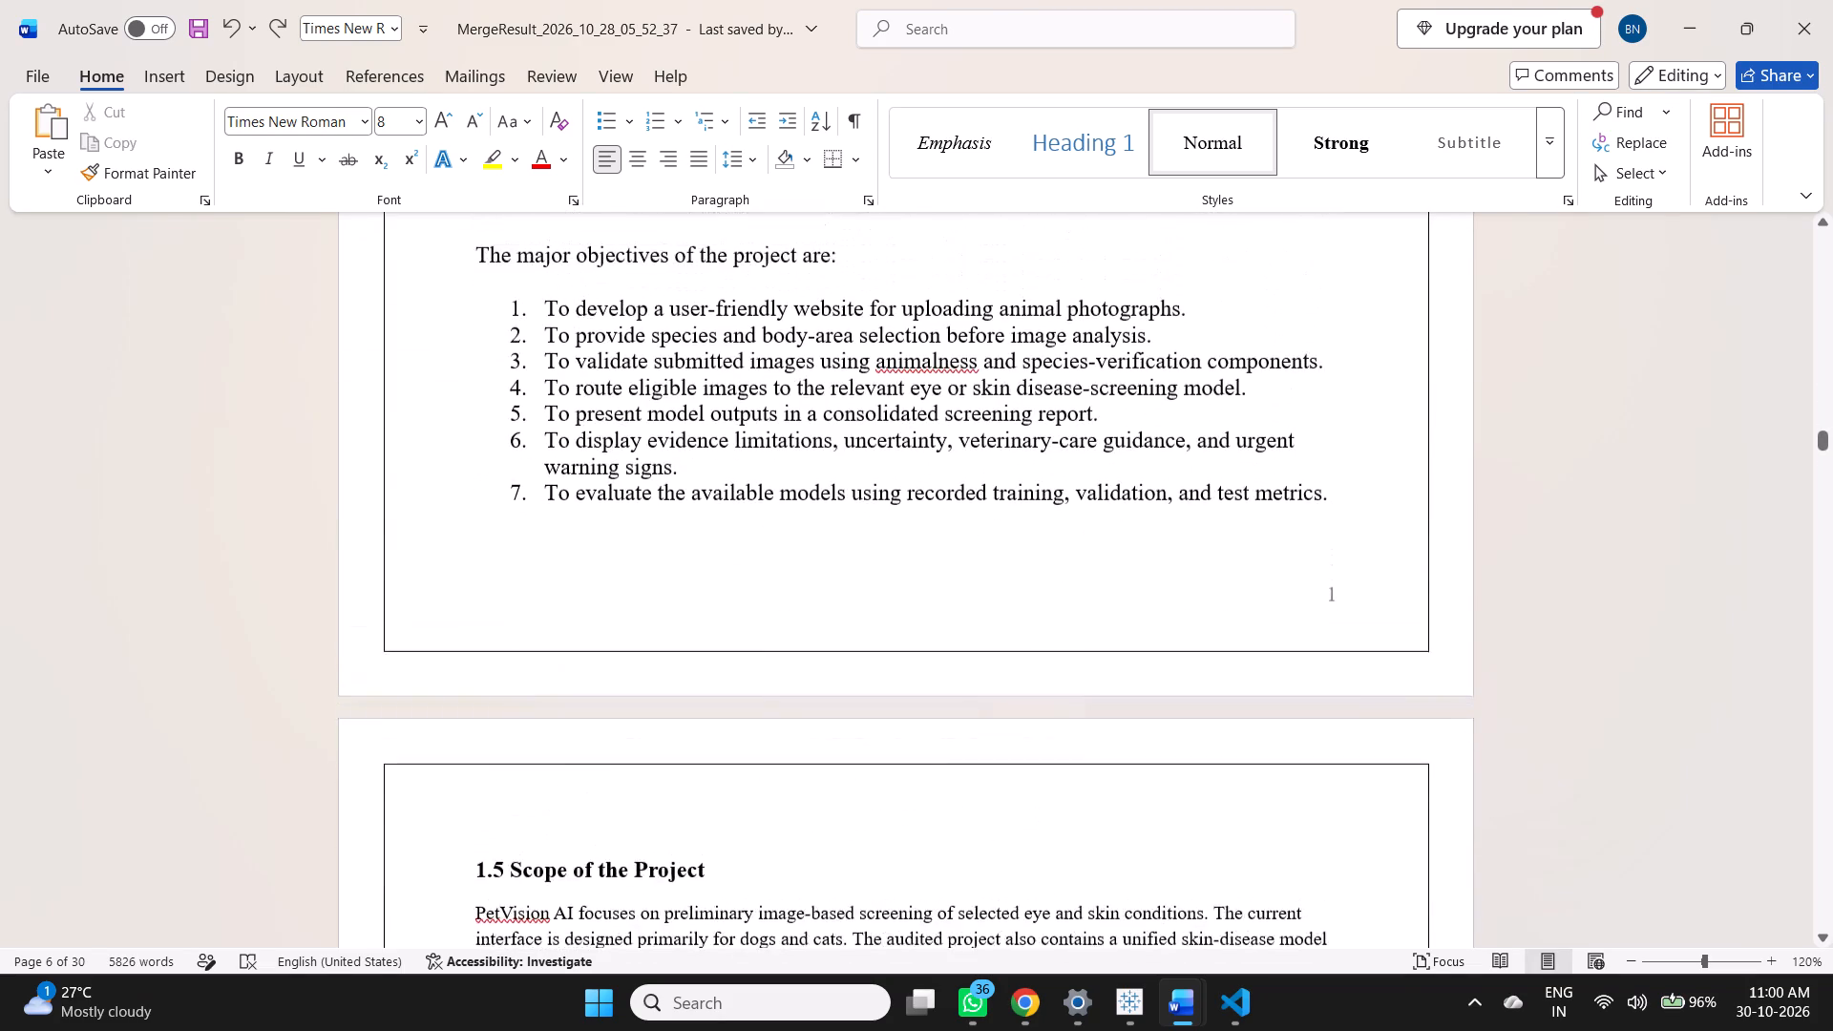
scroll(584, 561, "up", 2)
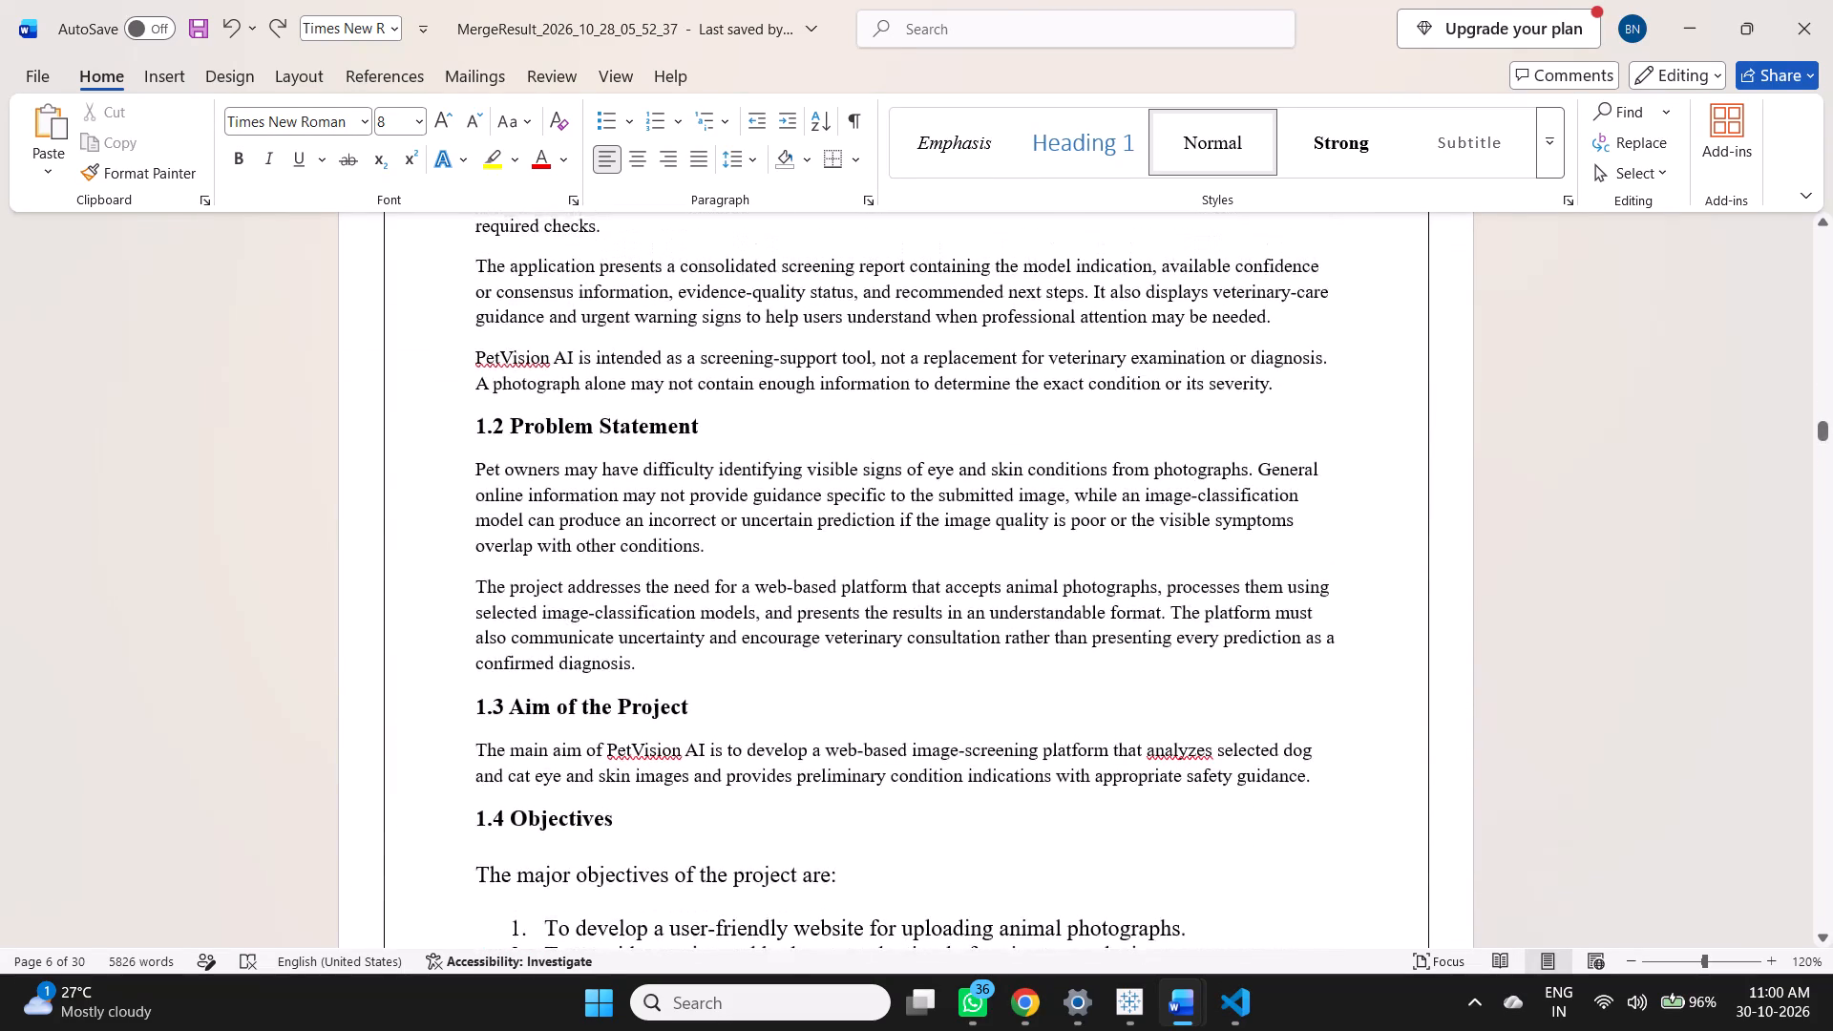
scroll(584, 561, "down", 1)
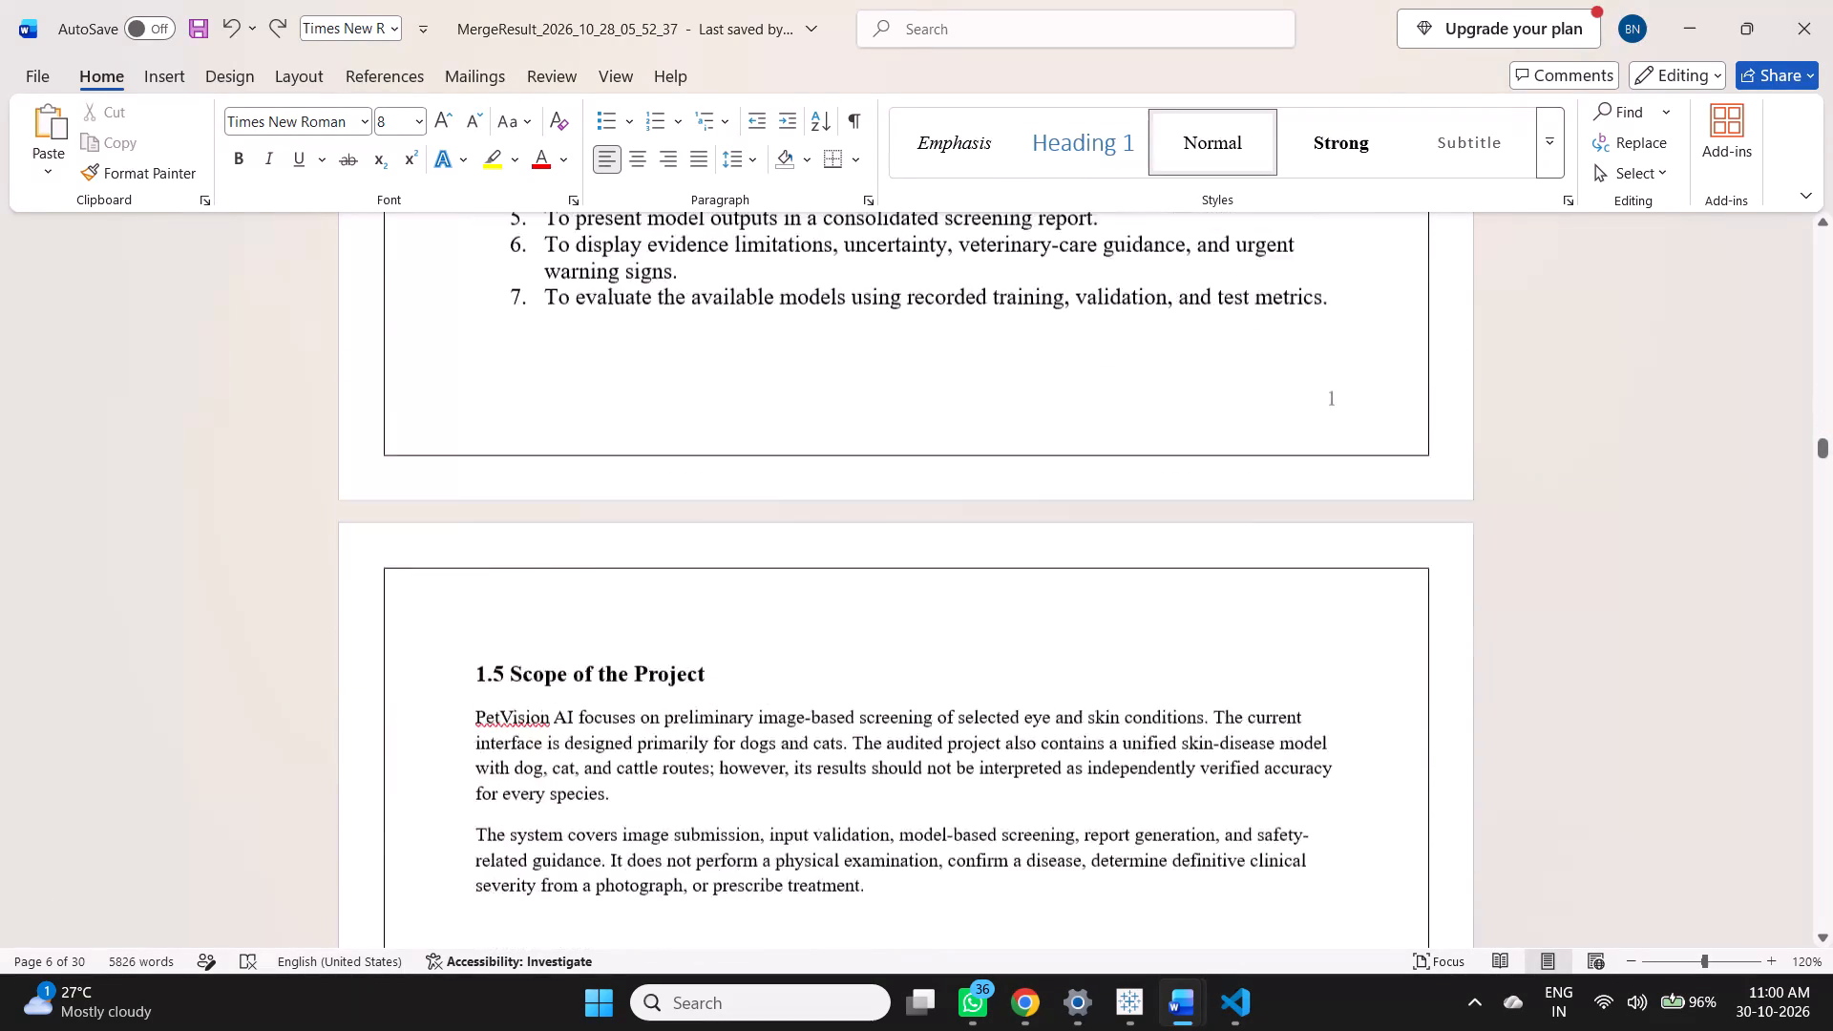
scroll(584, 561, "down", 4)
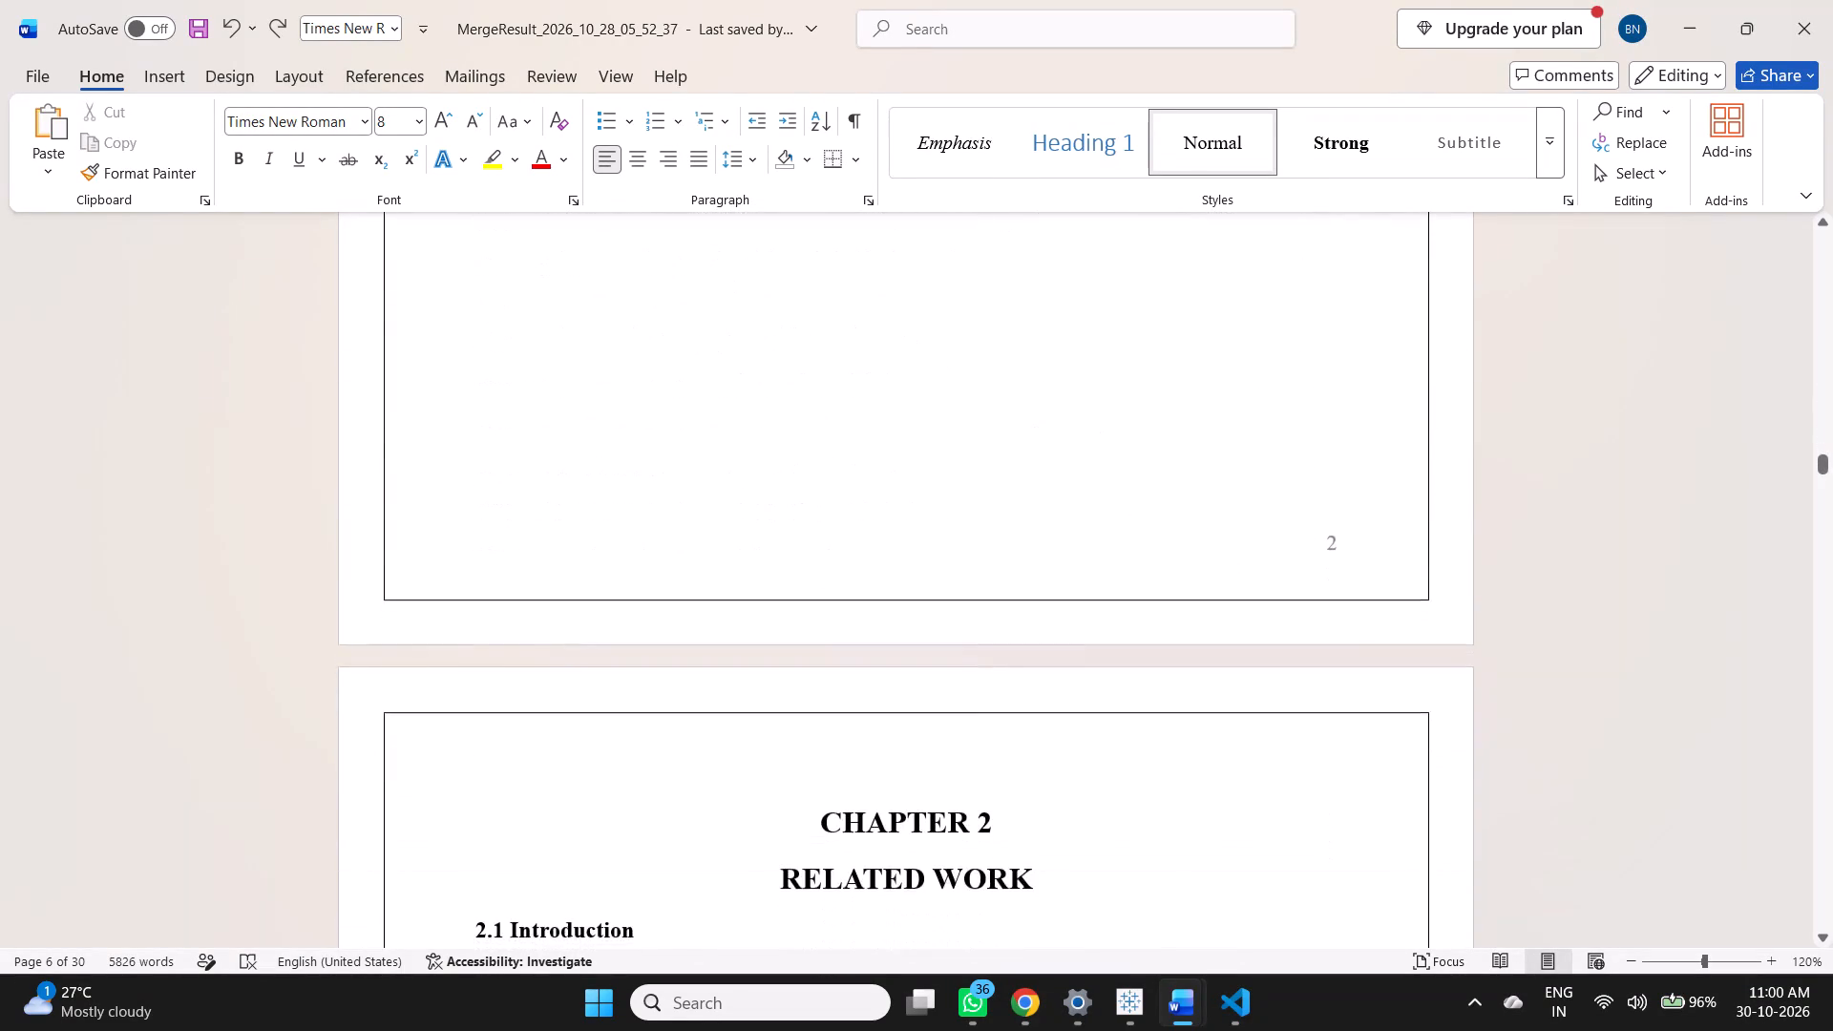
scroll(584, 561, "down", 3)
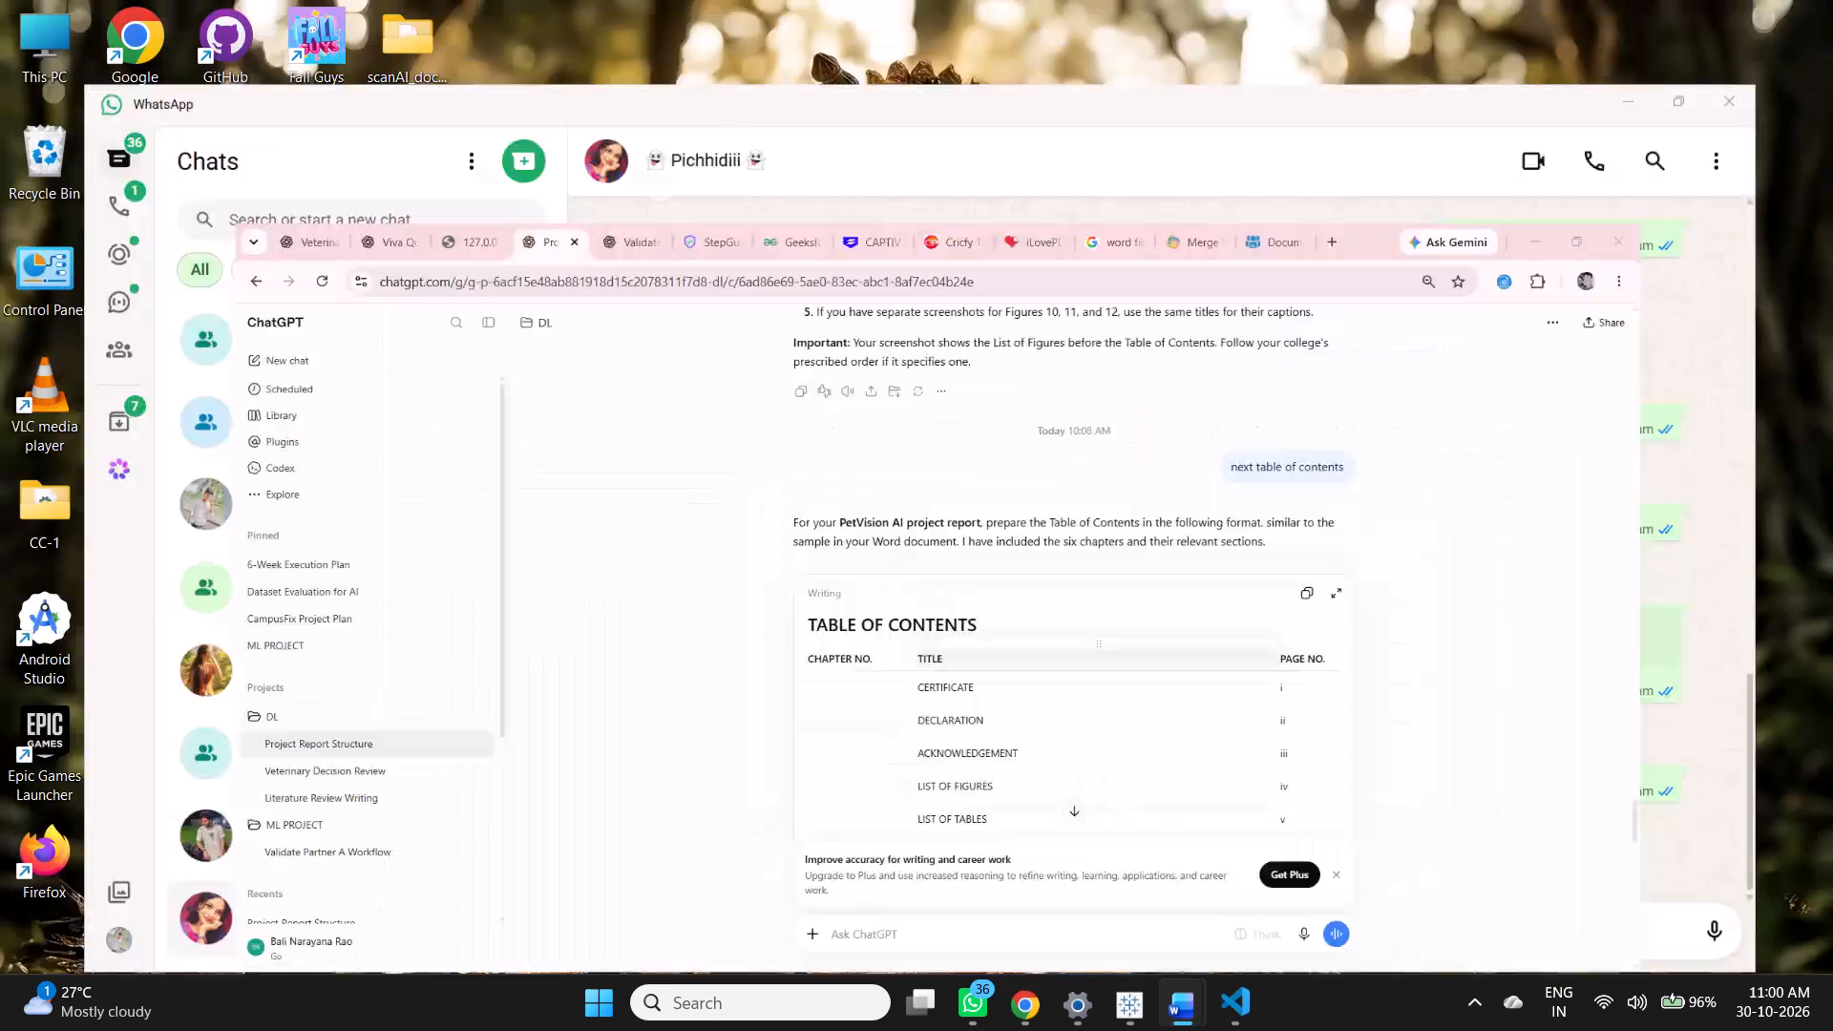
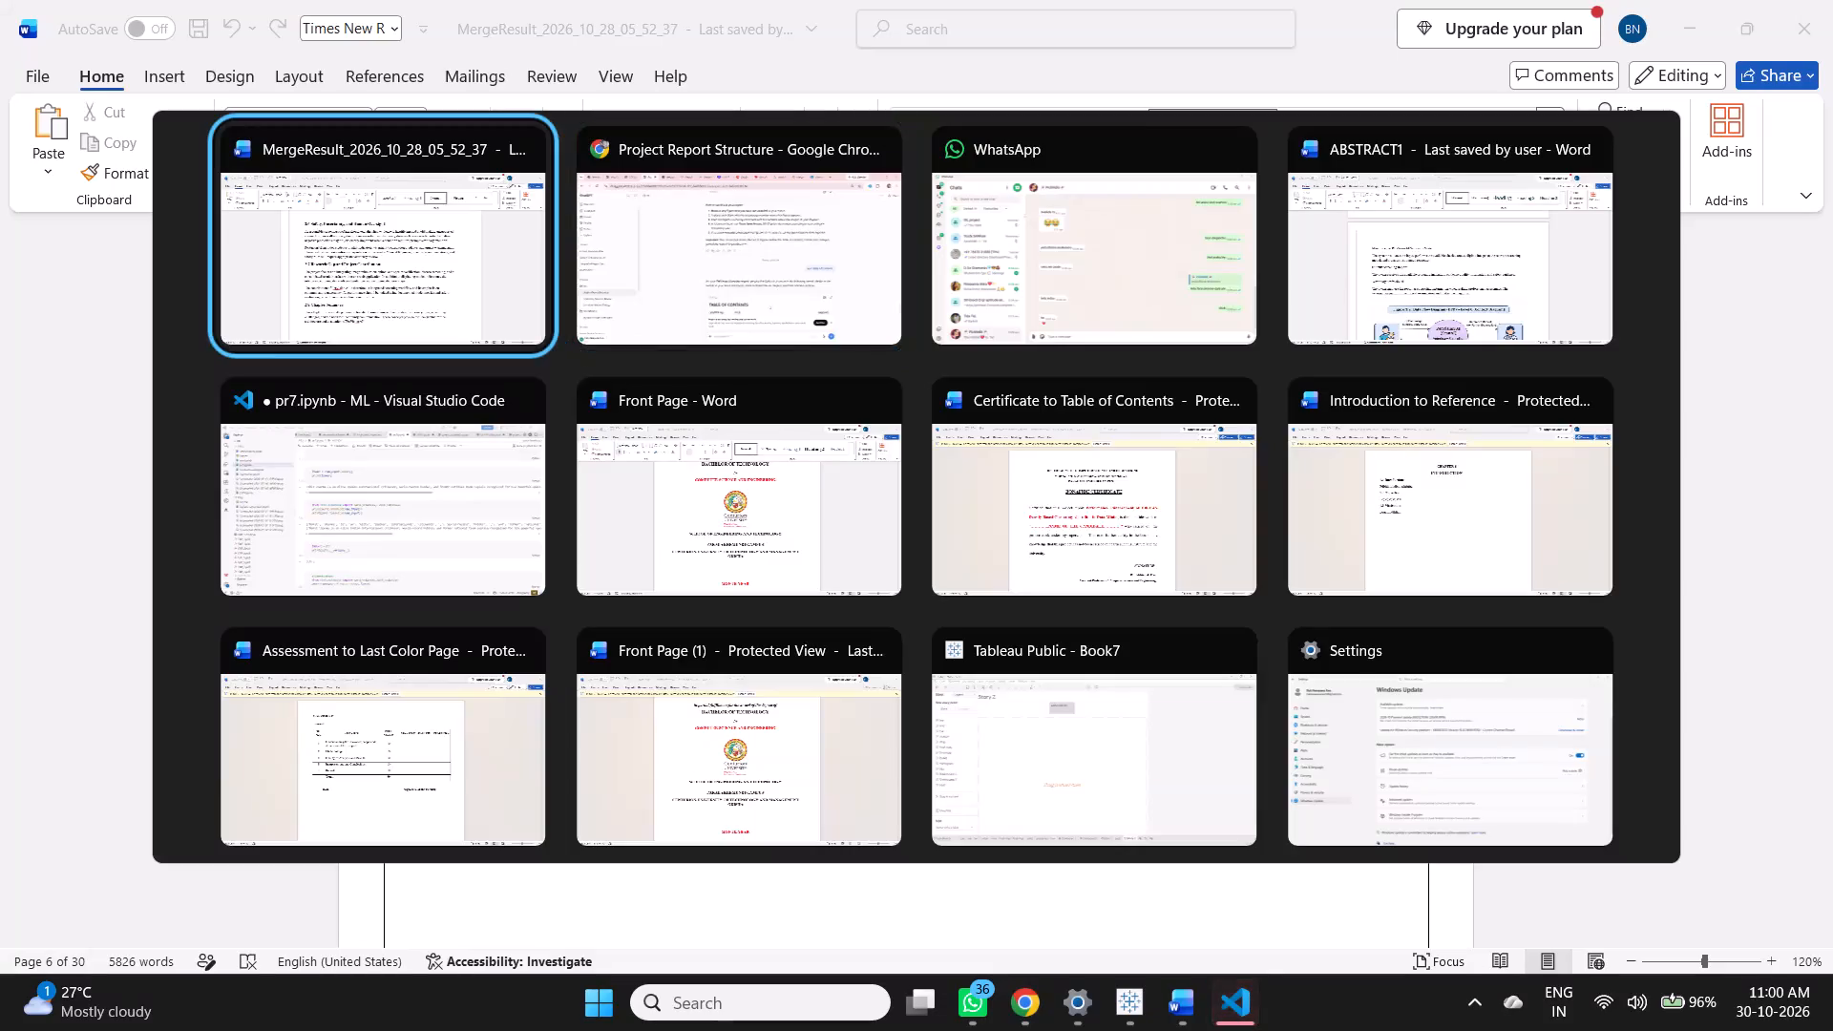
Examine the Chapter 1 section headings and their numbering, from Background through Organization of the Report.
scroll(584, 561, "up", 6)
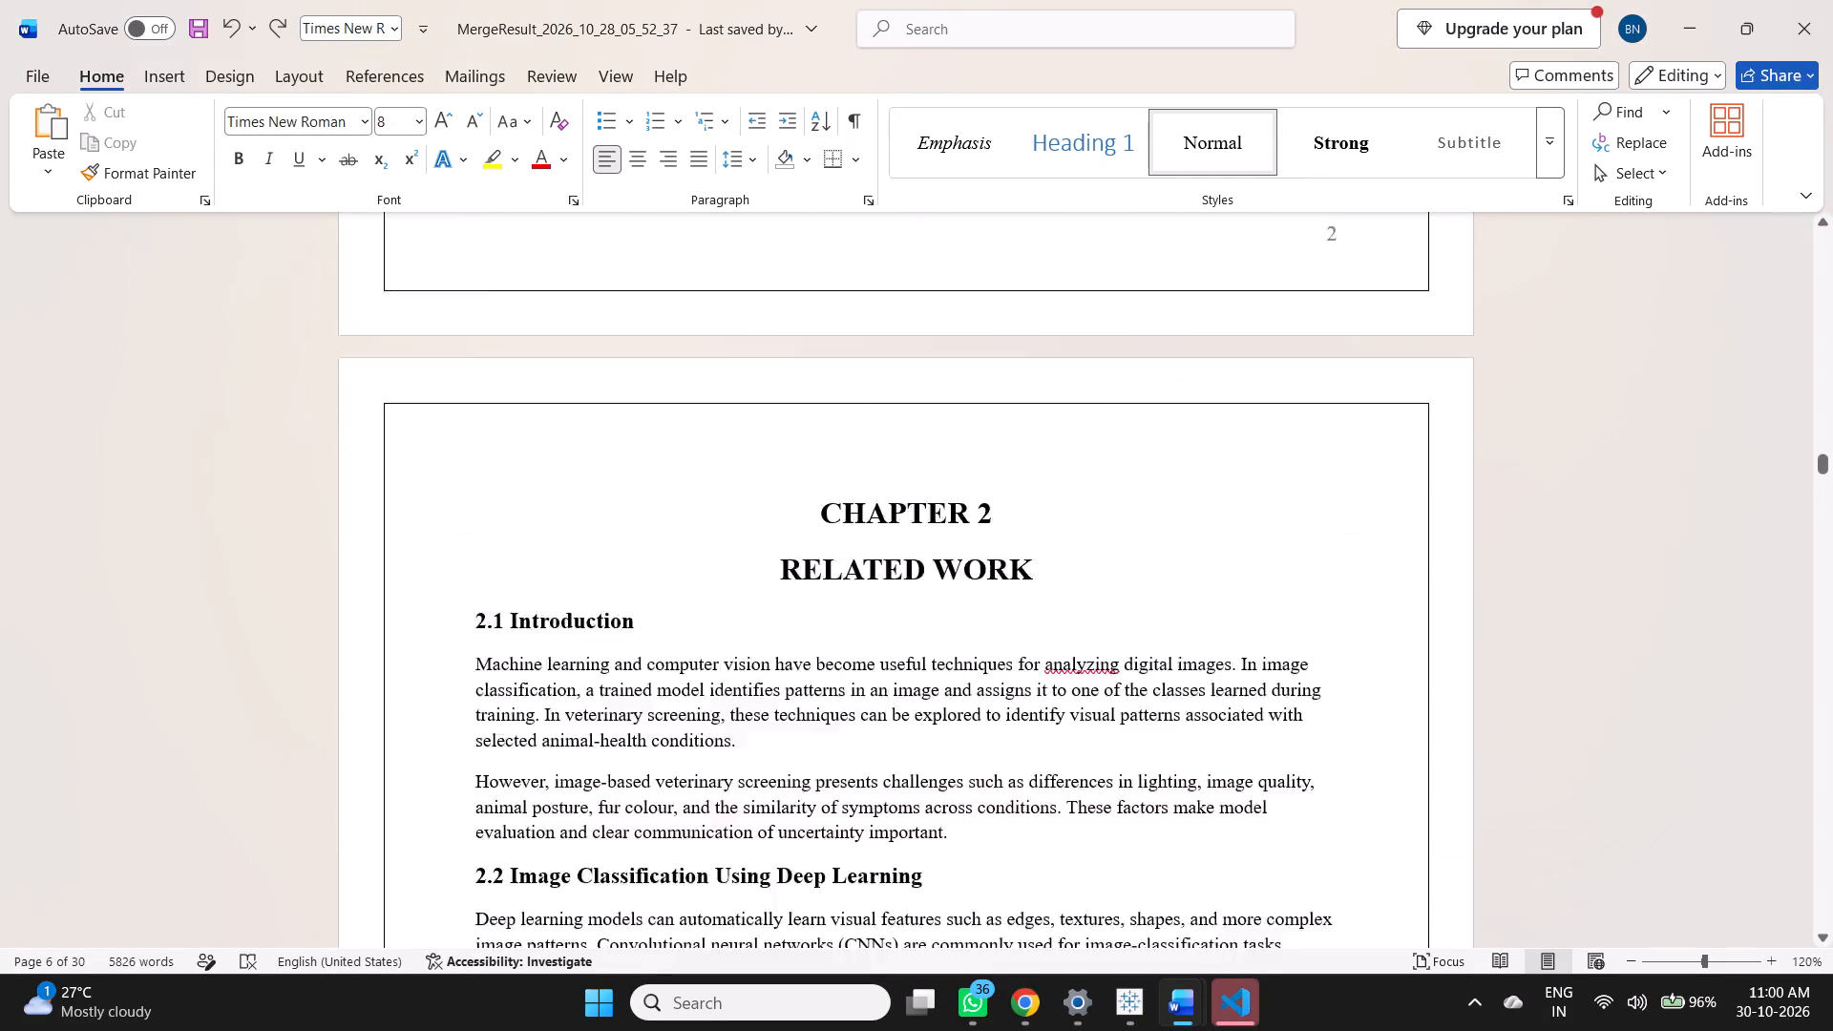
scroll(584, 561, "up", 1)
scroll(549, 661, "down", 1)
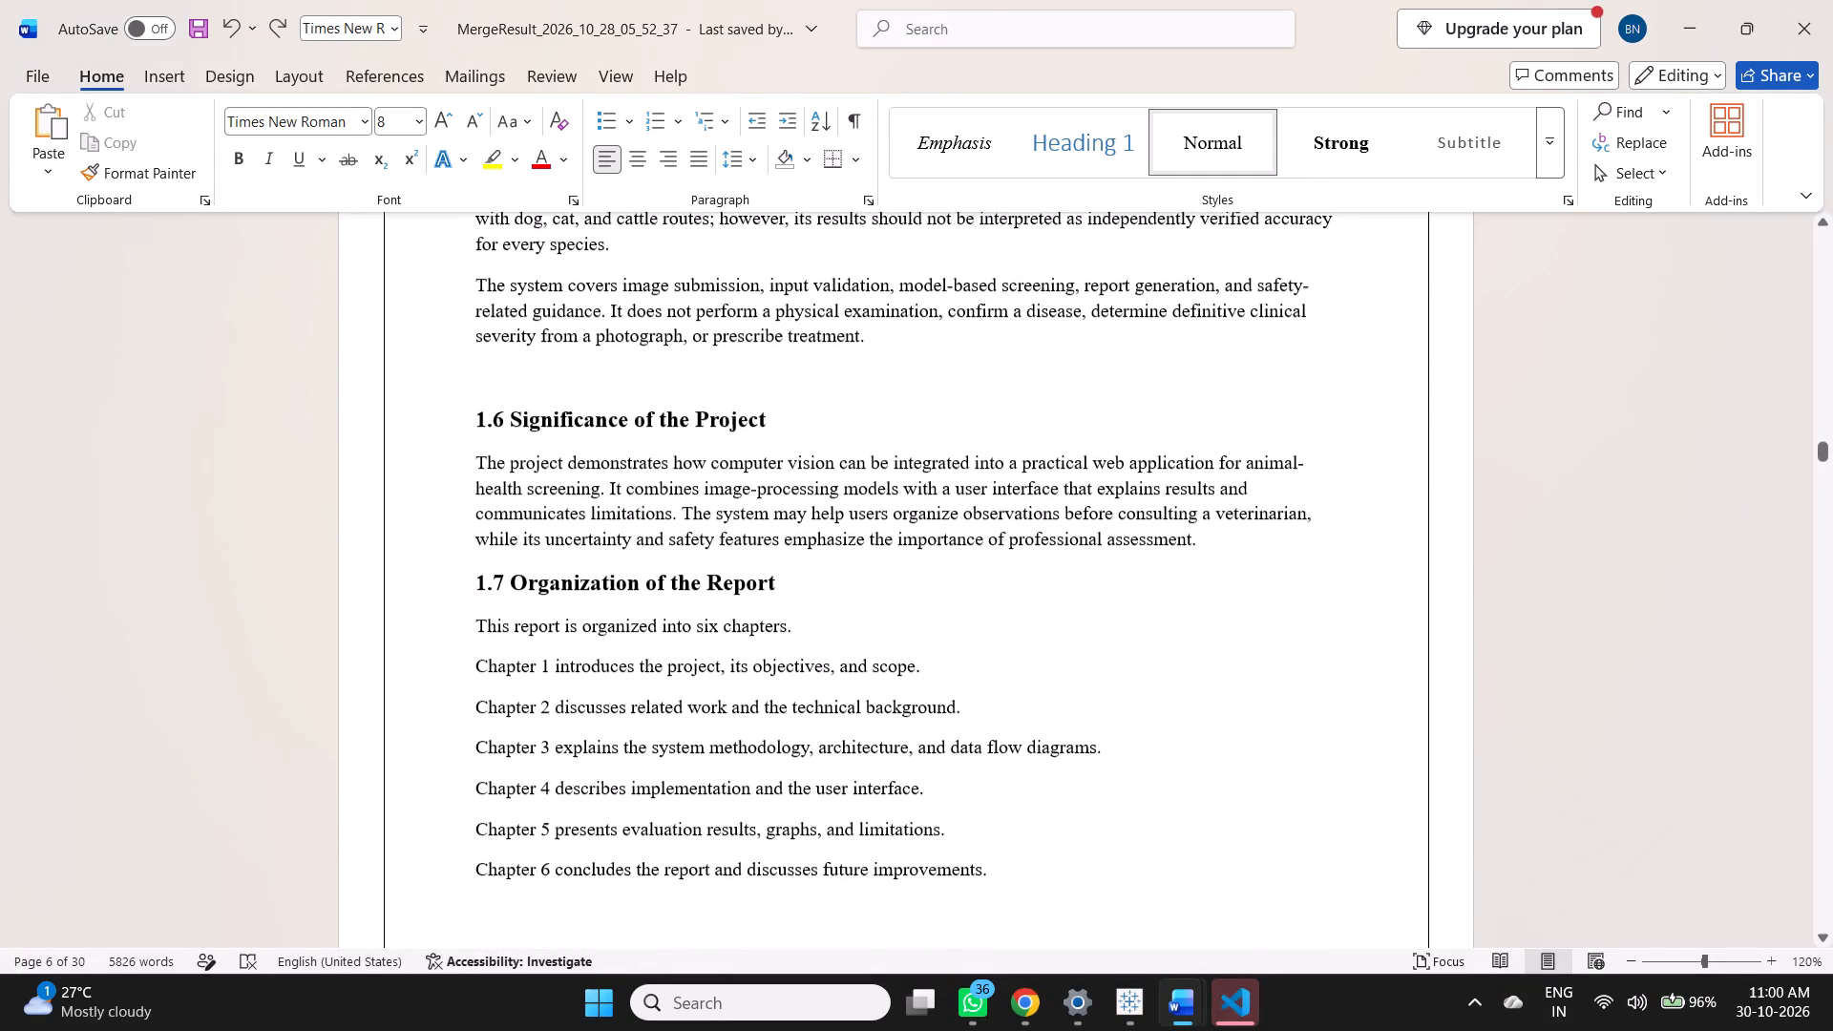
scroll(549, 661, "down", 1)
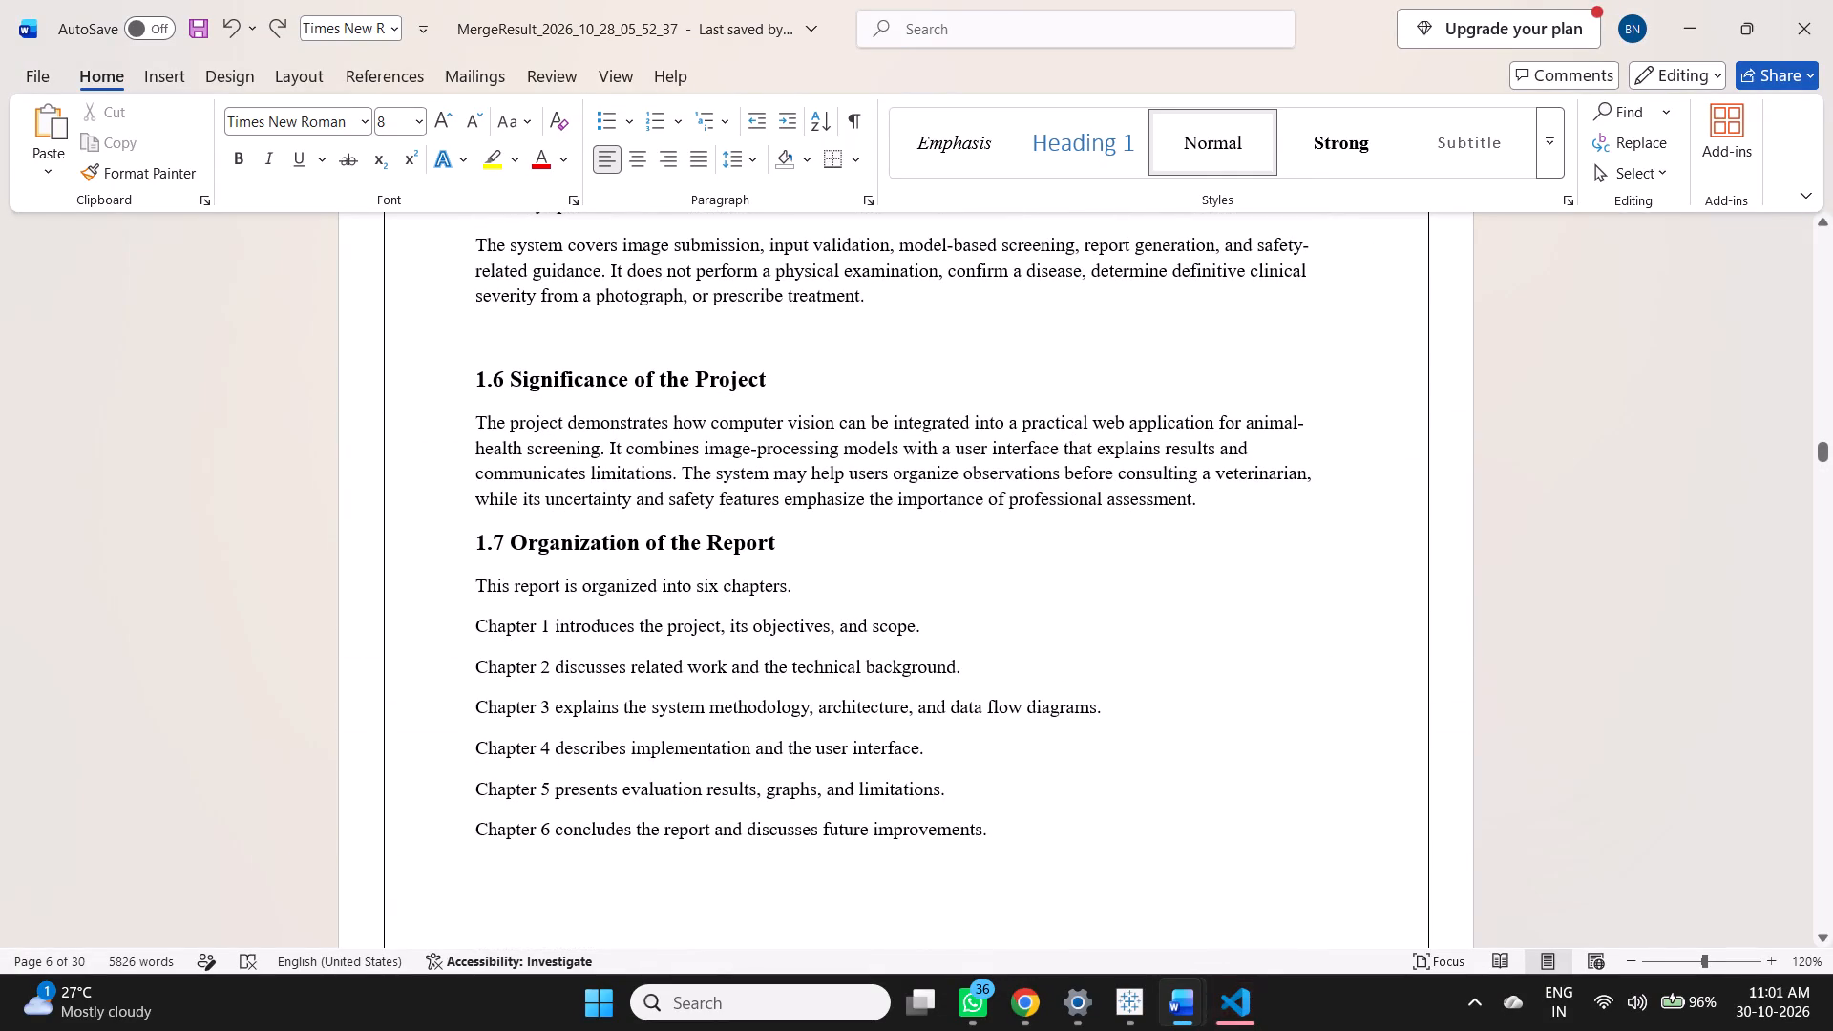
scroll(665, 413, "up", 1)
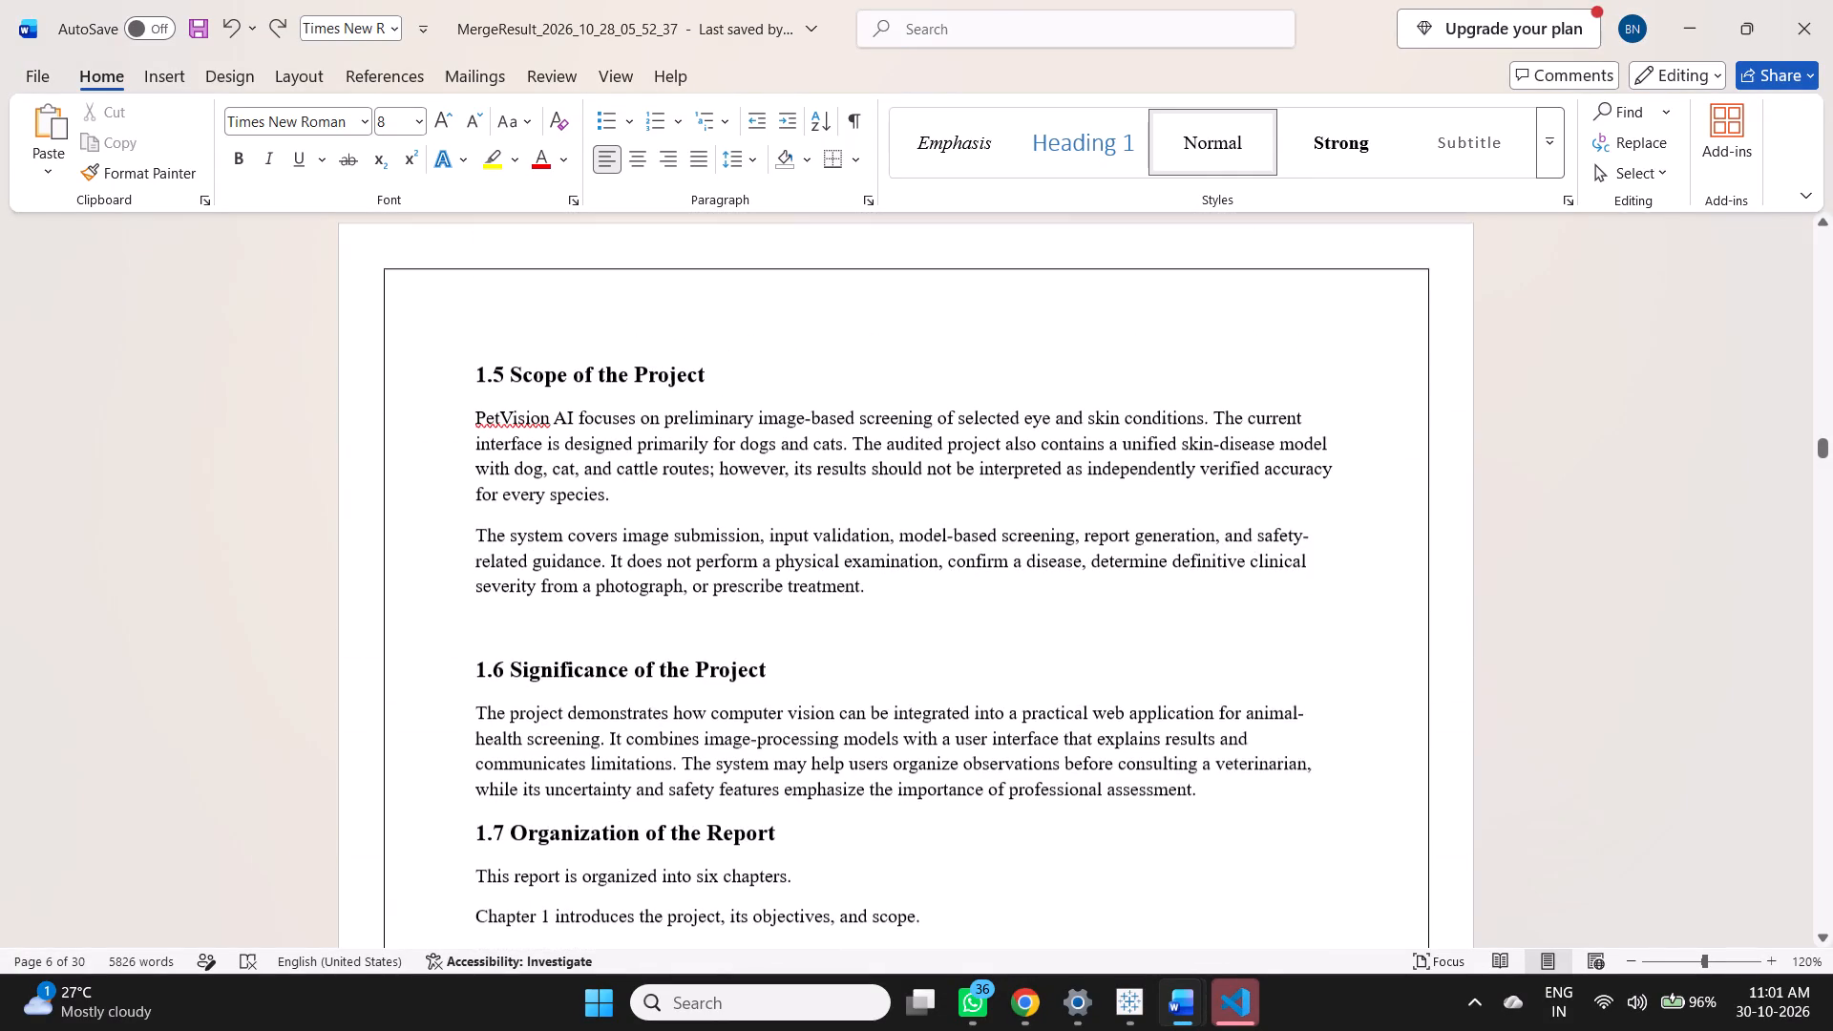
scroll(665, 413, "up", 1)
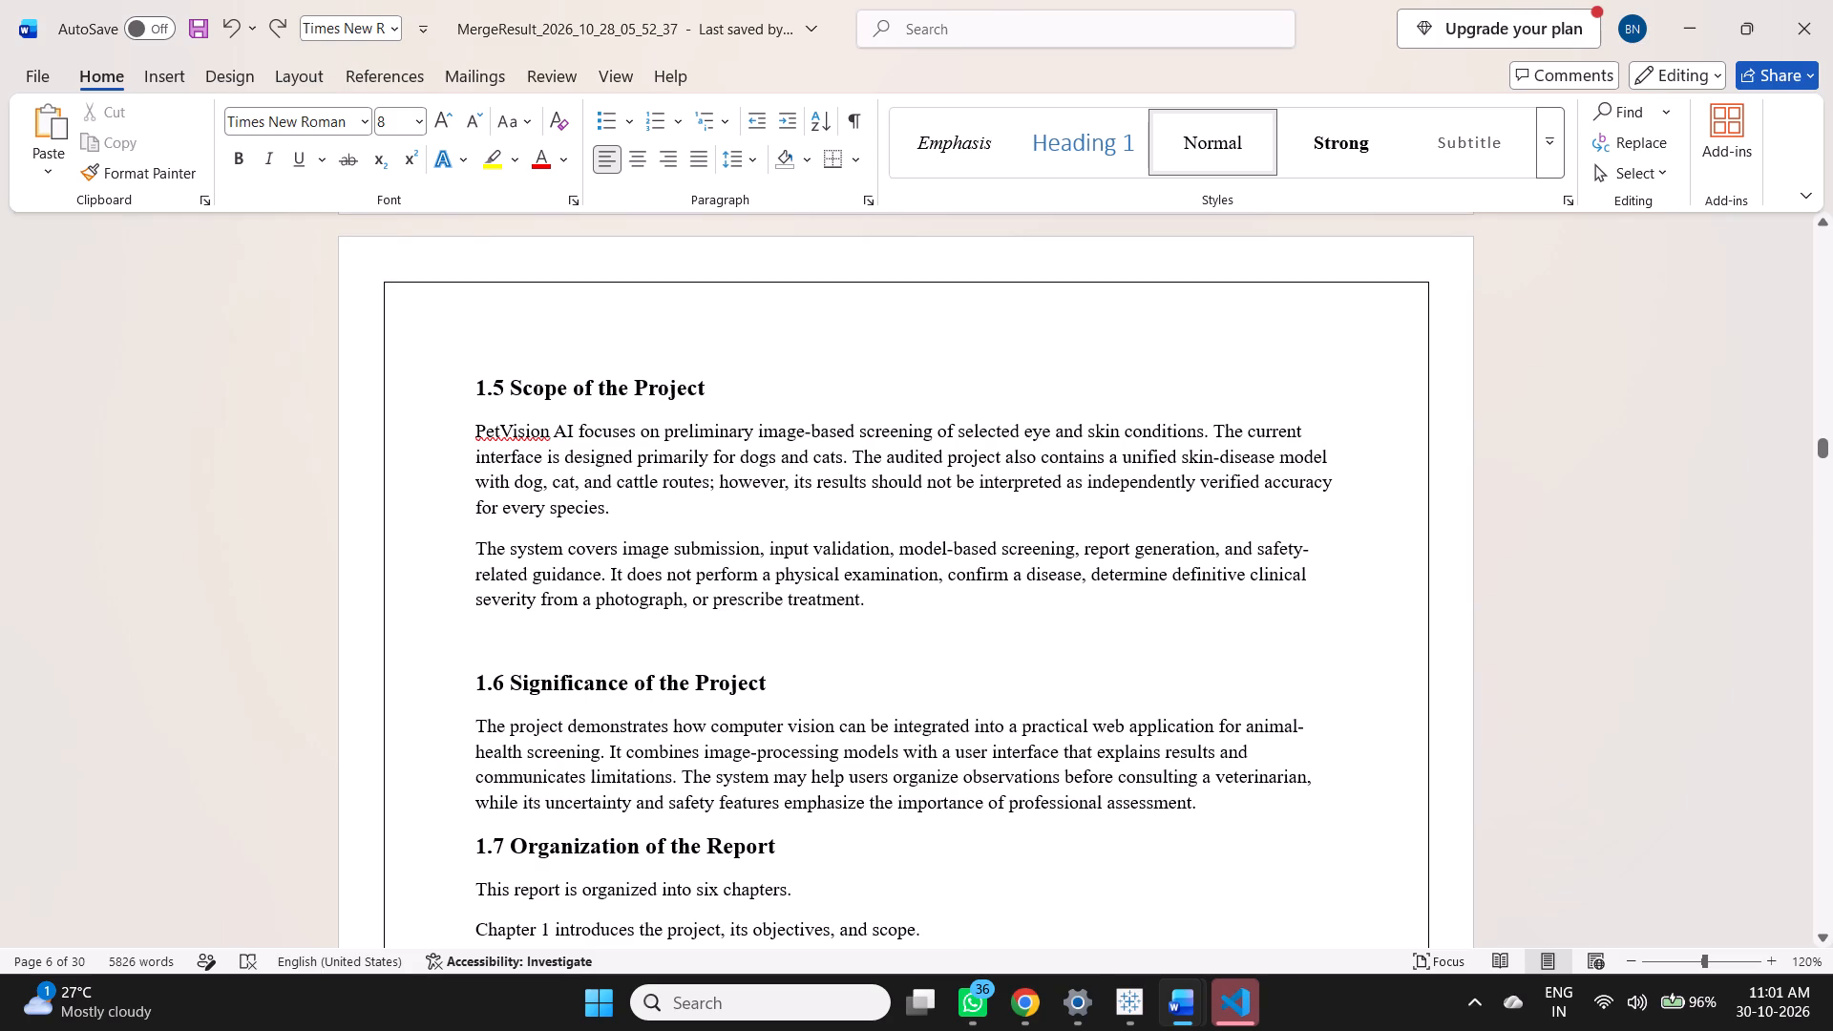
scroll(627, 812, "up", 2)
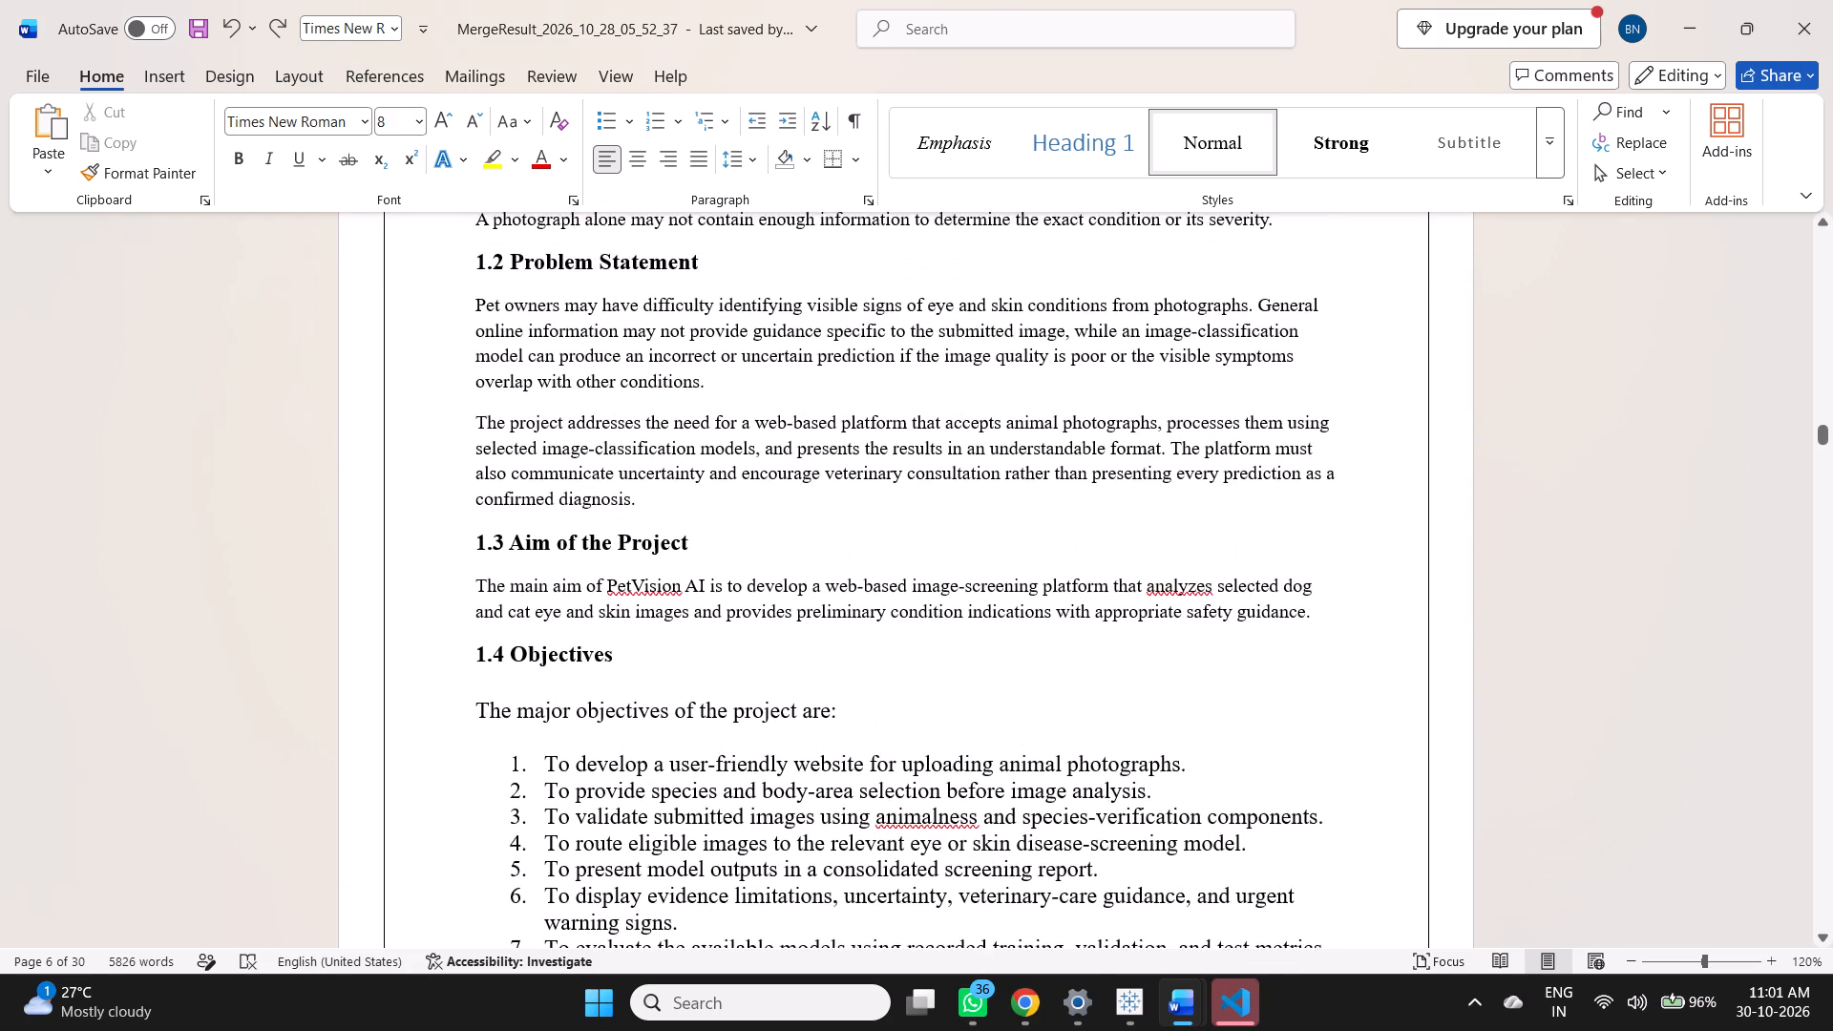
scroll(627, 812, "down", 1)
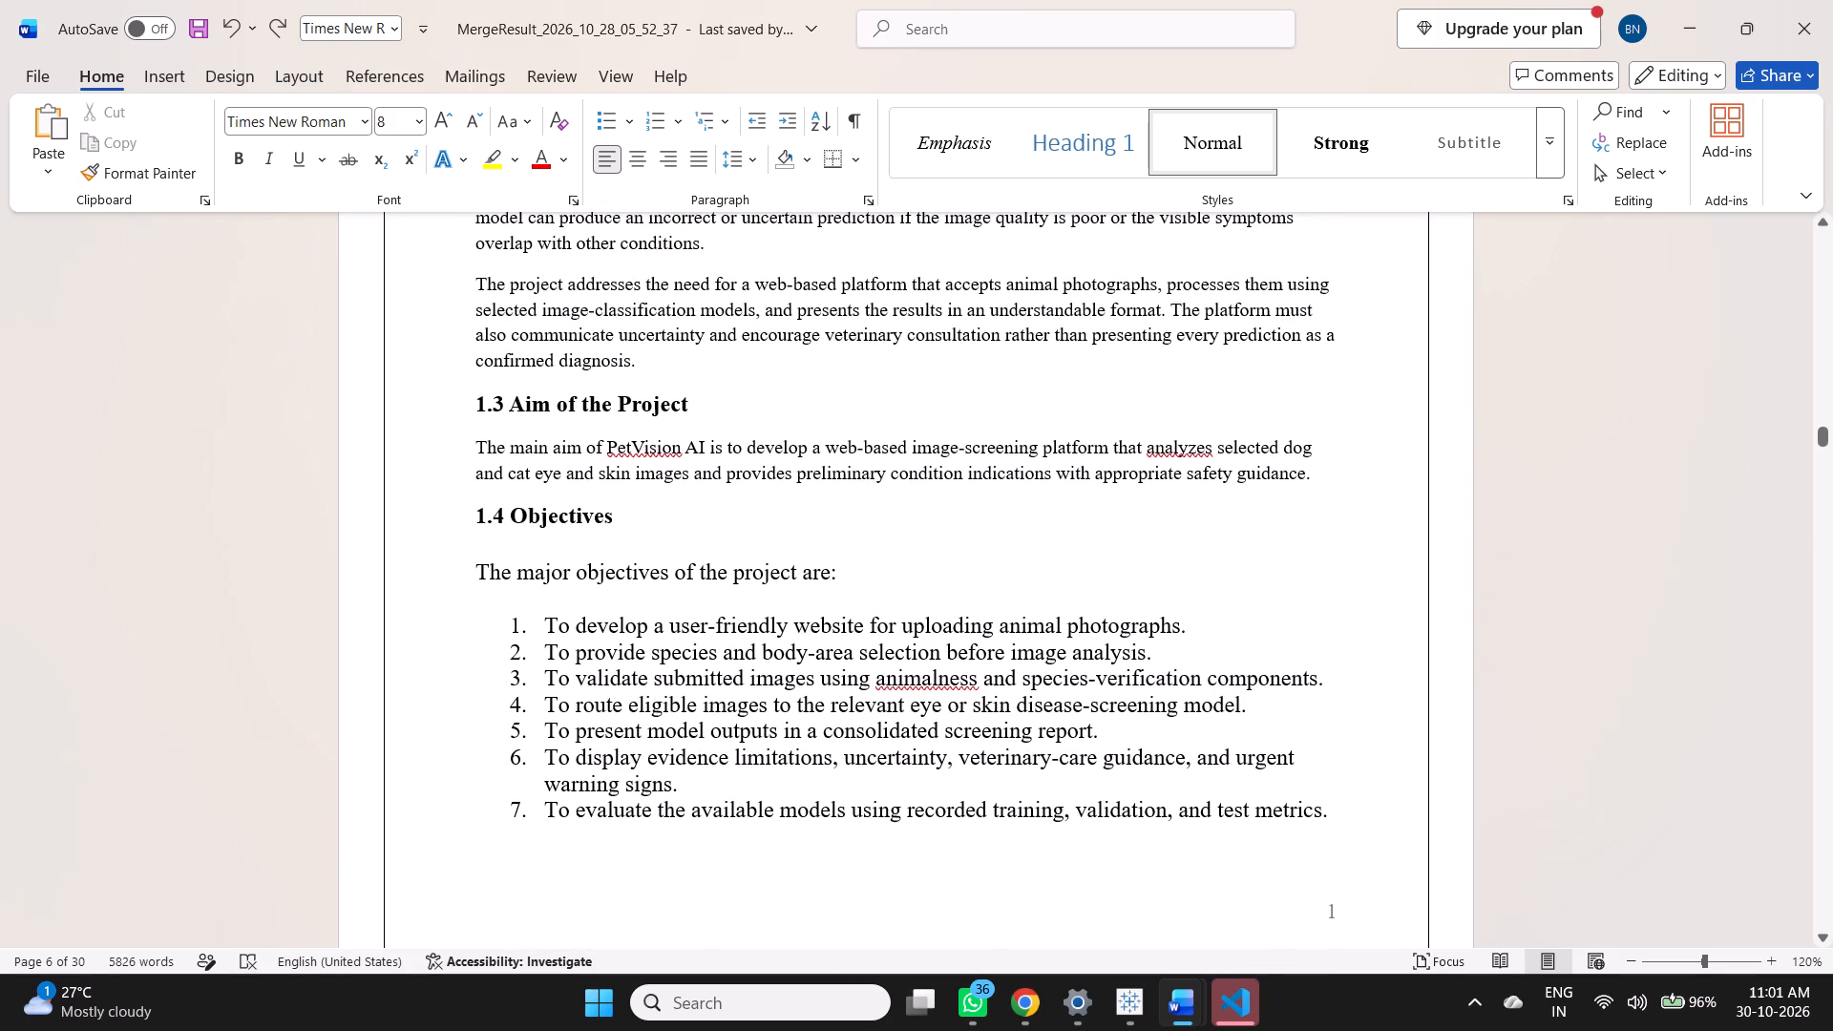
scroll(748, 511, "up", 1)
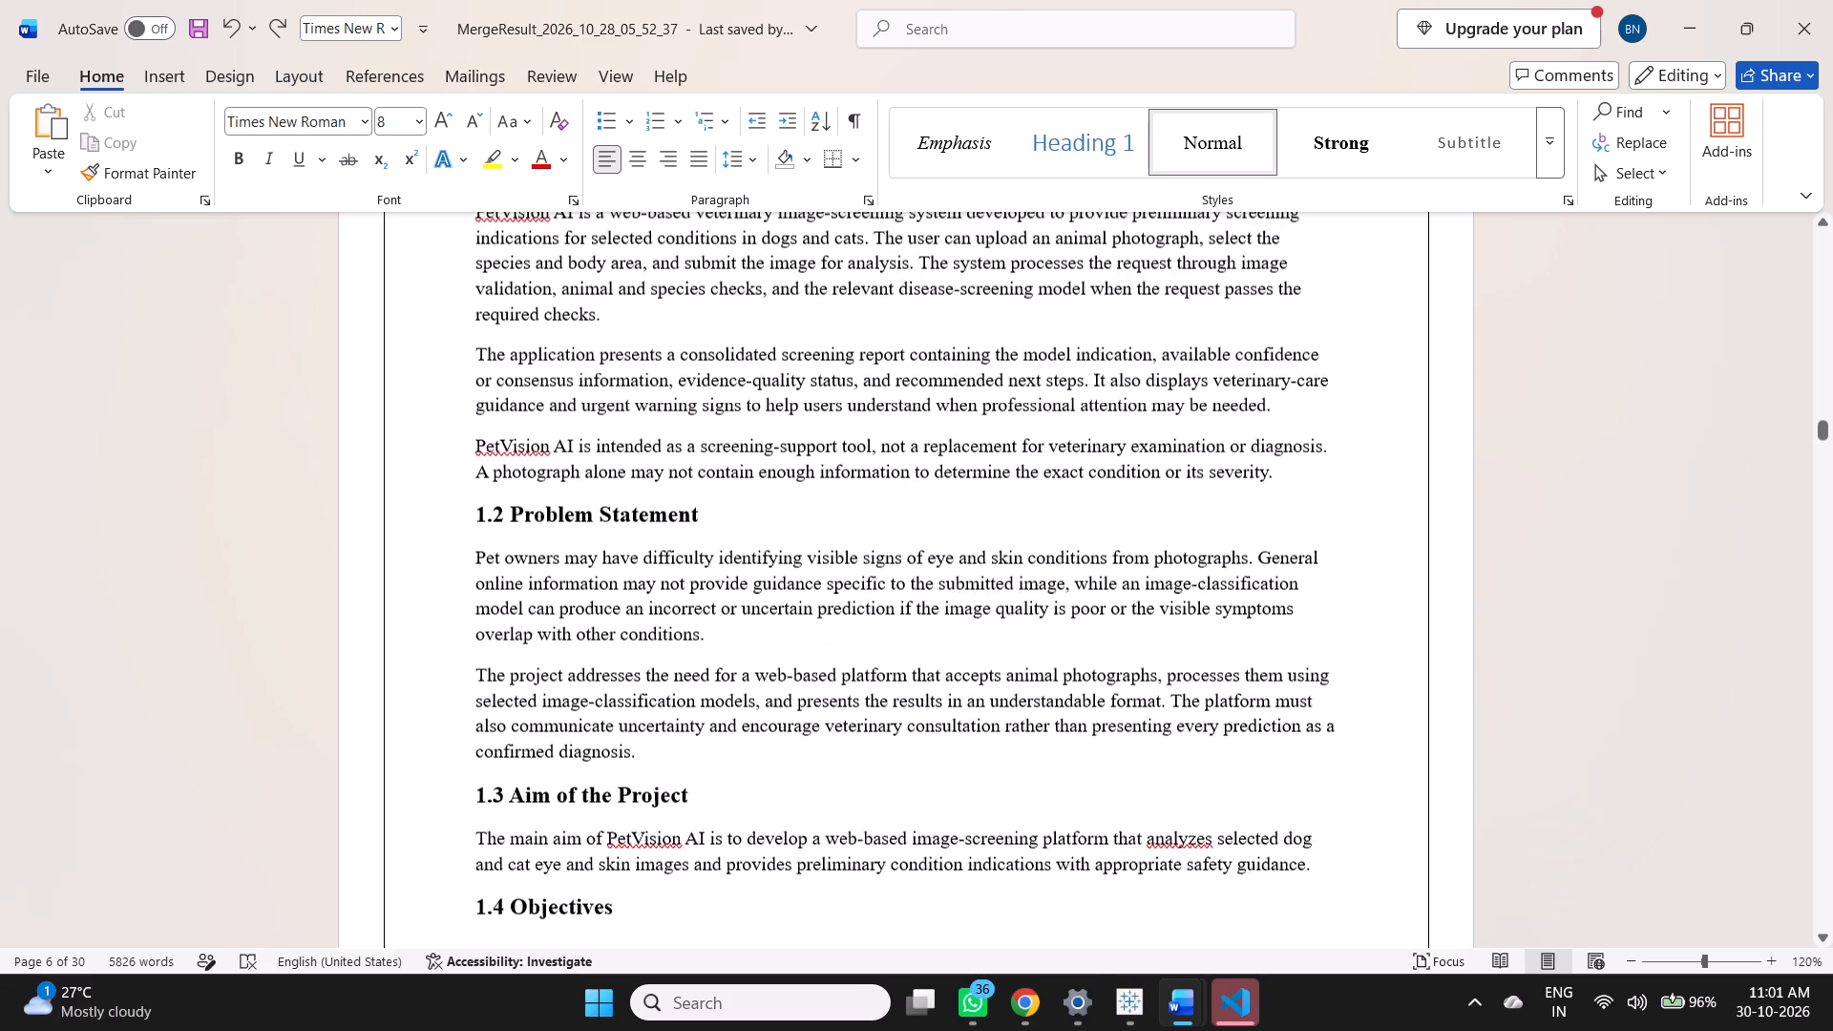
scroll(748, 511, "up", 1)
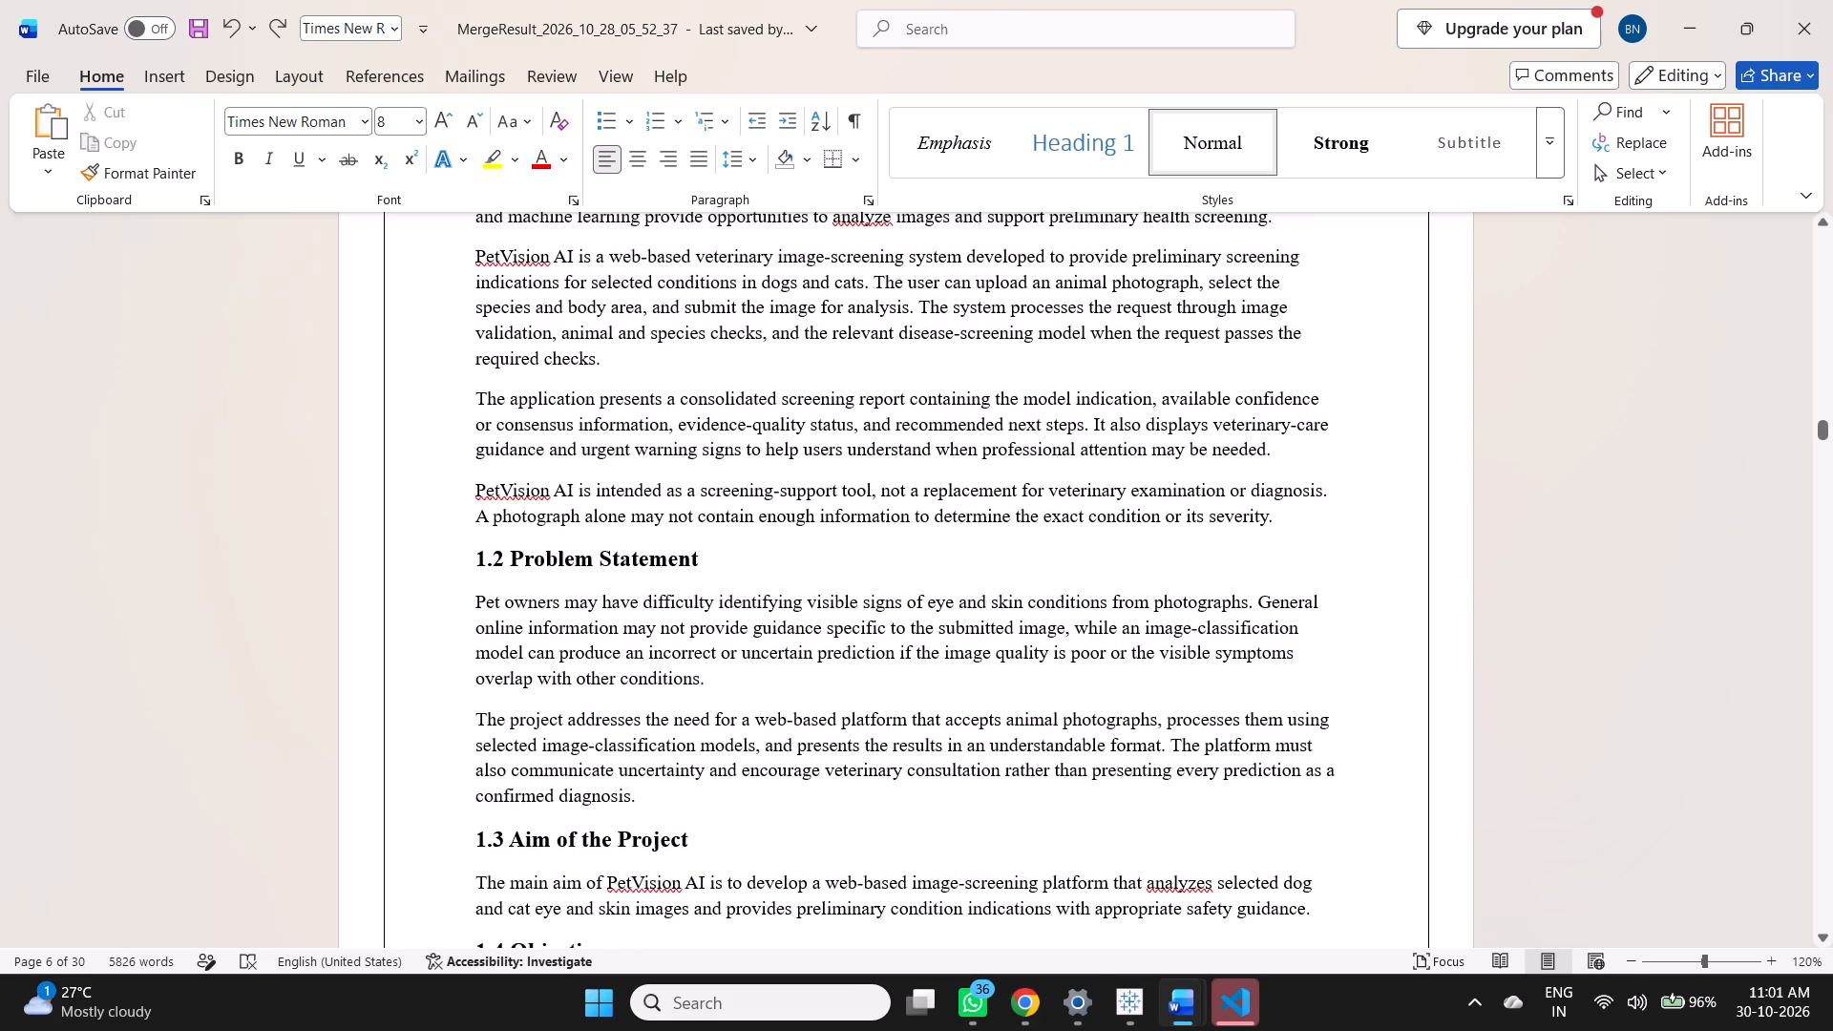
scroll(673, 389, "up", 1)
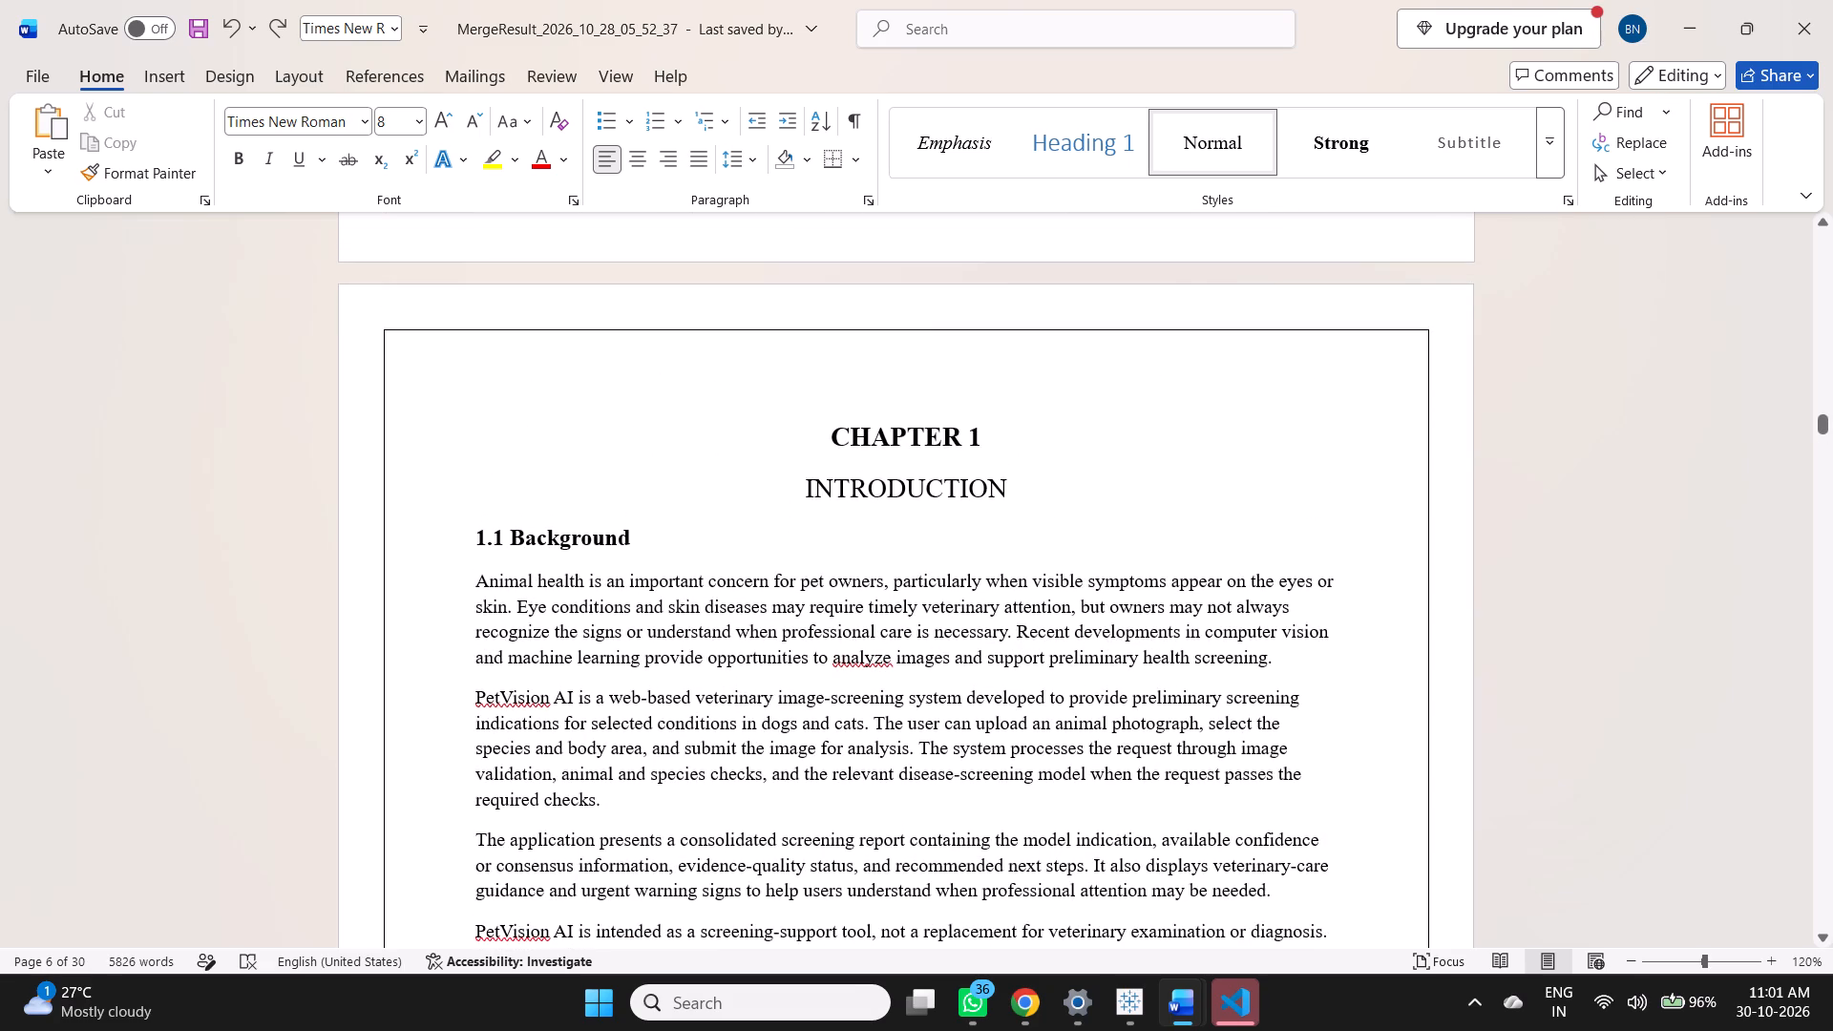
scroll(628, 499, "down", 1)
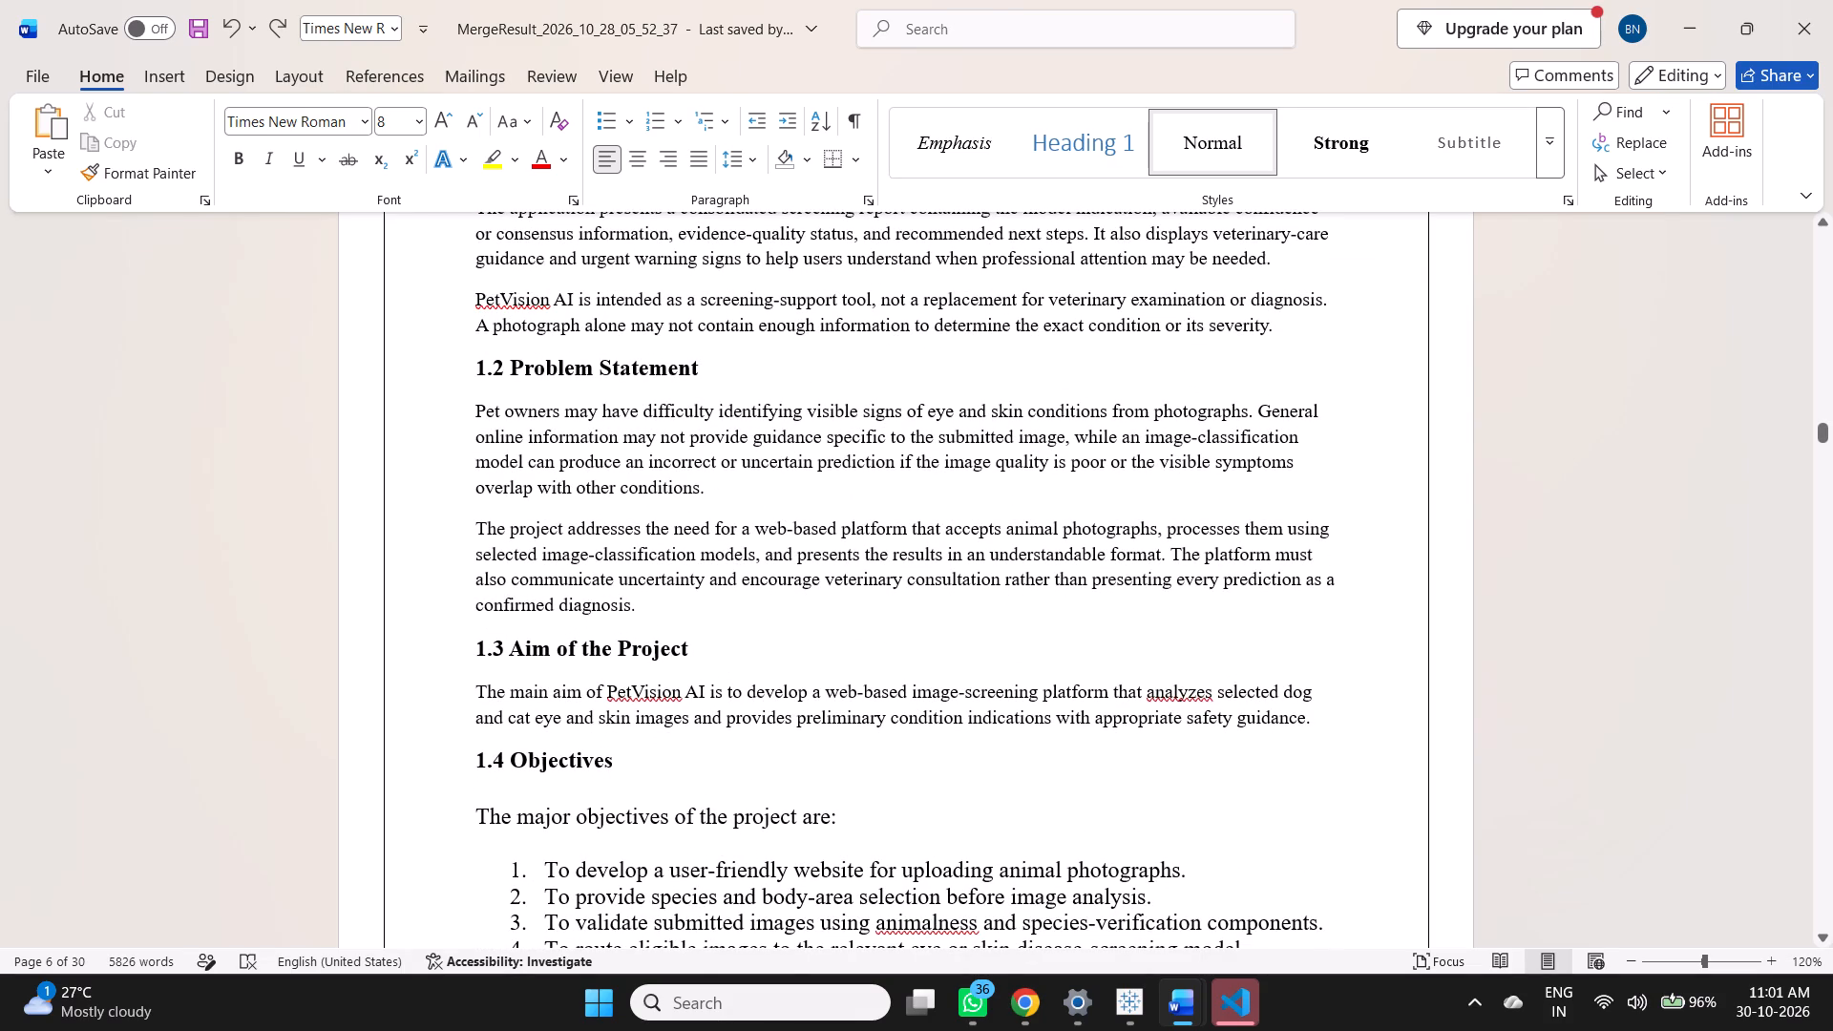
scroll(686, 637, "down", 1)
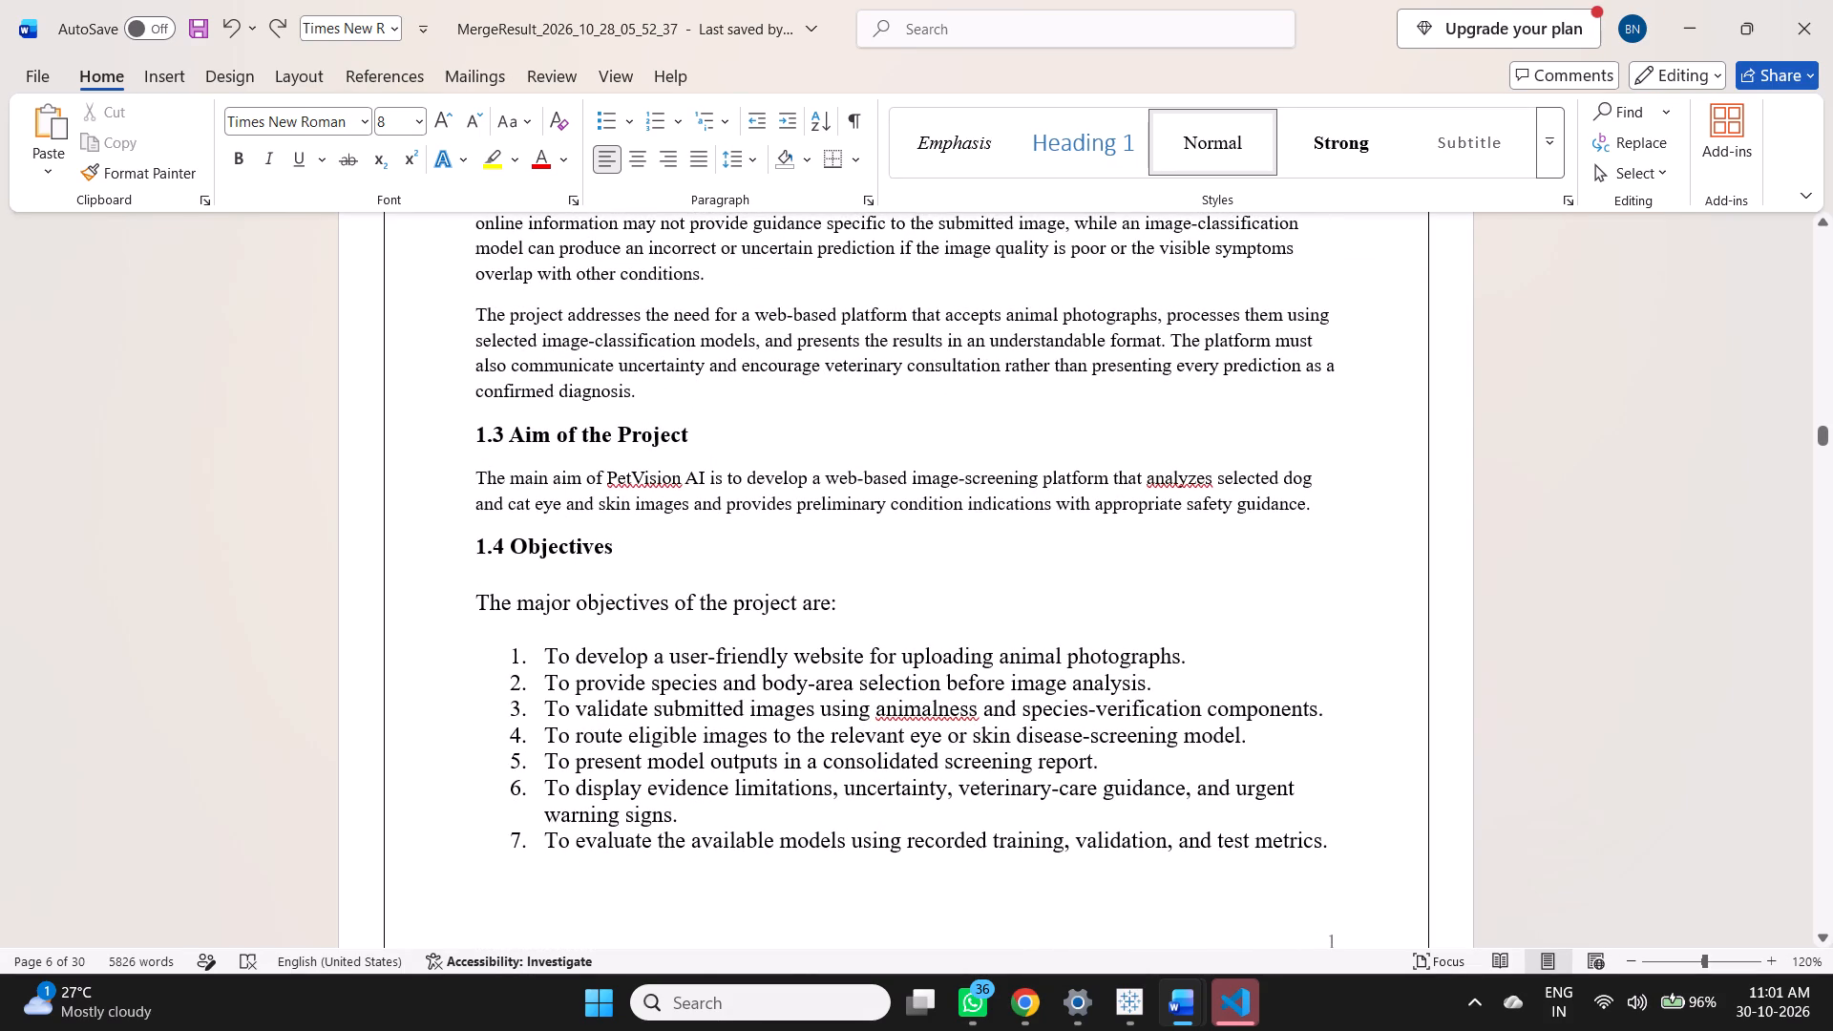
scroll(574, 559, "down", 2)
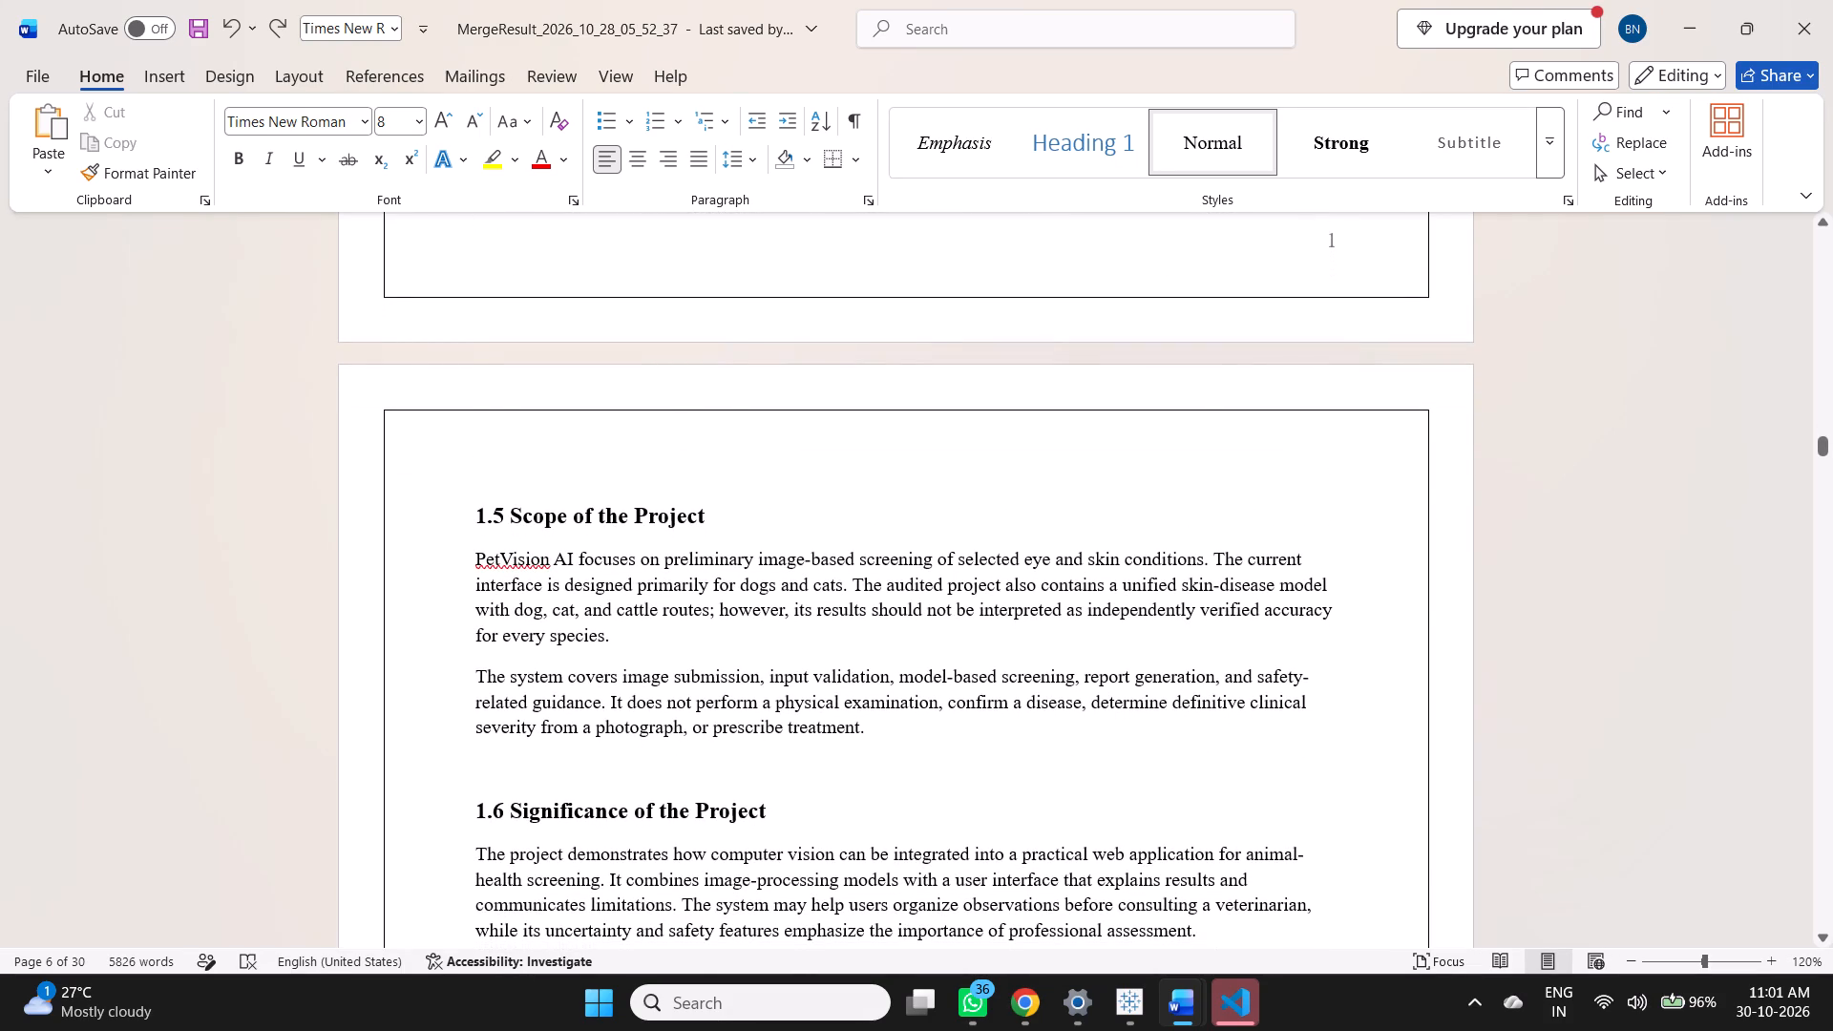
scroll(609, 711, "down", 1)
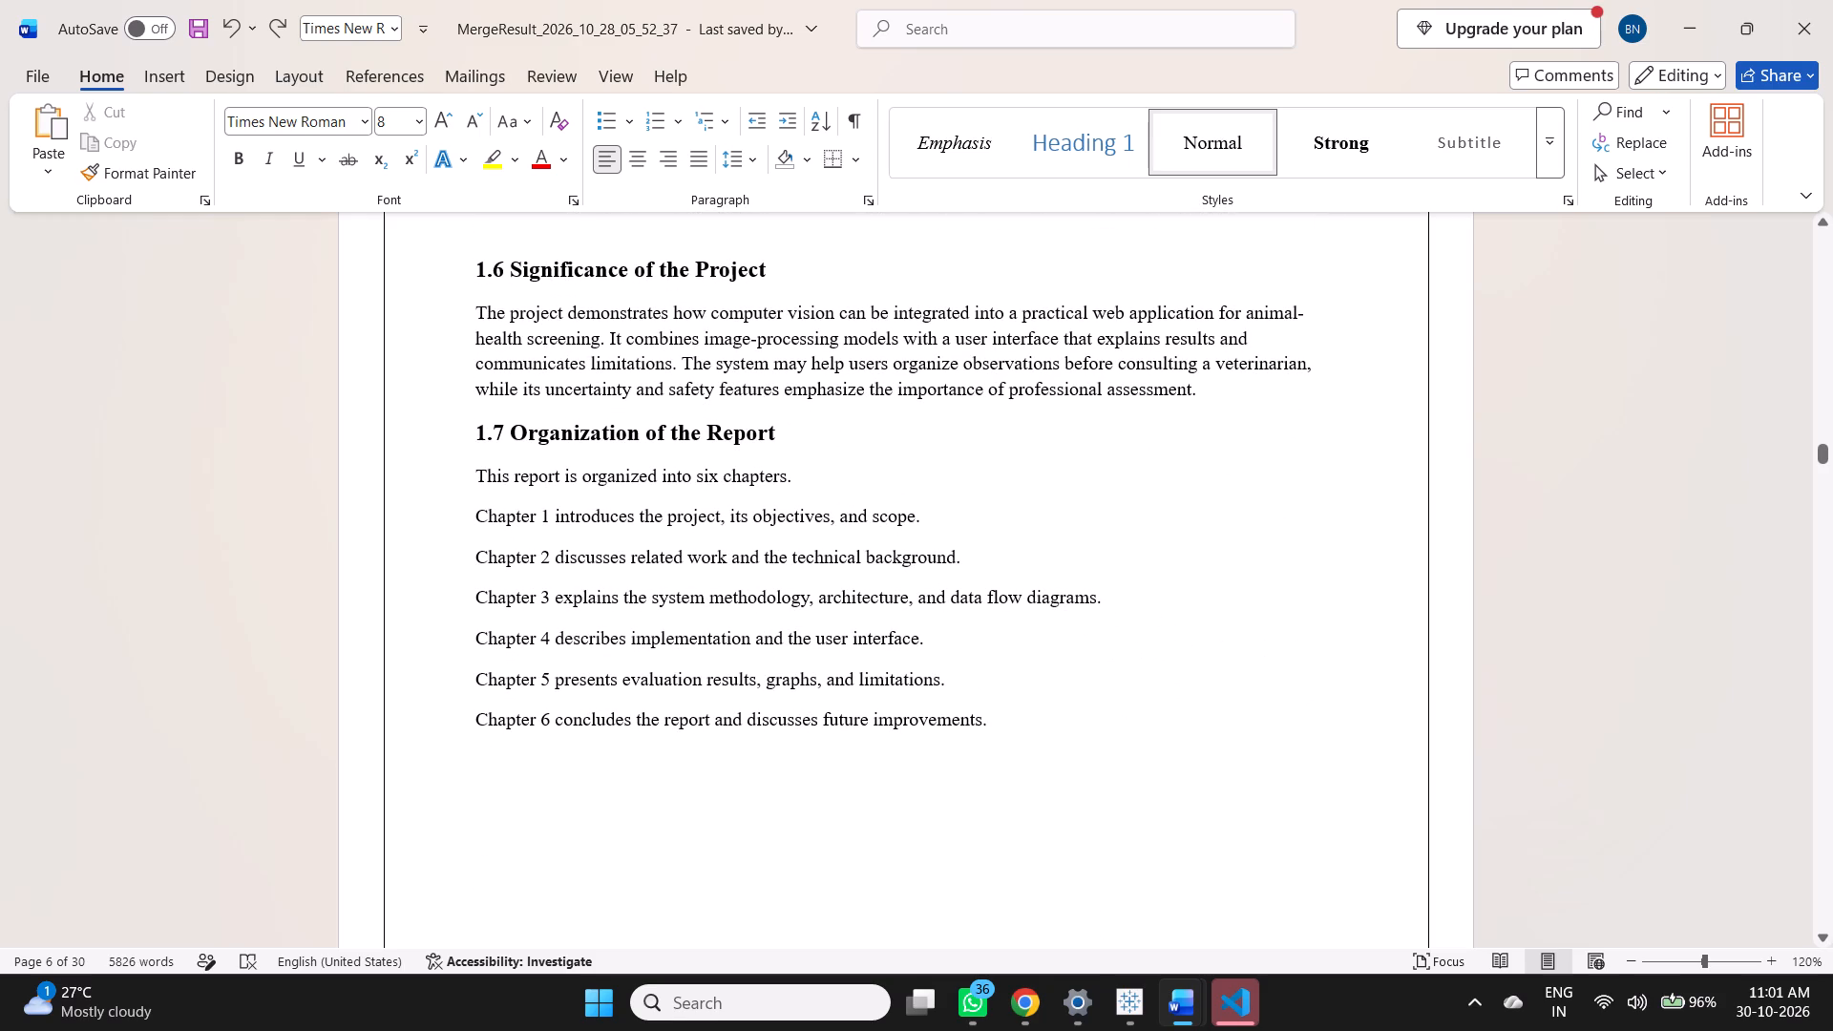
Remove the section number 1.4 from the Objectives heading in Chapter 1, keeping the heading text.
scroll(509, 510, "up", 1)
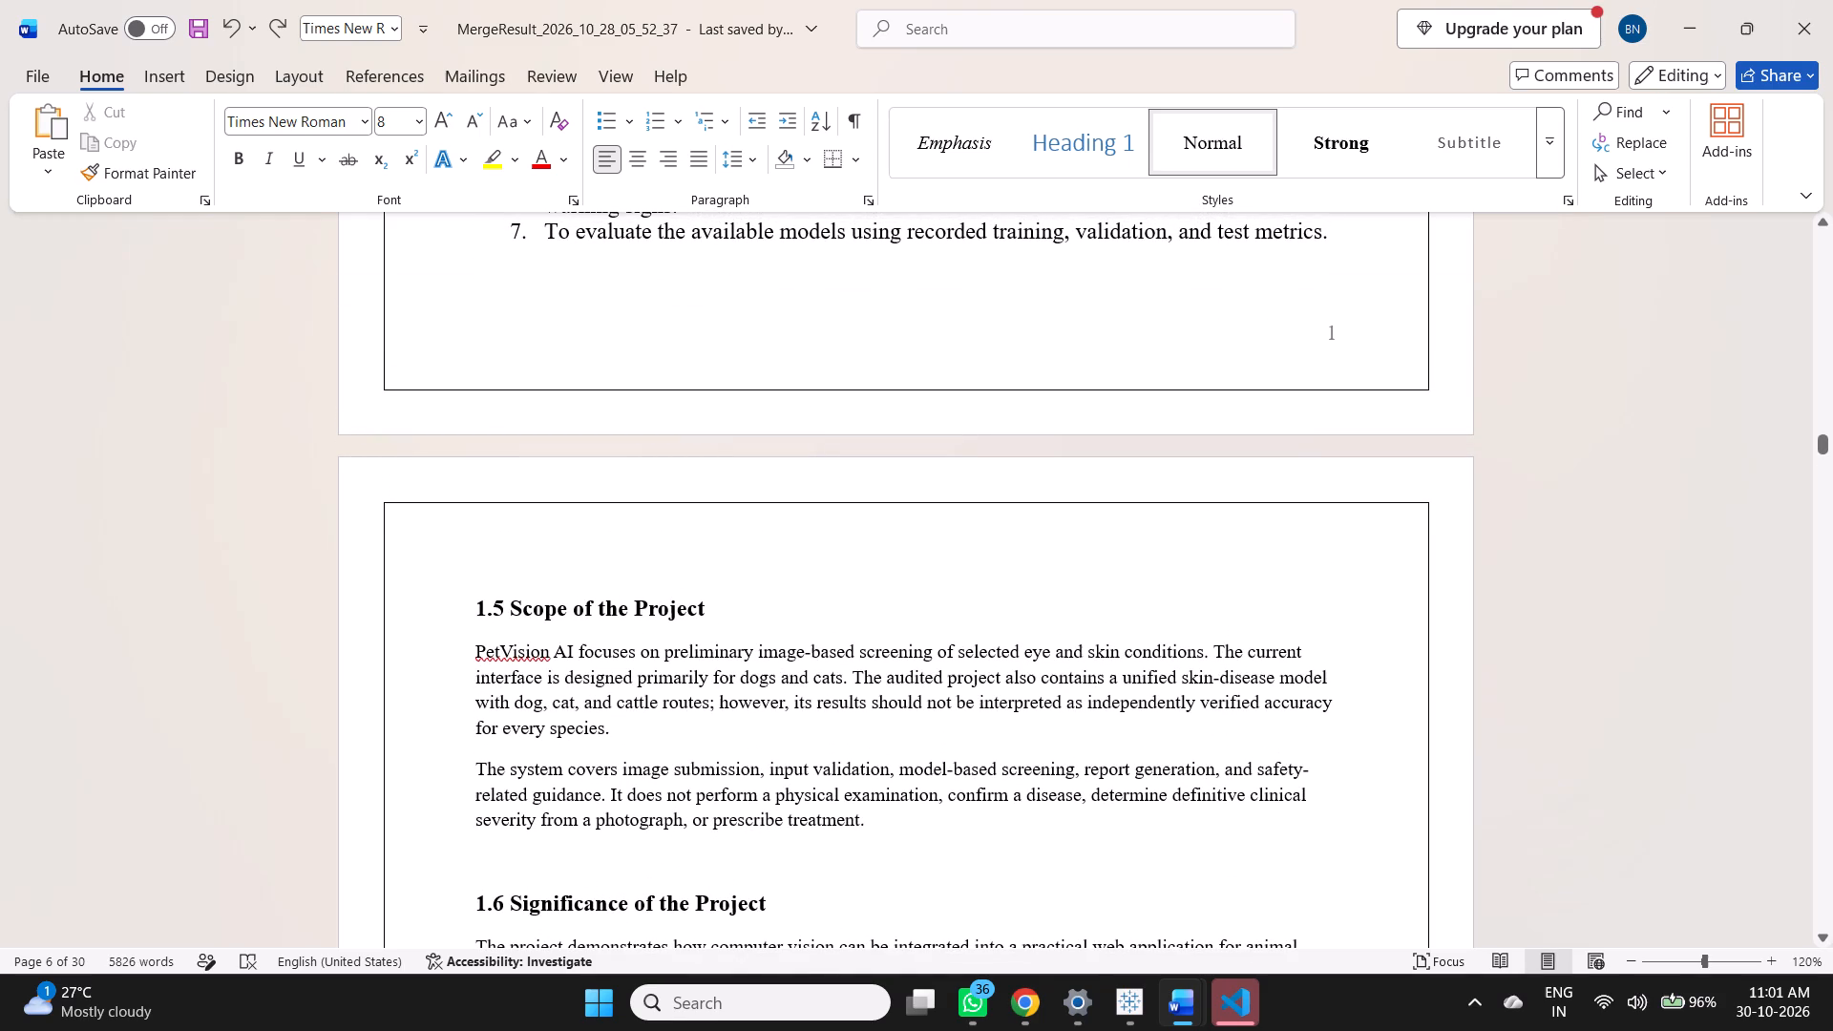
scroll(509, 510, "up", 2)
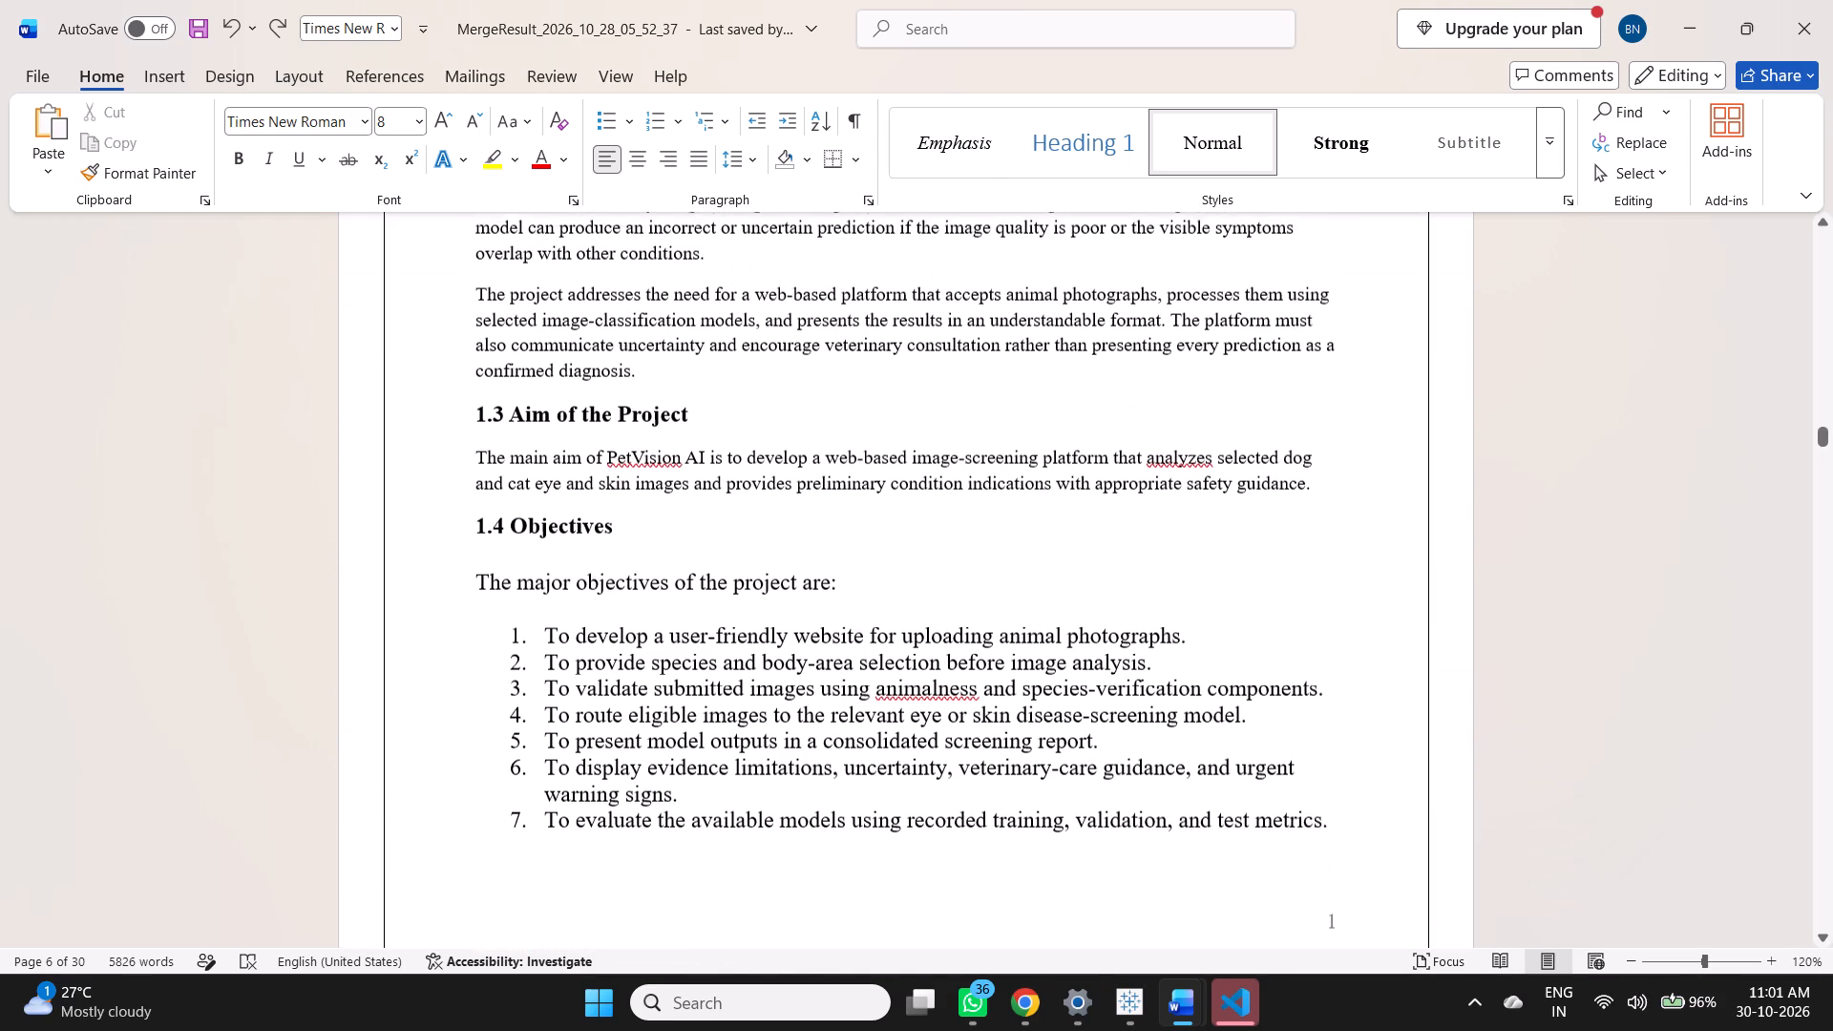
left_click(516, 522)
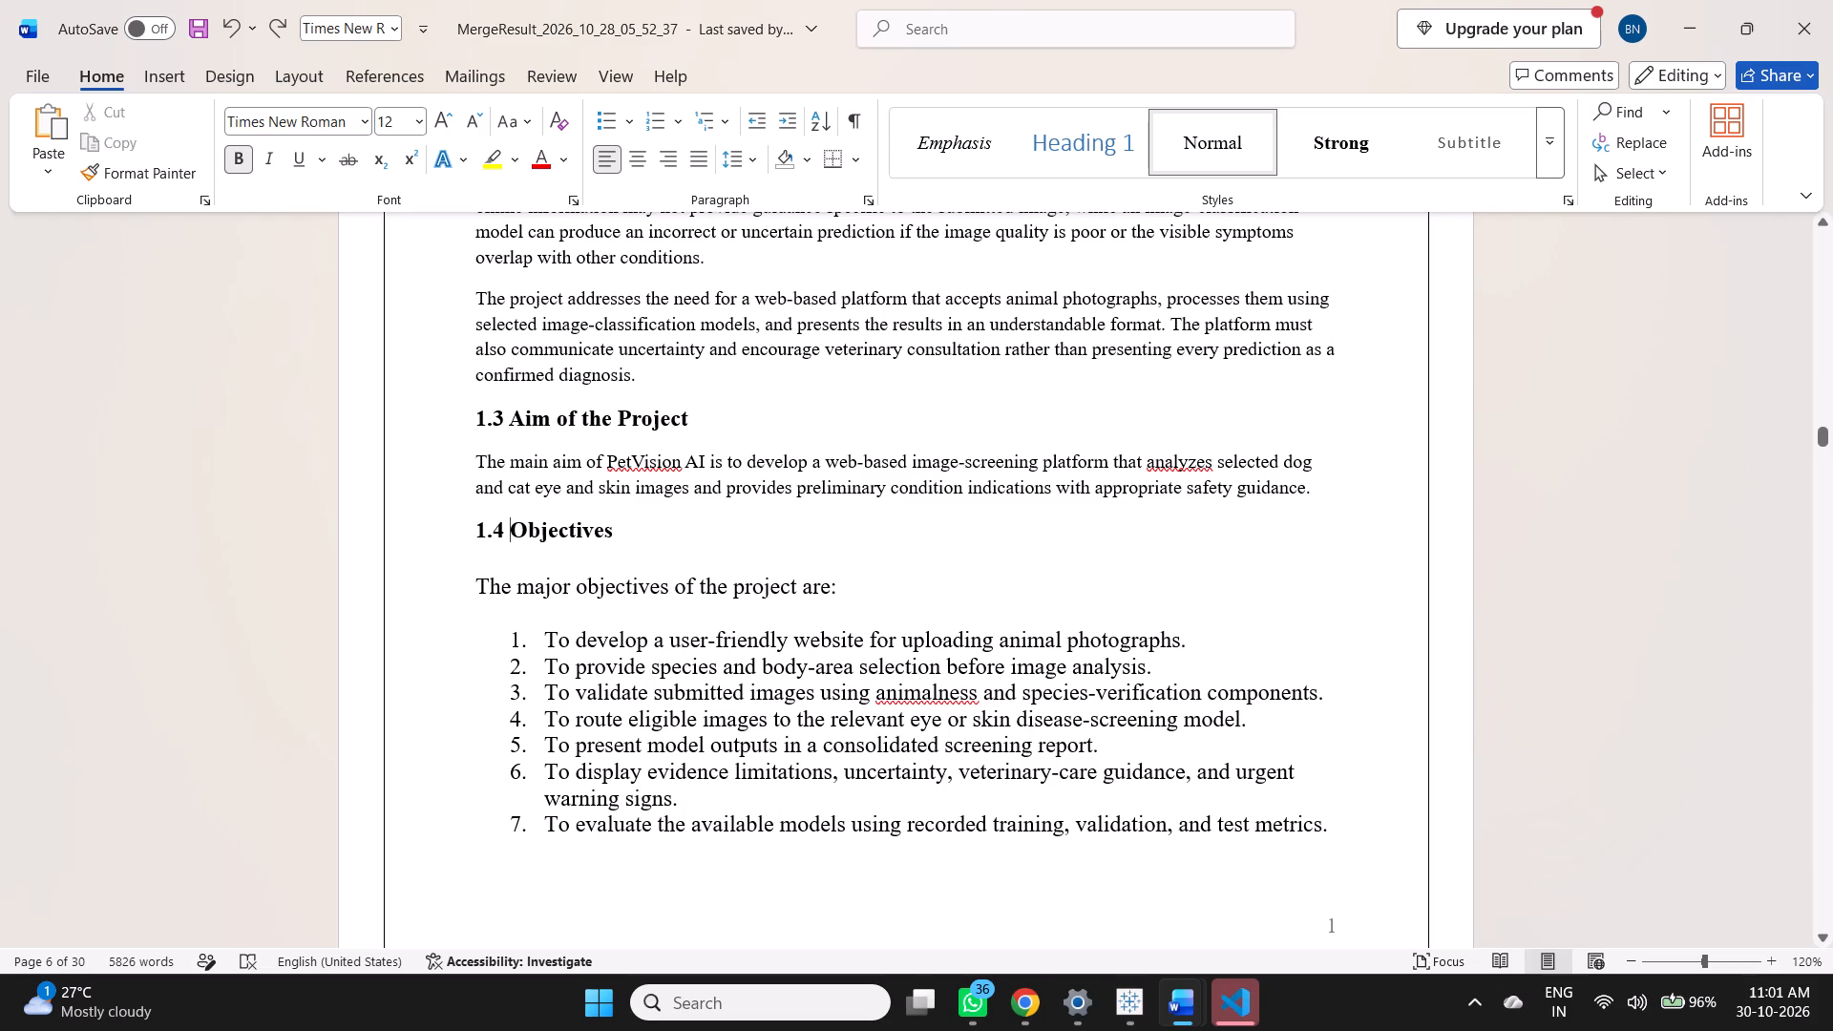
key("BackSpace")
key("BackSpace")
key("BackSpace")
key("BackSpace")
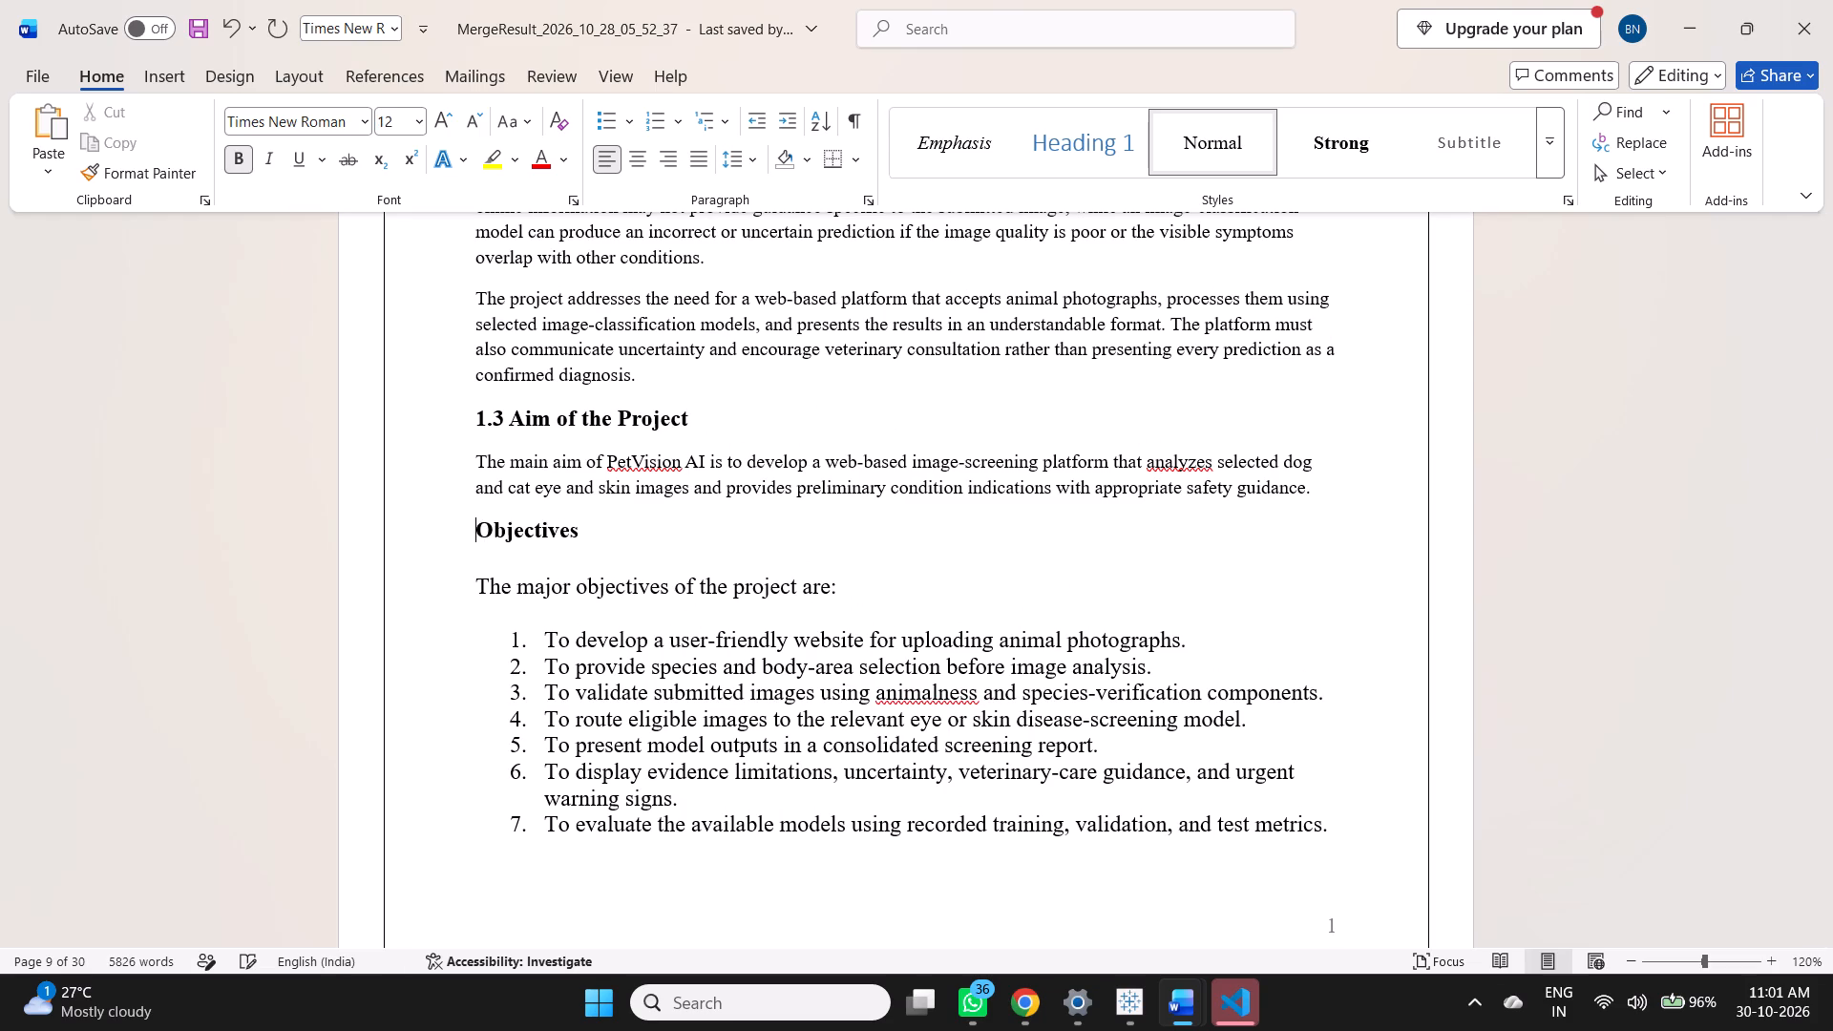
key("Down")
key("Up")
Remove the number 1.6 from the Significance of the Project heading and delete the blank line above it.
scroll(516, 522, "down", 3)
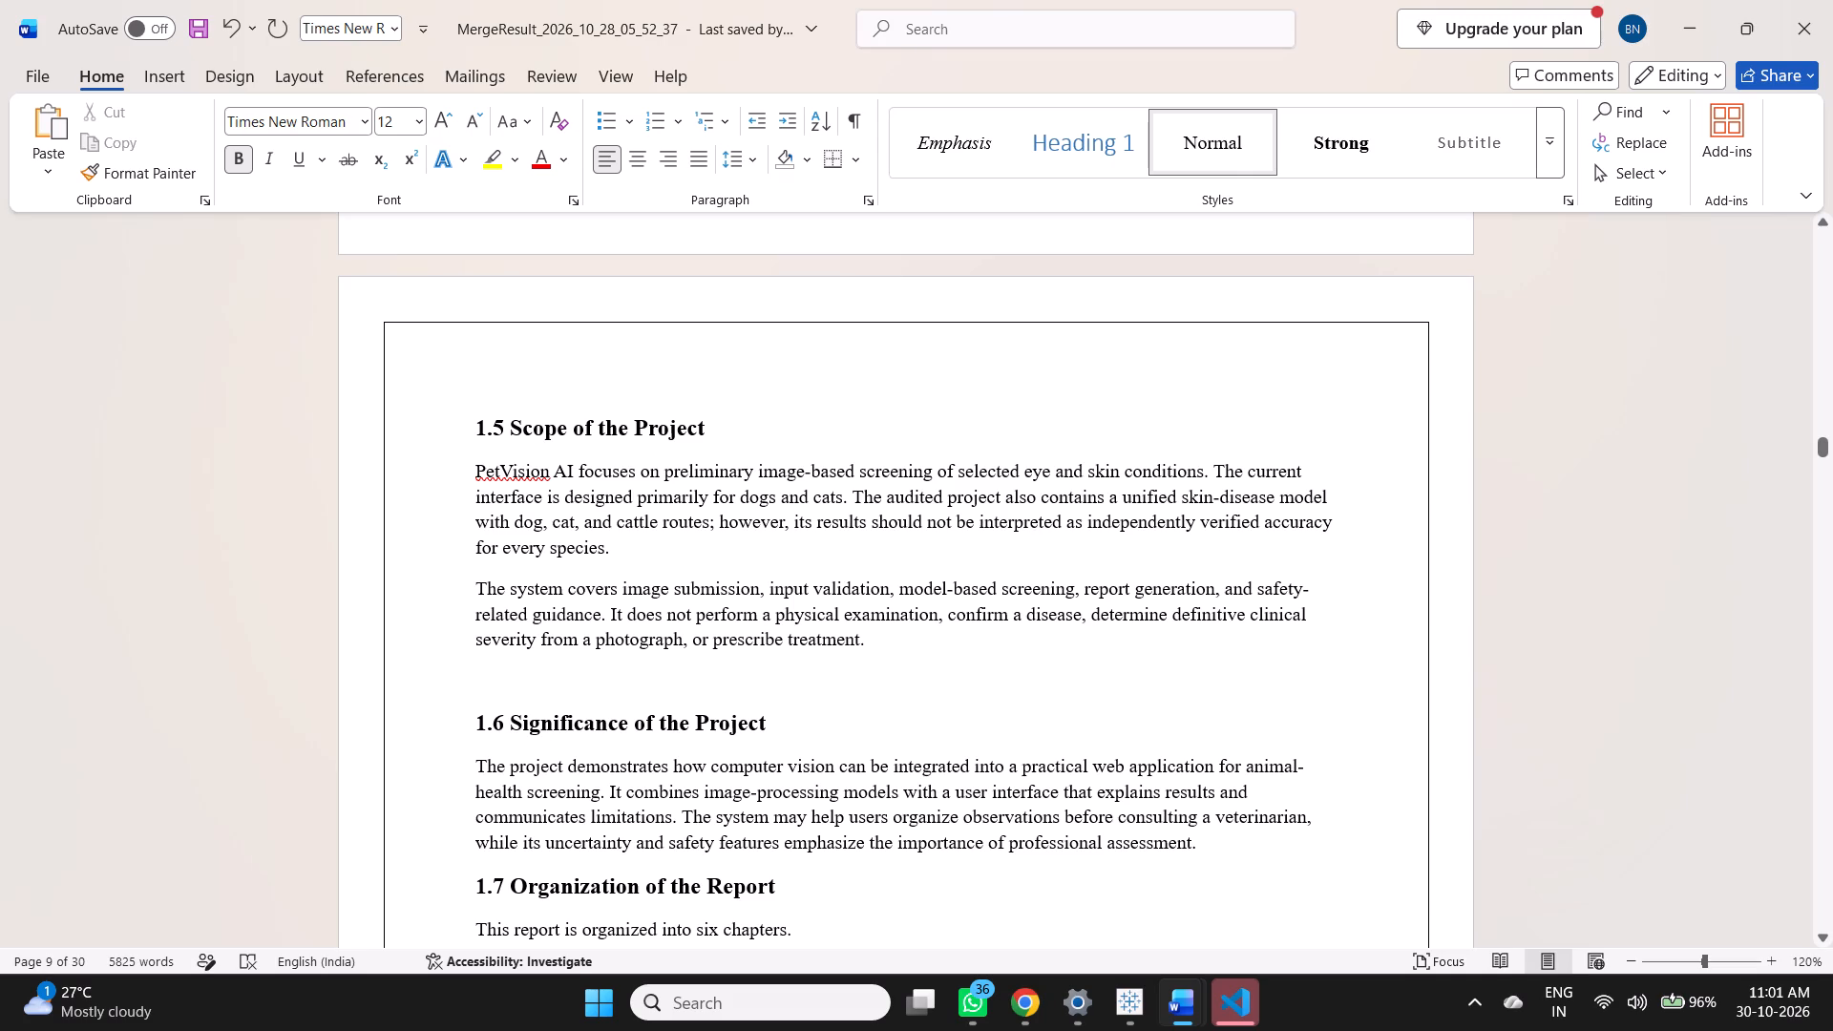
left_click(505, 732)
key("BackSpace")
key("BackSpace")
key("BackSpace")
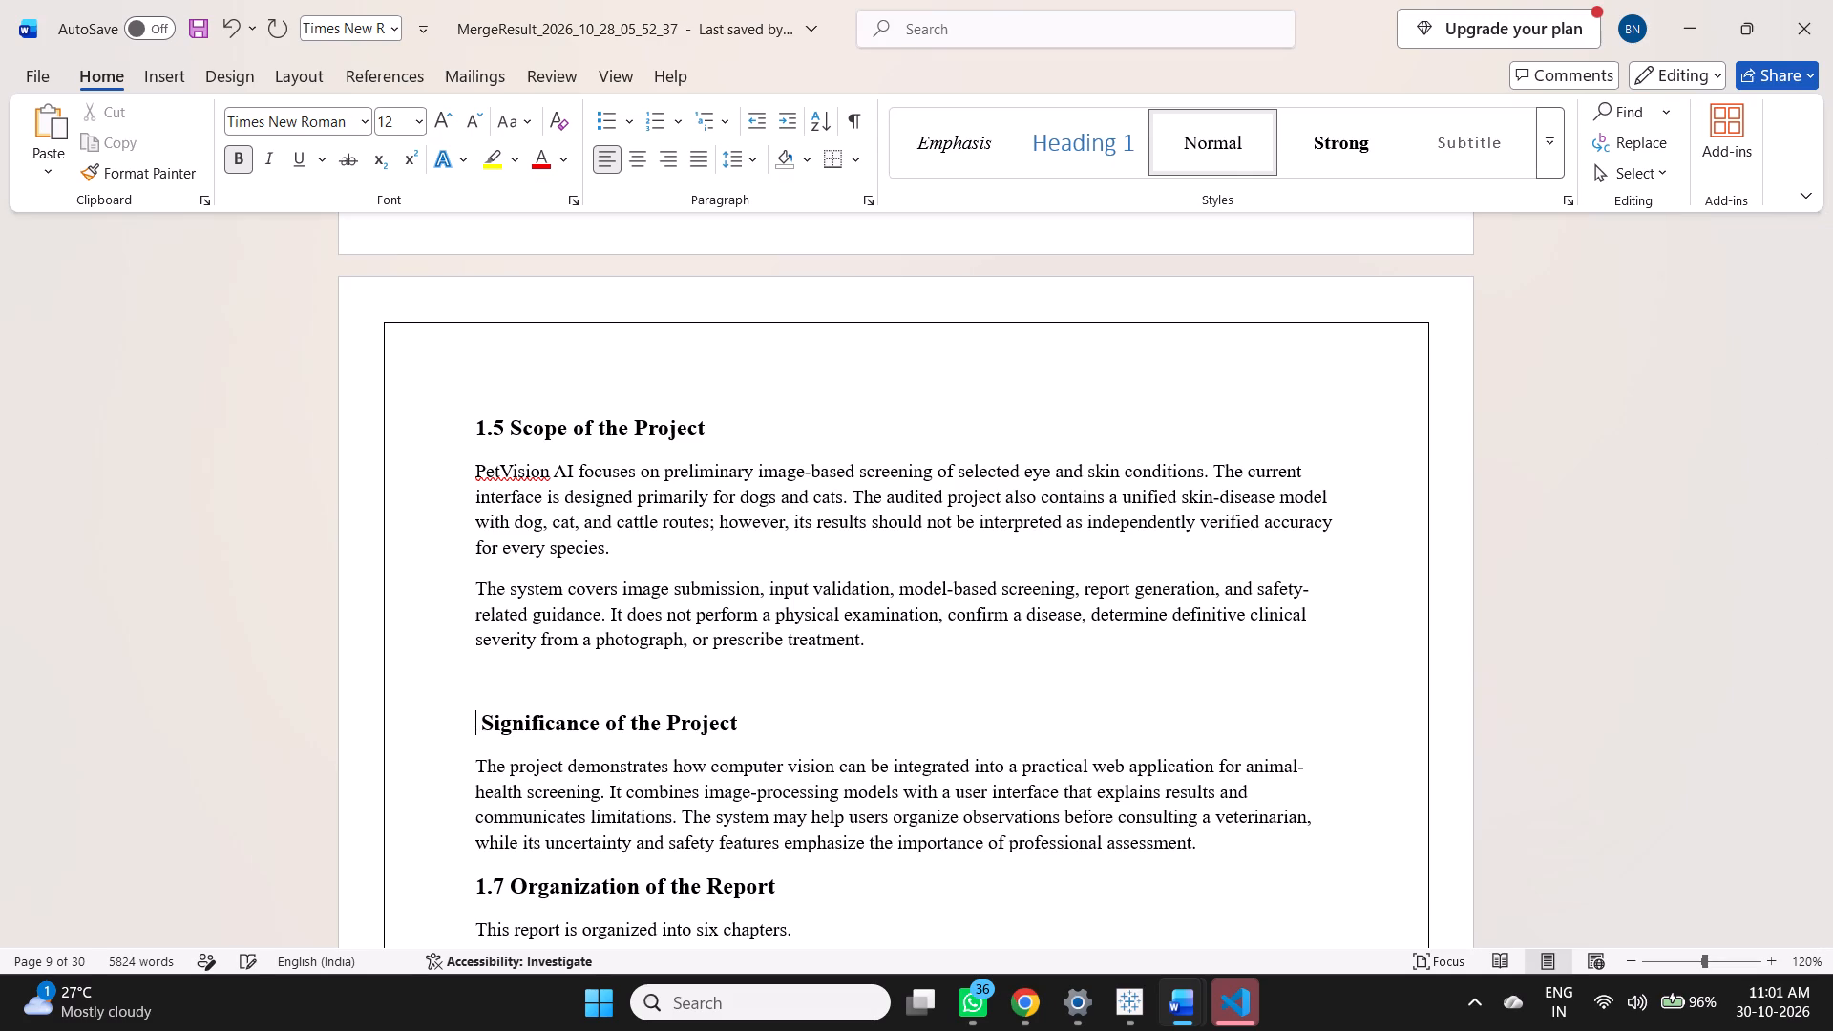
left_click(498, 681)
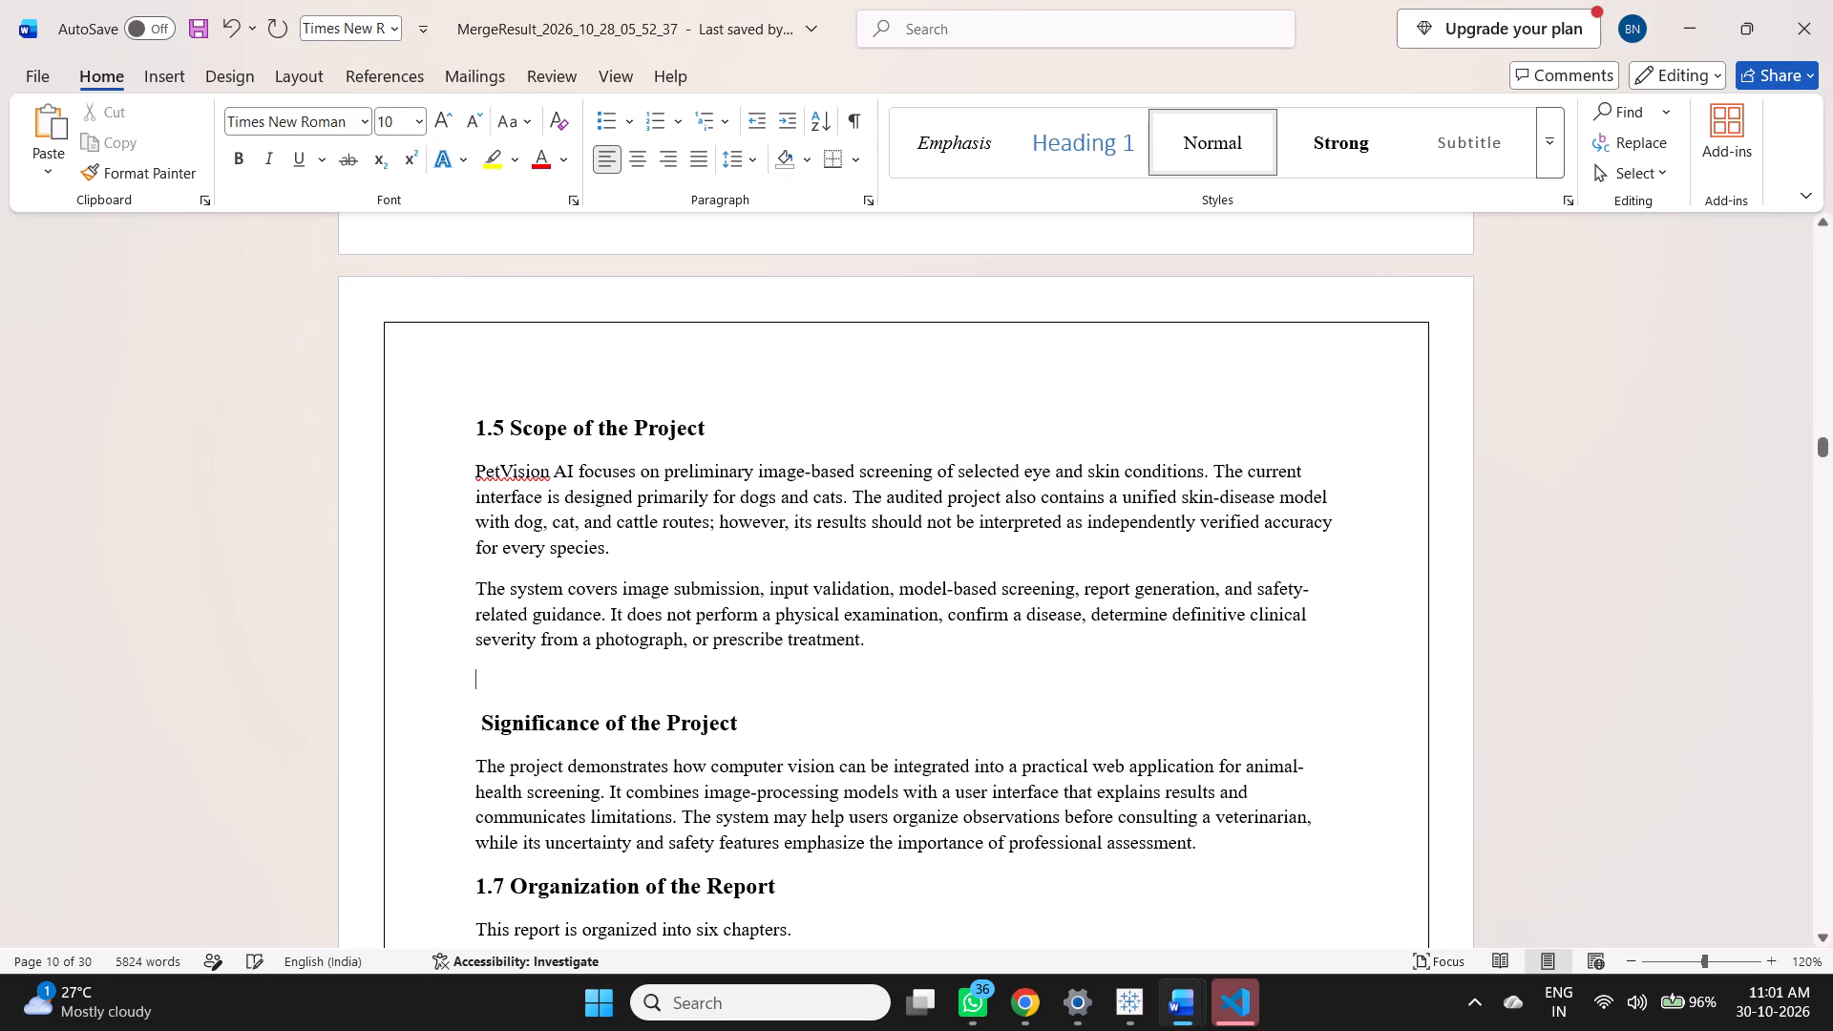
key("BackSpace")
Delete the entire 1.7 Organization of the Report section, including its heading and the chapter-by-chapter descriptions.
scroll(485, 777, "down", 1)
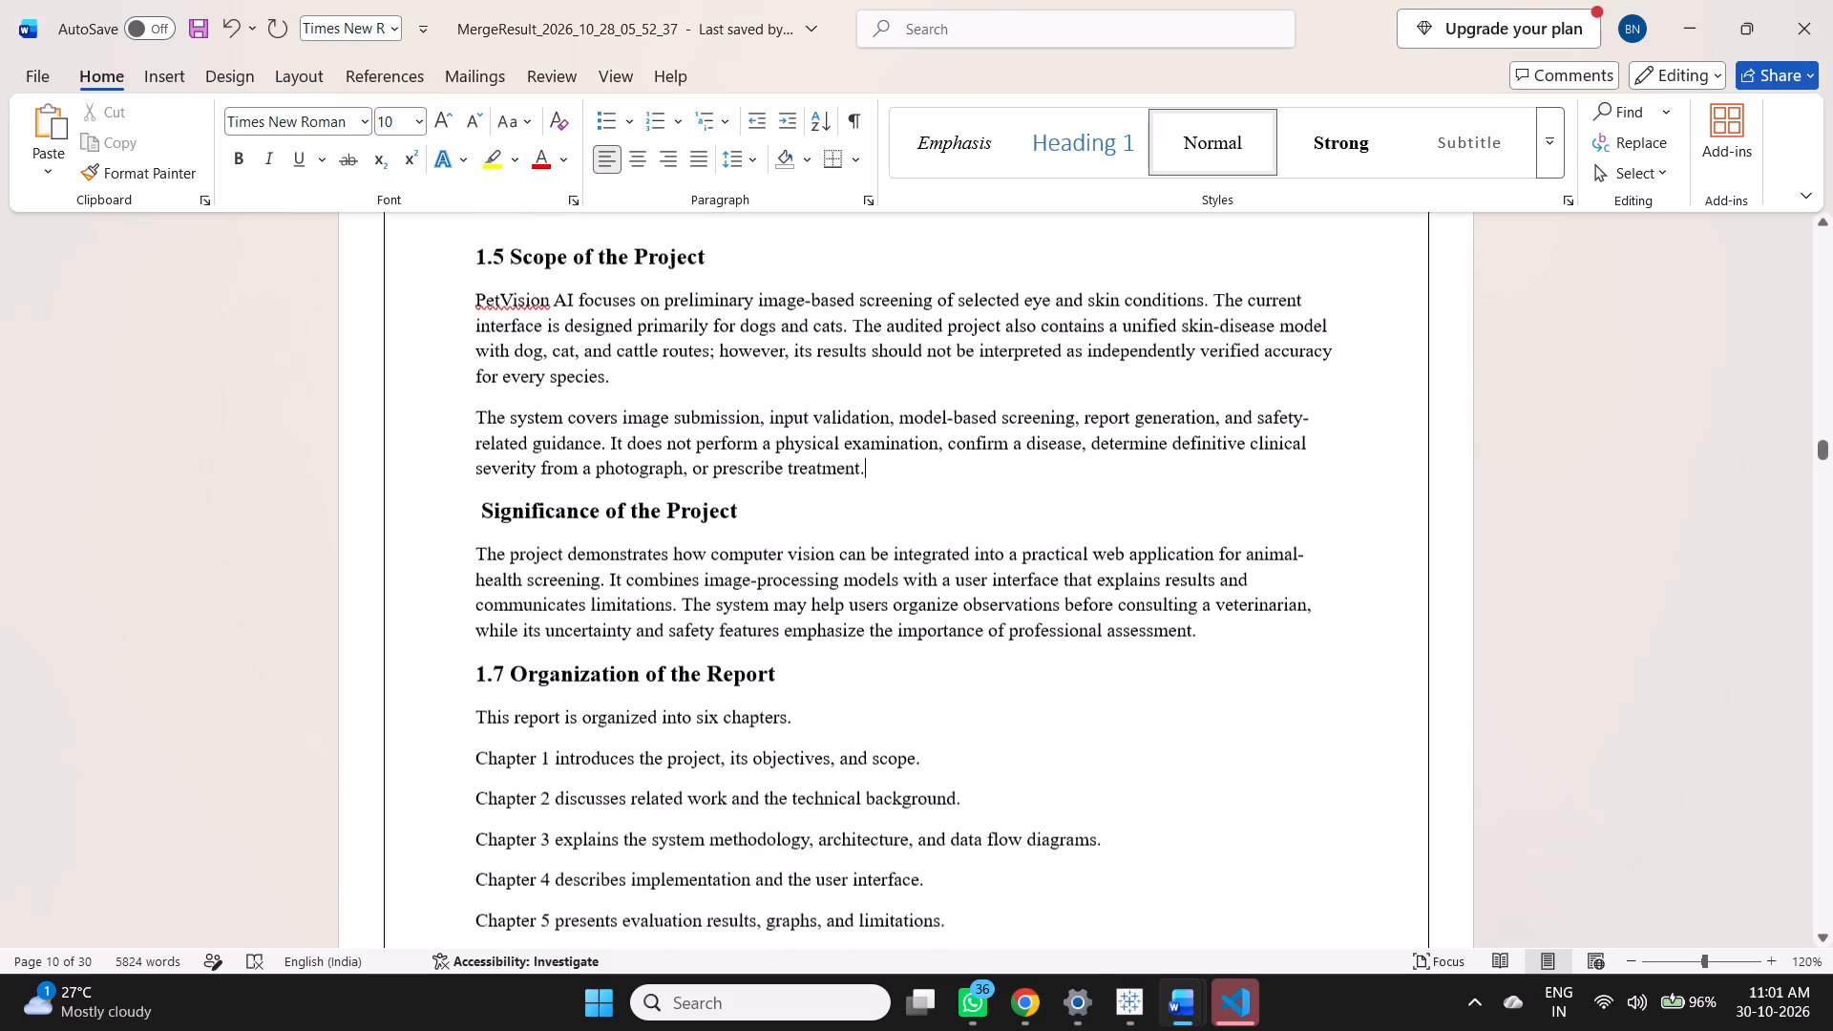
scroll(485, 777, "down", 1)
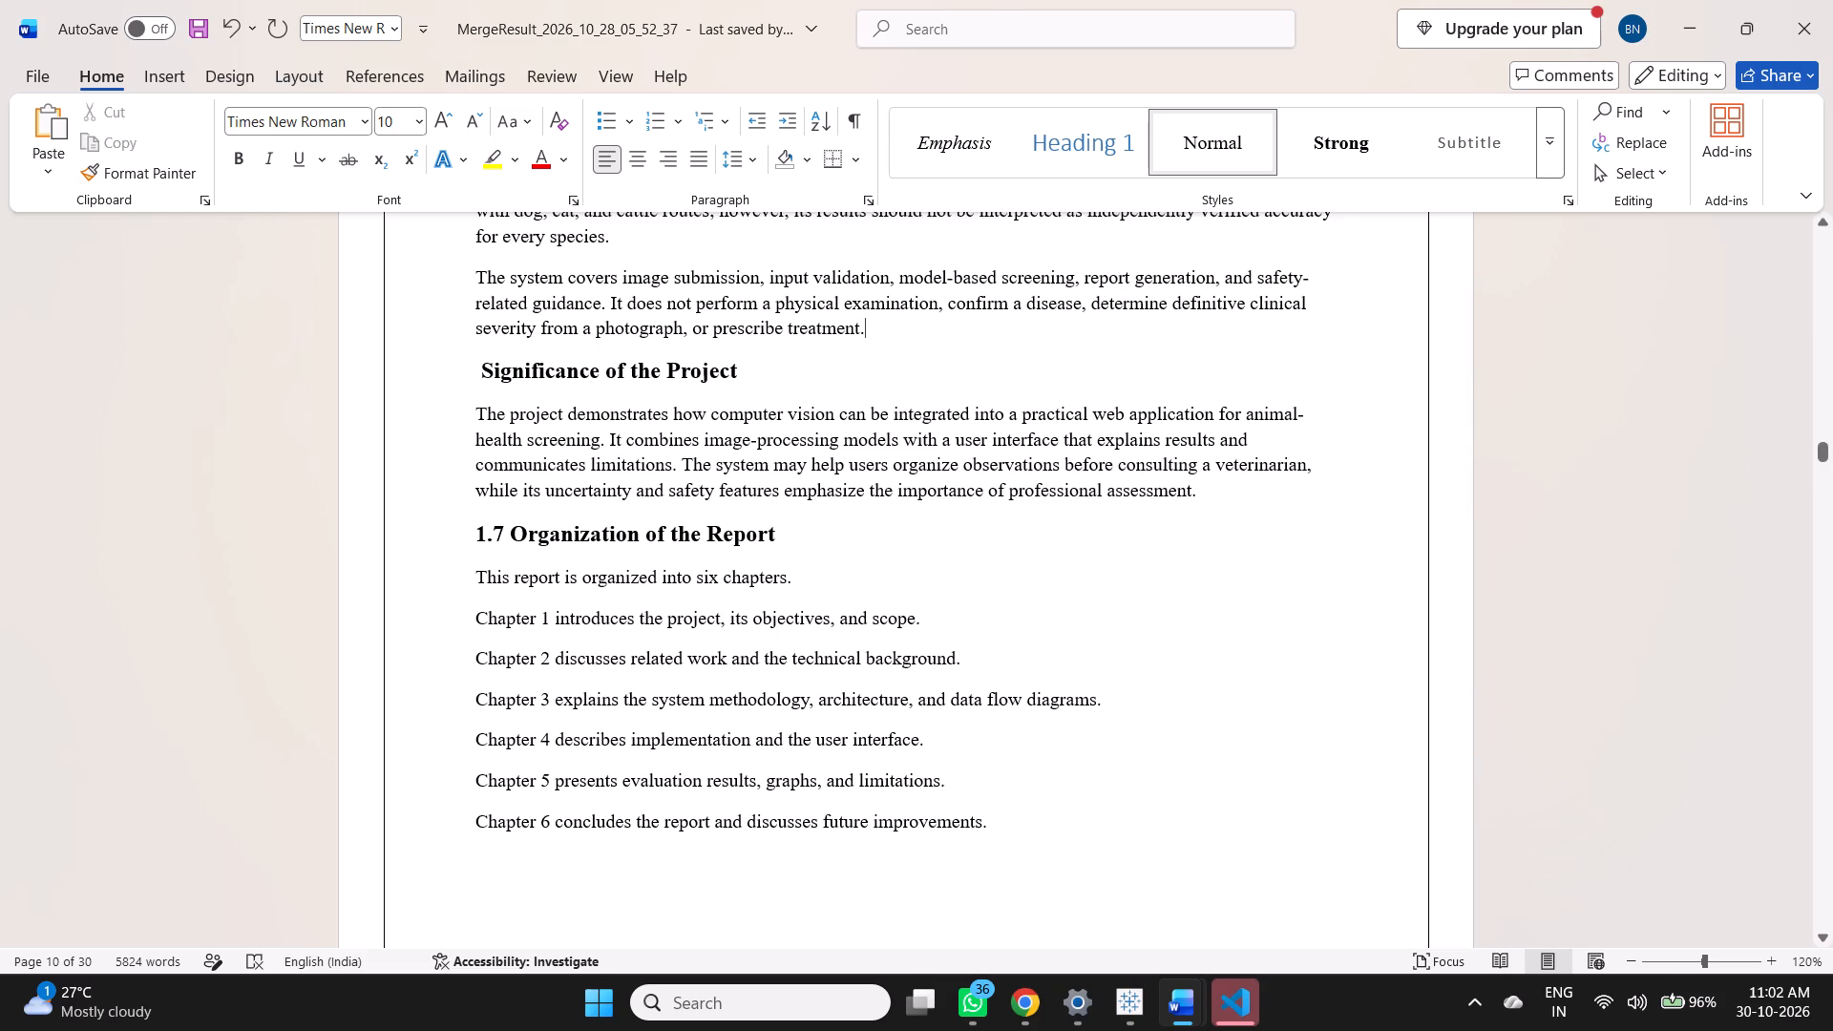
left_click_drag(989, 823, 493, 591)
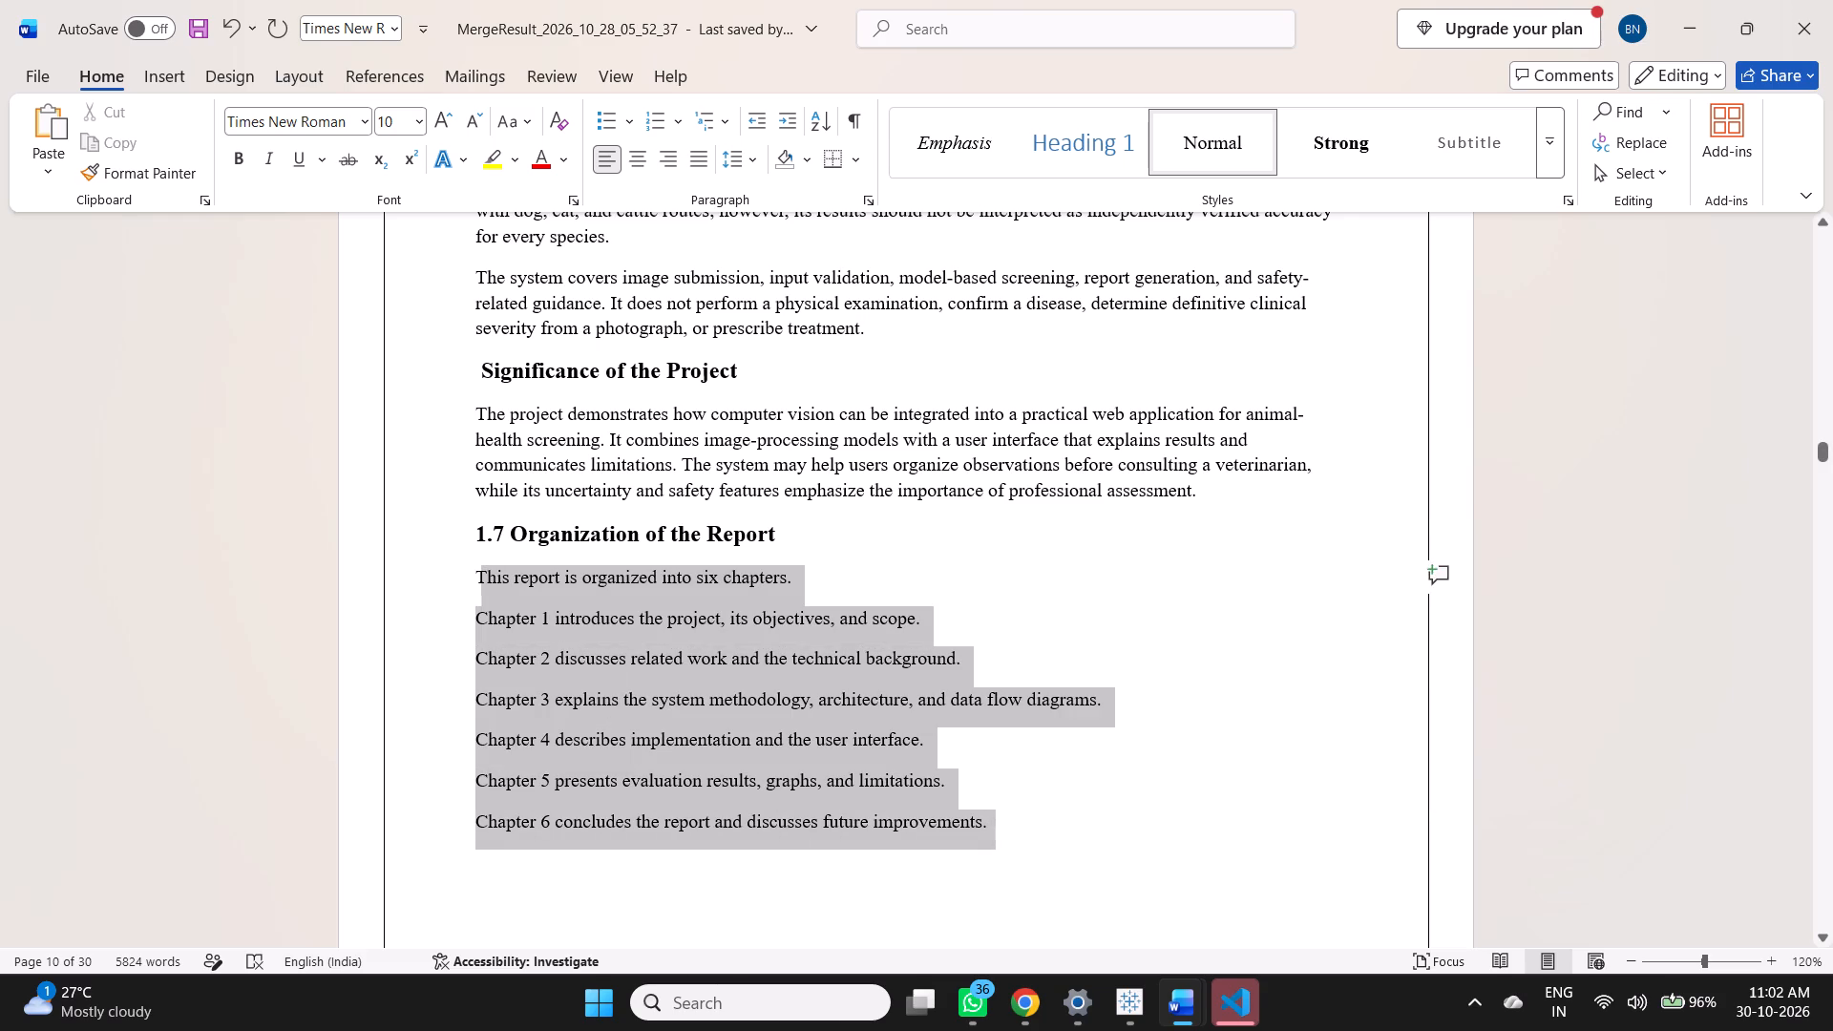
left_click_drag(493, 591, 467, 553)
key("BackSpace")
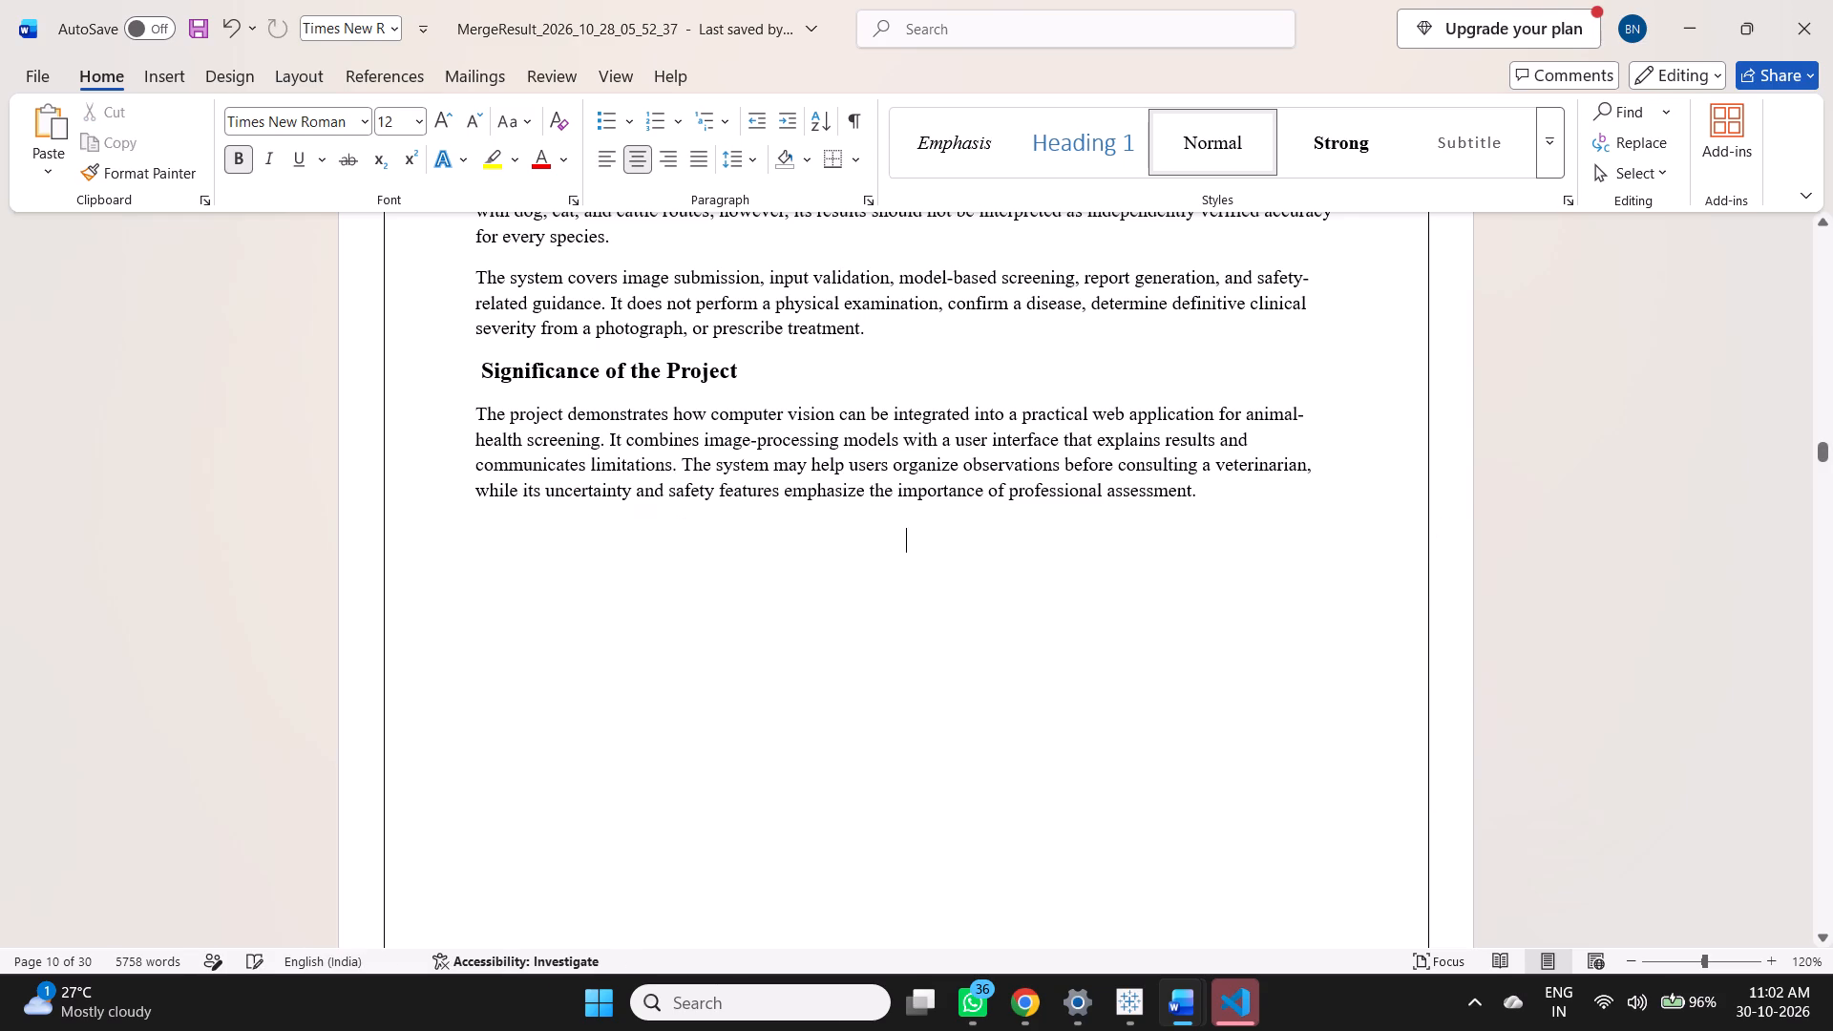
Renumber the Scope of the Project heading in Chapter 1 as 1.4.
scroll(485, 515, "up", 3)
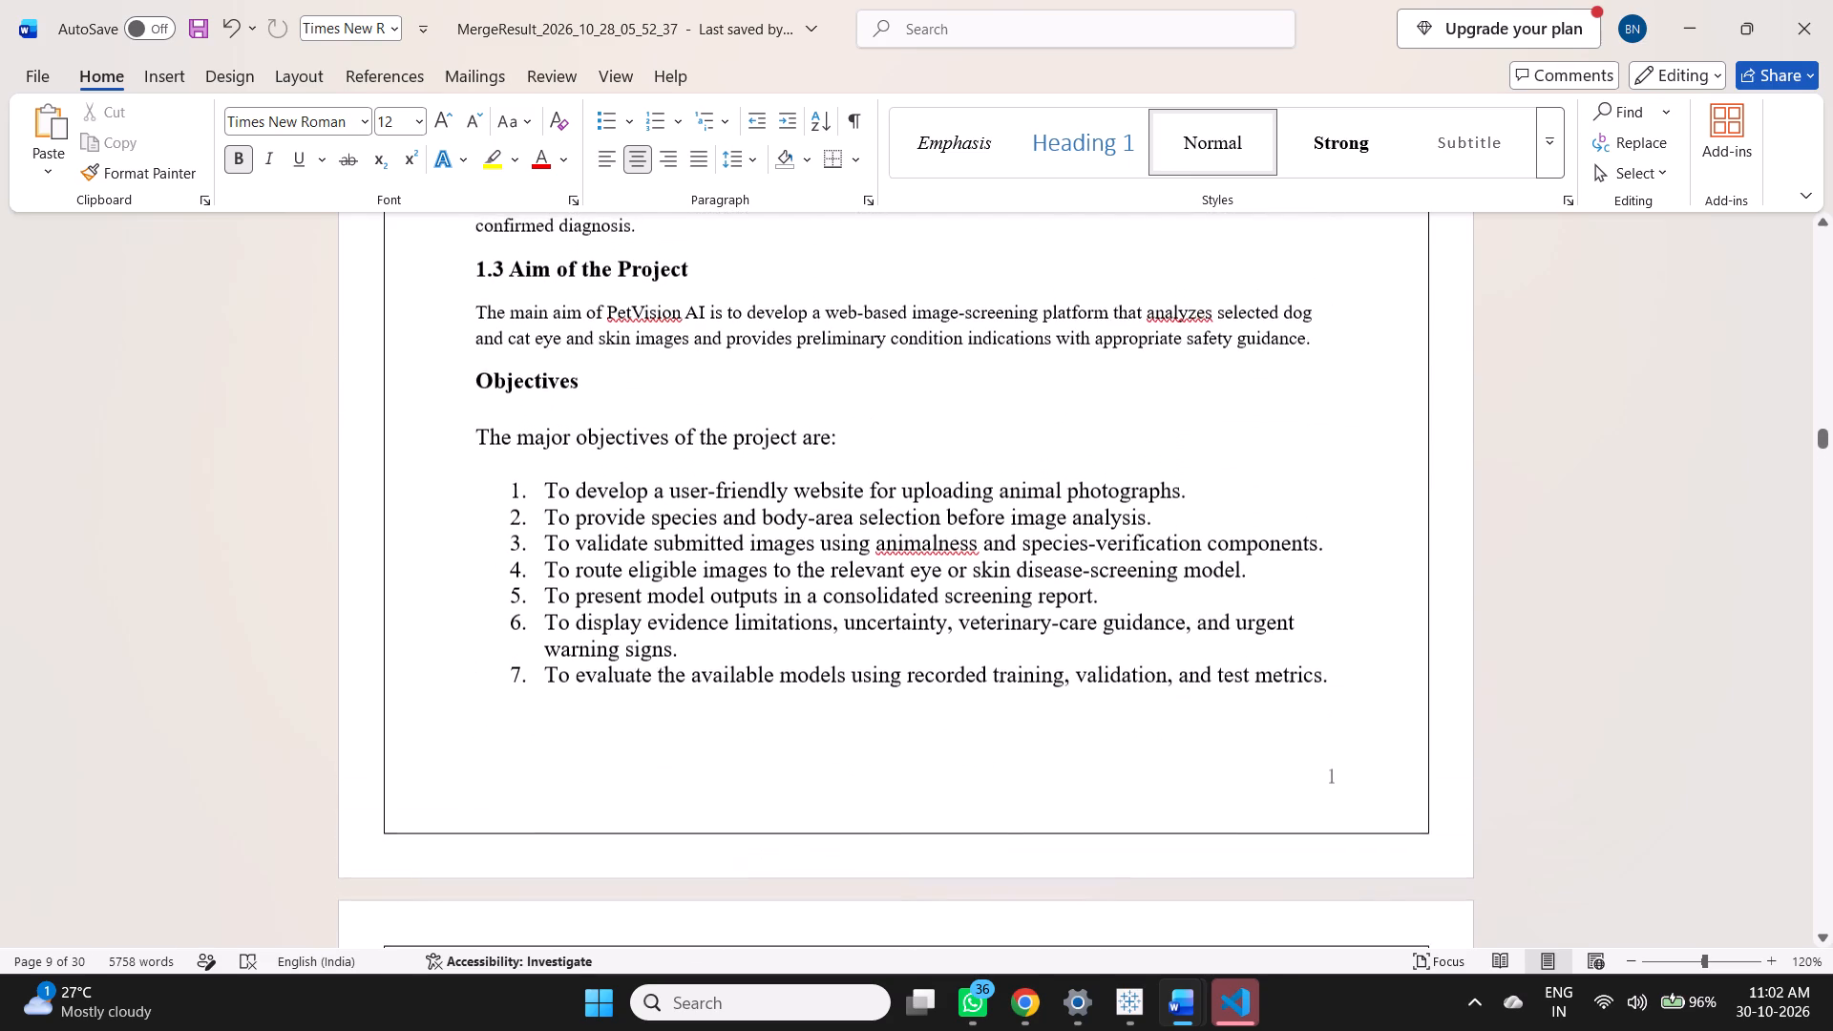
scroll(485, 515, "down", 1)
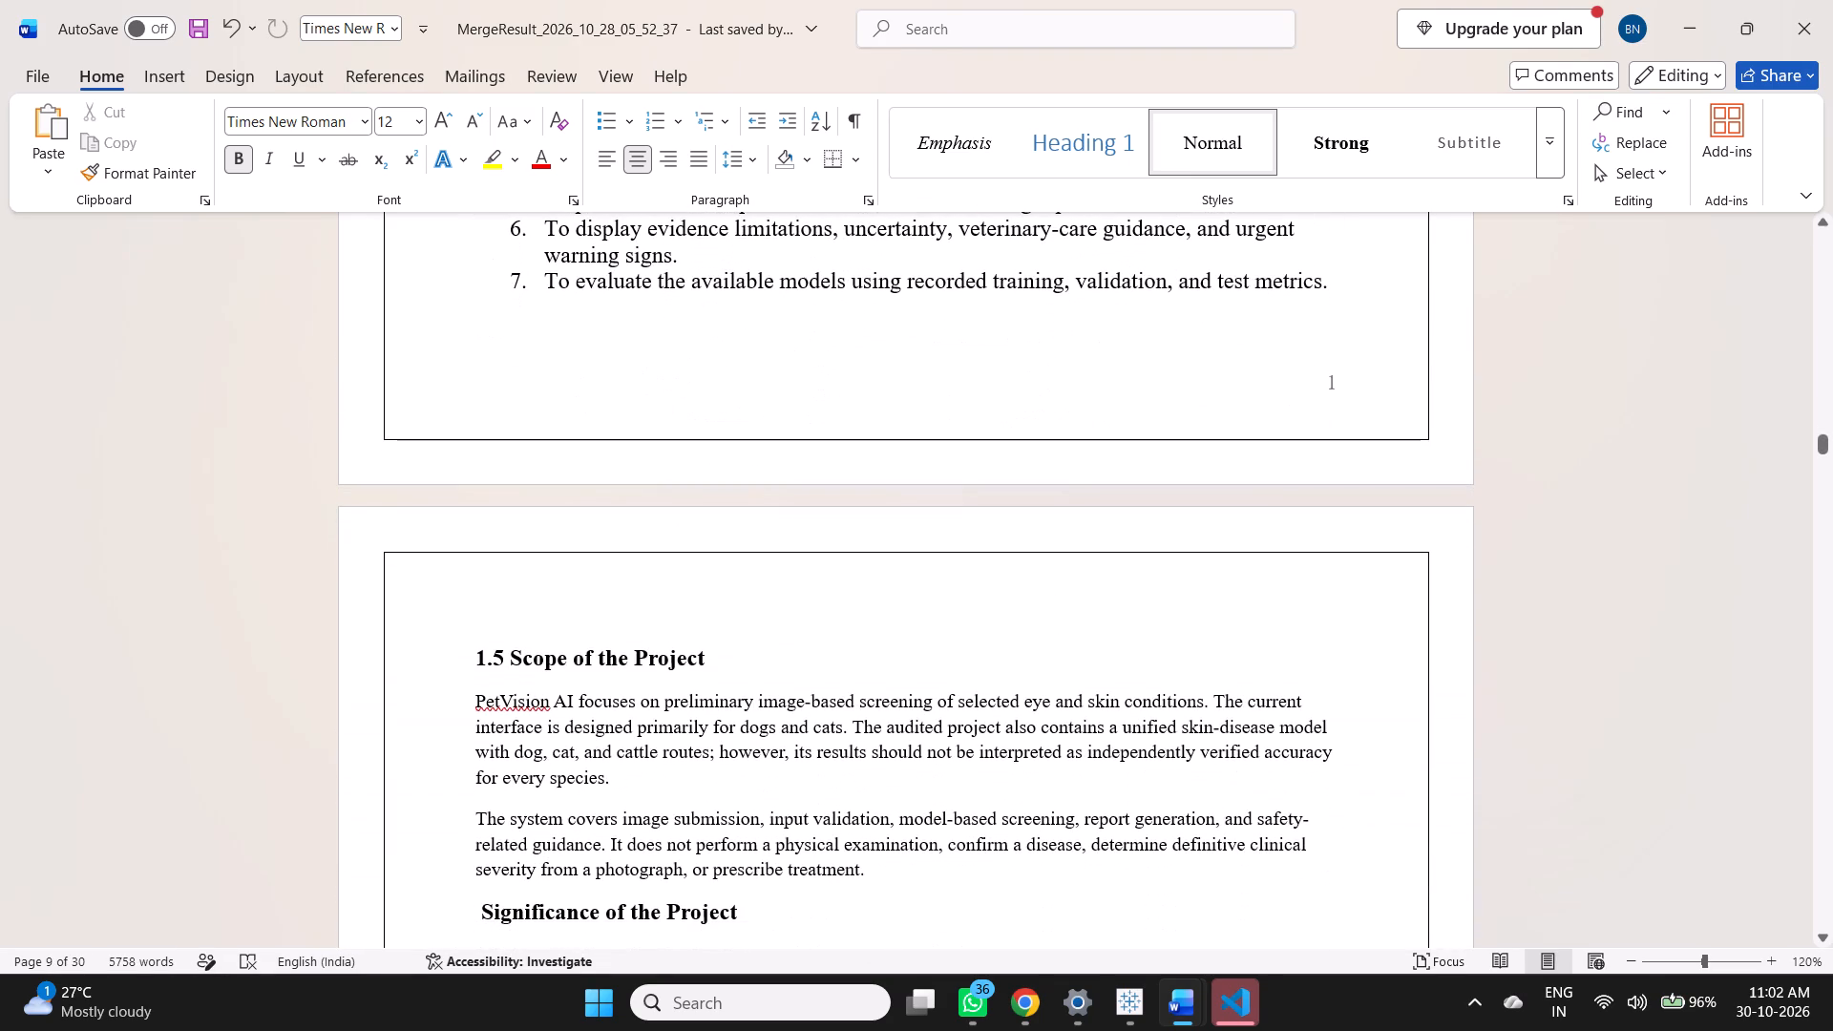
left_click(507, 660)
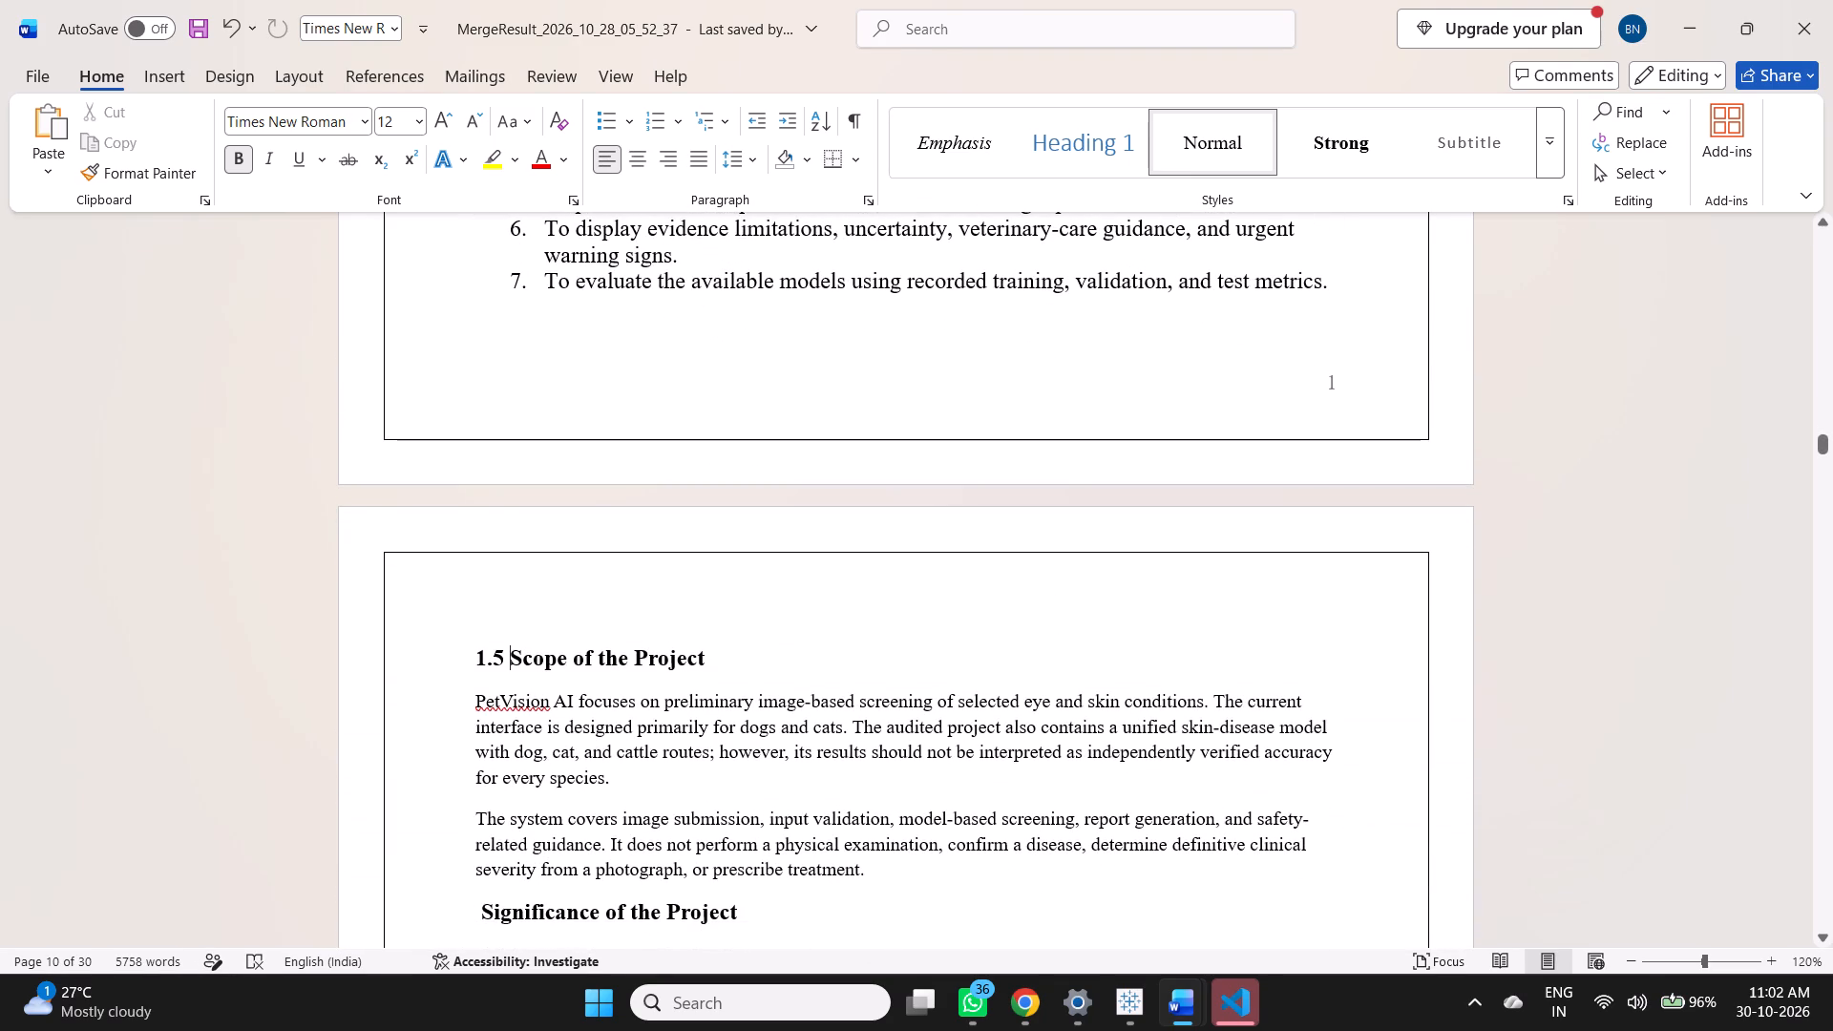
key("Left")
key("BackSpace")
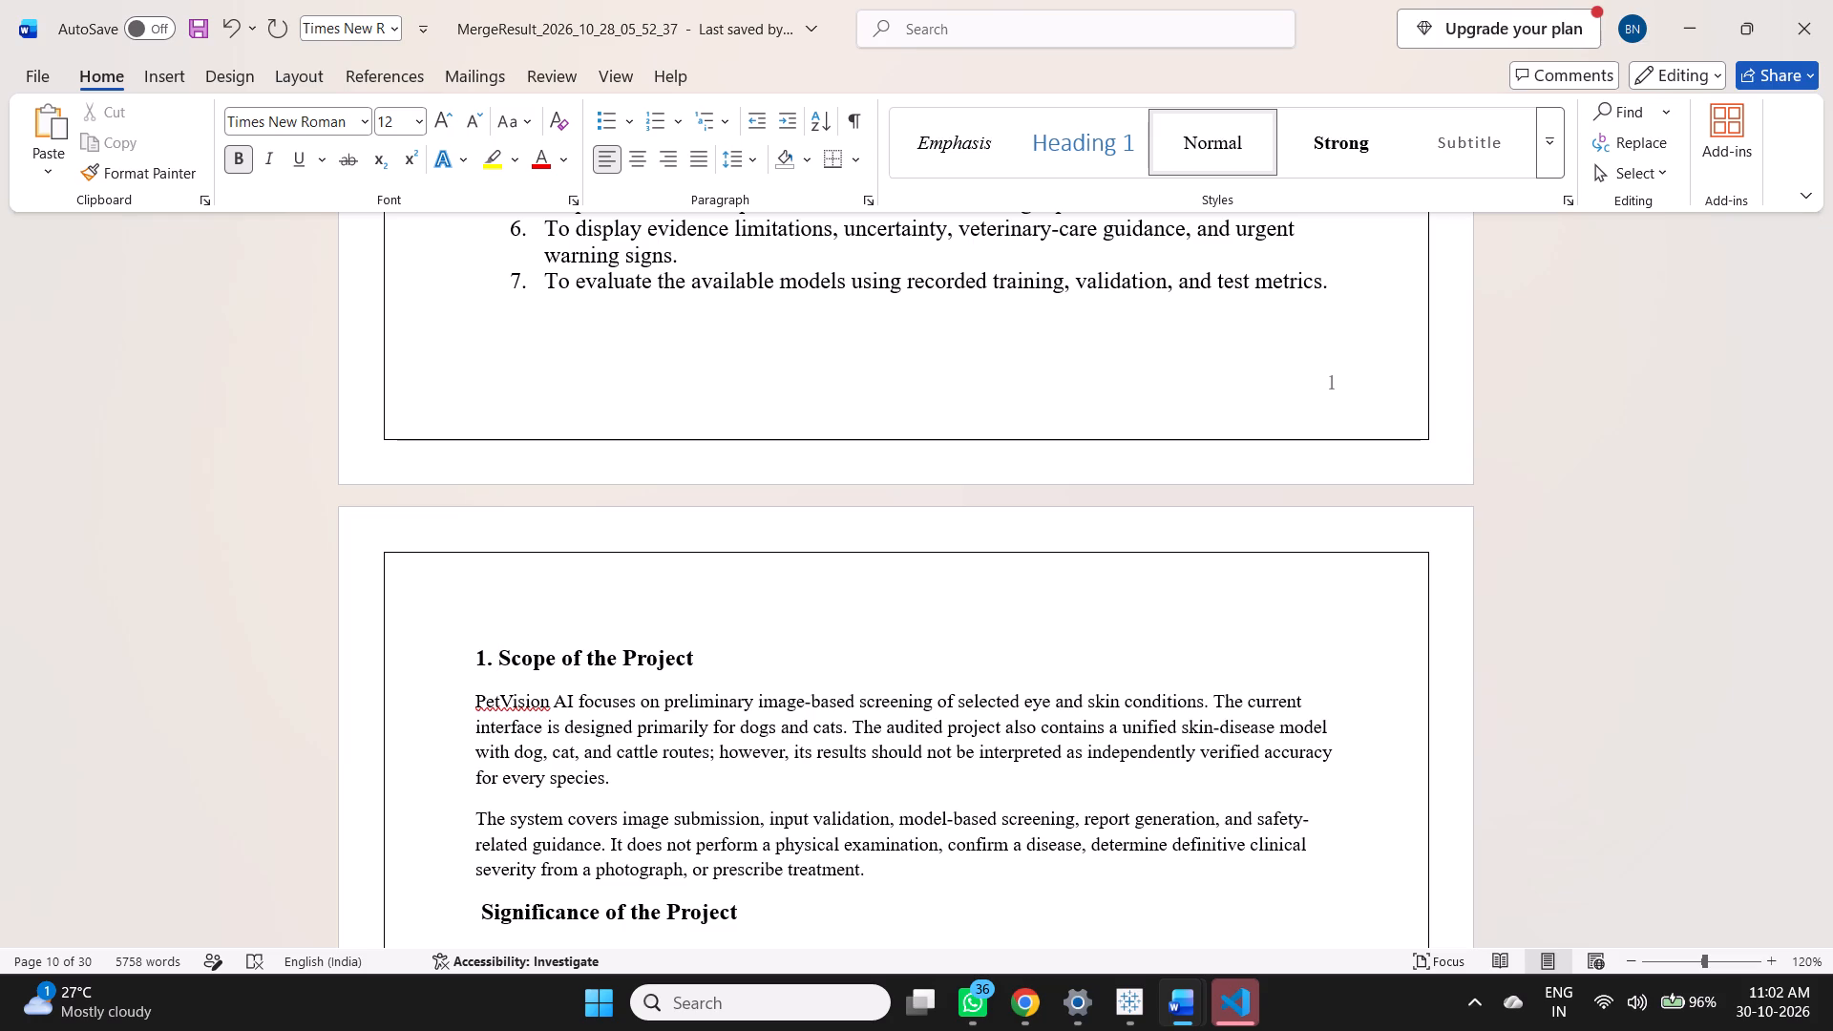
key("4")
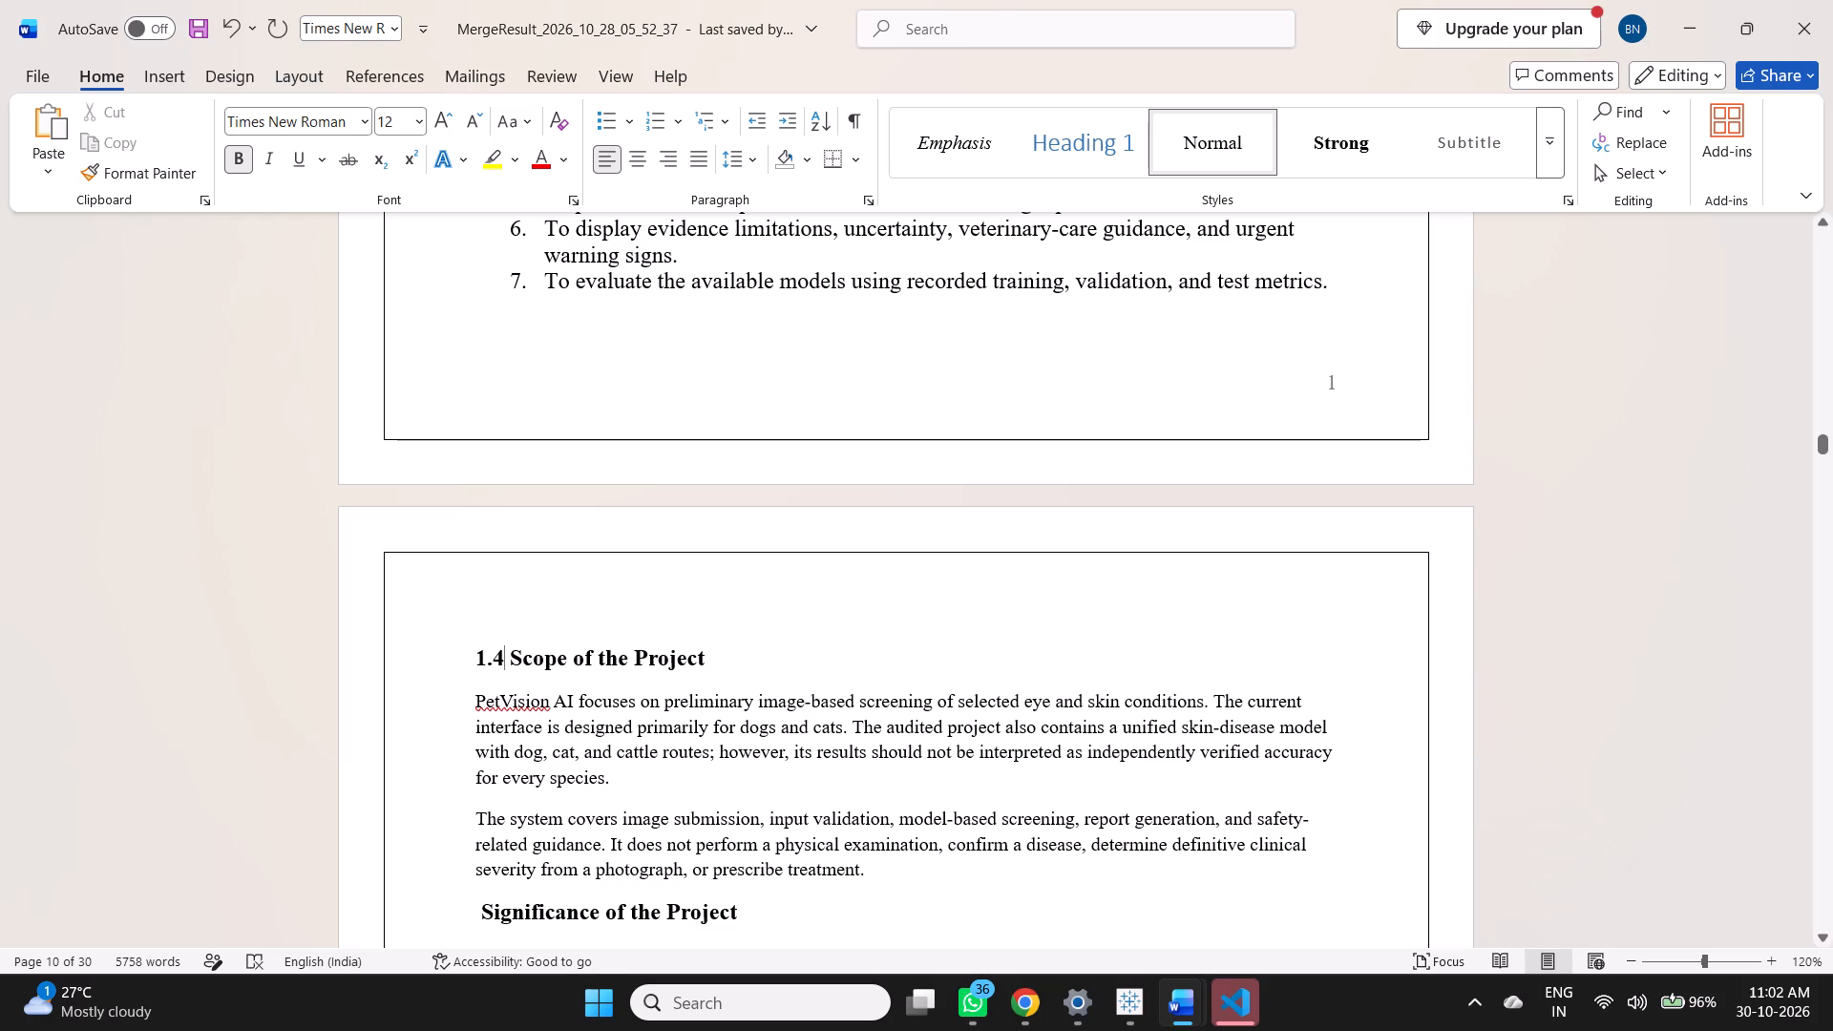